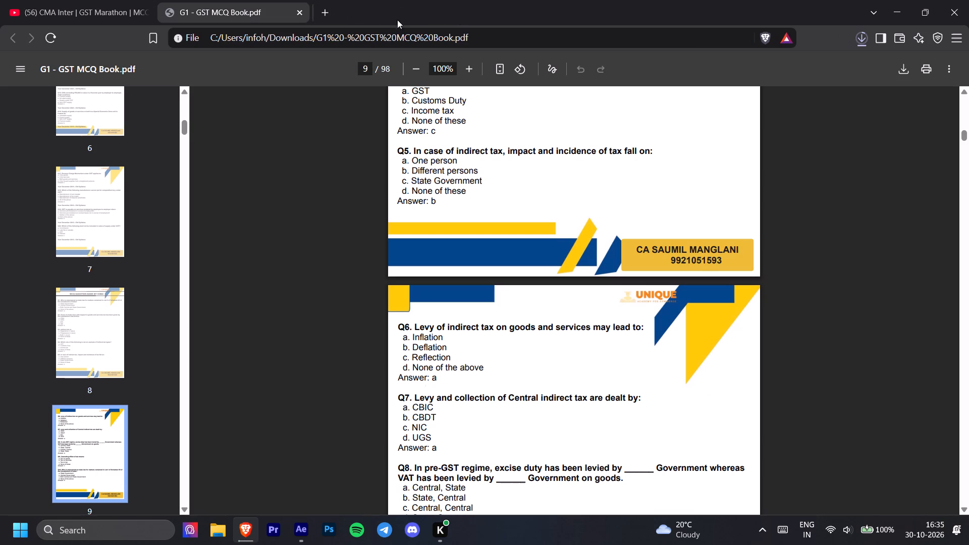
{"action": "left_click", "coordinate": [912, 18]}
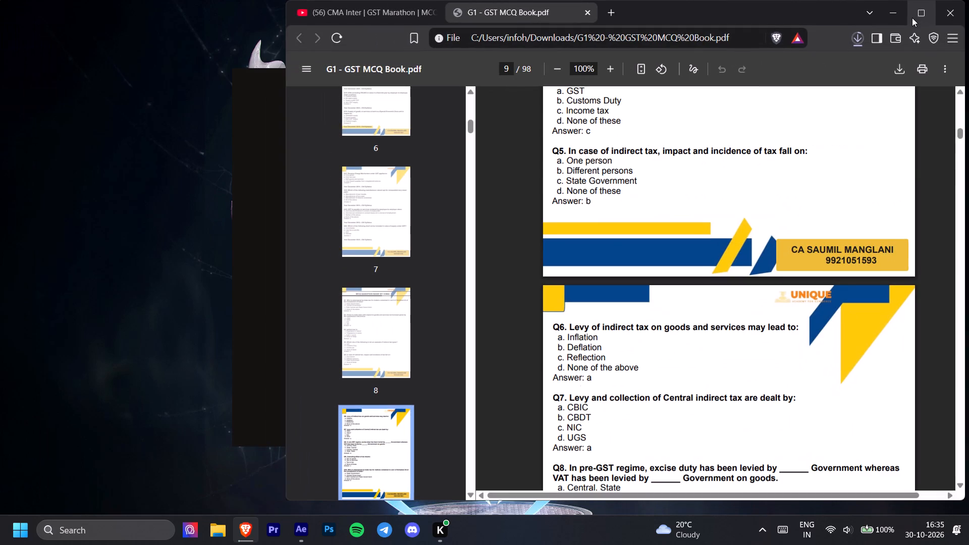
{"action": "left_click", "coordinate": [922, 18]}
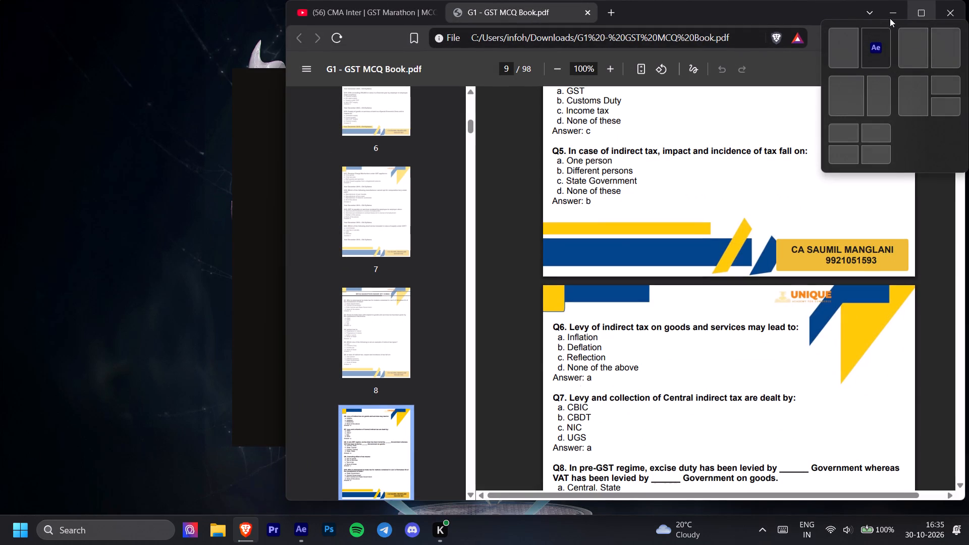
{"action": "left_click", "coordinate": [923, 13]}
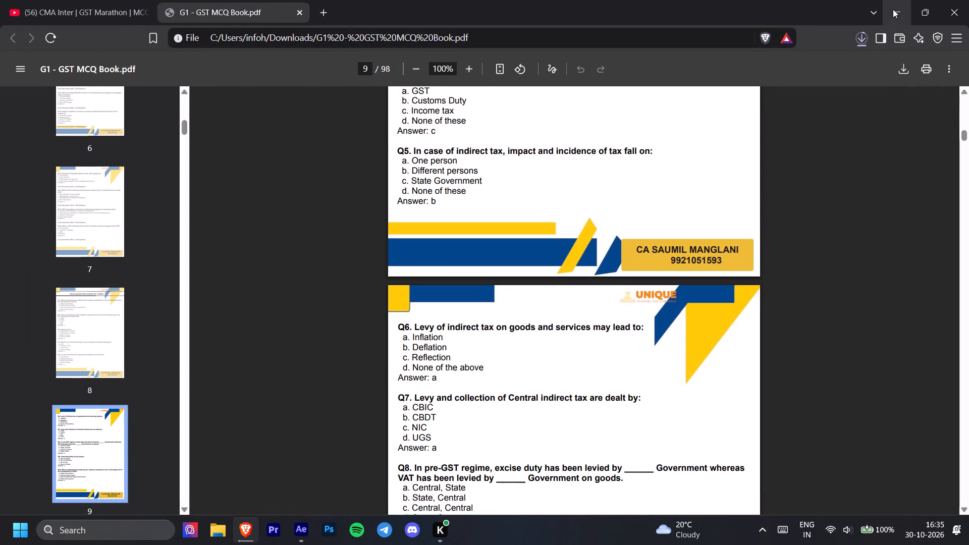
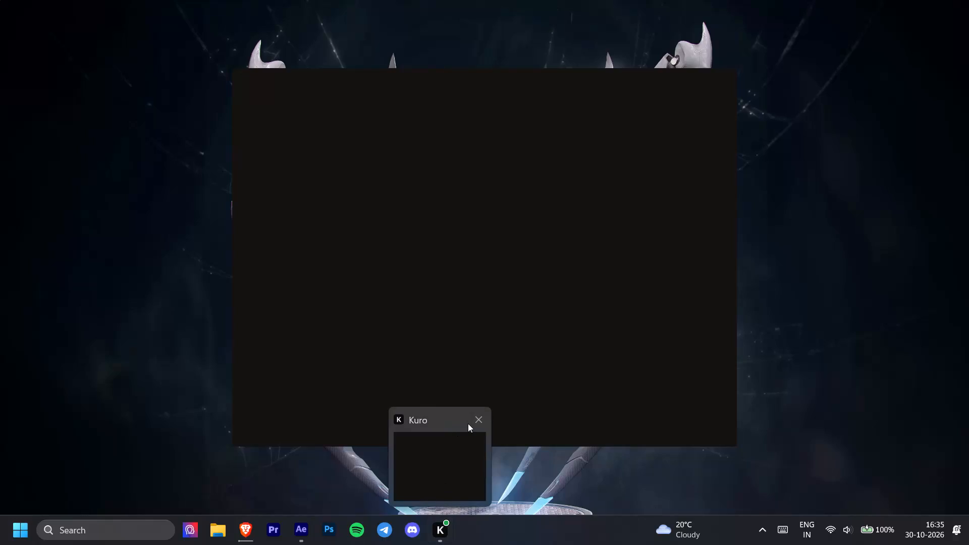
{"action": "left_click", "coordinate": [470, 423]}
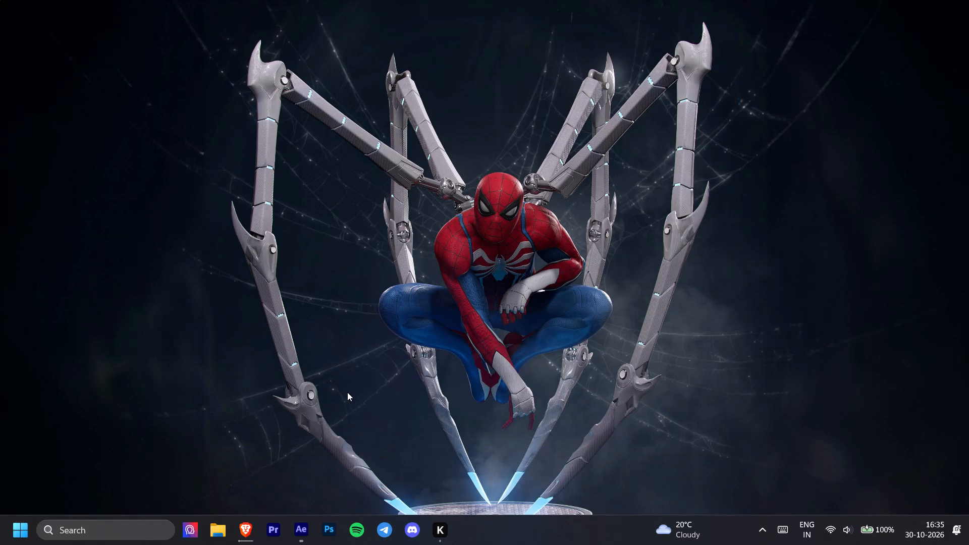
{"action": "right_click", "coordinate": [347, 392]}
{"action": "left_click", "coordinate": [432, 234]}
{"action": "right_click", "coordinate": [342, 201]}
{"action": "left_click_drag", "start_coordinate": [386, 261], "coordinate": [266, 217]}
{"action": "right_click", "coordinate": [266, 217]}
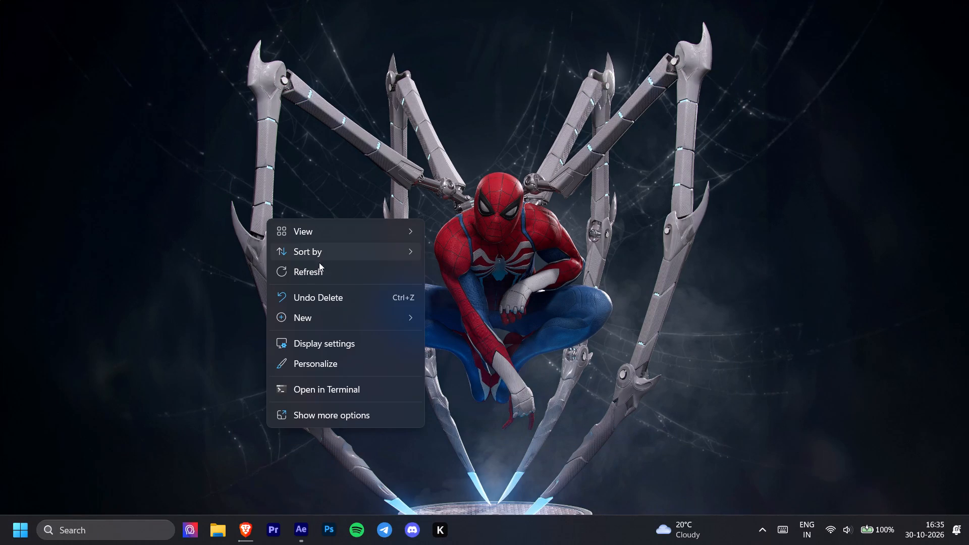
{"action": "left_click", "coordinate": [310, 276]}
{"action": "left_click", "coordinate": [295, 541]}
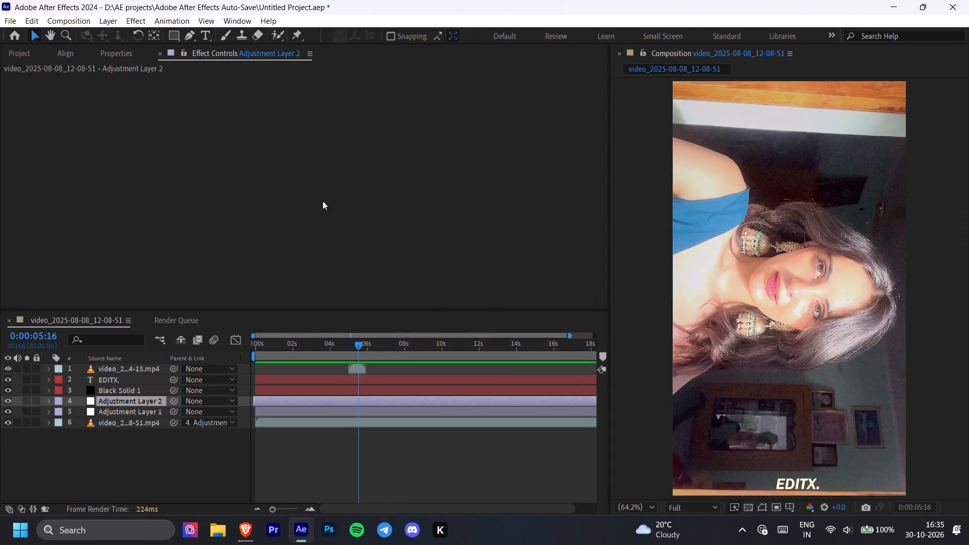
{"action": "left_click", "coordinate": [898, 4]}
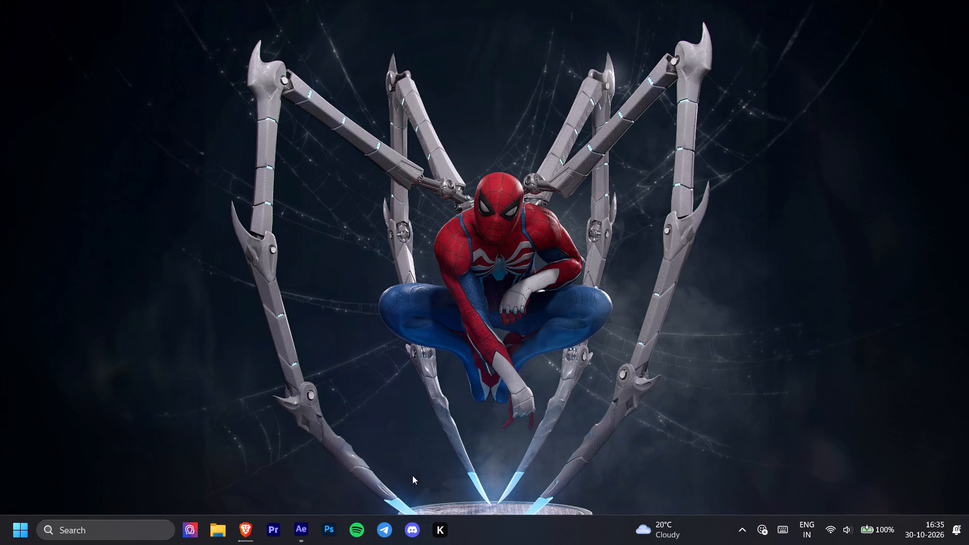
In File Explorer, extract "velocity edit raw clip.zip" from Downloads with 7-Zip into a "velocity edit raw clip" subfolder, using full pathnames.
{"action": "left_click", "coordinate": [217, 533]}
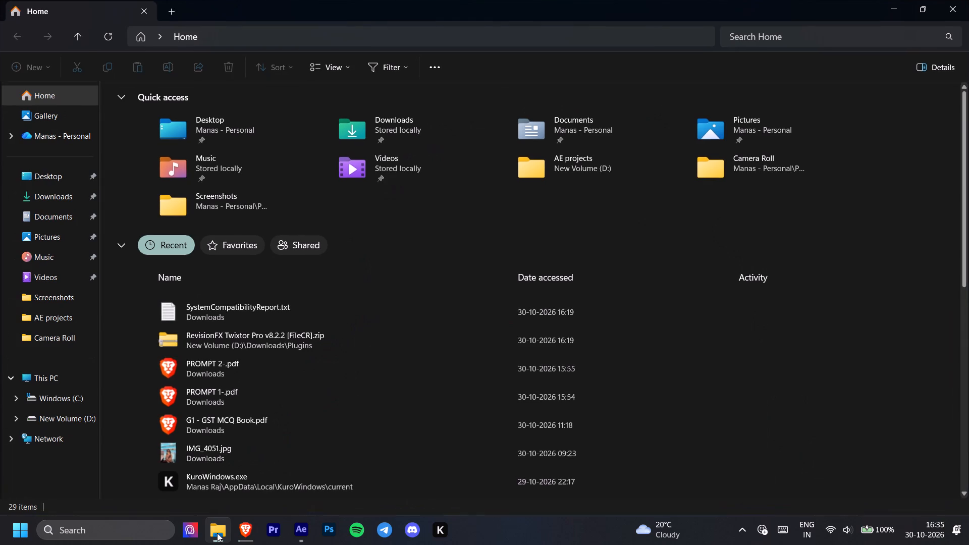
{"action": "double_click", "coordinate": [59, 204]}
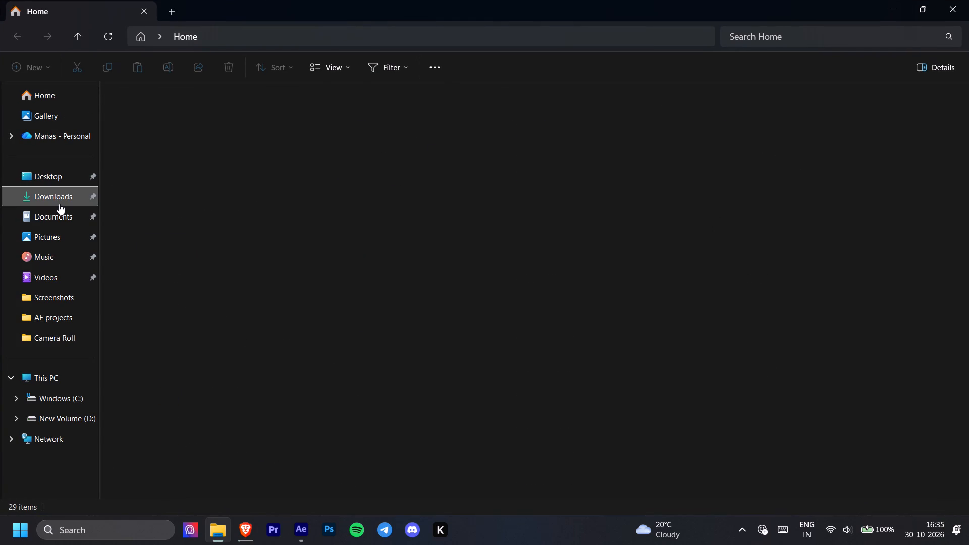
{"action": "left_click", "coordinate": [226, 129]}
{"action": "right_click", "coordinate": [226, 129]}
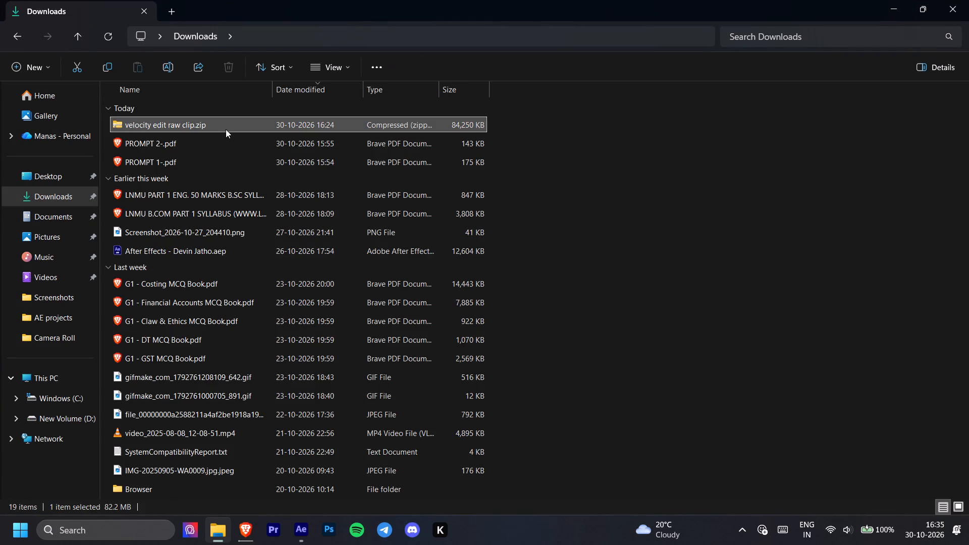
{"action": "left_click", "coordinate": [250, 413]}
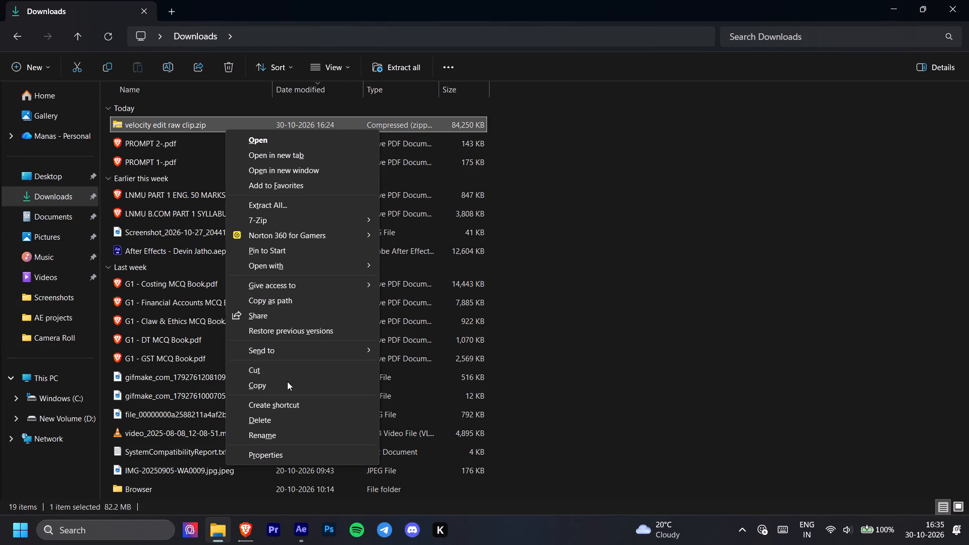
{"action": "left_click", "coordinate": [328, 216]}
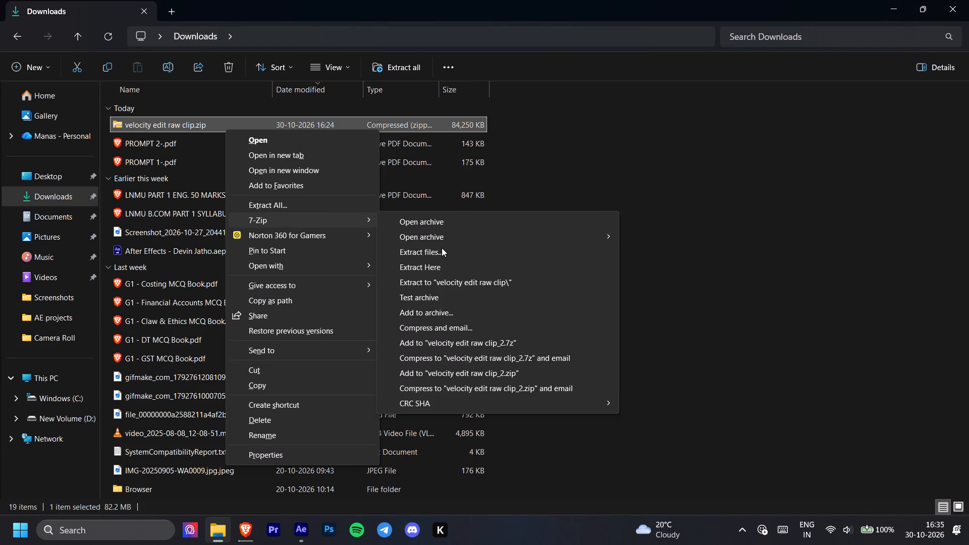
{"action": "left_click", "coordinate": [442, 248]}
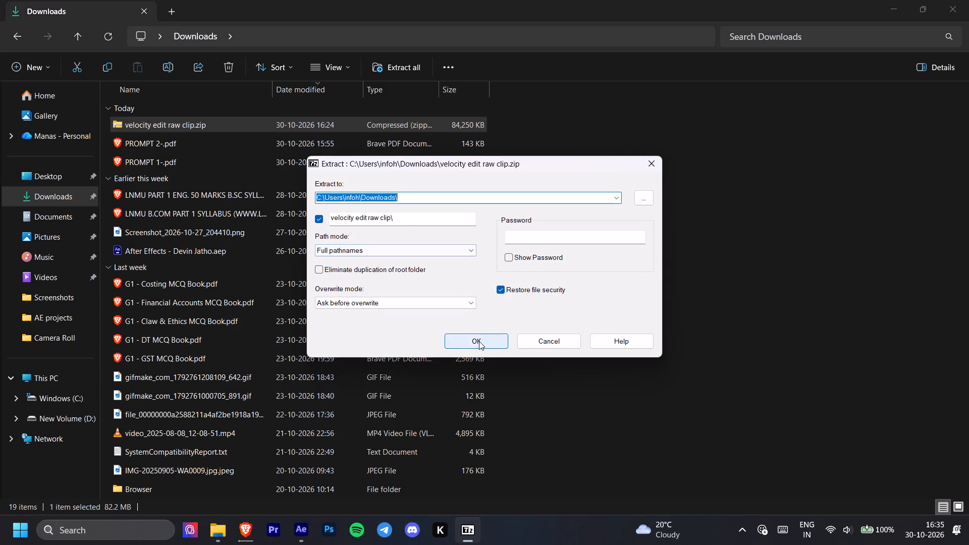
{"action": "left_click", "coordinate": [479, 341]}
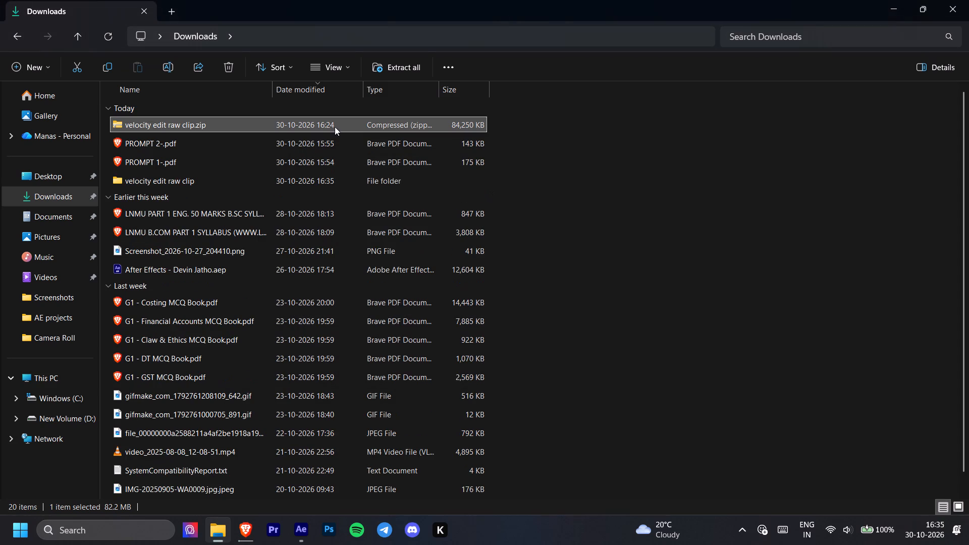
Delete the "velocity edit raw clip.zip" archive from Downloads.
{"action": "left_click", "coordinate": [234, 66]}
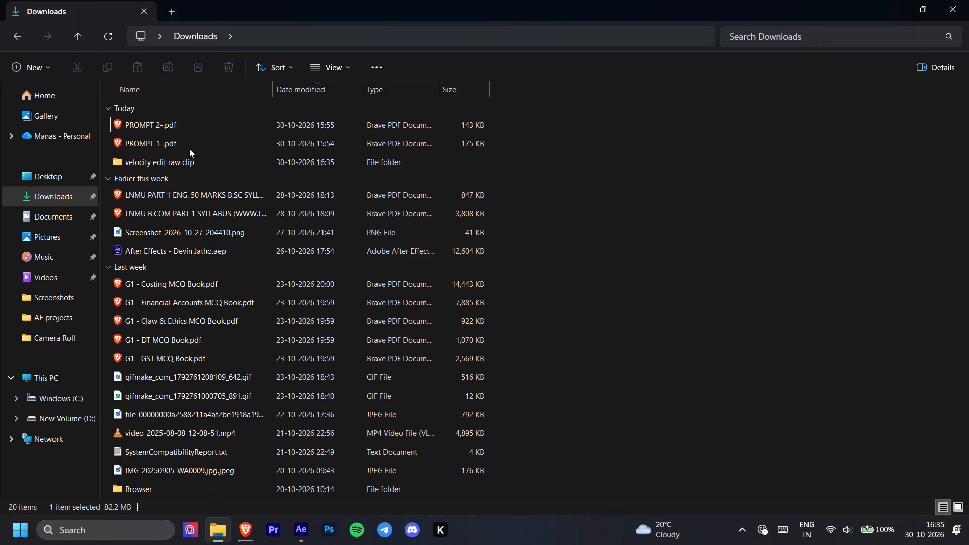
Open the inner "velocity edit raw clip" folder and preview the raw MP4 clip in VLC media player.
{"action": "double_click", "coordinate": [183, 159]}
{"action": "double_click", "coordinate": [223, 126]}
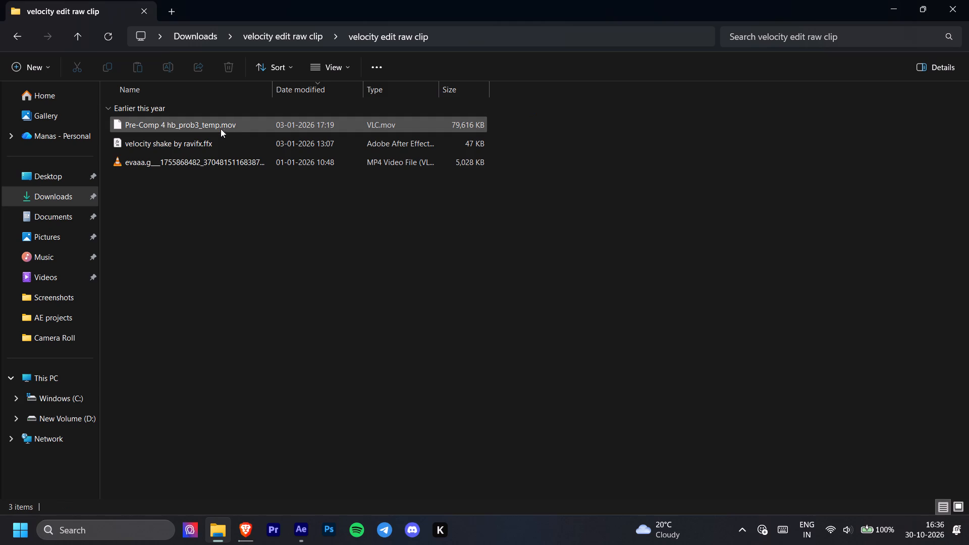
{"action": "double_click", "coordinate": [210, 158]}
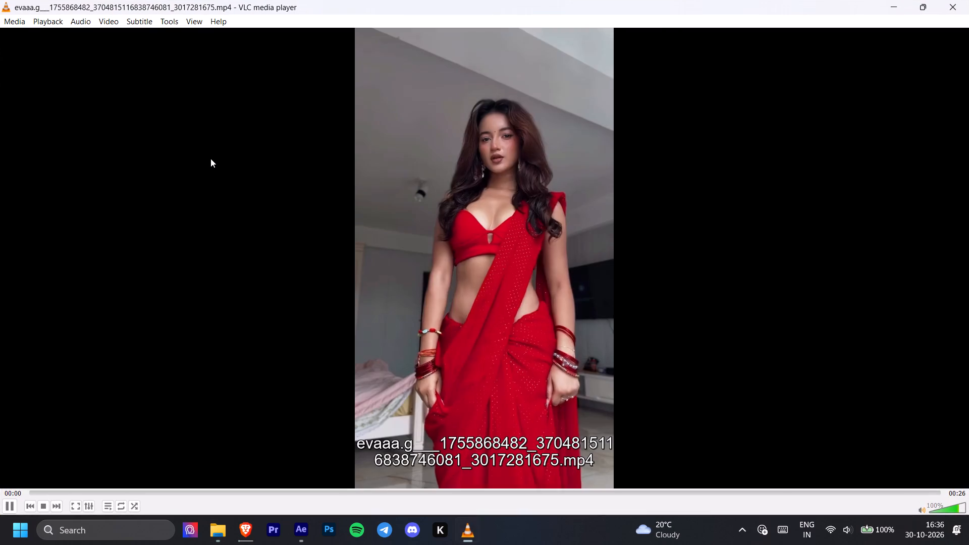
{"action": "left_click", "coordinate": [952, 0]}
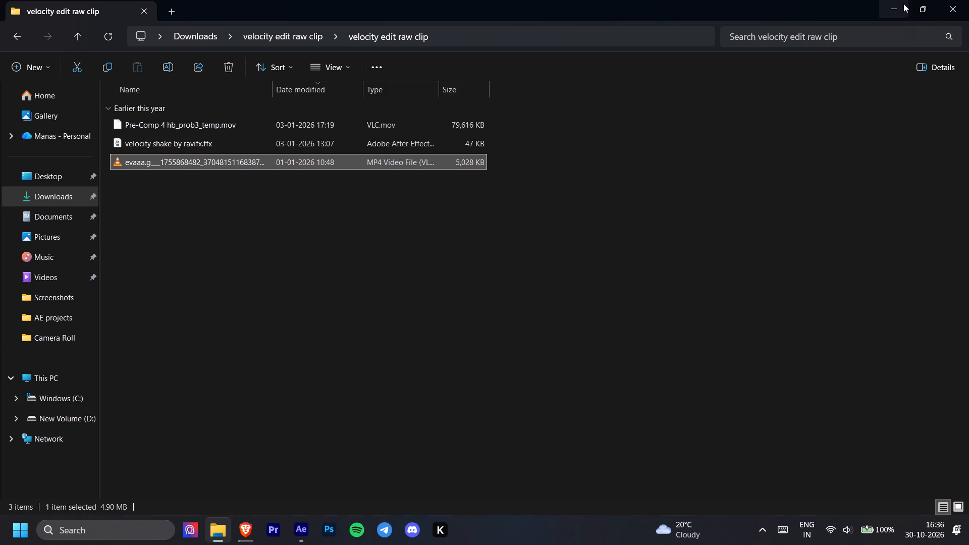
Switch to After Effects and start a new project, discarding the changes to the open one.
{"action": "left_click", "coordinate": [310, 533]}
{"action": "left_click", "coordinate": [17, 32]}
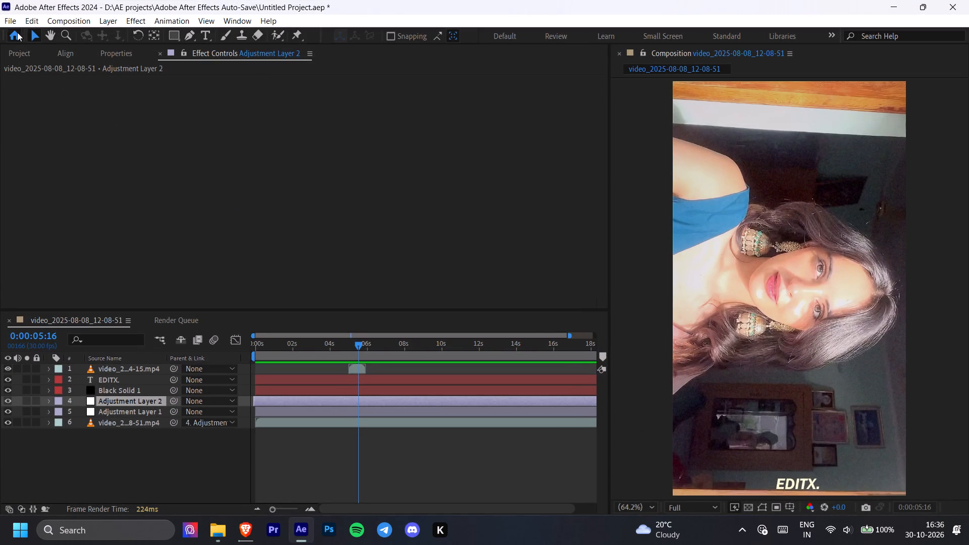
{"action": "left_click", "coordinate": [44, 126]}
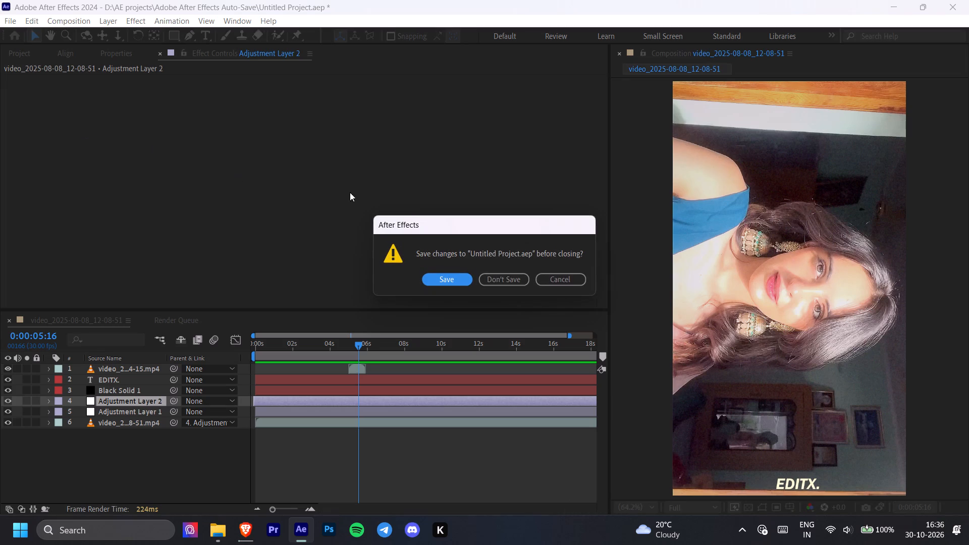
{"action": "left_click_drag", "start_coordinate": [450, 279], "coordinate": [489, 279]}
{"action": "left_click", "coordinate": [489, 279]}
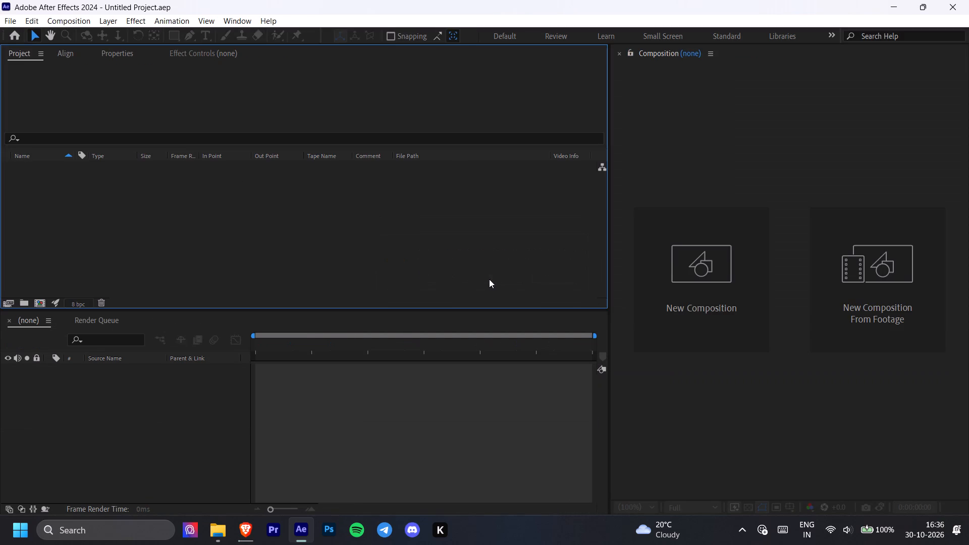
Create a new composition named "velocity edit" with the HD 1920x1080, 29.97 fps preset.
{"action": "left_click", "coordinate": [733, 317]}
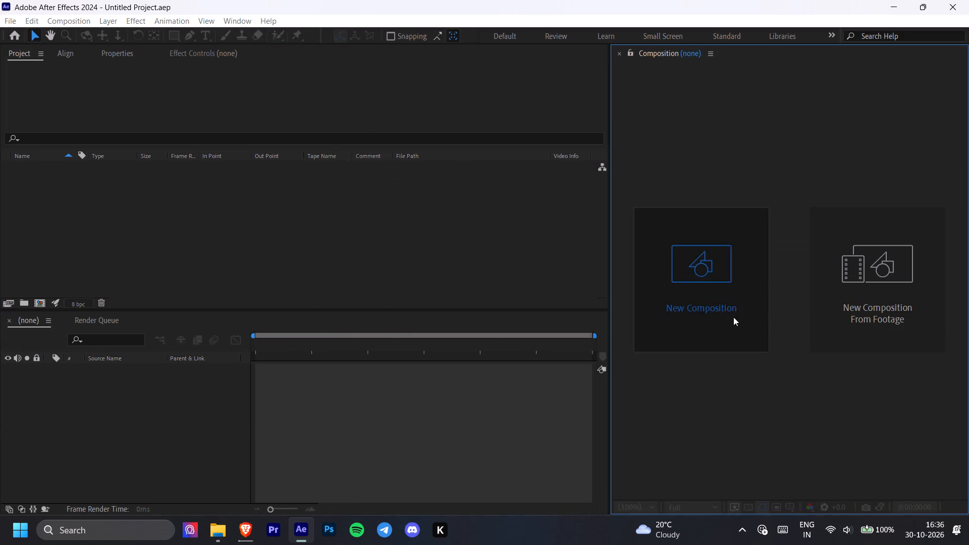
{"action": "left_click", "coordinate": [469, 114]}
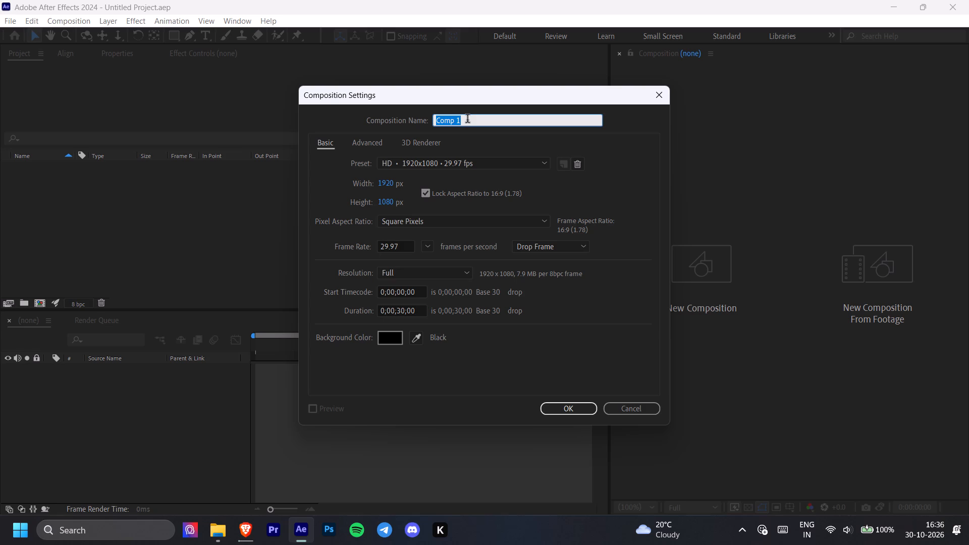
{"action": "left_click_drag", "start_coordinate": [467, 120], "coordinate": [410, 124]}
{"action": "type", "text": "velocity edit"}
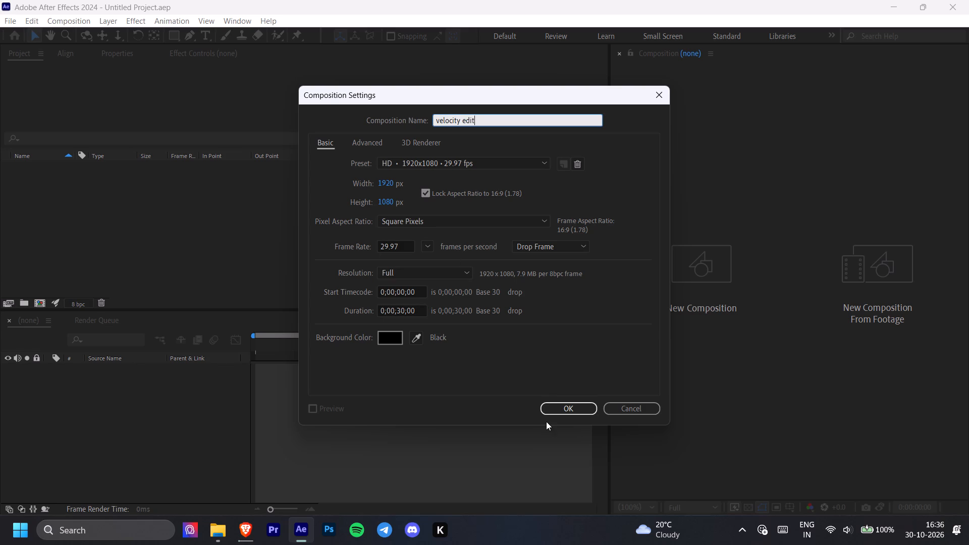
{"action": "left_click", "coordinate": [567, 407]}
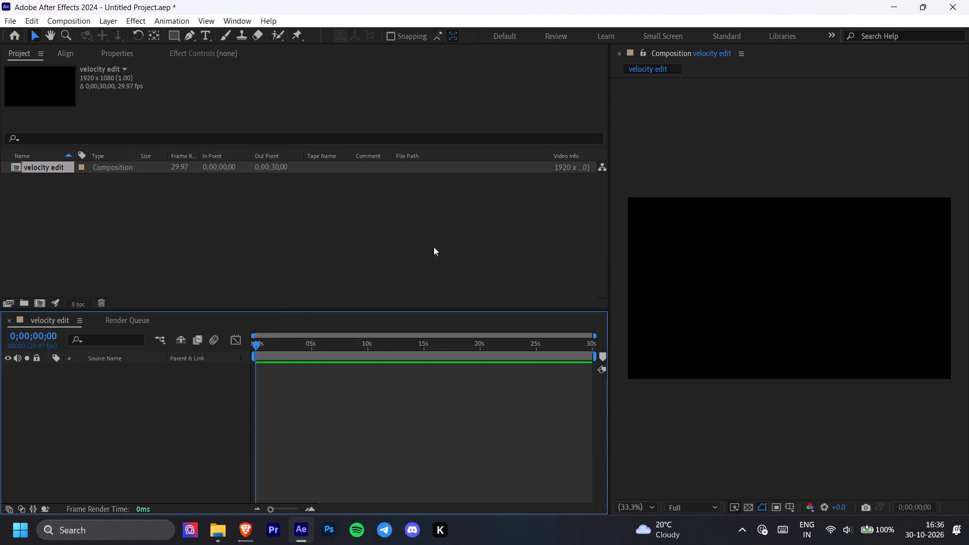
Change the "velocity edit" composition's preset to Social Media Portrait HD, 1080x1920, 30 fps.
{"action": "right_click", "coordinate": [223, 166]}
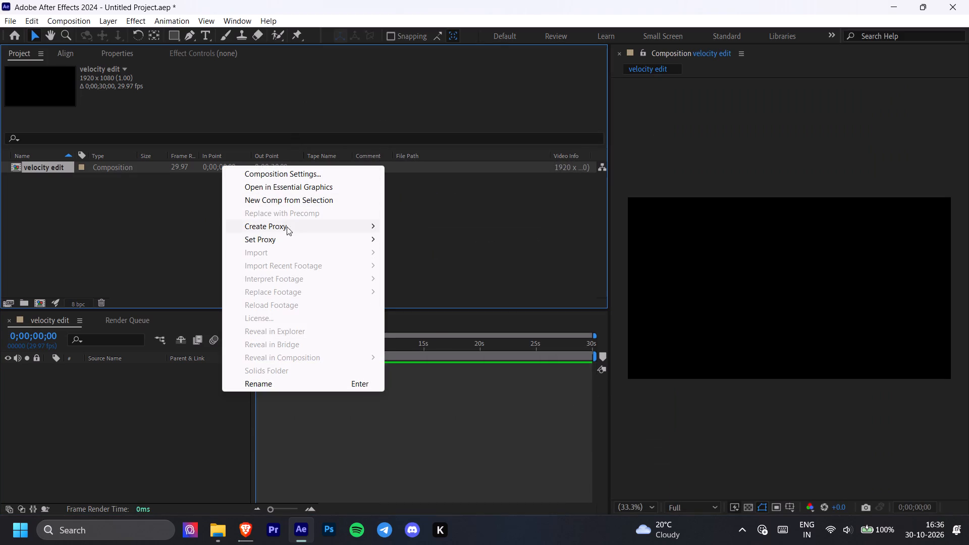
{"action": "left_click", "coordinate": [315, 175]}
{"action": "left_click", "coordinate": [478, 165]}
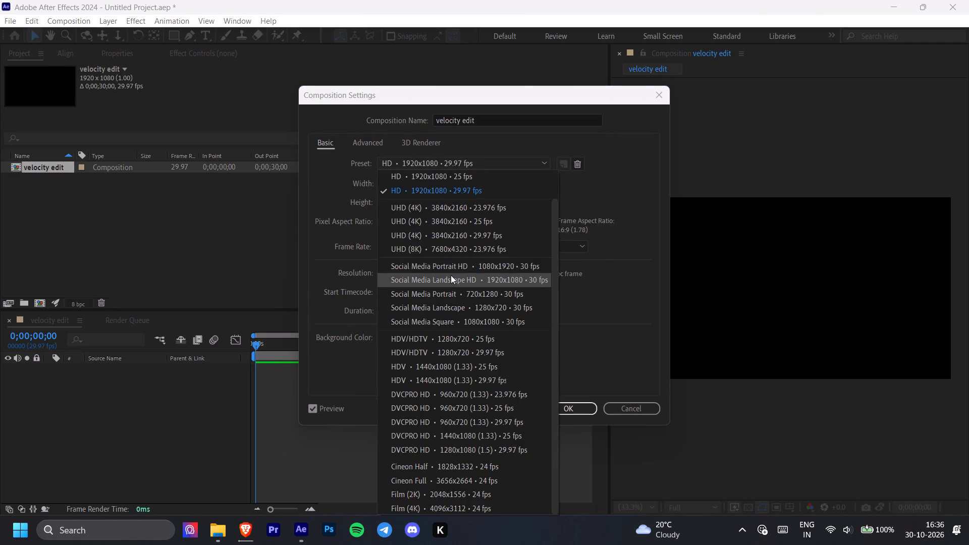
{"action": "left_click", "coordinate": [476, 261]}
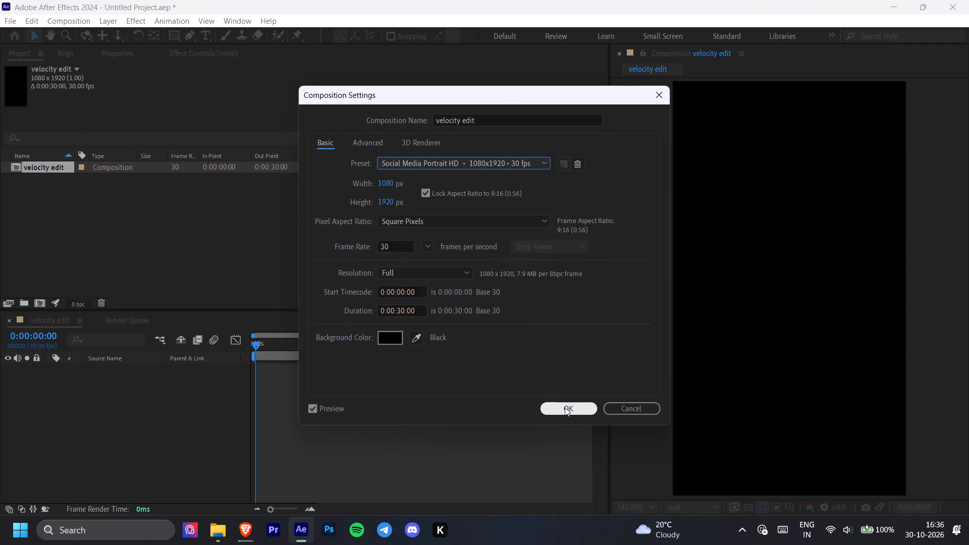
Apply the Social Media Portrait HD, 1080x1920, 30 fps settings to the "velocity edit" composition.
{"action": "left_click", "coordinate": [565, 407]}
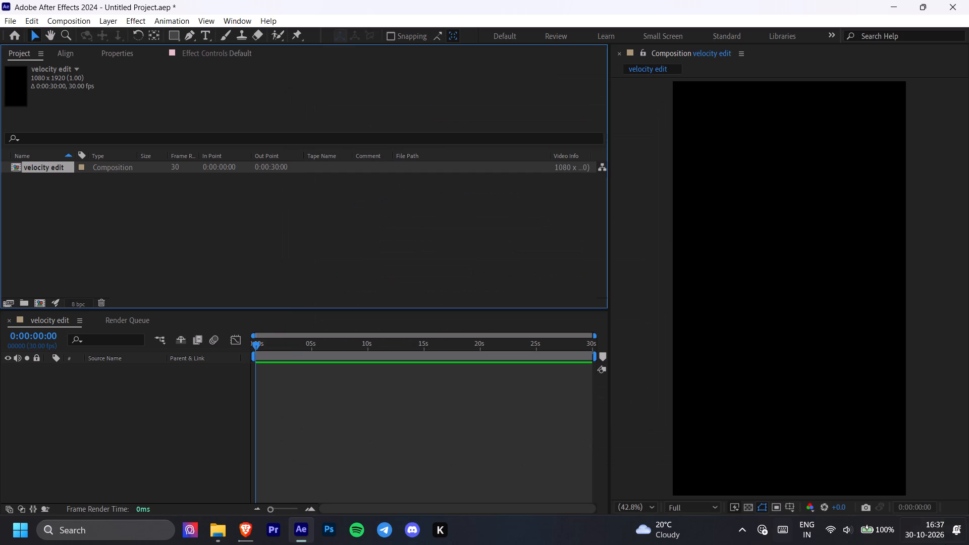
Toggle Bluetooth in the Windows quick settings and return to After Effects.
{"action": "left_click", "coordinate": [884, 527]}
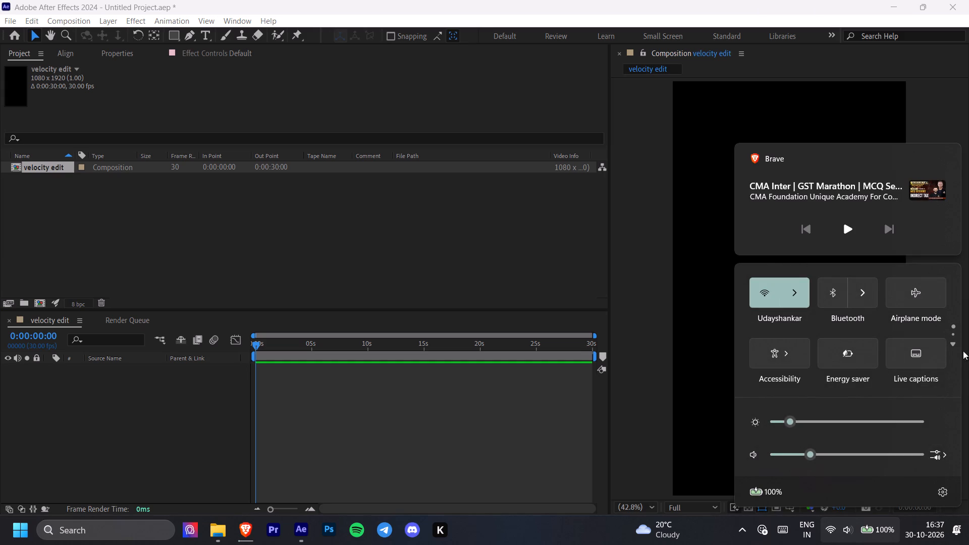
{"action": "left_click", "coordinate": [818, 283]}
{"action": "left_click", "coordinate": [843, 290]}
{"action": "left_click", "coordinate": [306, 448]}
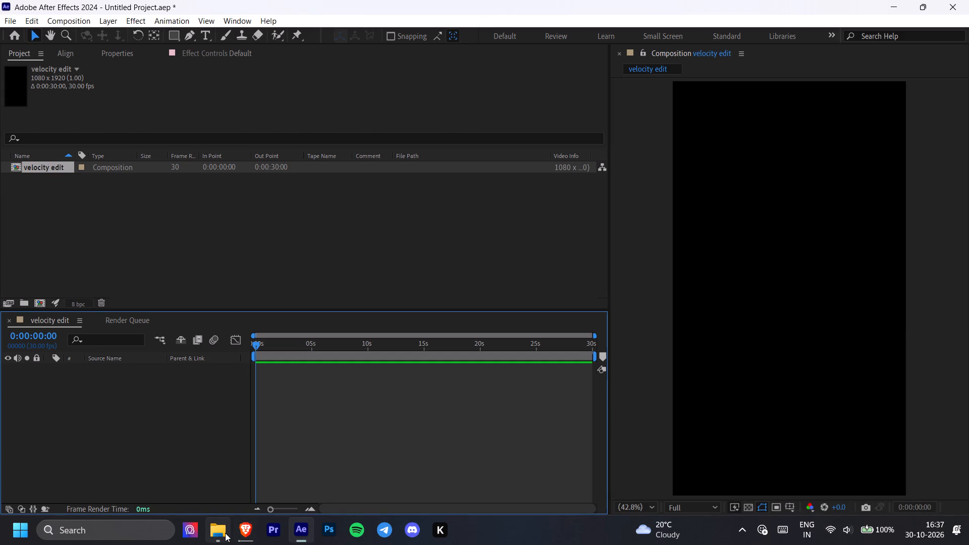
Switch to File Explorer and open "Pre-Comp 4 hb_prob3_temp.mov" in the "velocity edit raw clip" folder for preview.
{"action": "left_click", "coordinate": [225, 533]}
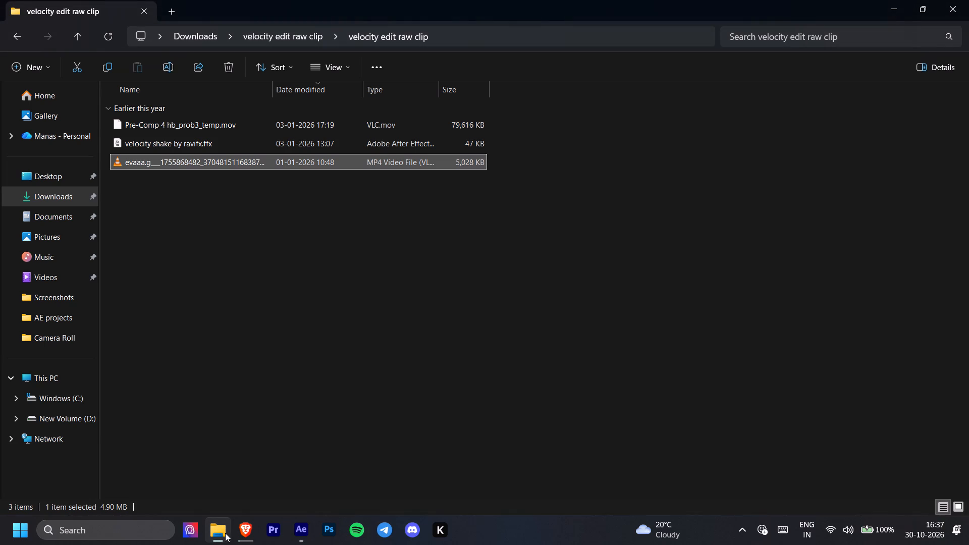
{"action": "double_click", "coordinate": [271, 130]}
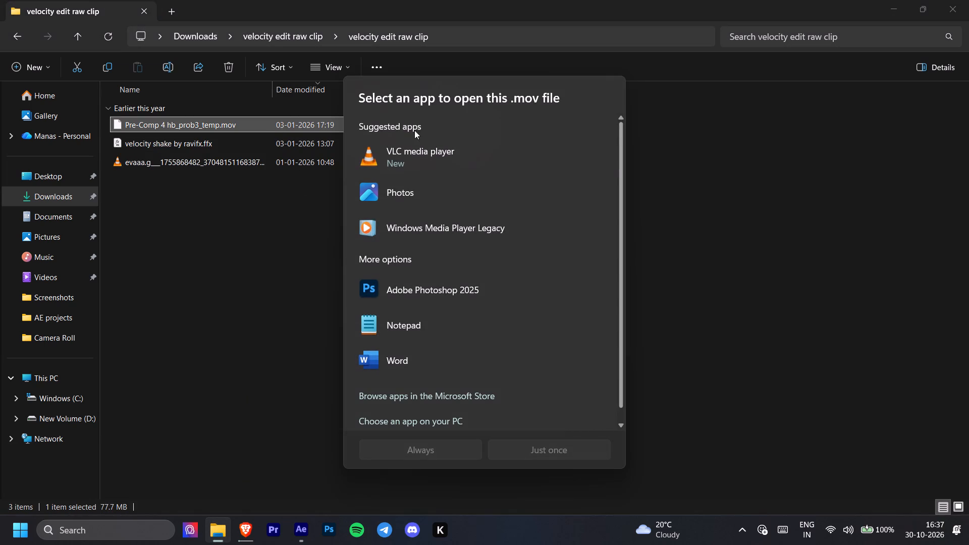
Preview "Pre-Comp 4 hb_prob3_temp.mov" in VLC media player, using that app just once for the file.
{"action": "left_click", "coordinate": [438, 156]}
{"action": "left_click", "coordinate": [546, 447]}
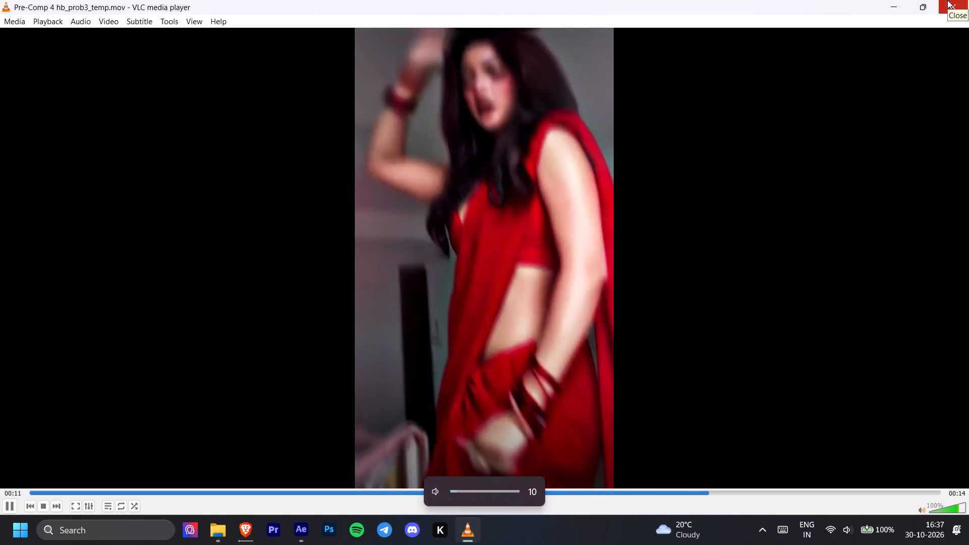
{"action": "left_click", "coordinate": [947, 0]}
Bring the raw MP4 clip from the extracted folder into the "velocity edit" composition in After Effects as a layer.
{"action": "left_click_drag", "start_coordinate": [245, 169], "coordinate": [384, 385]}
{"action": "left_click_drag", "start_coordinate": [412, 168], "coordinate": [286, 522]}
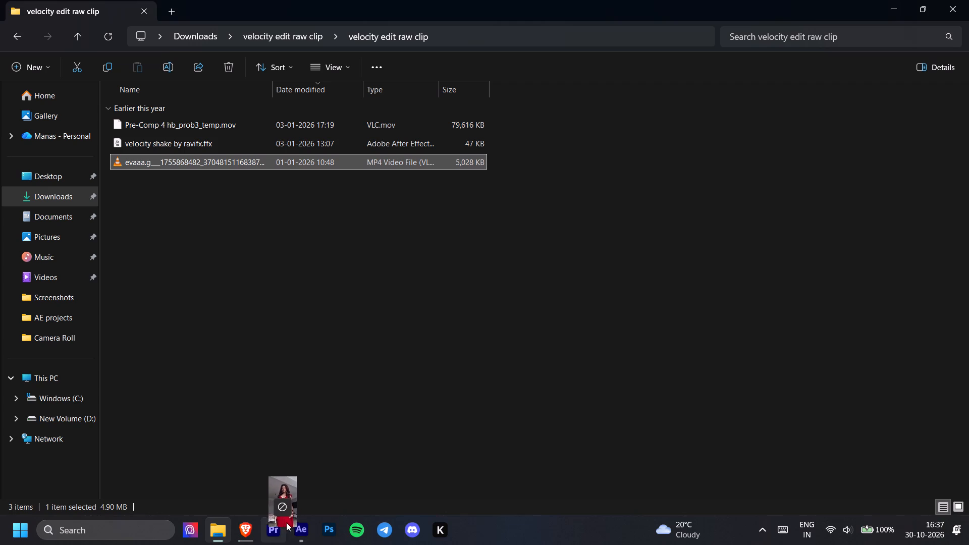
{"action": "left_click_drag", "start_coordinate": [286, 522], "coordinate": [314, 435]}
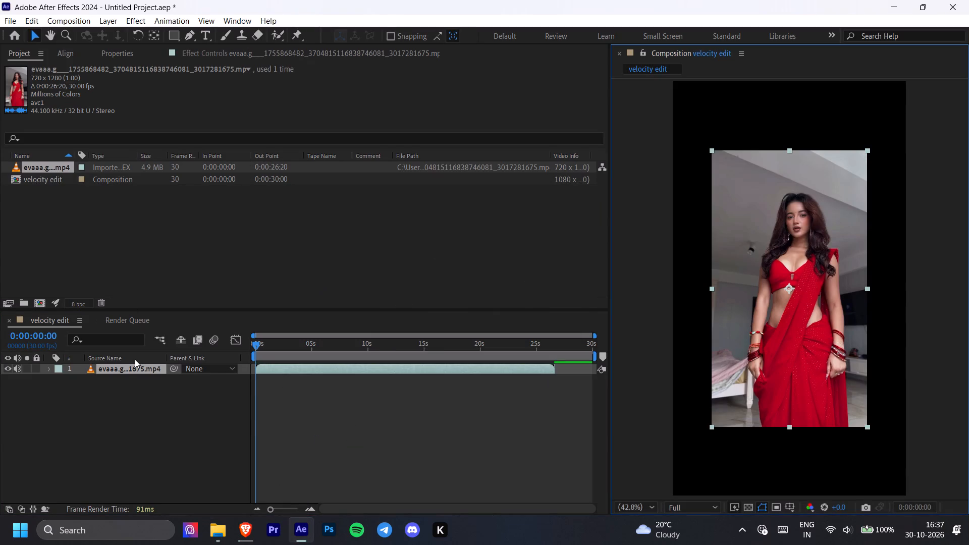
Set the MP4 clip layer's scale to 150% so it fills the portrait frame.
{"action": "left_click", "coordinate": [251, 48]}
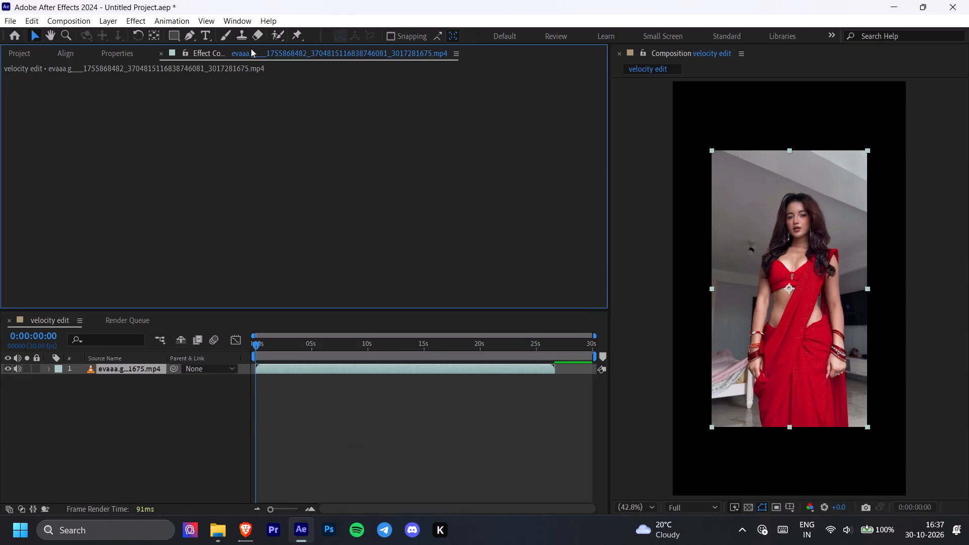
{"action": "left_click", "coordinate": [317, 370]}
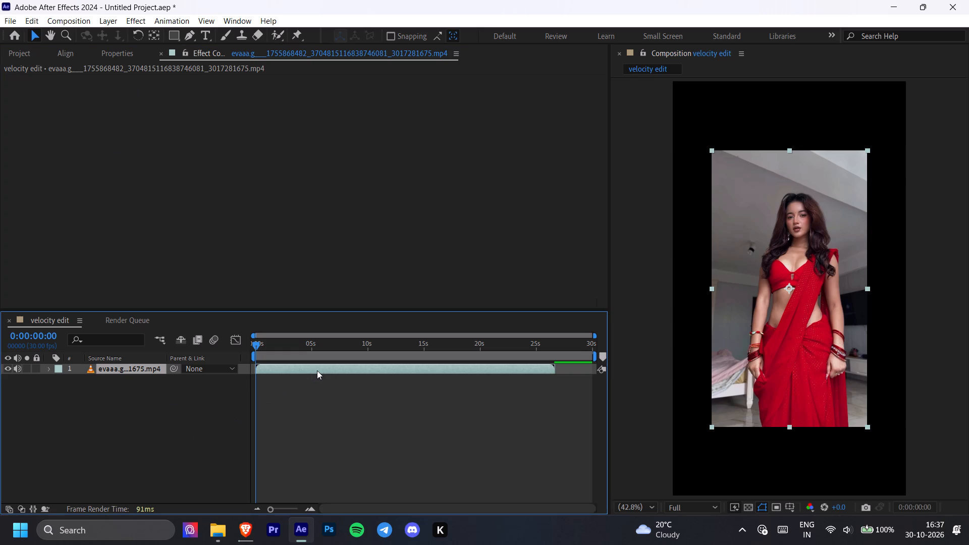
{"action": "left_click", "coordinate": [308, 370]}
{"action": "left_click", "coordinate": [64, 54]}
{"action": "left_click", "coordinate": [106, 58]}
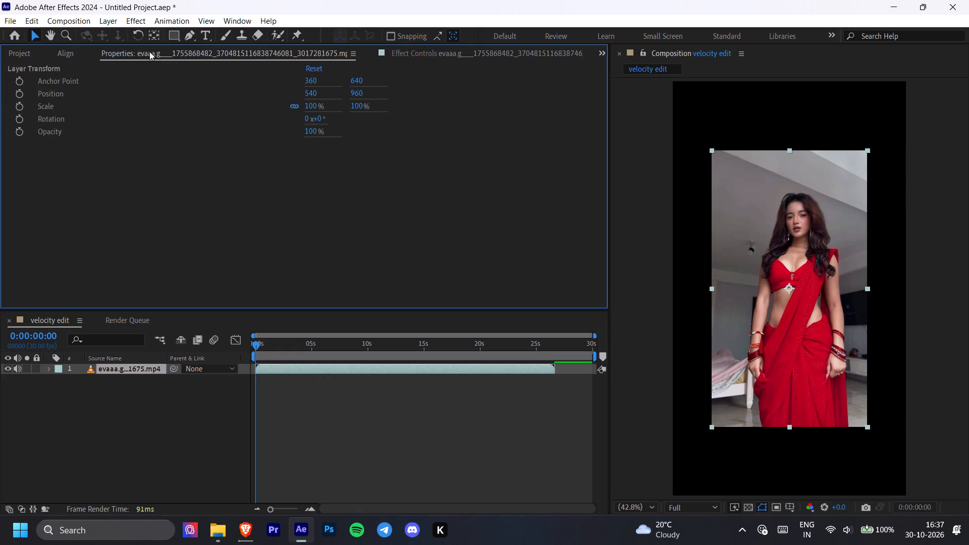
{"action": "left_click", "coordinate": [314, 106]}
{"action": "type", "text": "150"}
{"action": "key", "text": "Return"}
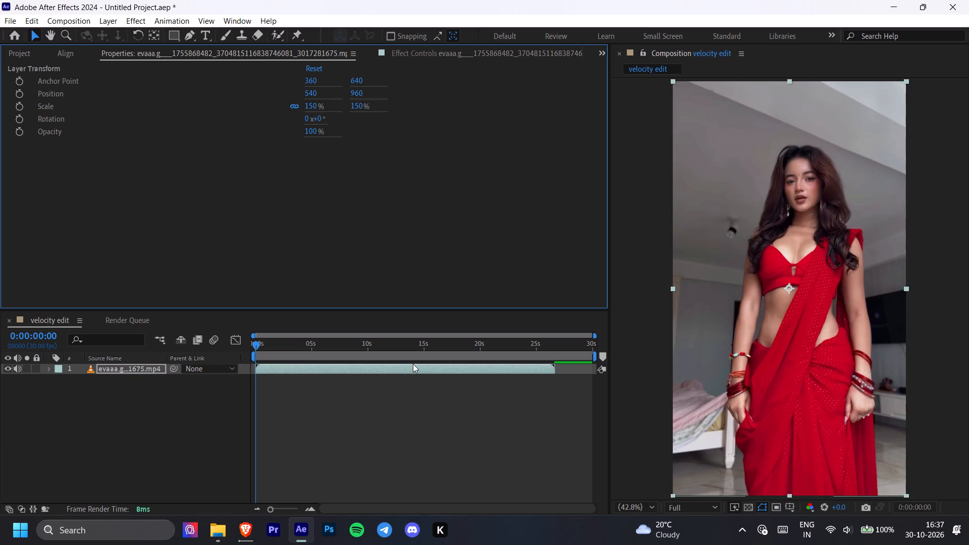
Play back and scrub through the MP4 clip in the "velocity edit" composition to review its footage.
{"action": "left_click", "coordinate": [493, 446]}
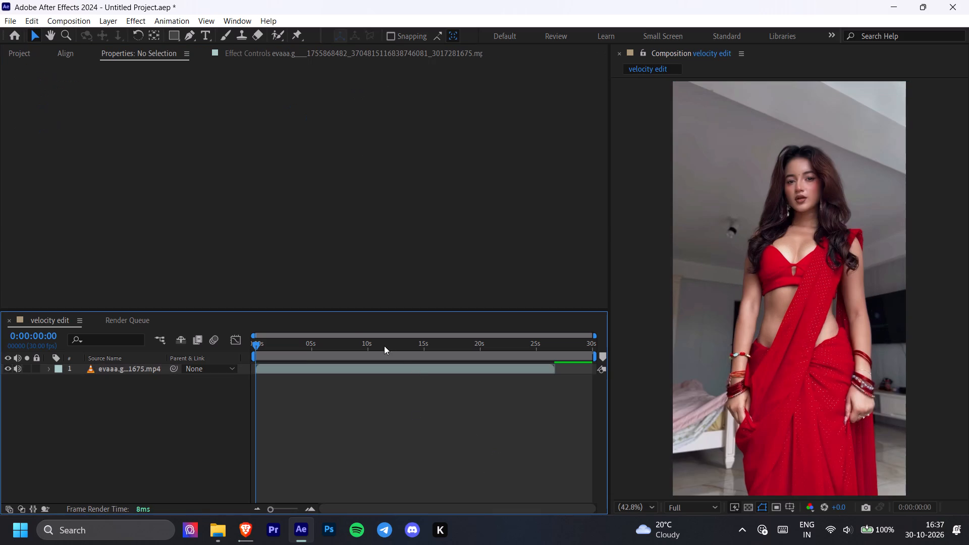
{"action": "left_click", "coordinate": [291, 366]}
{"action": "key", "text": "space"}
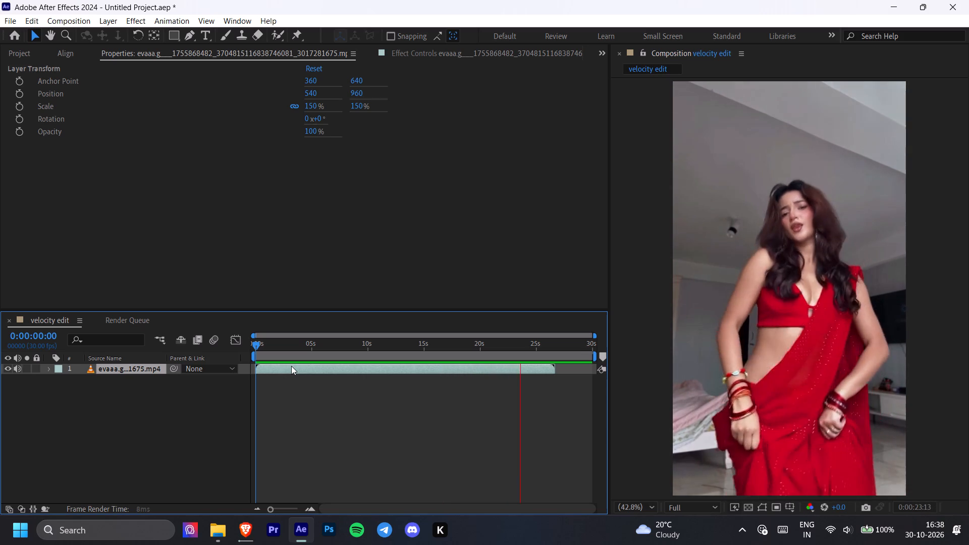
{"action": "key", "text": "space"}
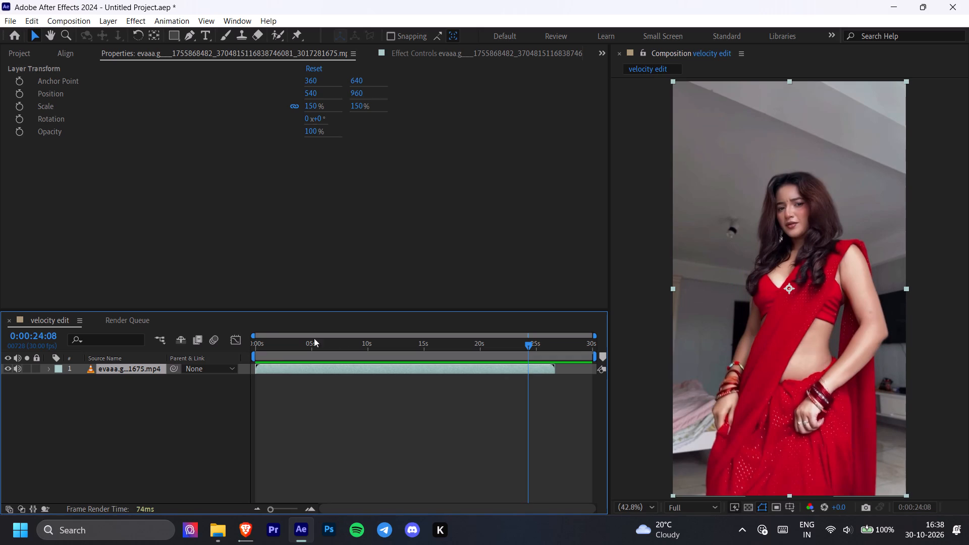
{"action": "left_click_drag", "start_coordinate": [352, 340], "coordinate": [269, 345]}
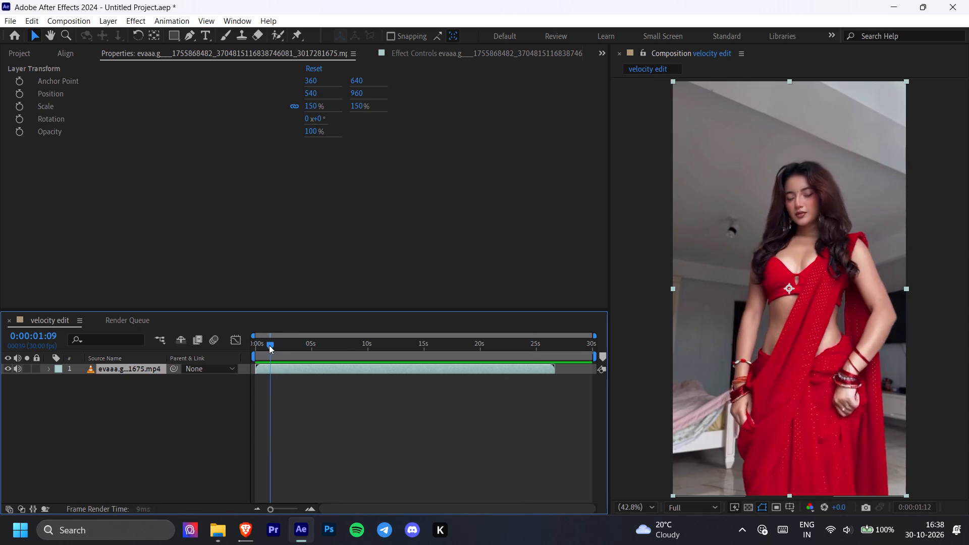
{"action": "left_click_drag", "start_coordinate": [269, 345], "coordinate": [380, 367]}
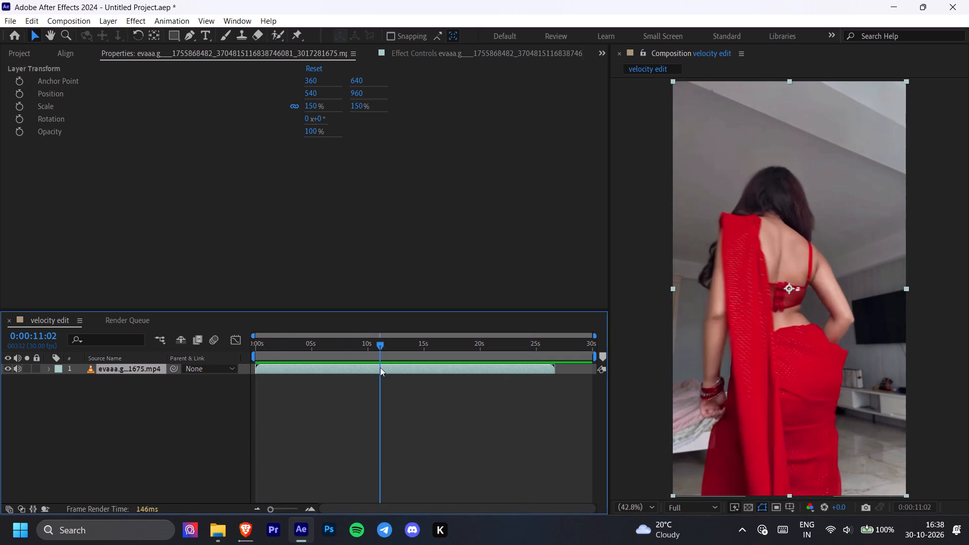
{"action": "left_click_drag", "start_coordinate": [380, 367], "coordinate": [400, 343]}
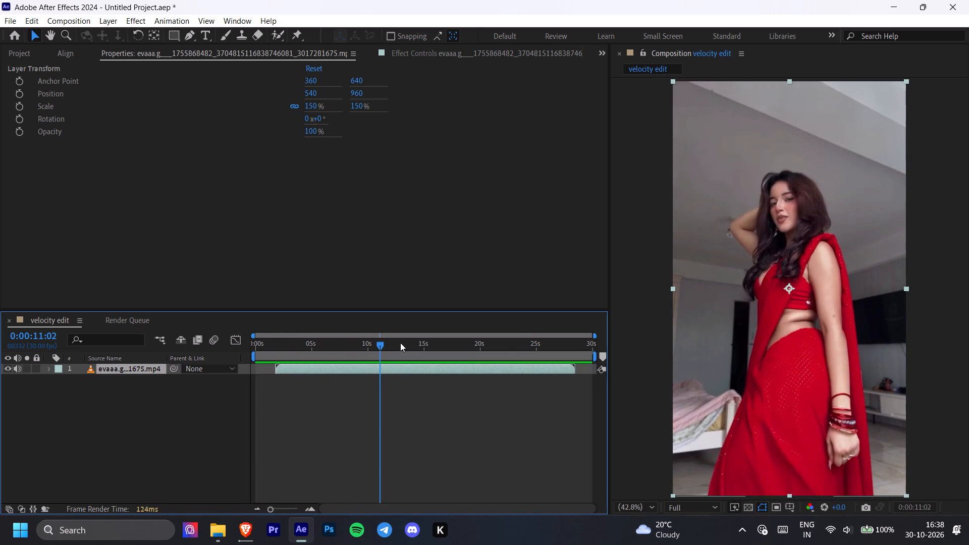
{"action": "key", "text": "ctrl+z"}
{"action": "left_click_drag", "start_coordinate": [428, 342], "coordinate": [459, 343]}
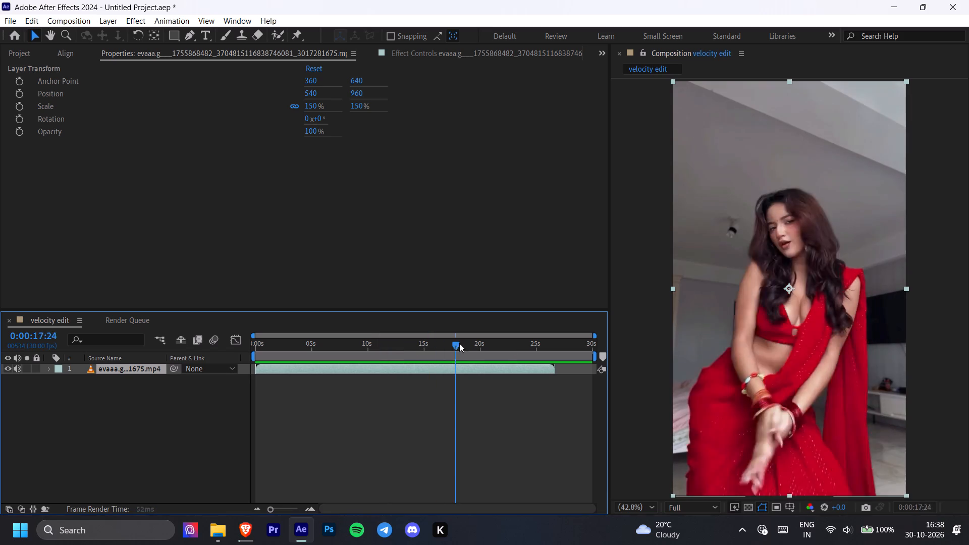
{"action": "left_click_drag", "start_coordinate": [459, 343], "coordinate": [464, 346]}
Add a new adjustment layer above the MP4 clip in the "velocity edit" composition.
{"action": "right_click", "coordinate": [318, 402]}
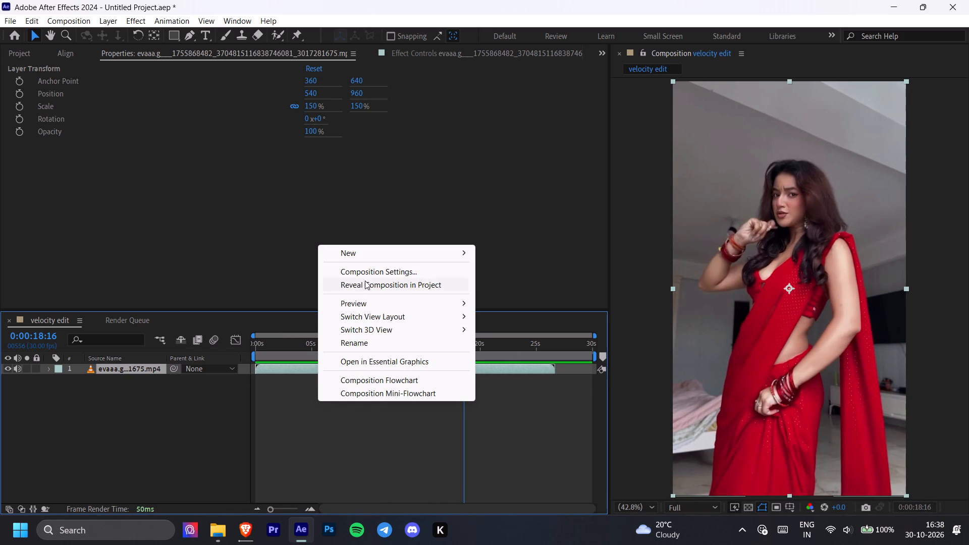
{"action": "left_click", "coordinate": [375, 245]}
{"action": "left_click", "coordinate": [373, 254]}
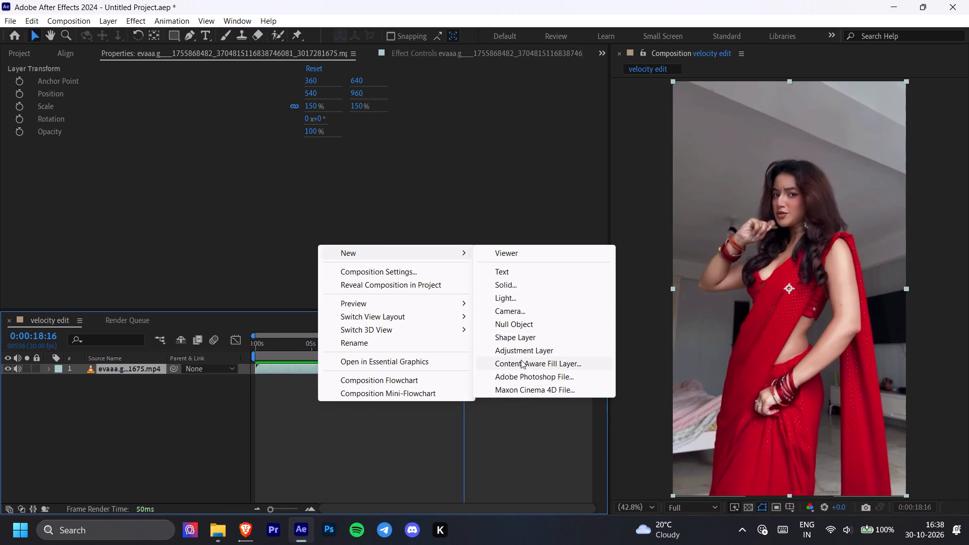
{"action": "left_click", "coordinate": [528, 353]}
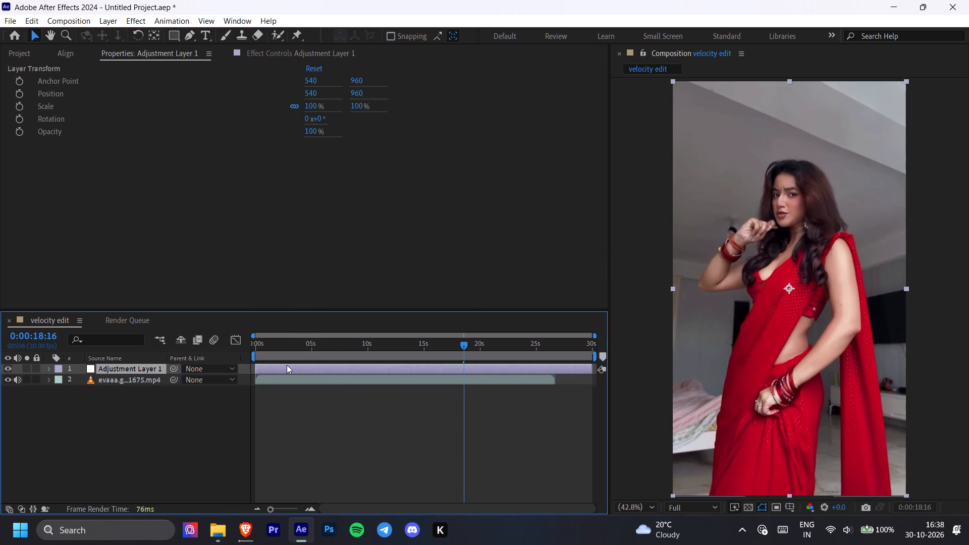
Search the effects launcher for "sigm" and apply the matching colour and sharpening preset to the adjustment layer.
{"action": "left_click", "coordinate": [287, 365]}
{"action": "key", "text": "ctrl+space"}
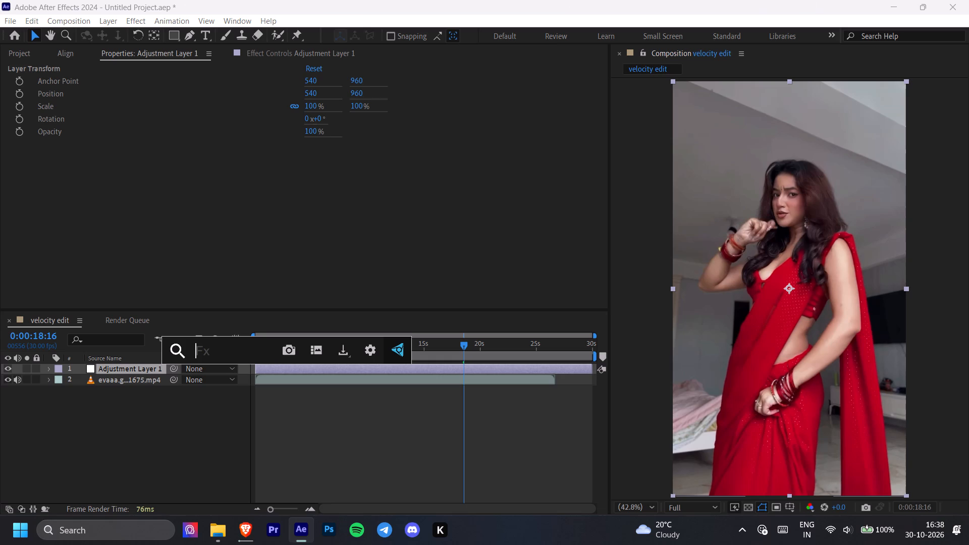
{"action": "type", "text": "sigm"}
{"action": "left_click", "coordinate": [246, 396]}
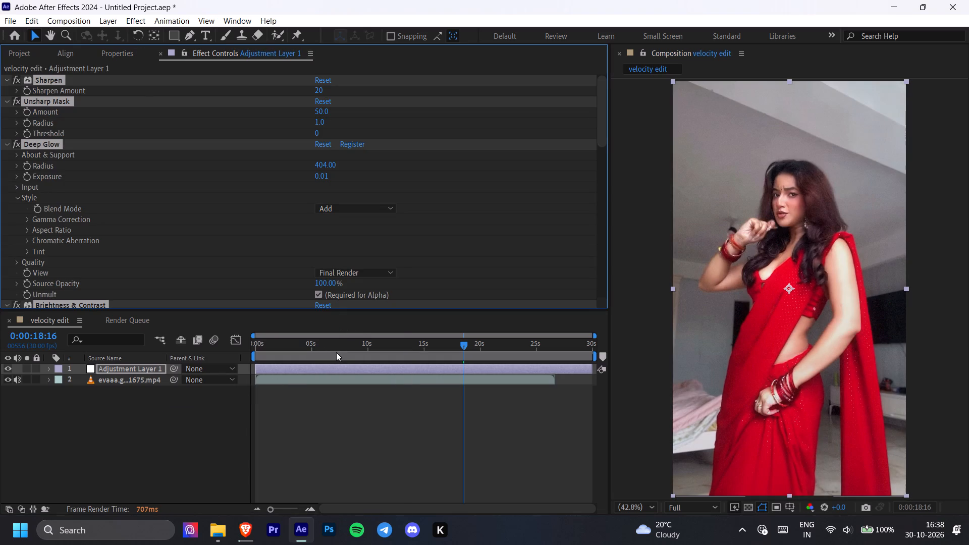
Preview the clip with the preset's effects from near the start of the composition.
{"action": "left_click_drag", "start_coordinate": [321, 344], "coordinate": [259, 348]}
{"action": "key", "text": "space"}
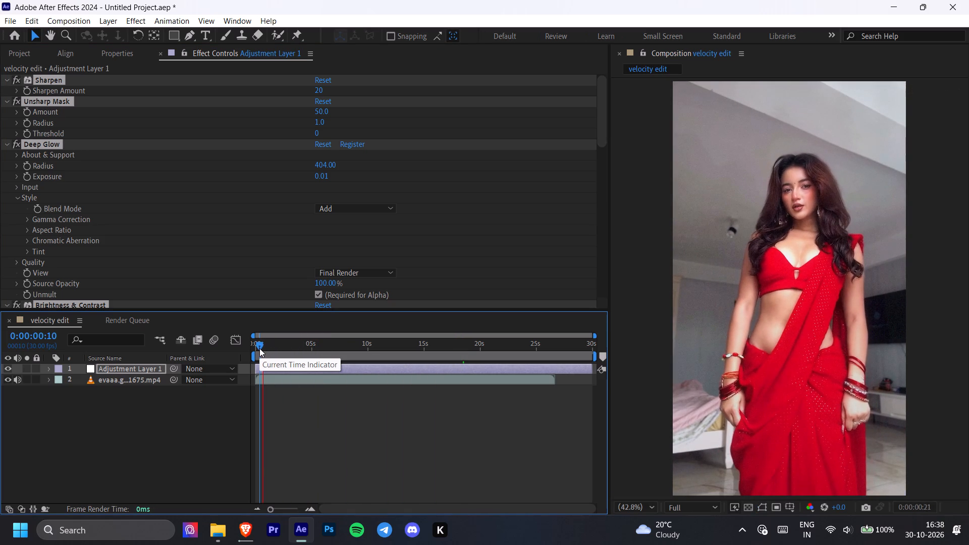
{"action": "key", "text": "space"}
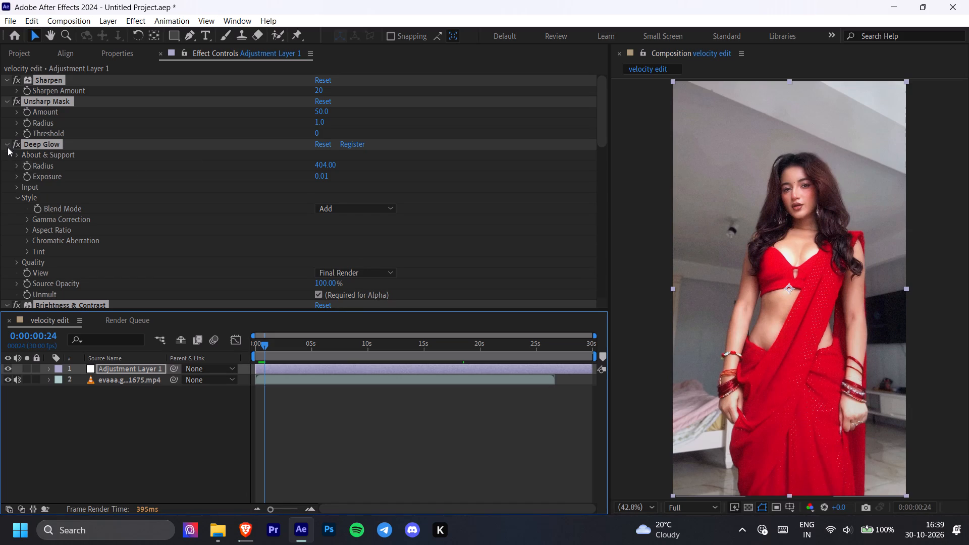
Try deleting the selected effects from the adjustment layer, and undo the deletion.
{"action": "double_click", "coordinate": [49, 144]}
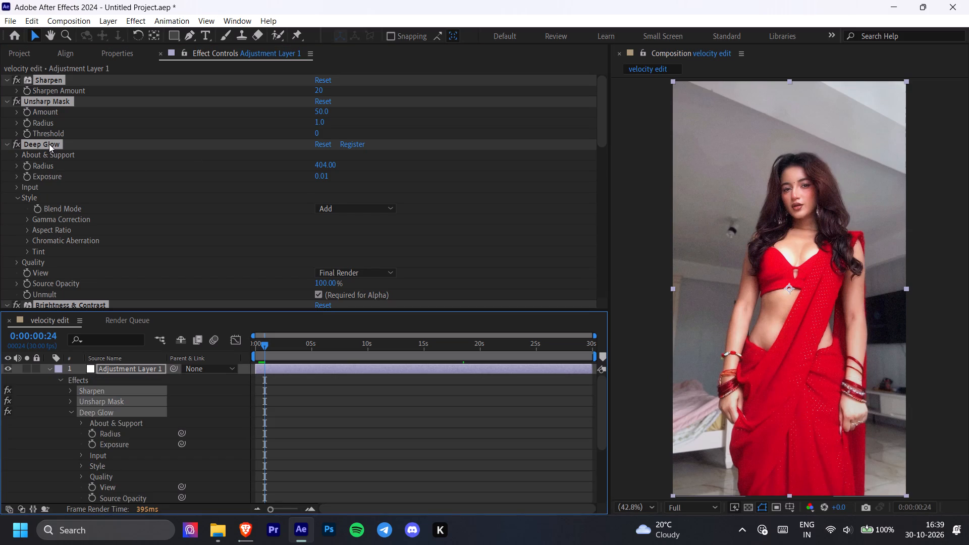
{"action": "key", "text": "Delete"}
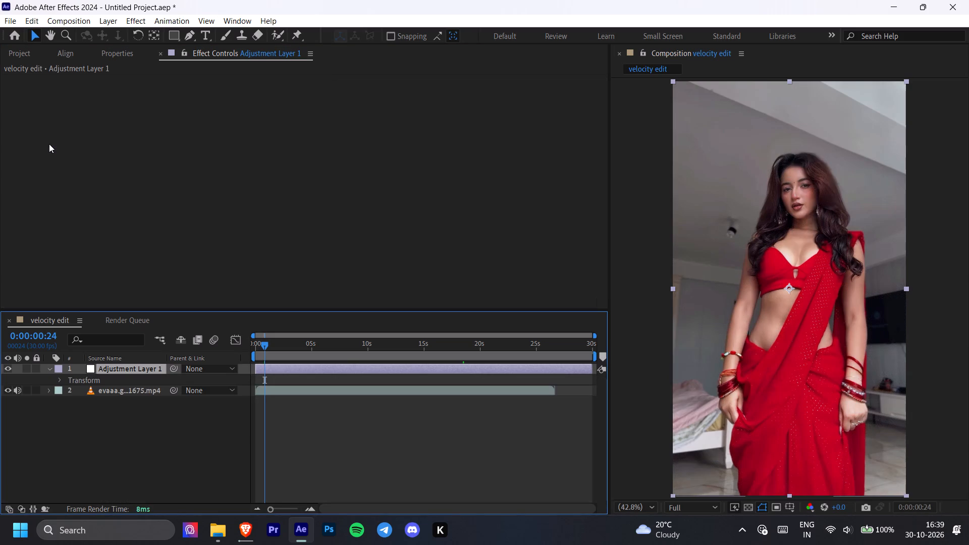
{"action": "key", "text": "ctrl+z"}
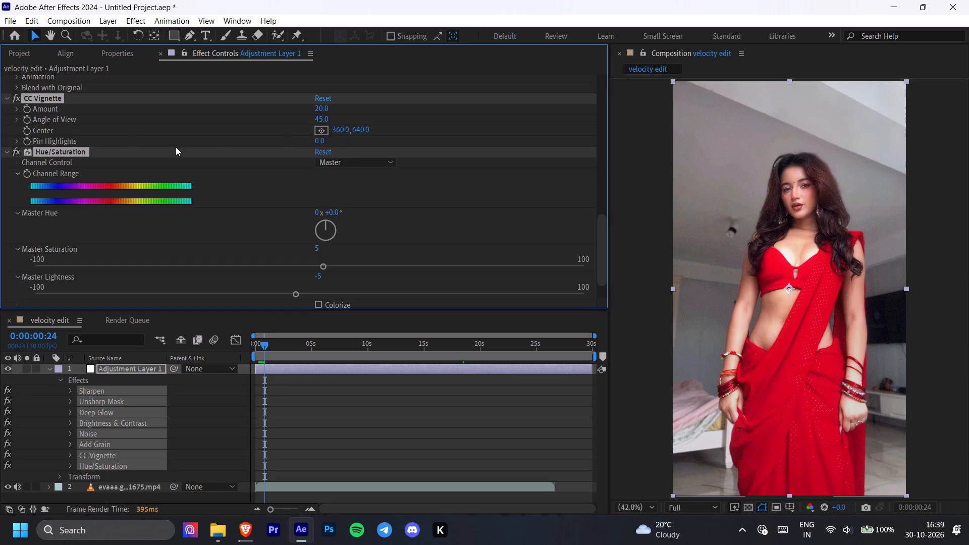
Reduce the Deep Glow radius on the adjustment layer to 22.
{"action": "scroll", "coordinate": [60, 128], "scroll_direction": "up", "scroll_amount": 2}
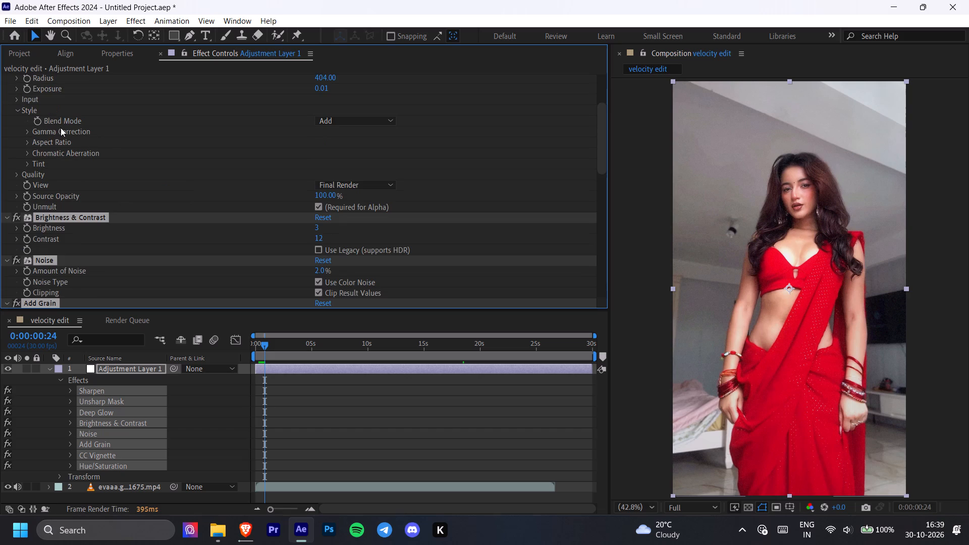
{"action": "left_click_drag", "start_coordinate": [329, 165], "coordinate": [283, 173]}
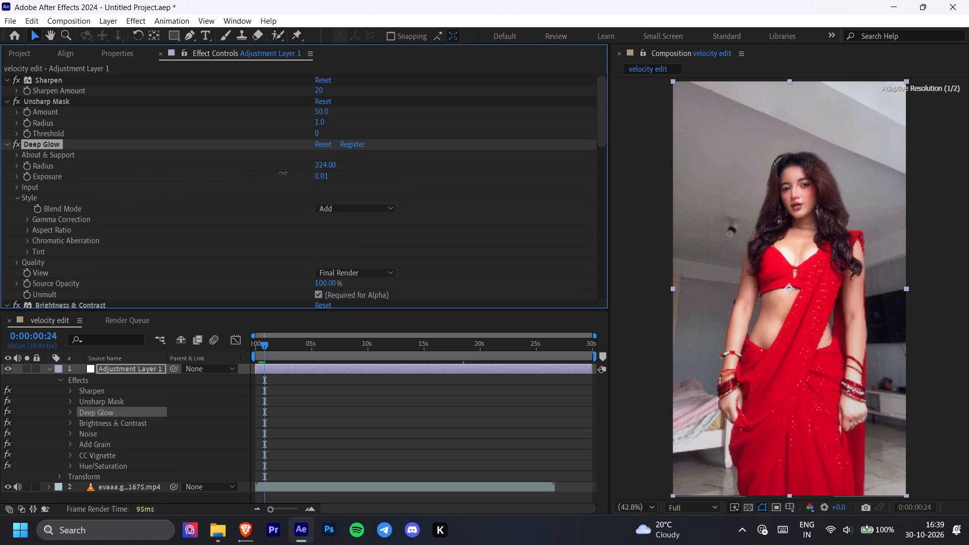
{"action": "left_click_drag", "start_coordinate": [283, 173], "coordinate": [225, 175]}
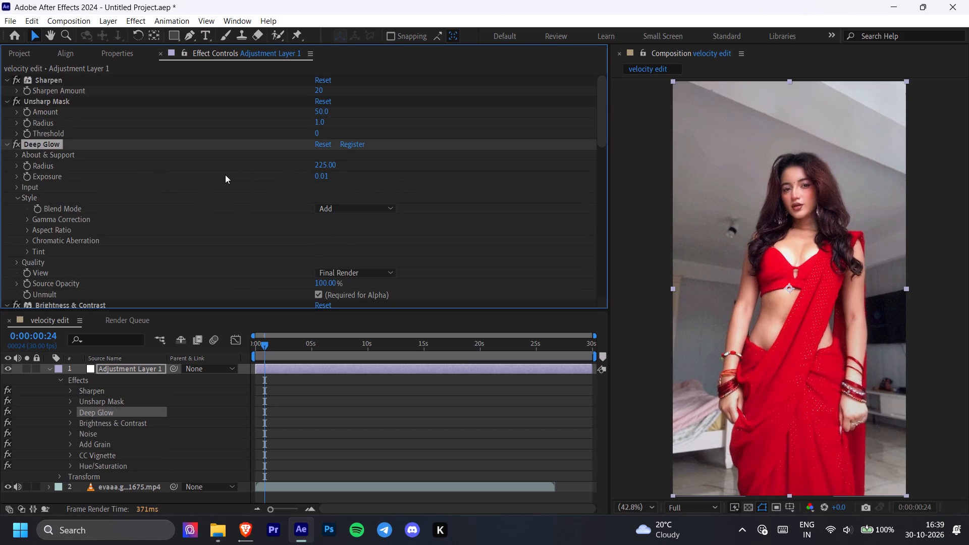
{"action": "left_click_drag", "start_coordinate": [323, 168], "coordinate": [335, 166]}
{"action": "left_click_drag", "start_coordinate": [335, 166], "coordinate": [234, 195]}
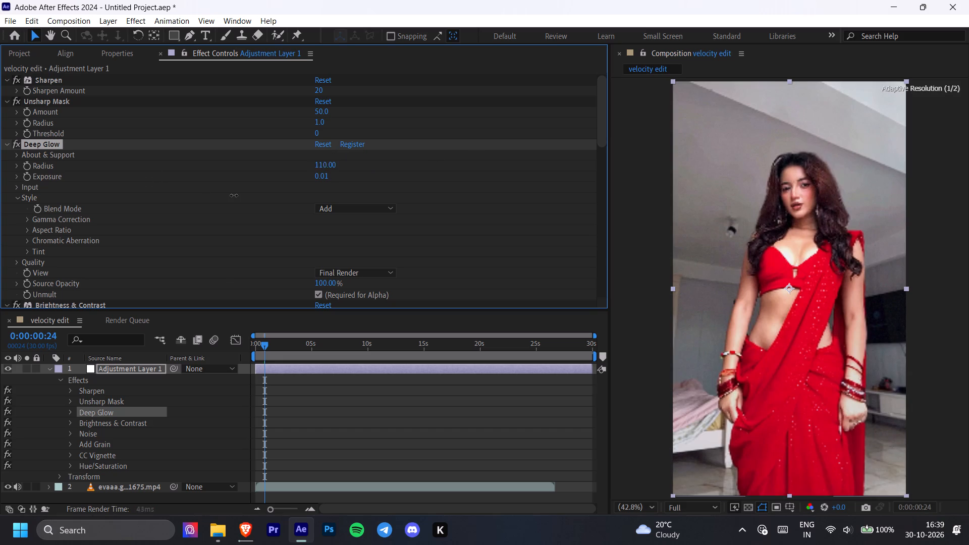
{"action": "left_click_drag", "start_coordinate": [234, 195], "coordinate": [161, 204]}
{"action": "left_click_drag", "start_coordinate": [161, 204], "coordinate": [174, 204]}
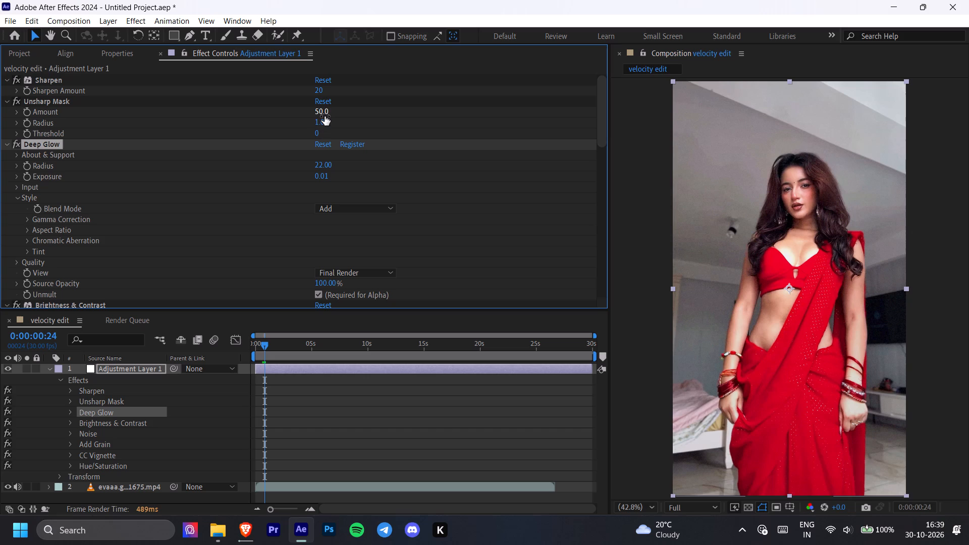
Raise the Unsharp Mask amount on the adjustment layer to 70.
{"action": "left_click_drag", "start_coordinate": [321, 110], "coordinate": [331, 113]}
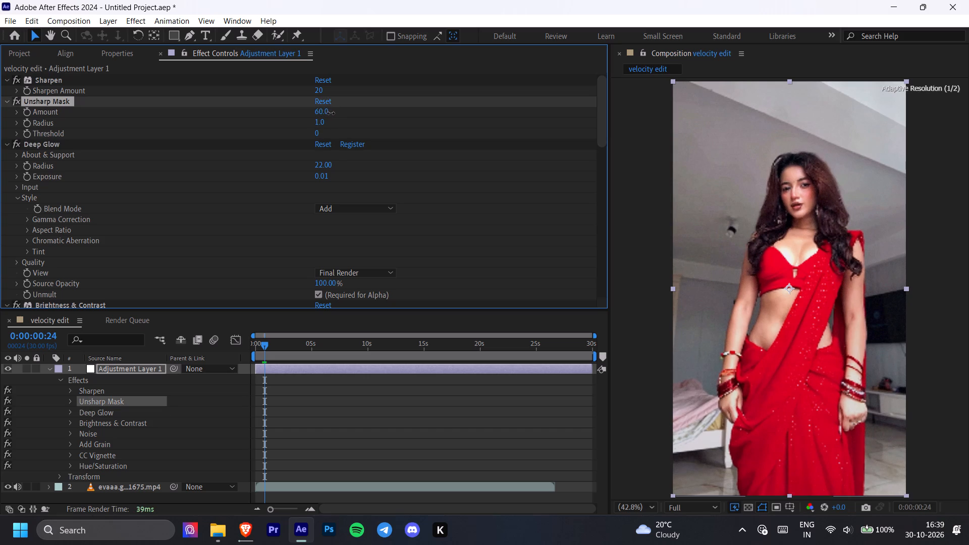
{"action": "left_click_drag", "start_coordinate": [331, 113], "coordinate": [337, 113]}
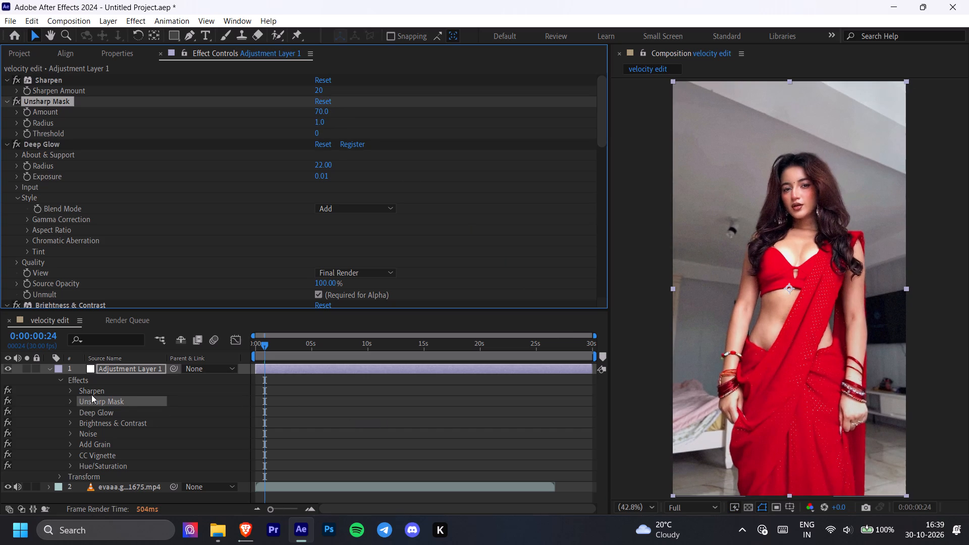
Set the Sharpen Amount on the adjustment layer to 27, and collapse the Deep Glow, Unsharp Mask and Sharpen settings.
{"action": "left_click", "coordinate": [109, 423]}
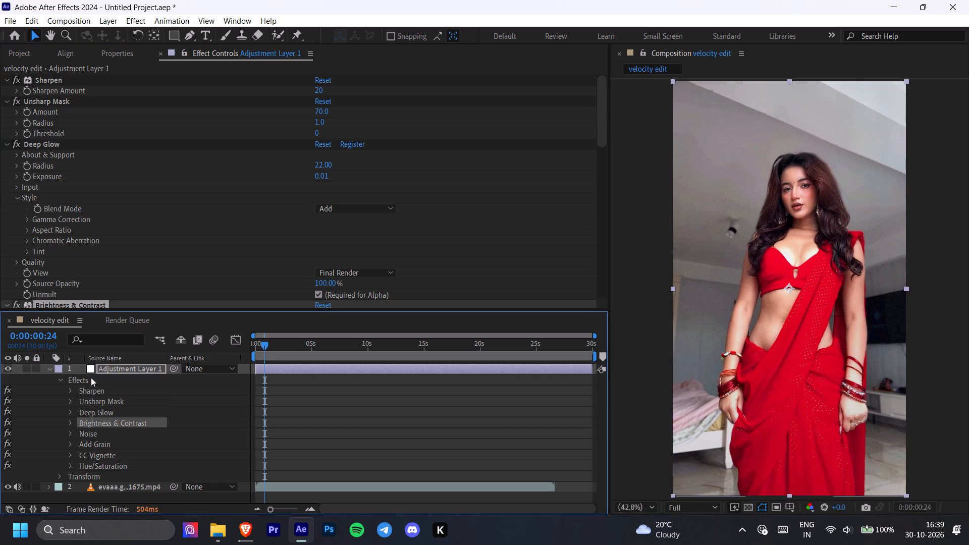
{"action": "scroll", "coordinate": [99, 246], "scroll_direction": "down", "scroll_amount": 1}
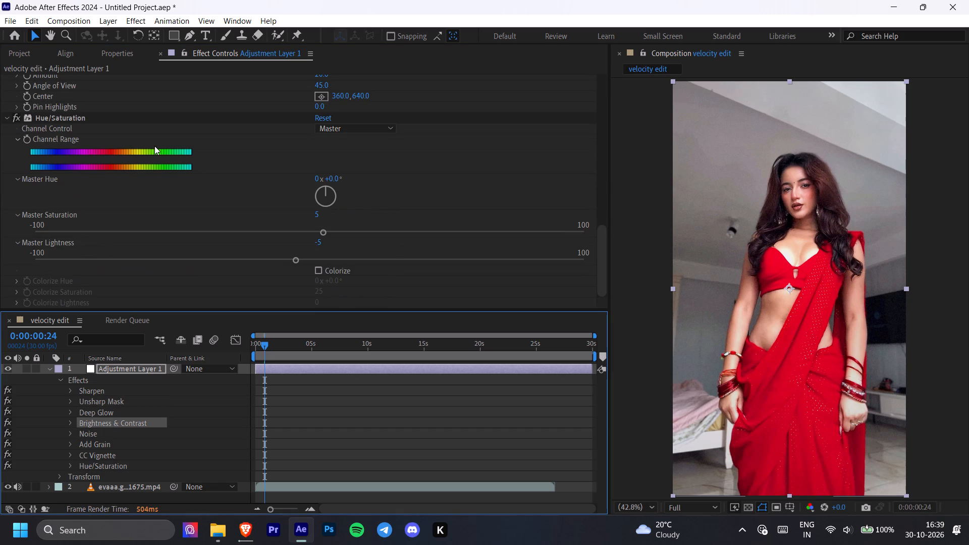
{"action": "scroll", "coordinate": [154, 146], "scroll_direction": "right", "scroll_amount": 1}
{"action": "scroll", "coordinate": [154, 146], "scroll_direction": "up", "scroll_amount": 1}
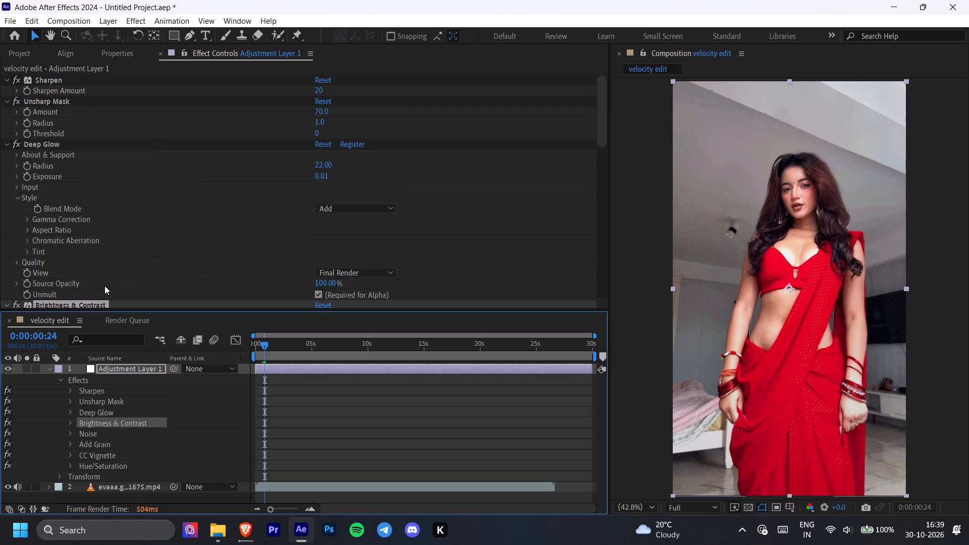
{"action": "left_click", "coordinate": [7, 141]}
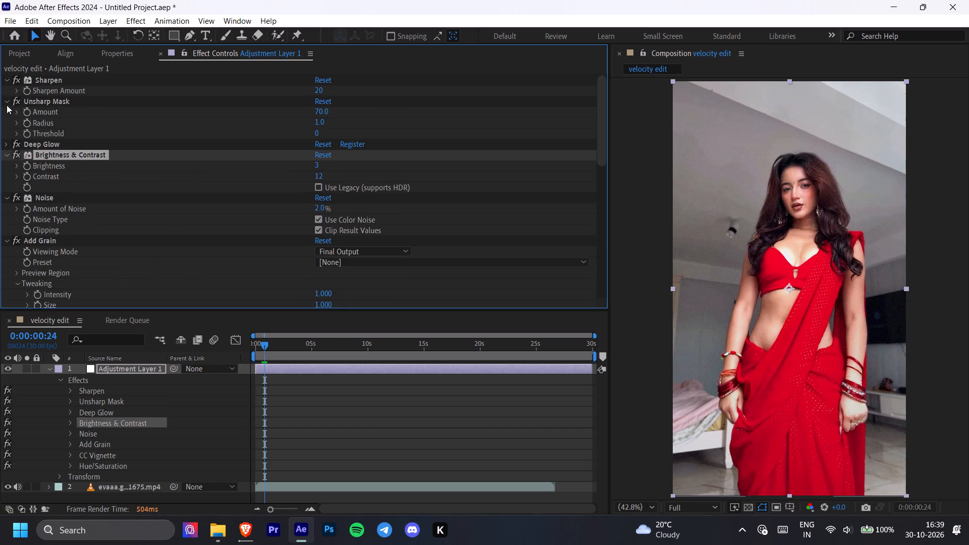
{"action": "left_click", "coordinate": [7, 101]}
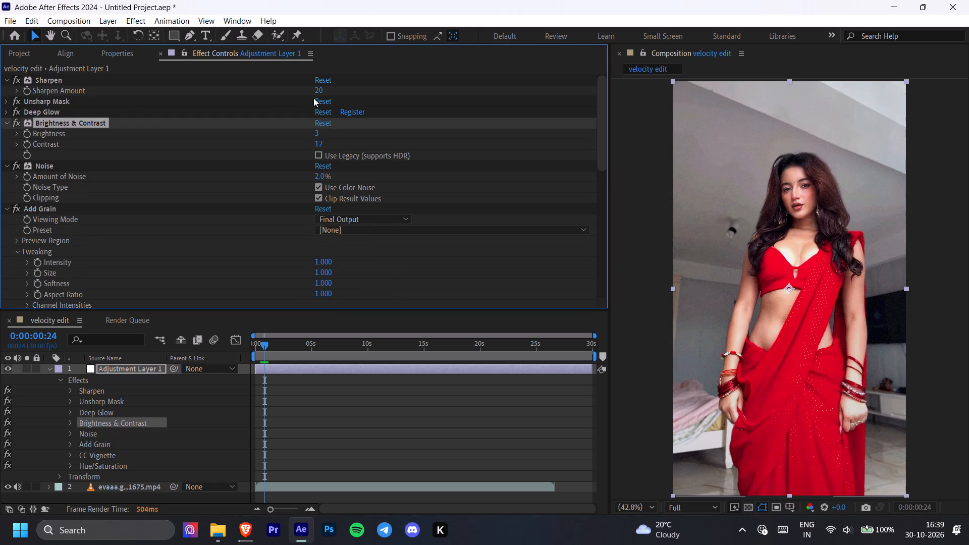
{"action": "left_click_drag", "start_coordinate": [314, 90], "coordinate": [321, 90]}
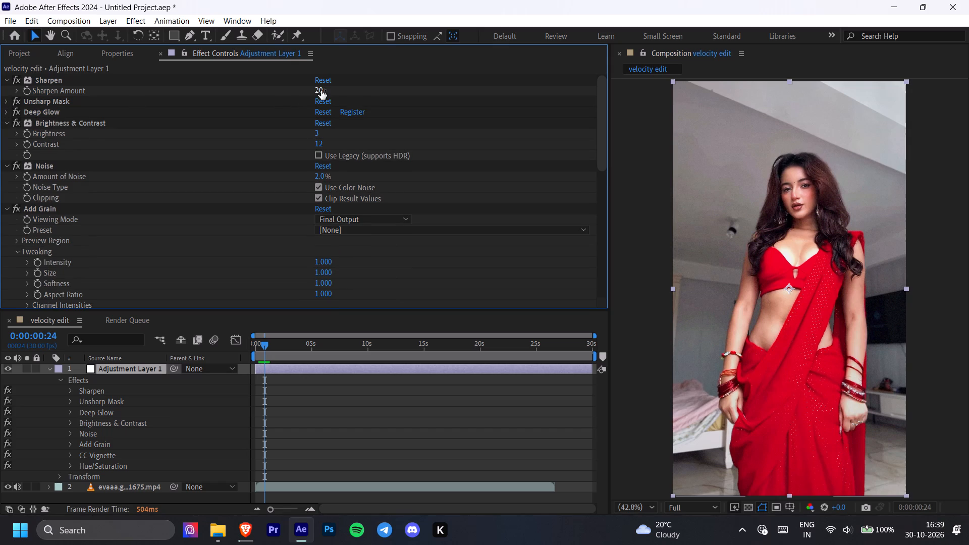
{"action": "left_click_drag", "start_coordinate": [321, 90], "coordinate": [330, 94]}
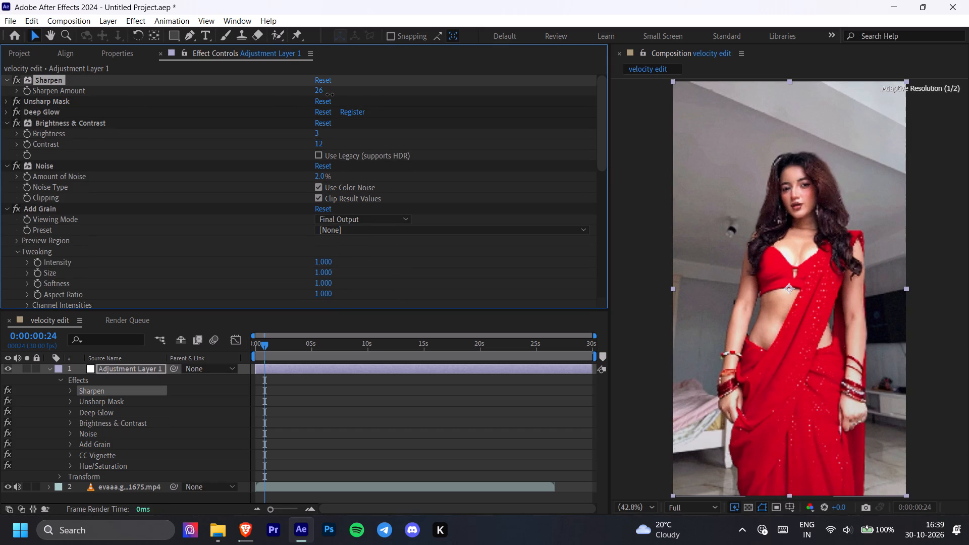
{"action": "left_click_drag", "start_coordinate": [330, 94], "coordinate": [330, 94]}
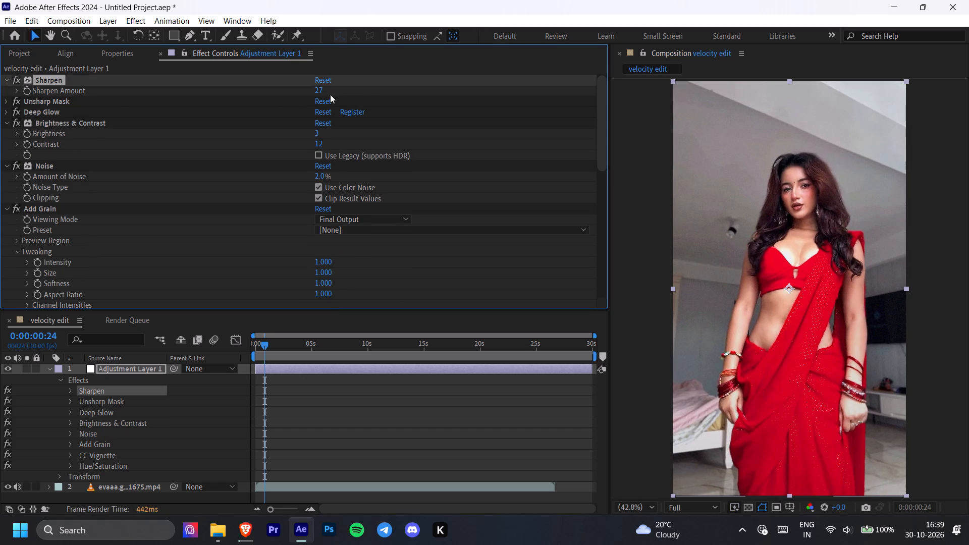
{"action": "left_click", "coordinate": [8, 80]}
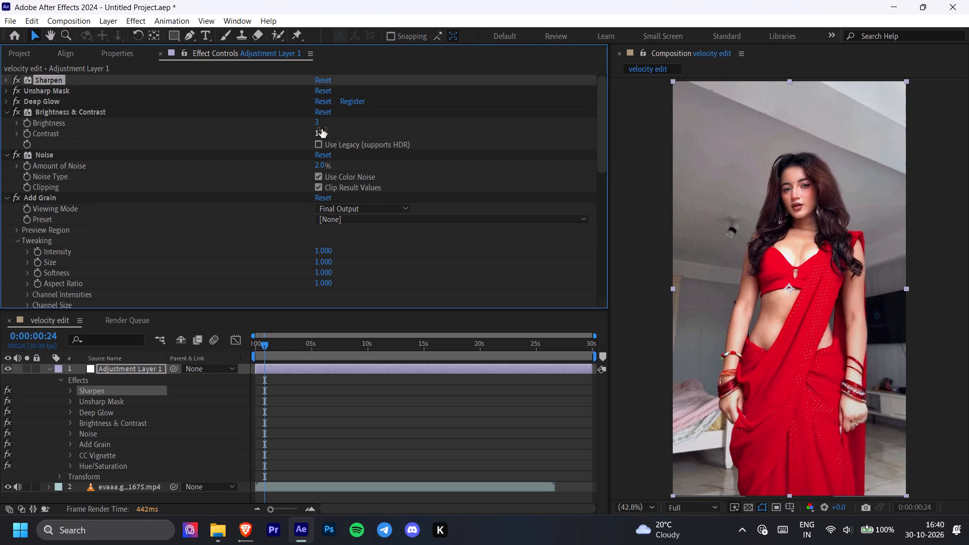
Set Brightness to 4 and Contrast to 14 on the adjustment layer, and collapse the Brightness & Contrast, Noise and Add Grain settings.
{"action": "left_click", "coordinate": [317, 123]}
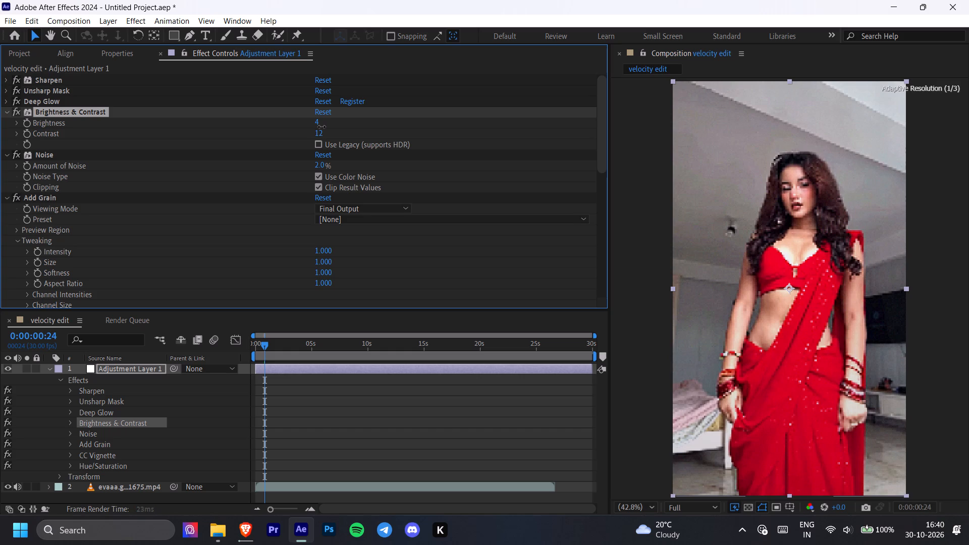
{"action": "left_click_drag", "start_coordinate": [321, 133], "coordinate": [330, 140]}
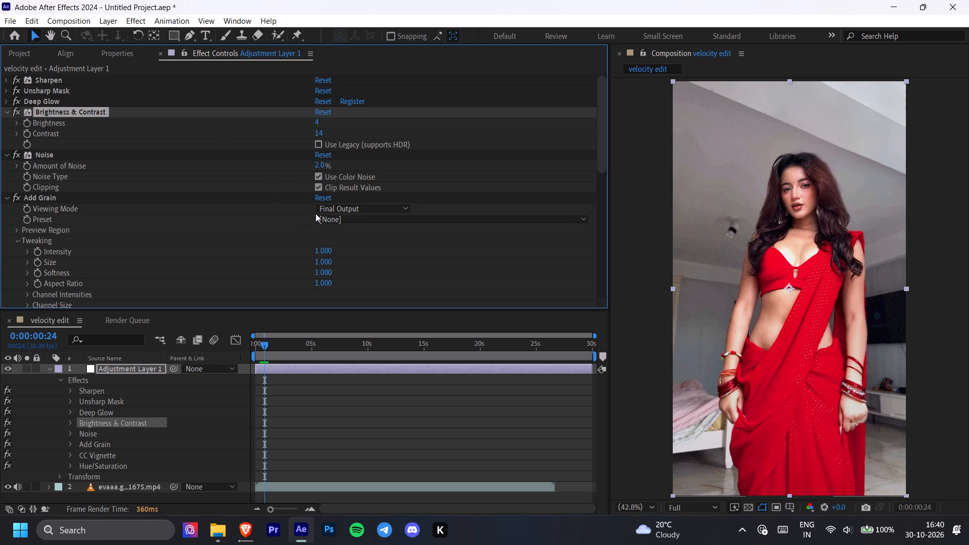
{"action": "left_click", "coordinate": [8, 154]}
{"action": "left_click", "coordinate": [7, 112]}
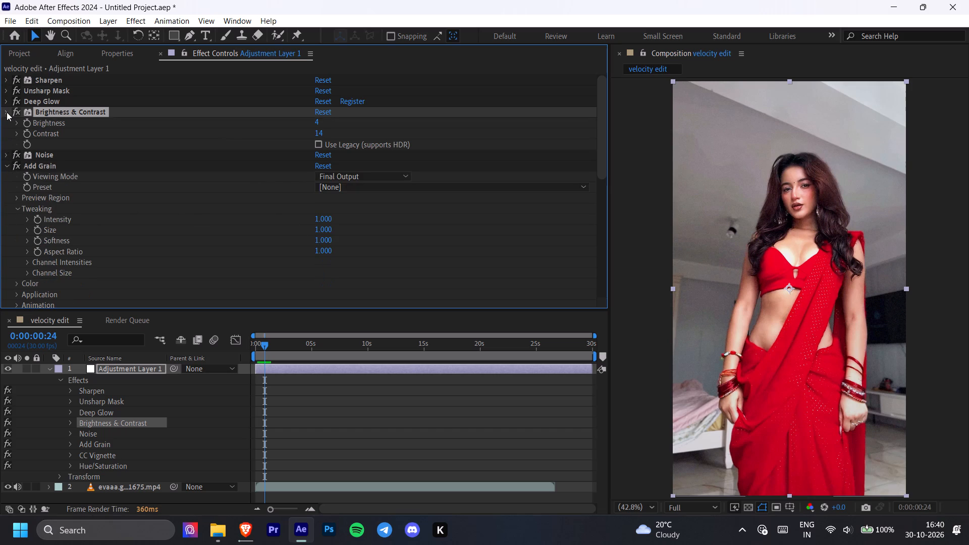
{"action": "left_click", "coordinate": [8, 136]}
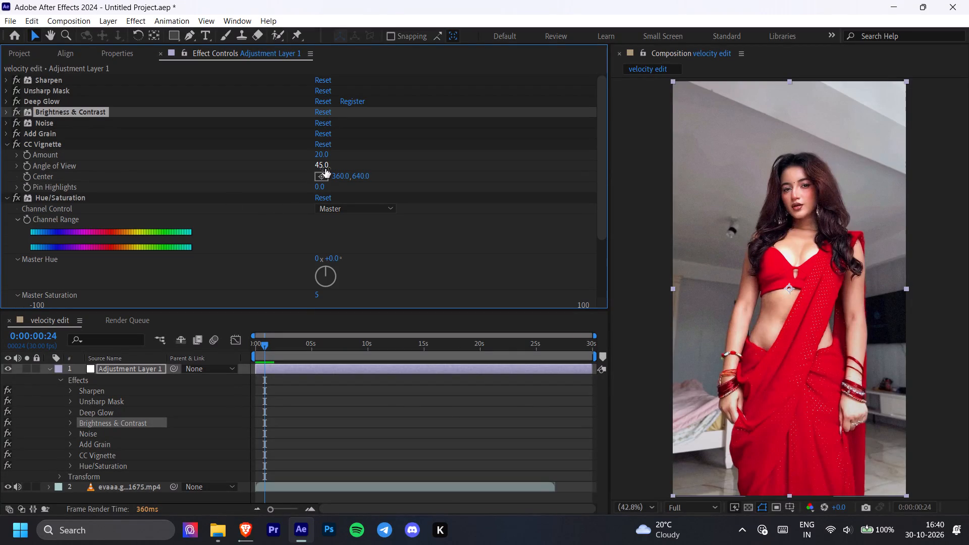
Set the CC Vignette Amount on the adjustment layer to 21.
{"action": "left_click_drag", "start_coordinate": [318, 154], "coordinate": [319, 159]}
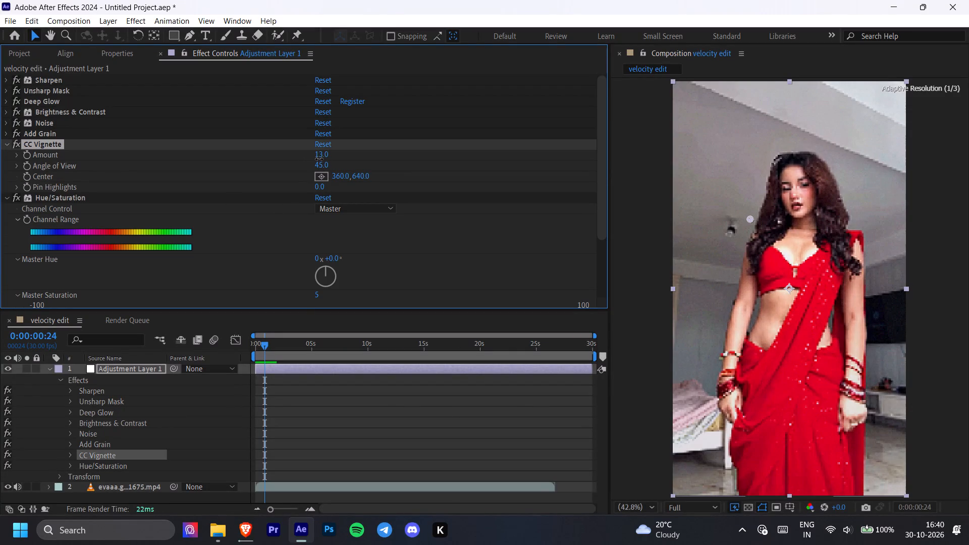
{"action": "left_click_drag", "start_coordinate": [319, 159], "coordinate": [322, 160]}
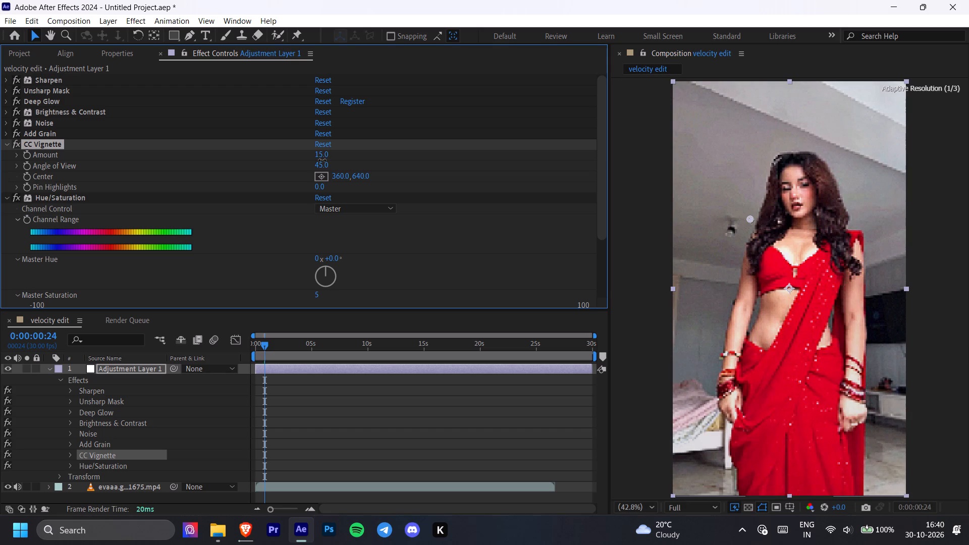
{"action": "left_click_drag", "start_coordinate": [322, 160], "coordinate": [325, 159]}
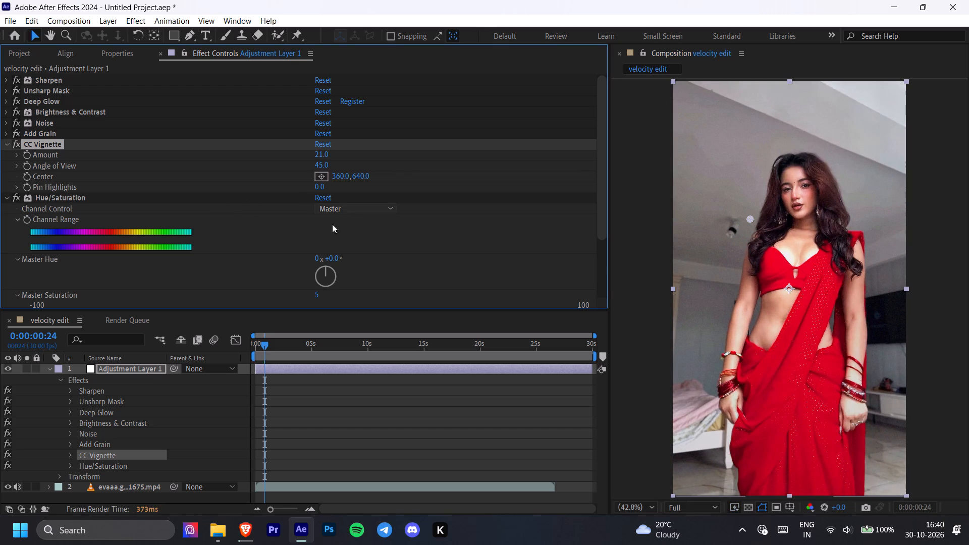
Raise the Hue/Saturation effect's Master Saturation on the adjustment layer to 10.
{"action": "scroll", "coordinate": [277, 277], "scroll_direction": "right", "scroll_amount": 1}
{"action": "scroll", "coordinate": [156, 212], "scroll_direction": "down", "scroll_amount": 1}
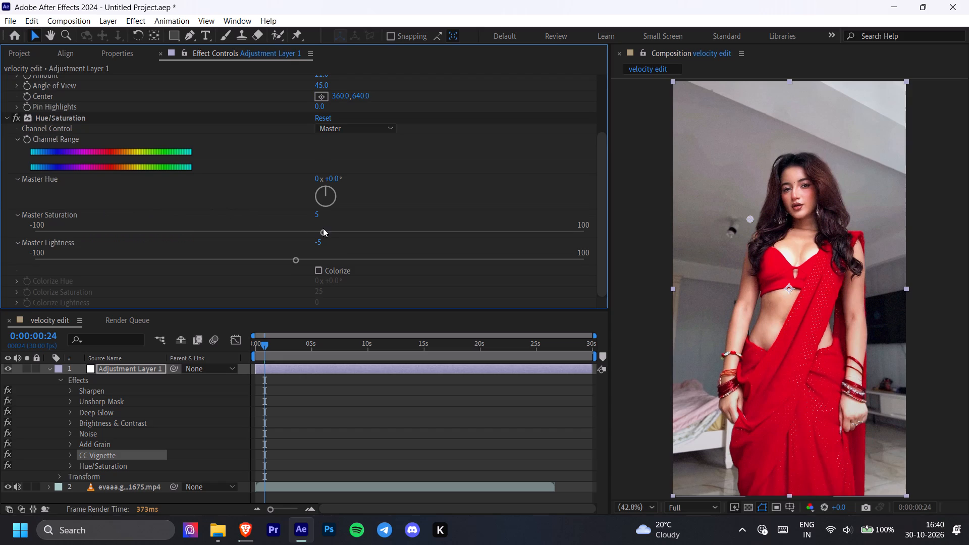
{"action": "left_click_drag", "start_coordinate": [323, 230], "coordinate": [334, 234]}
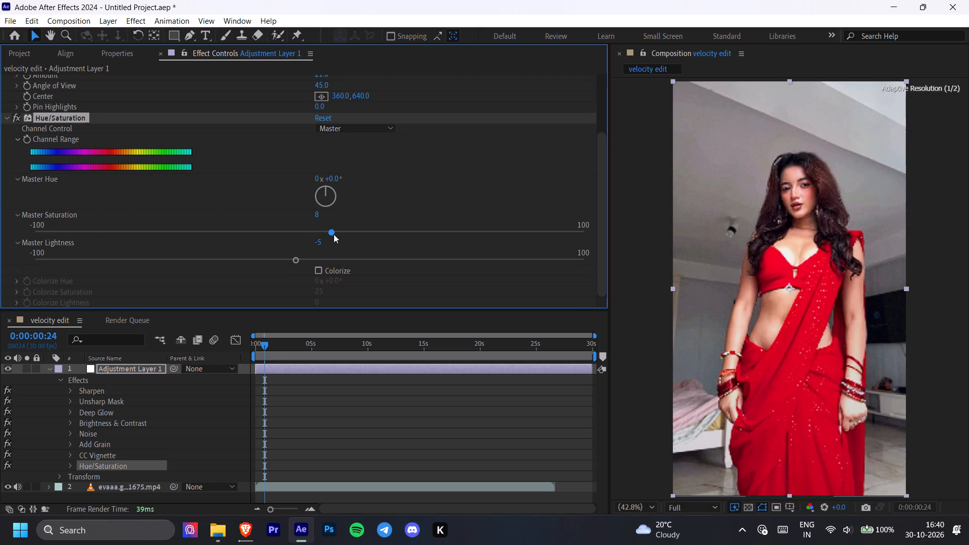
{"action": "left_click_drag", "start_coordinate": [334, 234], "coordinate": [339, 234]}
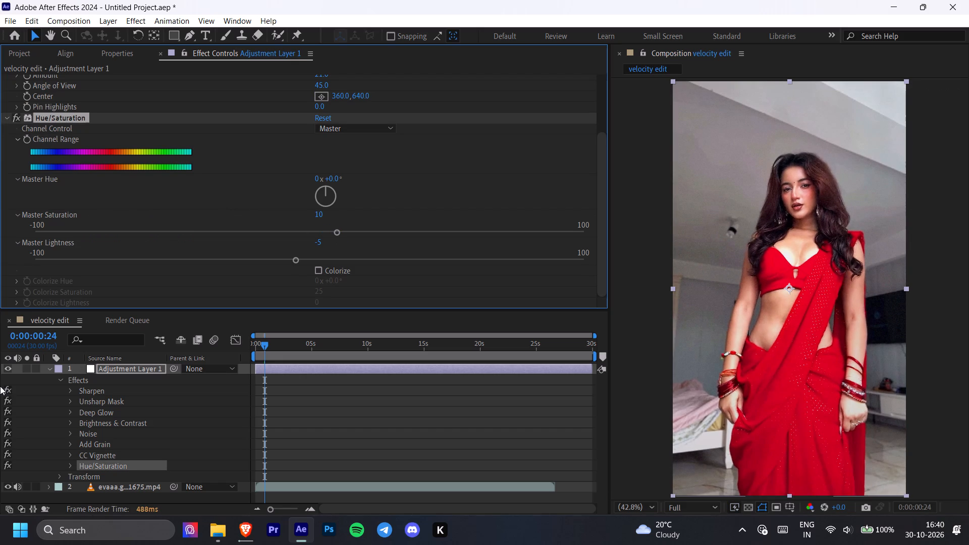
Toggle the adjustment layer's visibility to compare the clip with and without the grade, and collapse the Hue/Saturation settings.
{"action": "left_click", "coordinate": [8, 369]}
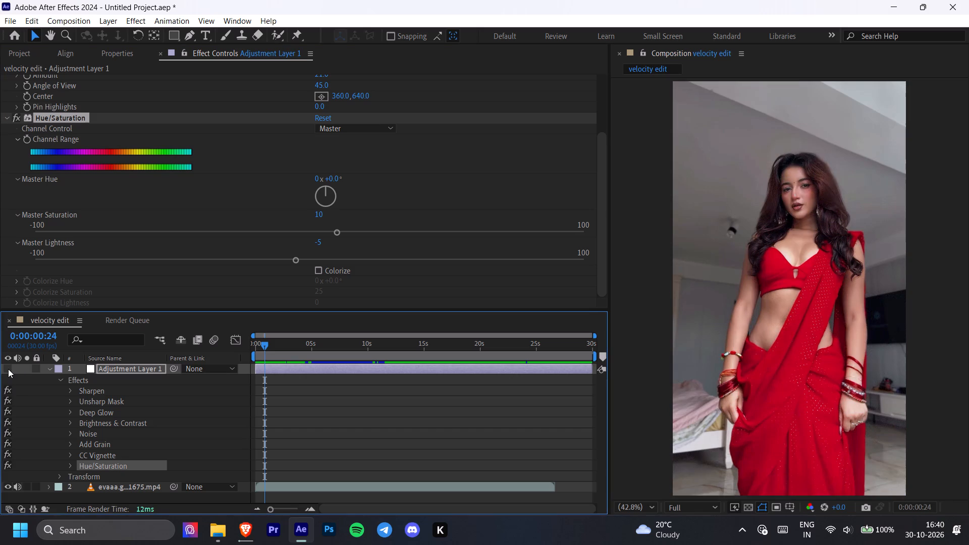
{"action": "left_click", "coordinate": [8, 369]}
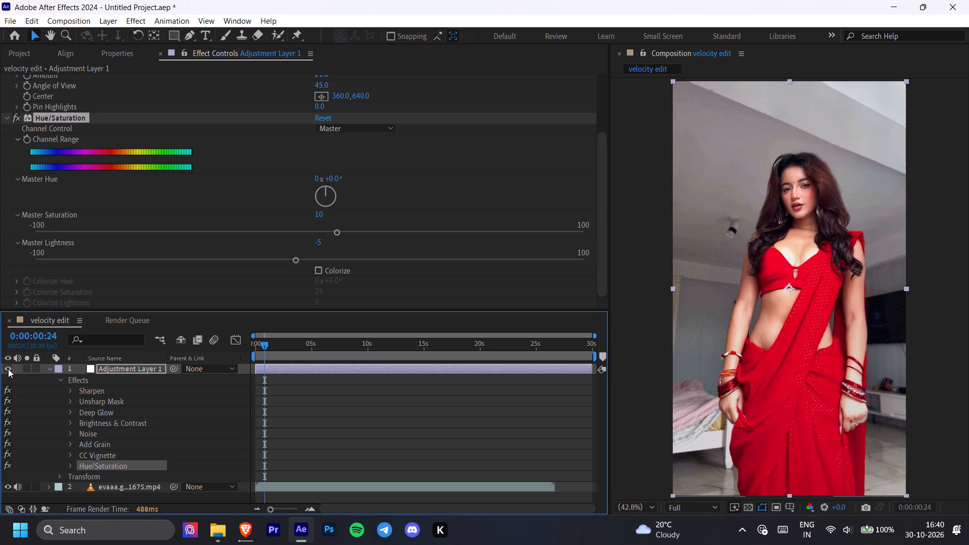
{"action": "left_click", "coordinate": [8, 369]}
{"action": "left_click", "coordinate": [8, 369]}
{"action": "scroll", "coordinate": [318, 213], "scroll_direction": "up", "scroll_amount": 1}
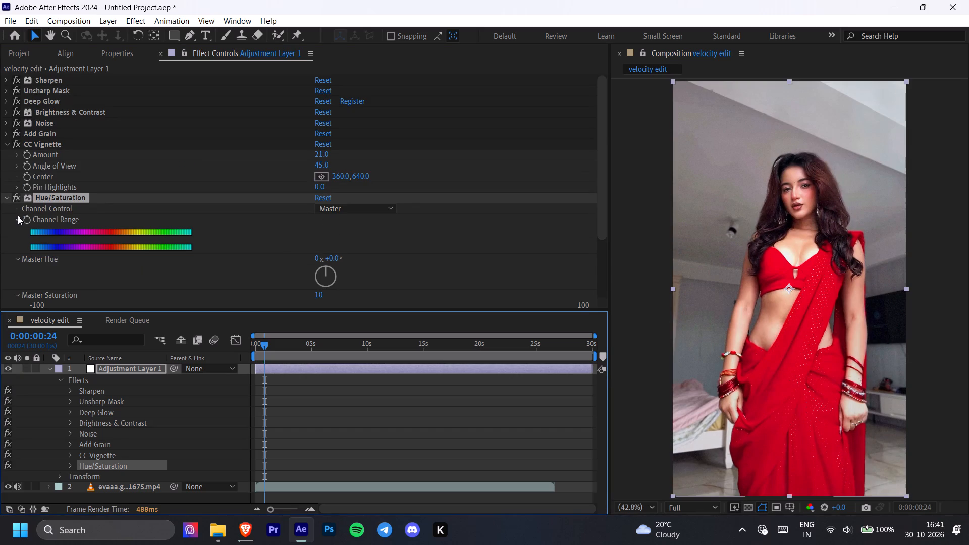
{"action": "left_click", "coordinate": [9, 198]}
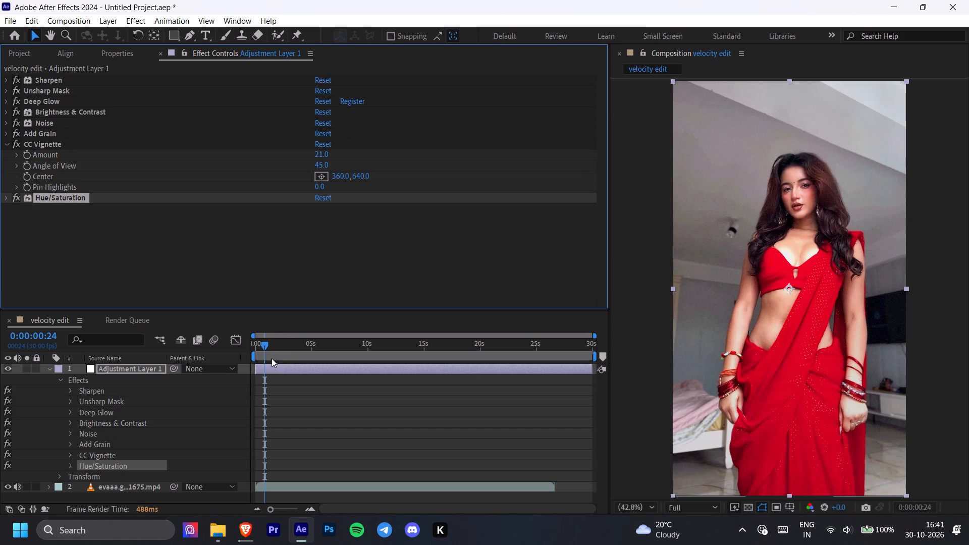
Play and scrub through the composition up to about 25 seconds to review the grade, collapsing the adjustment layer's properties in the timeline.
{"action": "left_click", "coordinate": [263, 363]}
{"action": "key", "text": "space"}
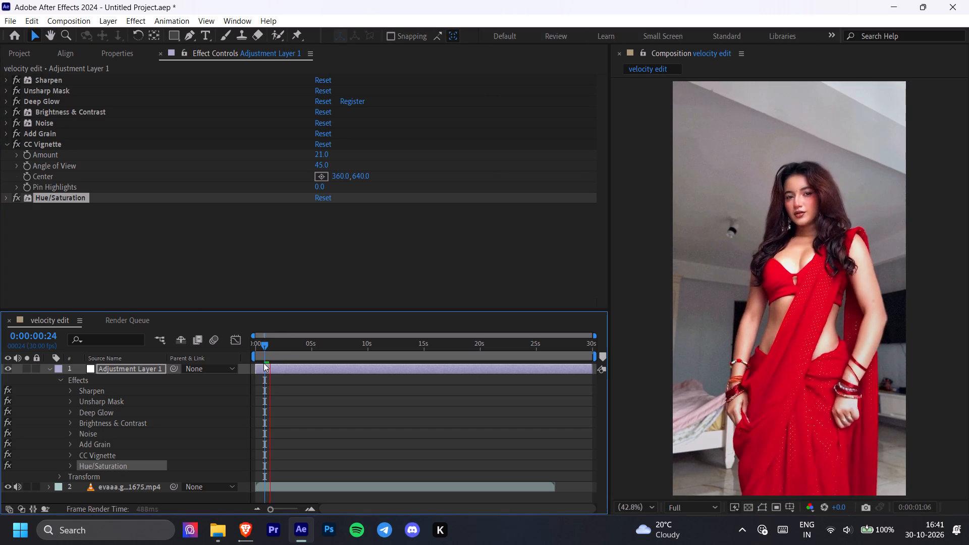
{"action": "left_click", "coordinate": [51, 371]}
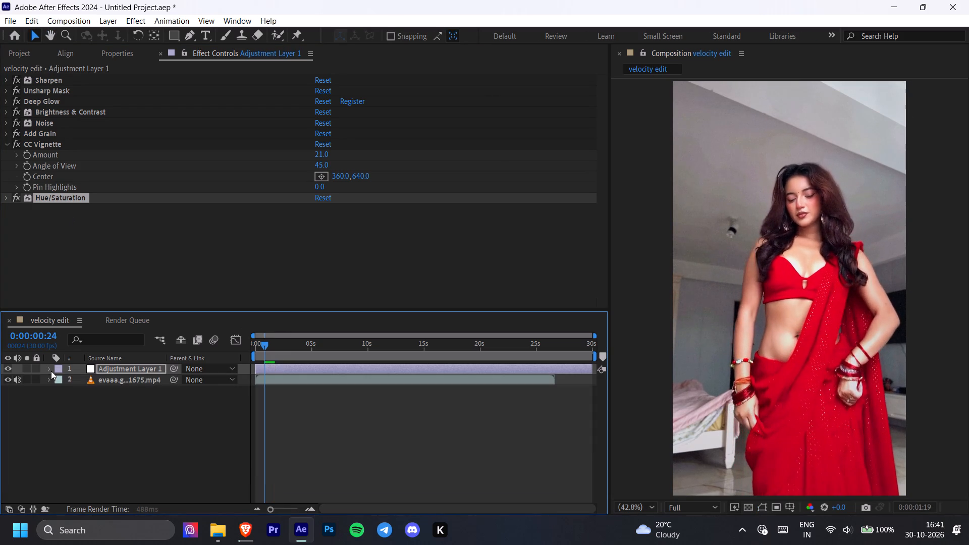
{"action": "left_click_drag", "start_coordinate": [265, 348], "coordinate": [250, 350]}
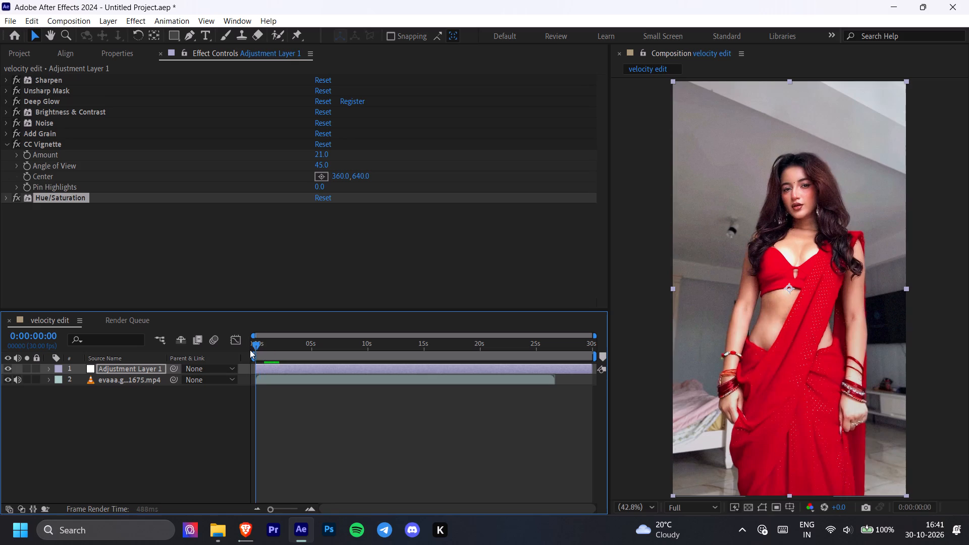
{"action": "left_click_drag", "start_coordinate": [250, 350], "coordinate": [304, 352]}
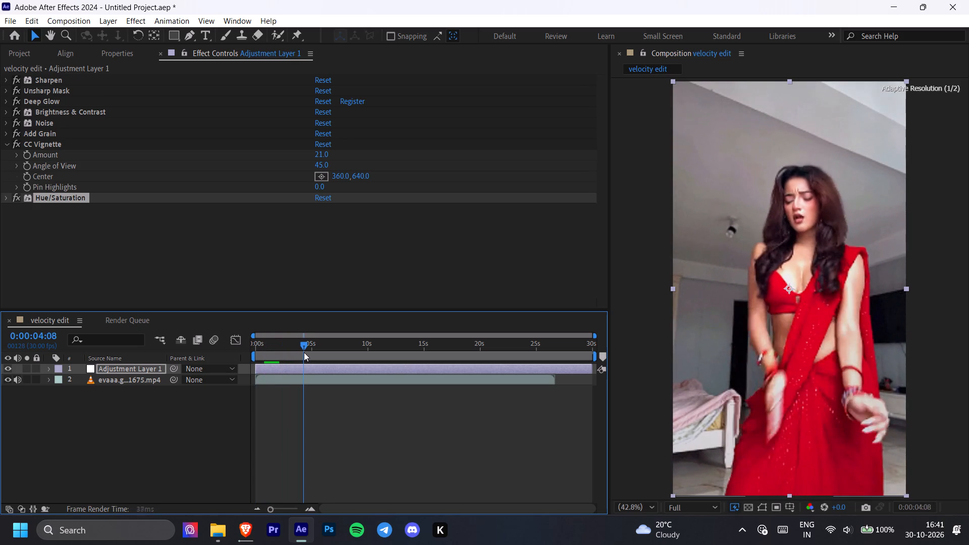
{"action": "left_click_drag", "start_coordinate": [304, 352], "coordinate": [361, 362]}
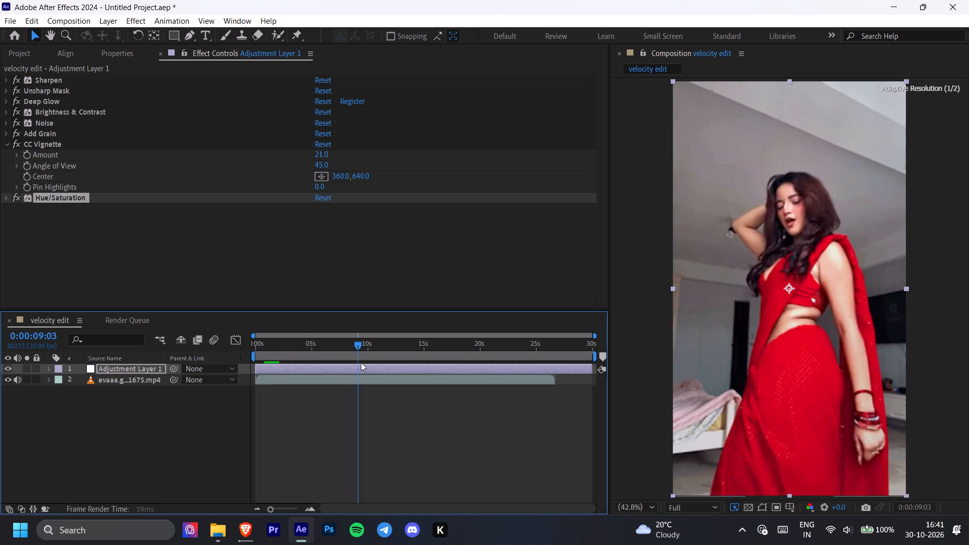
{"action": "left_click_drag", "start_coordinate": [361, 362], "coordinate": [472, 397]}
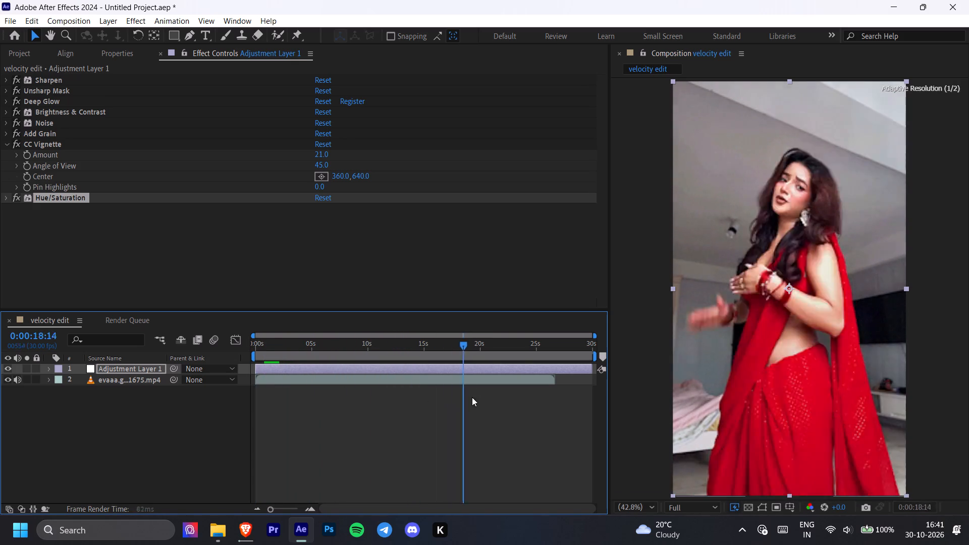
{"action": "left_click_drag", "start_coordinate": [472, 397], "coordinate": [541, 388]}
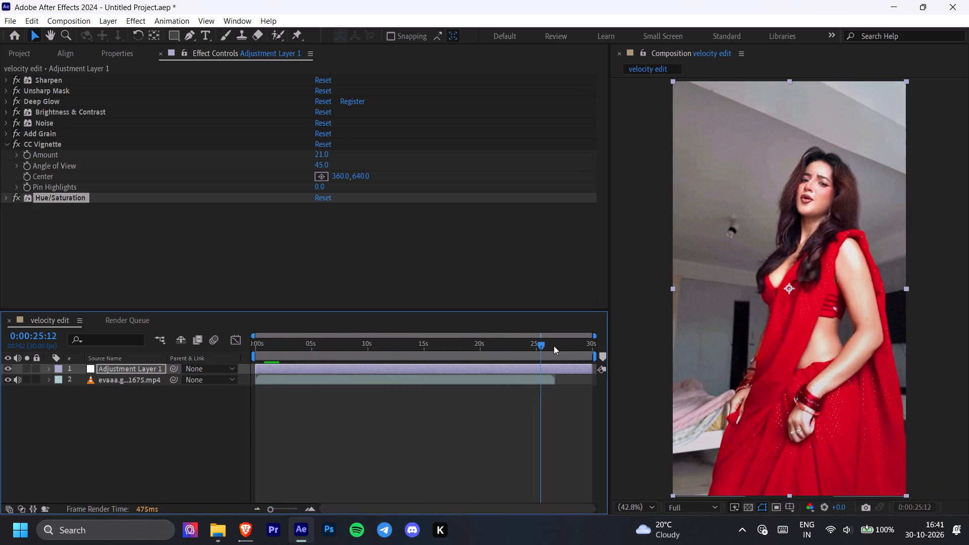
{"action": "left_click_drag", "start_coordinate": [558, 388], "coordinate": [515, 397]}
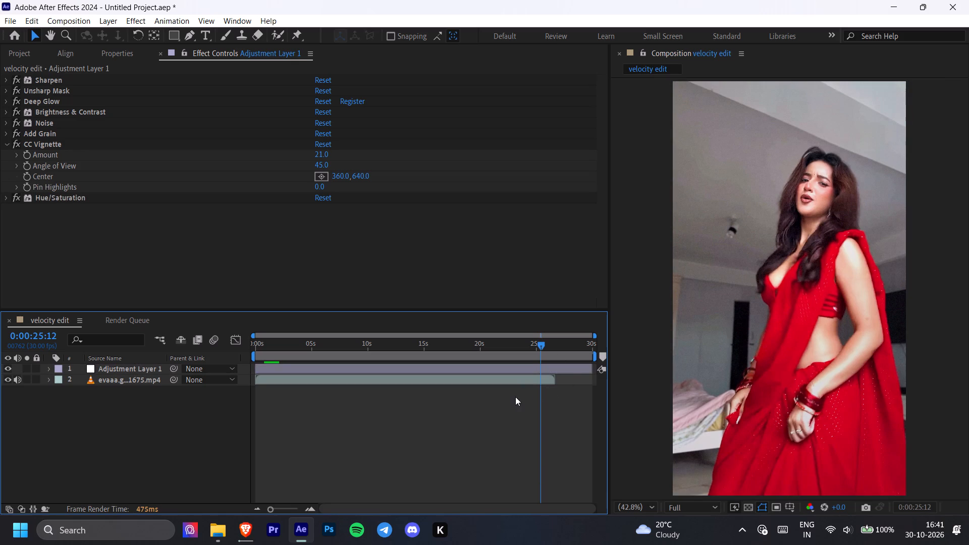
Shorten the work area so it ends where the video clip ends.
{"action": "left_click_drag", "start_coordinate": [593, 358], "coordinate": [580, 362]}
{"action": "left_click_drag", "start_coordinate": [580, 362], "coordinate": [555, 372]}
Trim the end of Adjustment Layer 1 to match the end of the video clip, with the playhead at 0:00:26:26.
{"action": "left_click", "coordinate": [566, 372]}
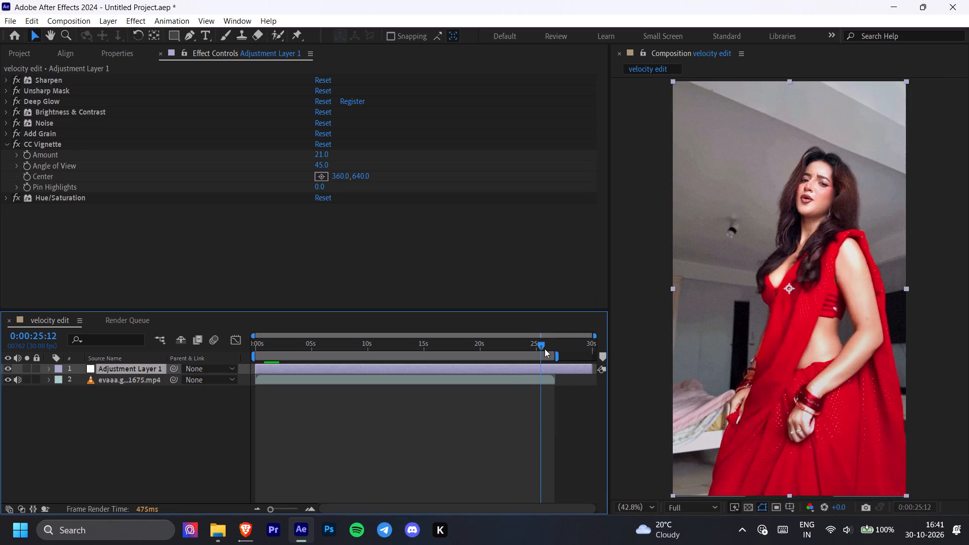
{"action": "left_click_drag", "start_coordinate": [541, 346], "coordinate": [517, 357]}
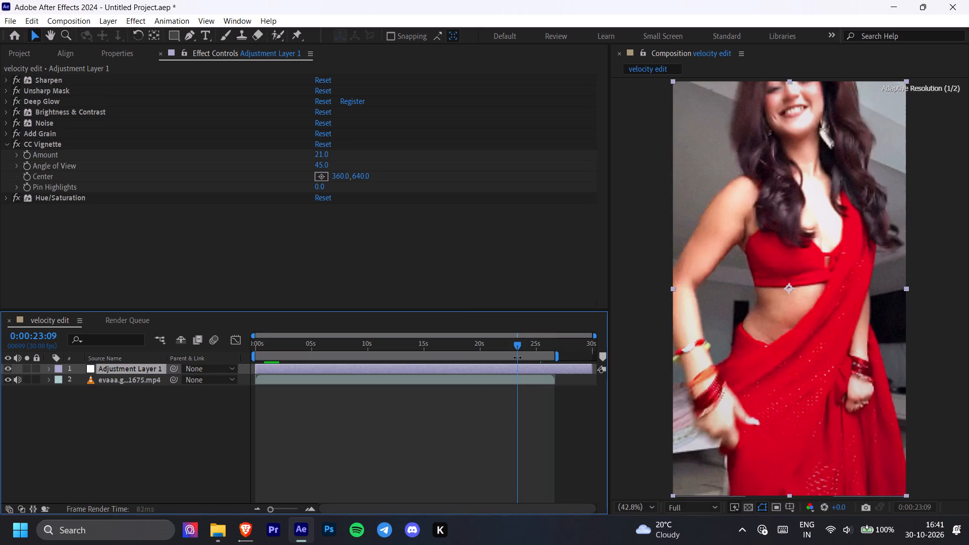
{"action": "key", "text": "space"}
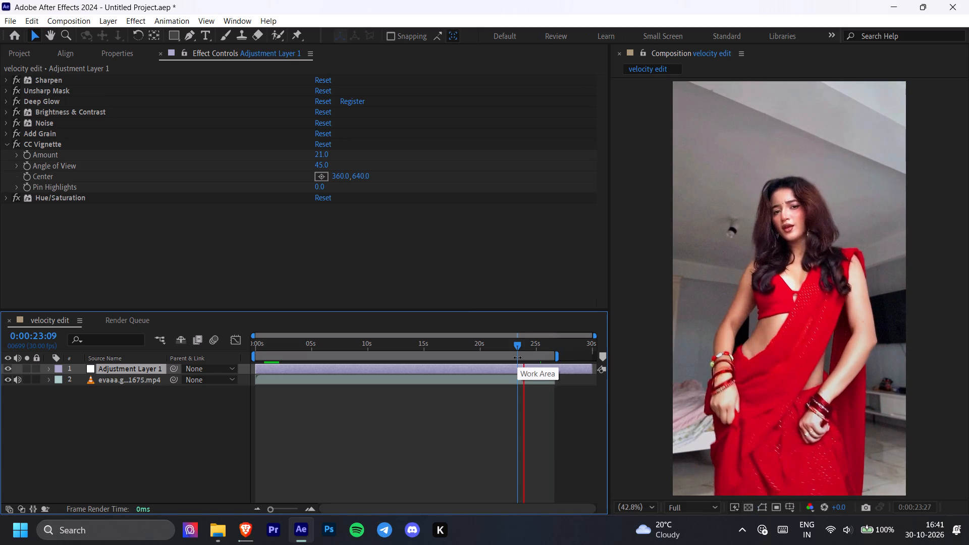
{"action": "key", "text": "space"}
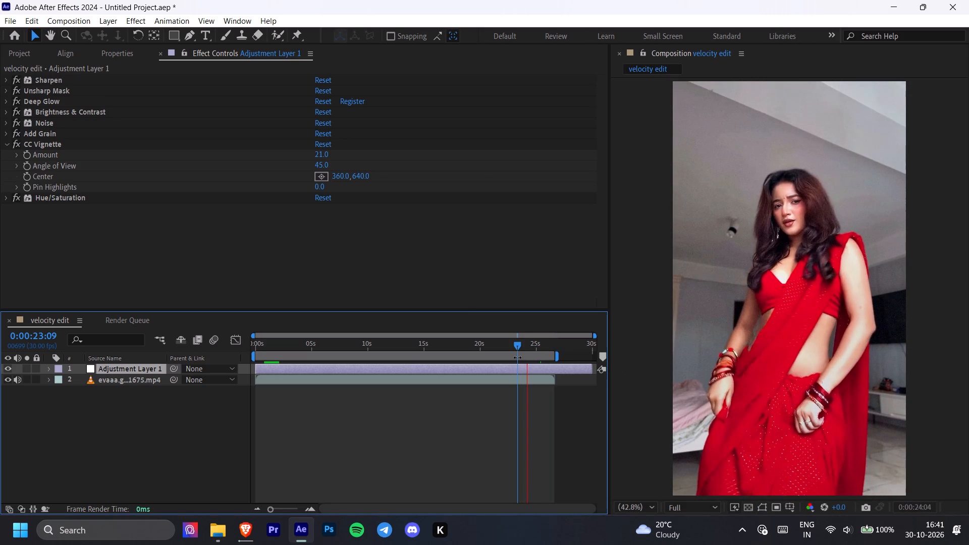
{"action": "left_click", "coordinate": [562, 367]}
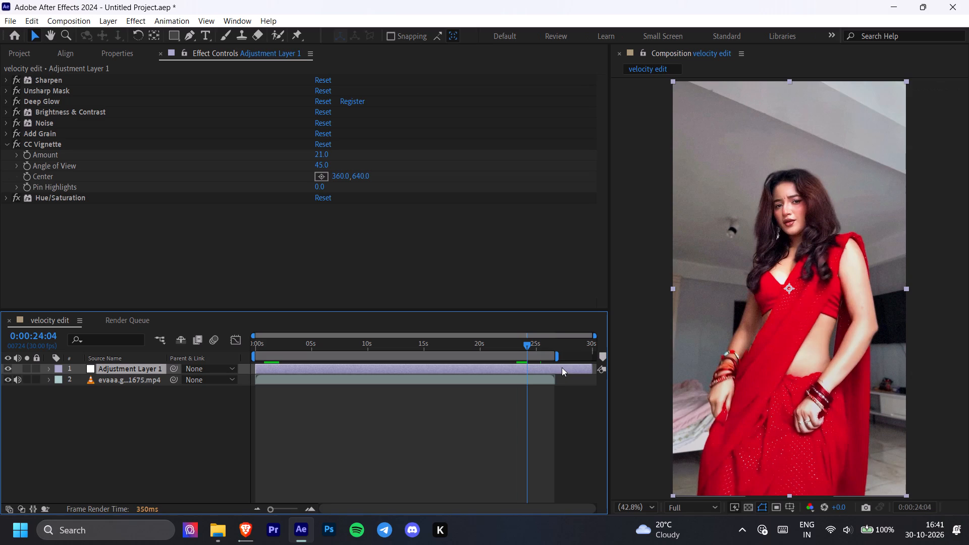
{"action": "left_click_drag", "start_coordinate": [527, 340], "coordinate": [556, 346]}
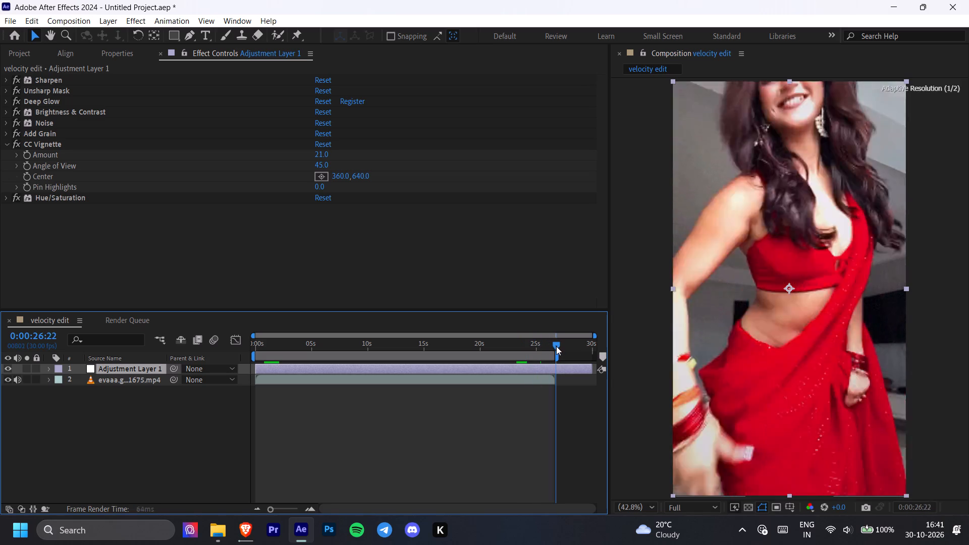
{"action": "left_click_drag", "start_coordinate": [556, 346], "coordinate": [557, 347]}
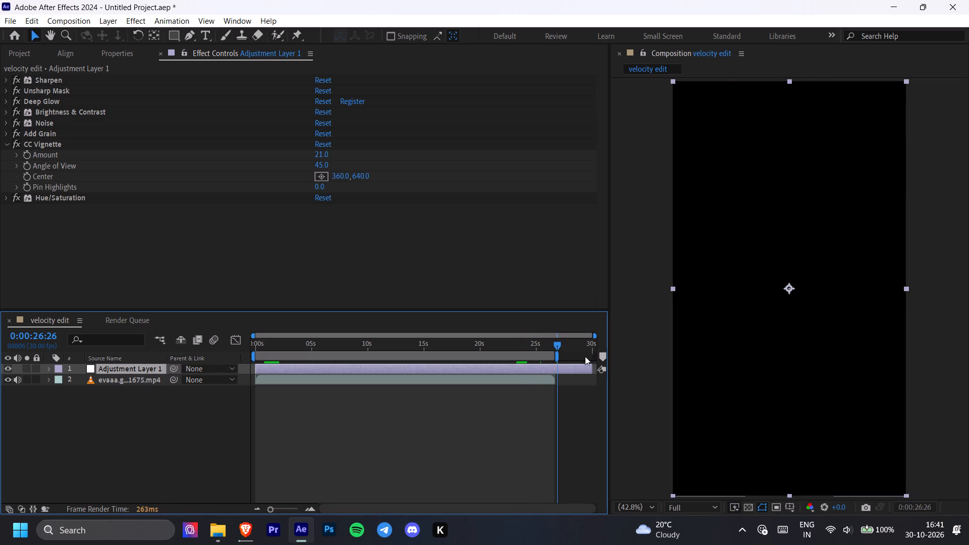
{"action": "left_click_drag", "start_coordinate": [589, 367], "coordinate": [559, 384]}
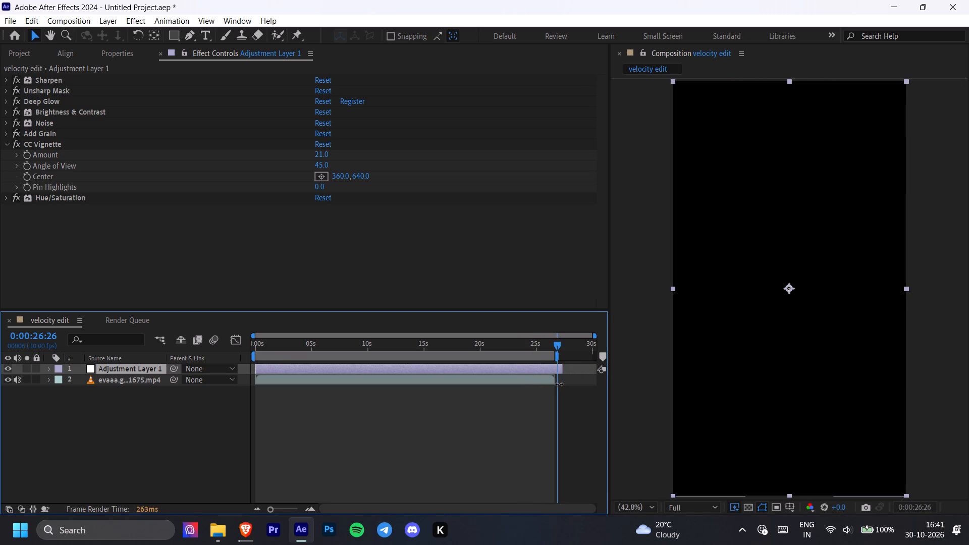
{"action": "left_click_drag", "start_coordinate": [559, 384], "coordinate": [552, 387]}
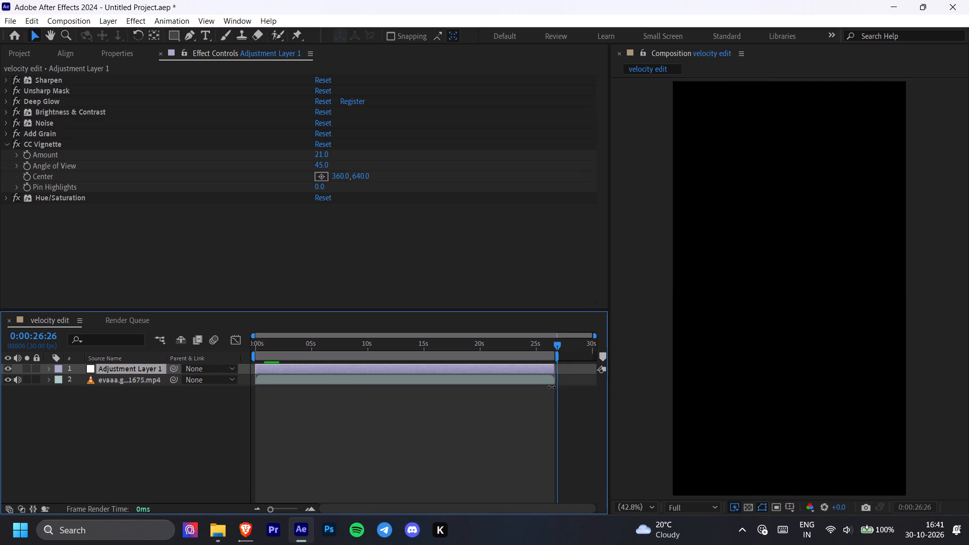
{"action": "left_click_drag", "start_coordinate": [552, 387], "coordinate": [551, 387]}
Preview the graded footage near the end of the composition, starting from about 25 seconds.
{"action": "left_click", "coordinate": [539, 347]}
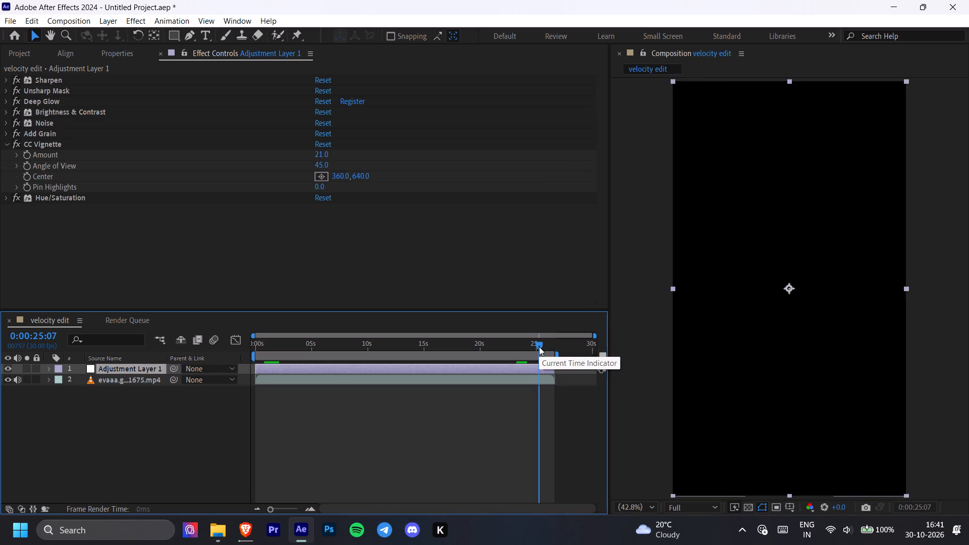
{"action": "key", "text": "space"}
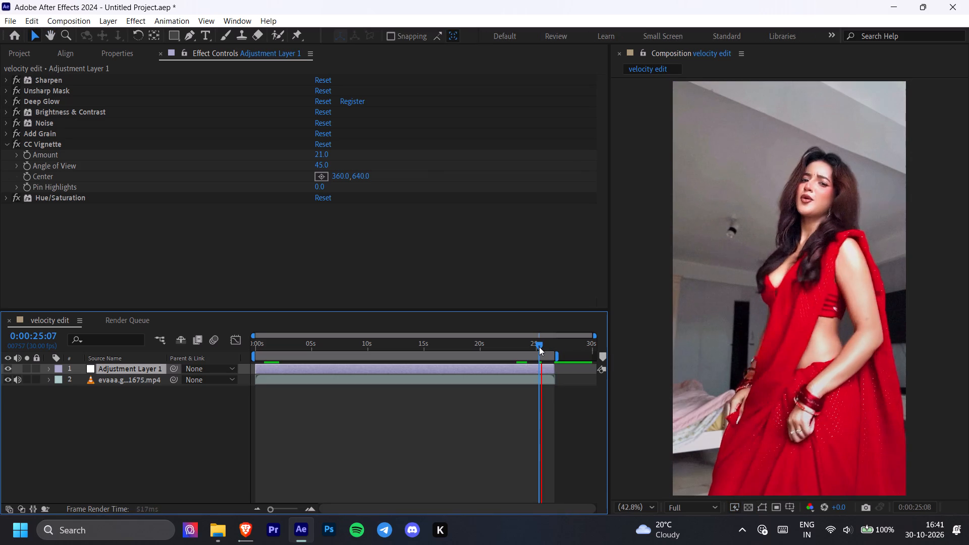
{"action": "left_click", "coordinate": [490, 370]}
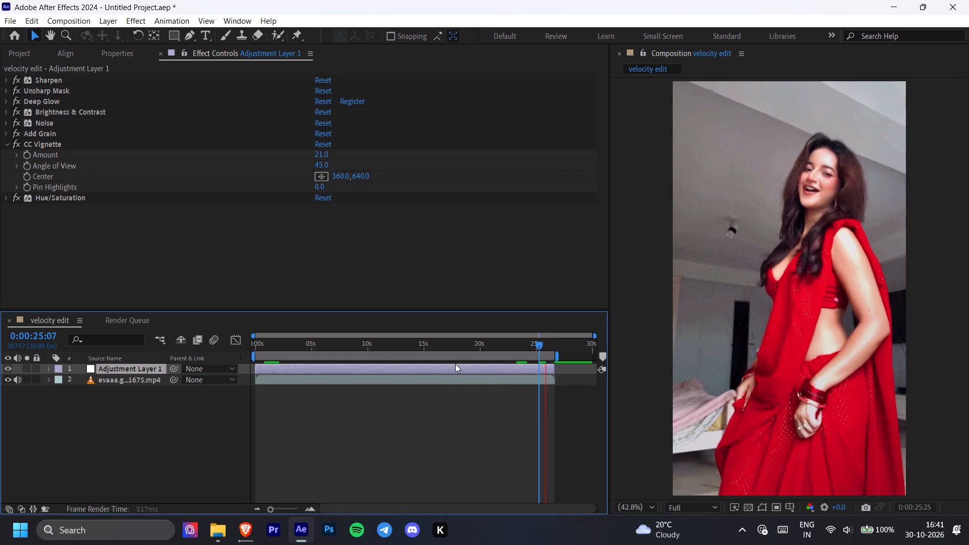
{"action": "key", "text": "space"}
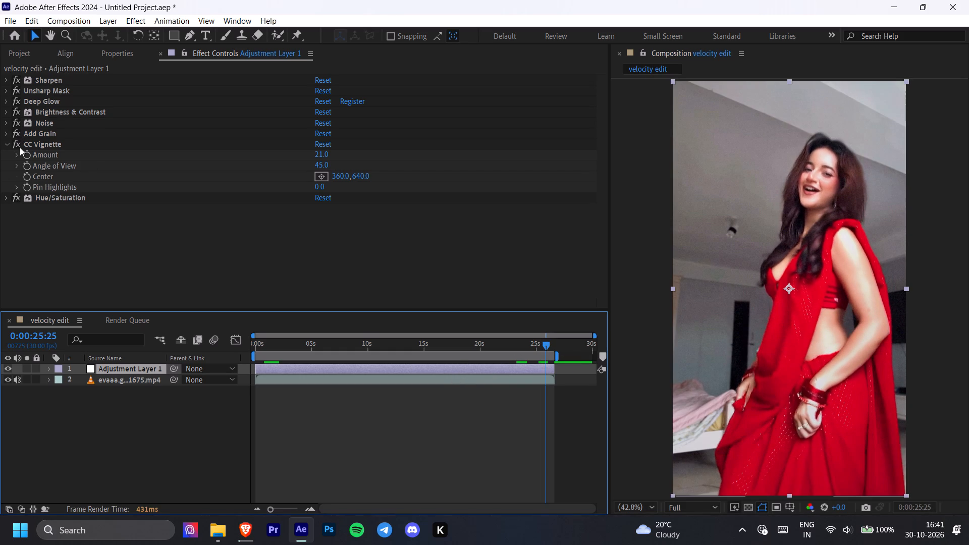
Set the CC Vignette Amount on Adjustment Layer 1 to 45.
{"action": "left_click", "coordinate": [7, 144]}
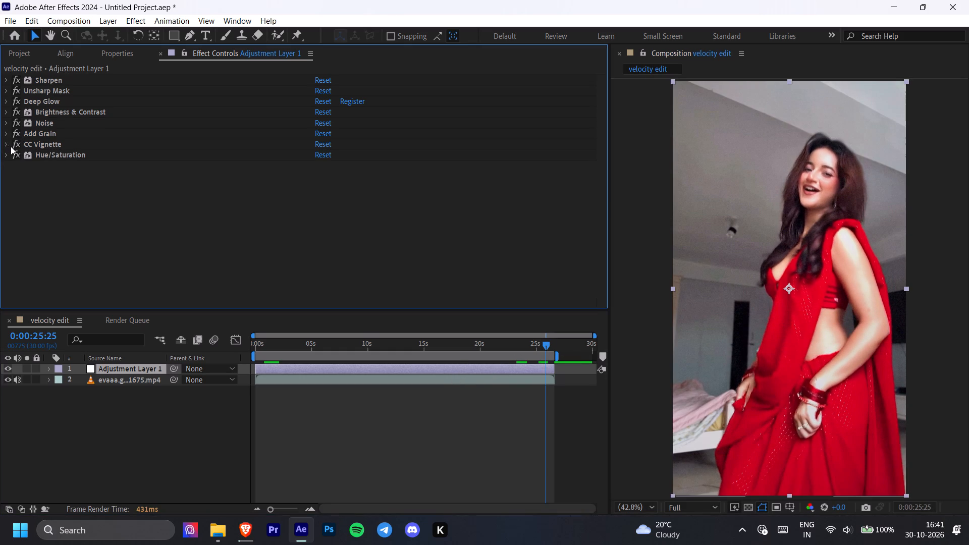
{"action": "left_click", "coordinate": [6, 146]}
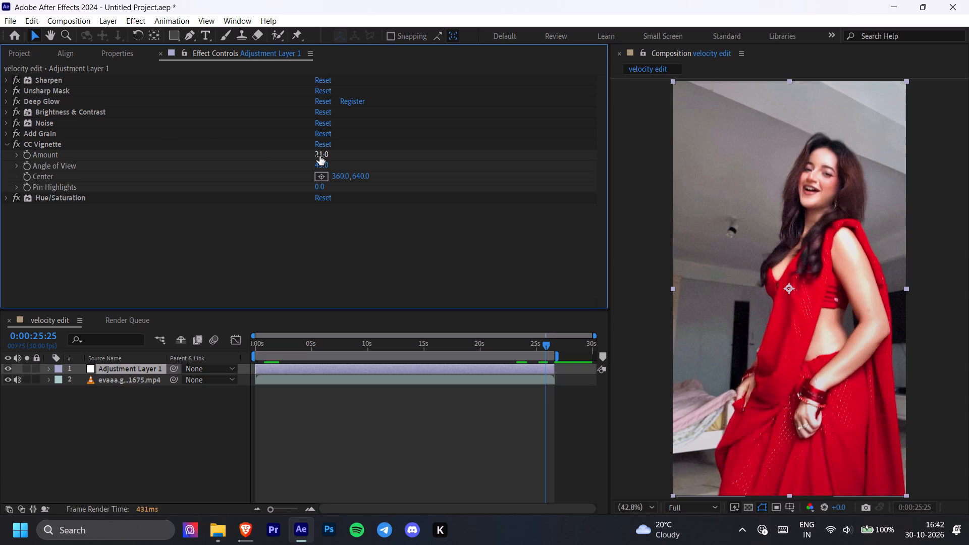
{"action": "left_click_drag", "start_coordinate": [319, 156], "coordinate": [333, 160]}
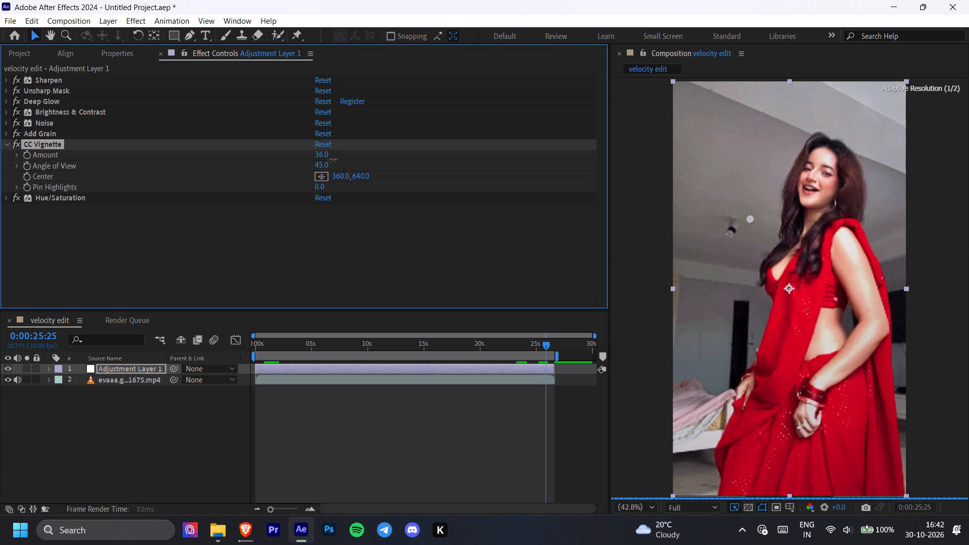
{"action": "left_click_drag", "start_coordinate": [333, 160], "coordinate": [337, 160]}
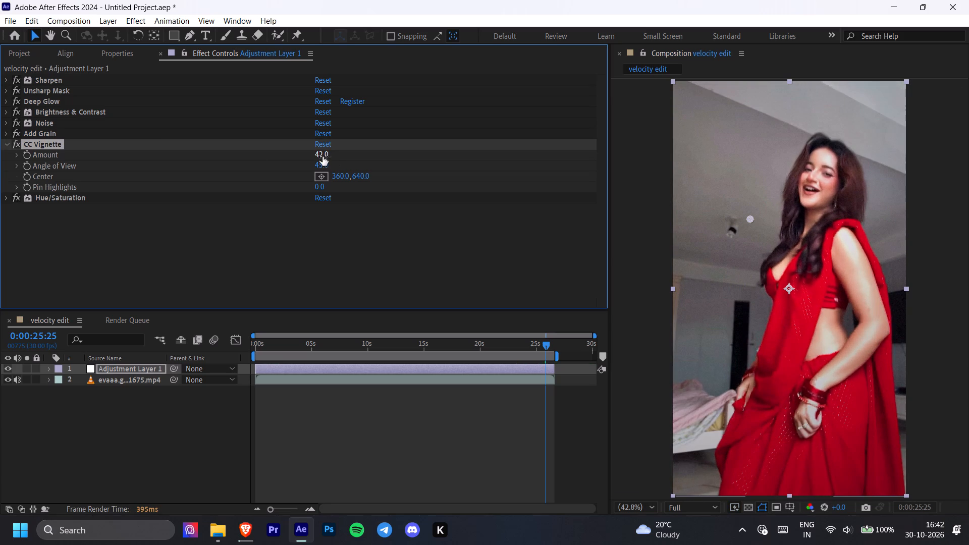
{"action": "left_click", "coordinate": [322, 155]}
{"action": "type", "text": "45"}
{"action": "key", "text": "Return"}
Scrub back to the start of the composition and play the first second to review the stronger vignette.
{"action": "left_click_drag", "start_coordinate": [434, 349], "coordinate": [371, 348]}
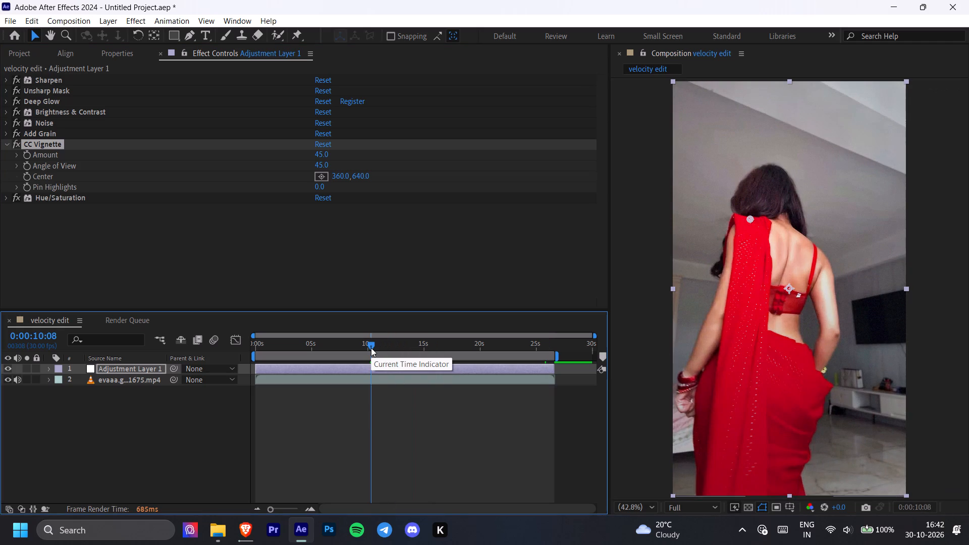
{"action": "left_click_drag", "start_coordinate": [371, 348], "coordinate": [241, 363]}
{"action": "key", "text": "space"}
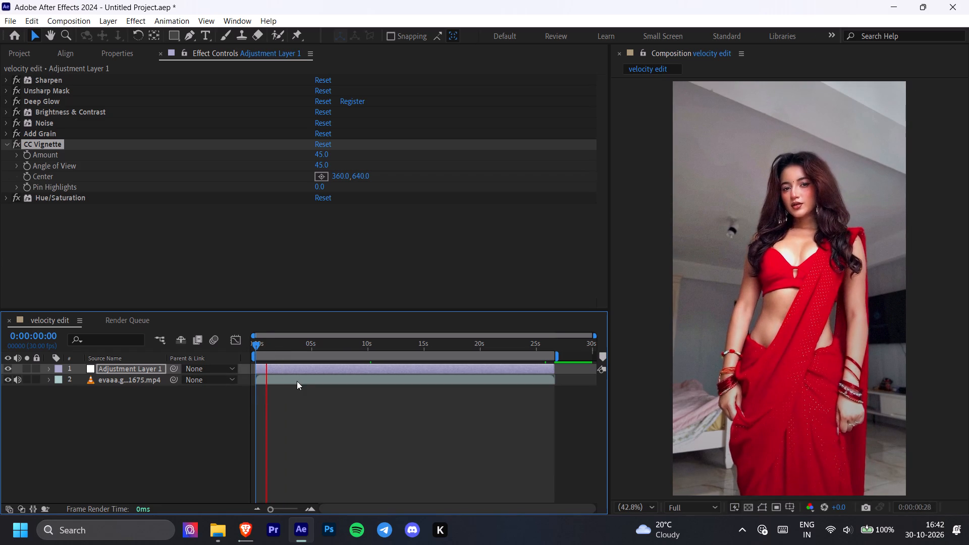
{"action": "key", "text": "space"}
Enable motion blur and frame blending for the velocity edit composition, leaving shy layers shown.
{"action": "left_click", "coordinate": [211, 335]}
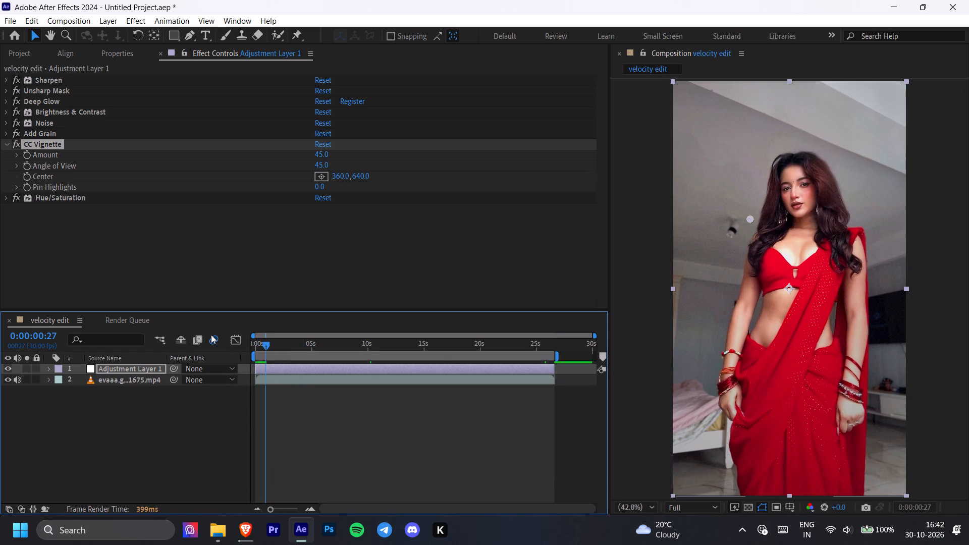
{"action": "left_click", "coordinate": [182, 340]}
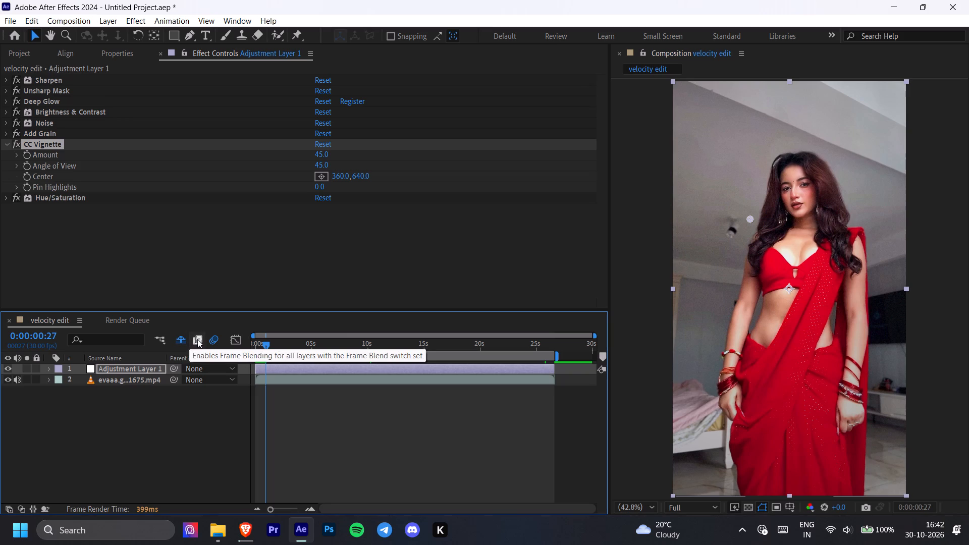
{"action": "left_click", "coordinate": [197, 339]}
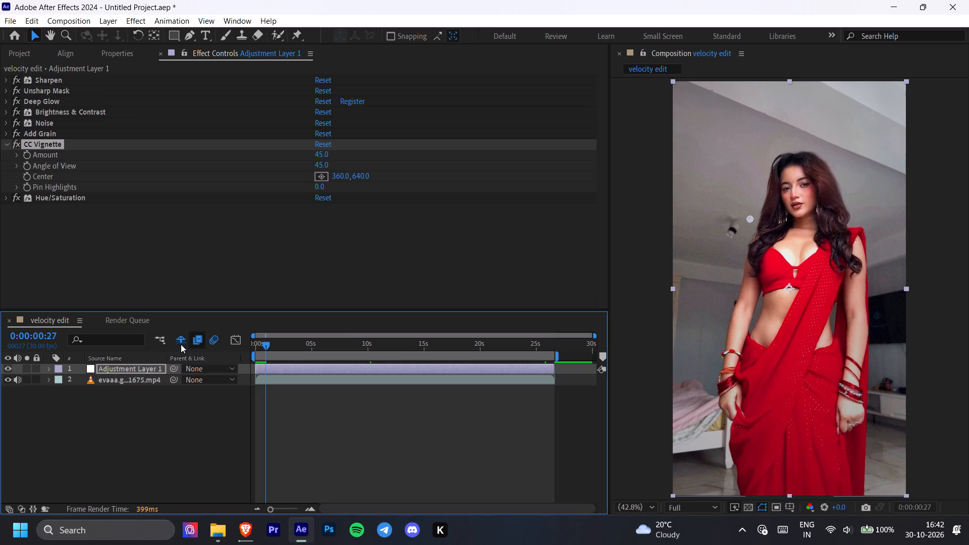
{"action": "left_click", "coordinate": [181, 344]}
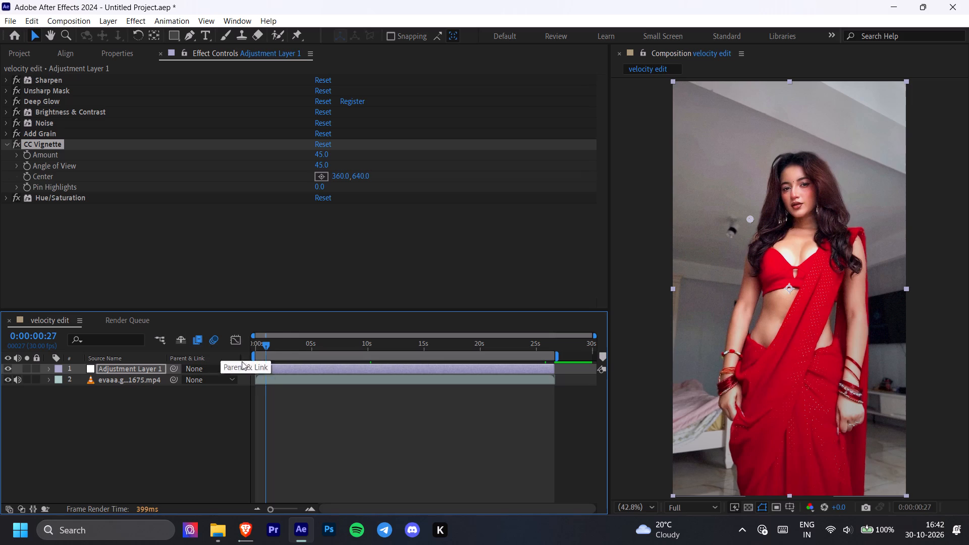
Play the composition from about 1 second and again from about 2 seconds to review it, collapsing the CC Vignette settings.
{"action": "key", "text": "space"}
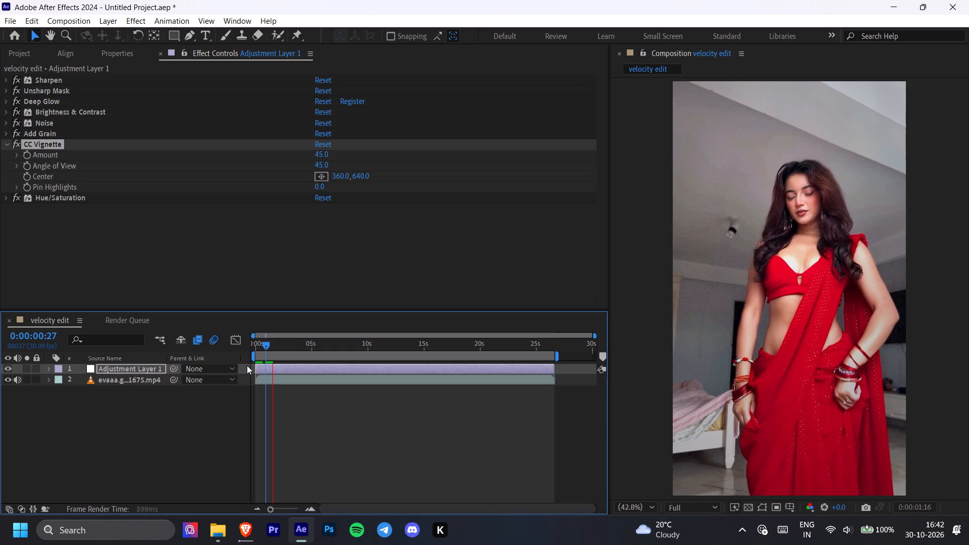
{"action": "left_click", "coordinate": [6, 145]}
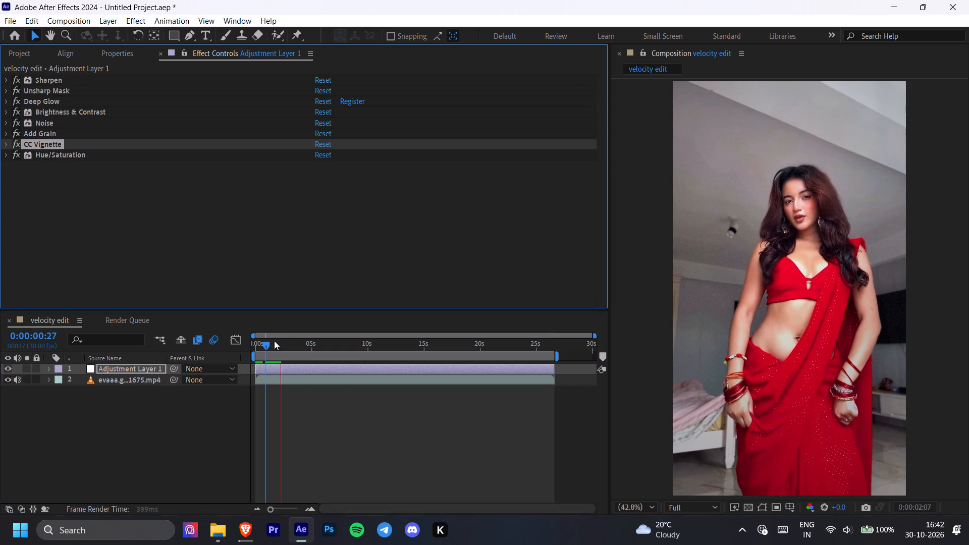
{"action": "left_click_drag", "start_coordinate": [266, 342], "coordinate": [282, 346]}
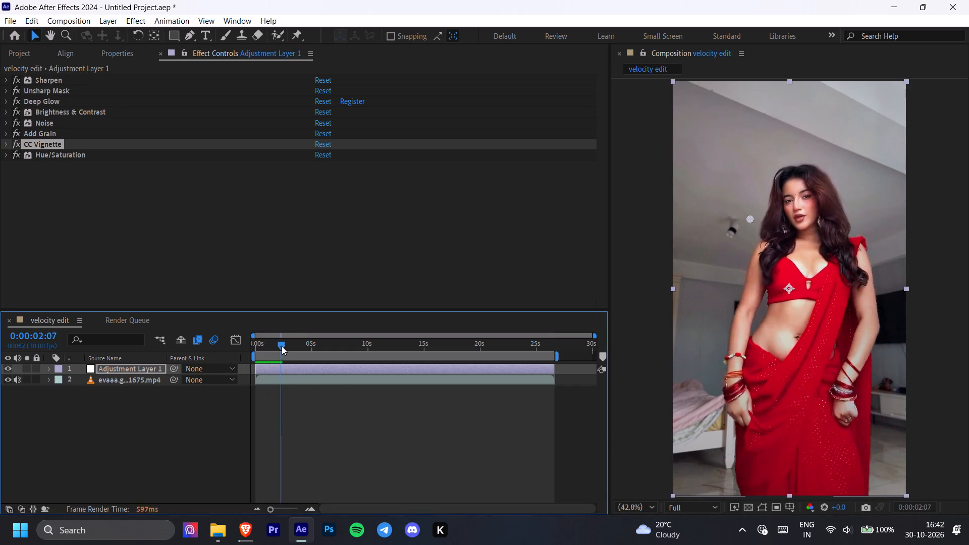
{"action": "left_click_drag", "start_coordinate": [282, 346], "coordinate": [283, 341]}
{"action": "key", "text": "space"}
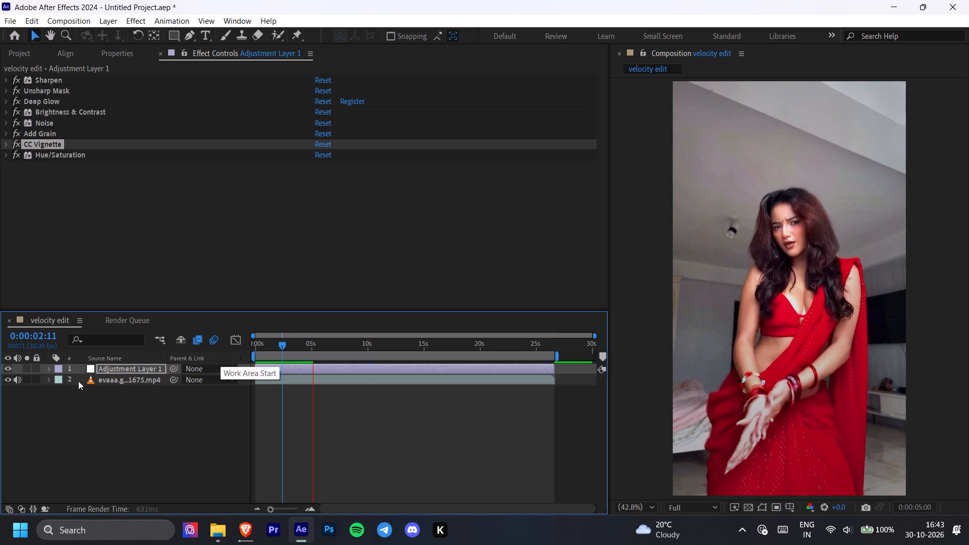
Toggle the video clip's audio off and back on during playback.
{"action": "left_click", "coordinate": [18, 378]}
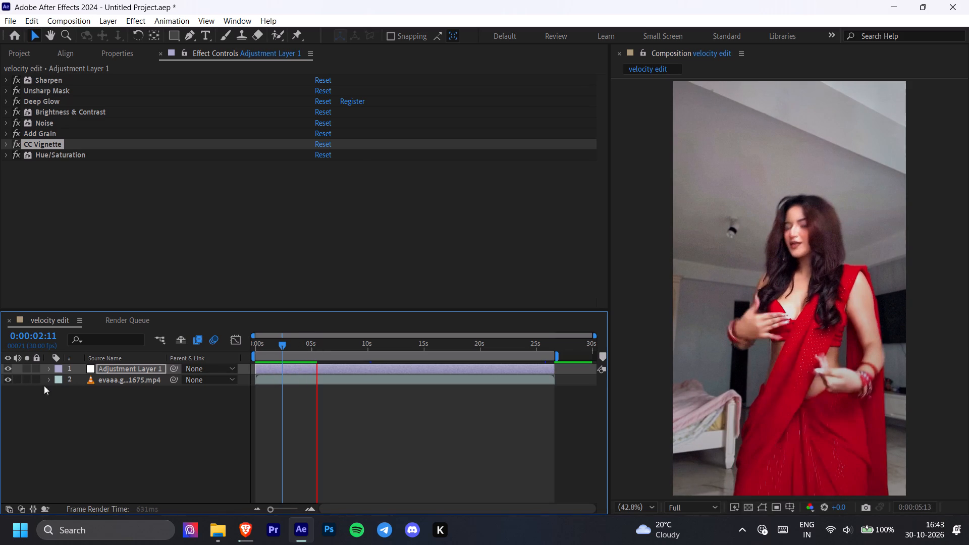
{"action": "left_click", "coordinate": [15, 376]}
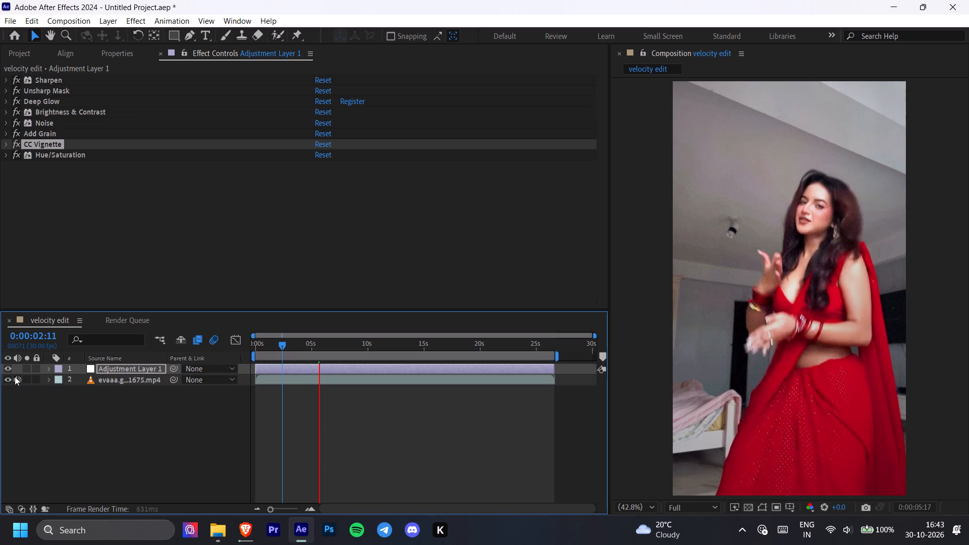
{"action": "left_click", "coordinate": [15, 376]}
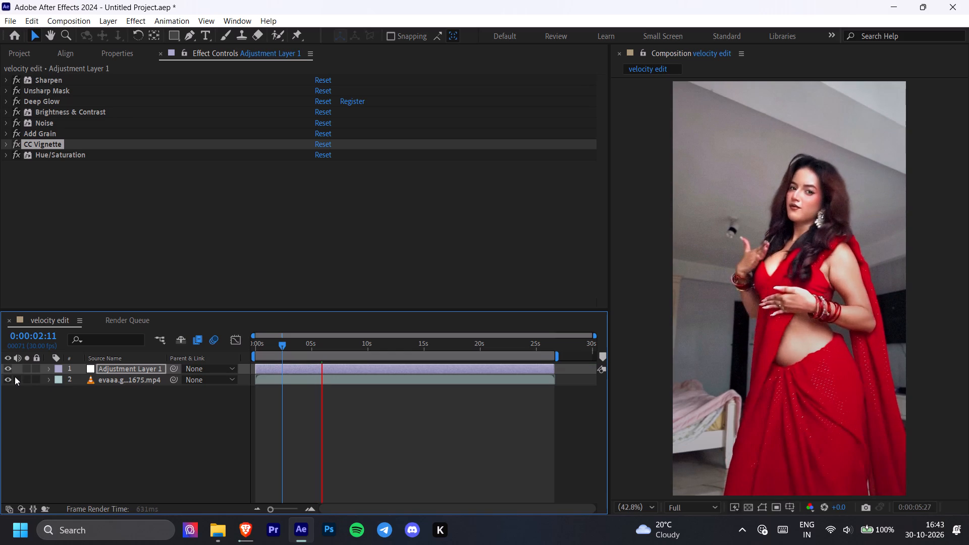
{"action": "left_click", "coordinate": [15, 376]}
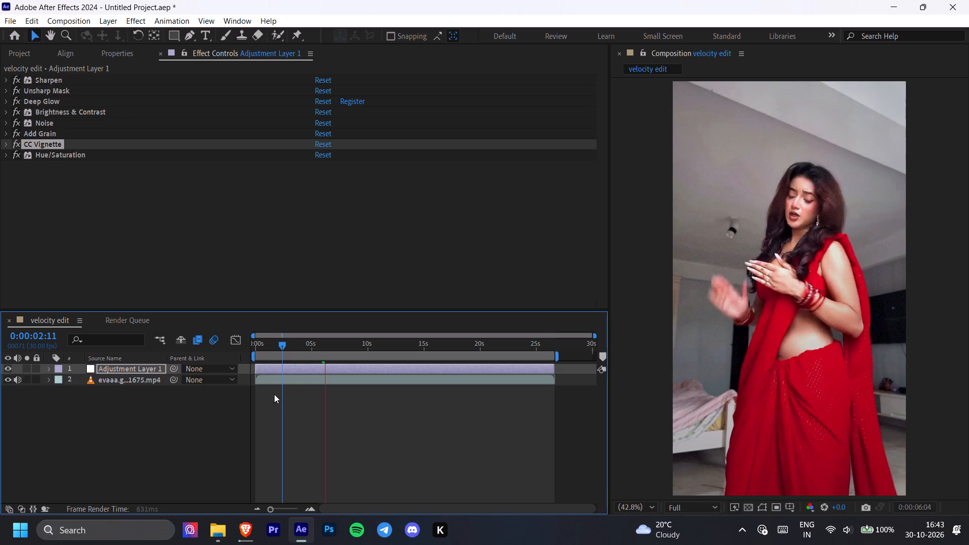
Play the composition from 0:00:00:00 to about 10 seconds to review the grade.
{"action": "left_click_drag", "start_coordinate": [279, 343], "coordinate": [251, 348]}
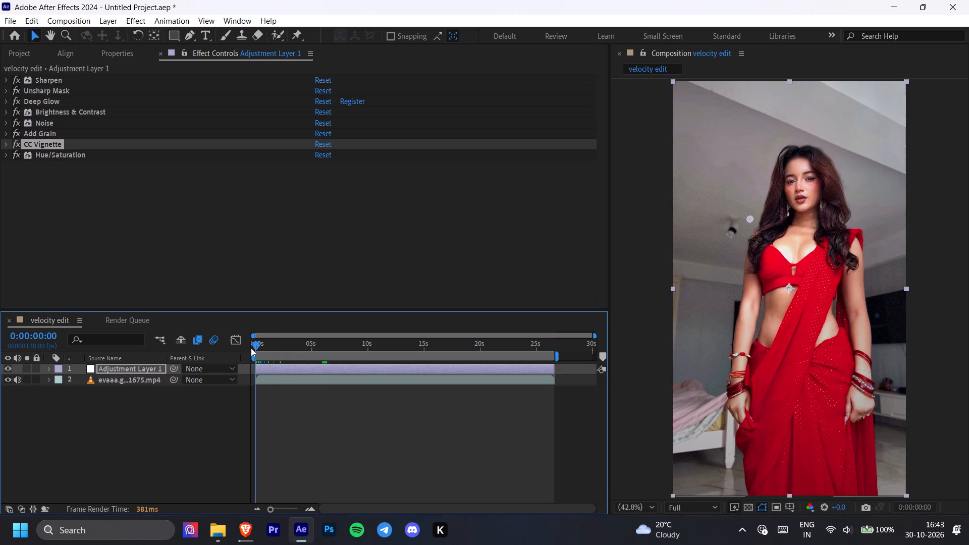
{"action": "key", "text": "space"}
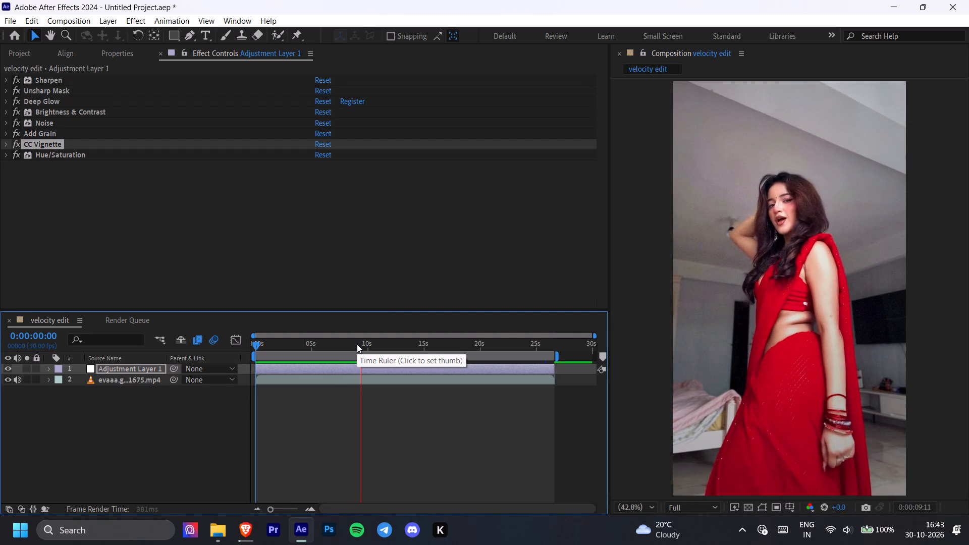
Set Contrast to 20 in the Brightness & Contrast effect on Adjustment Layer 1.
{"action": "left_click", "coordinate": [374, 370]}
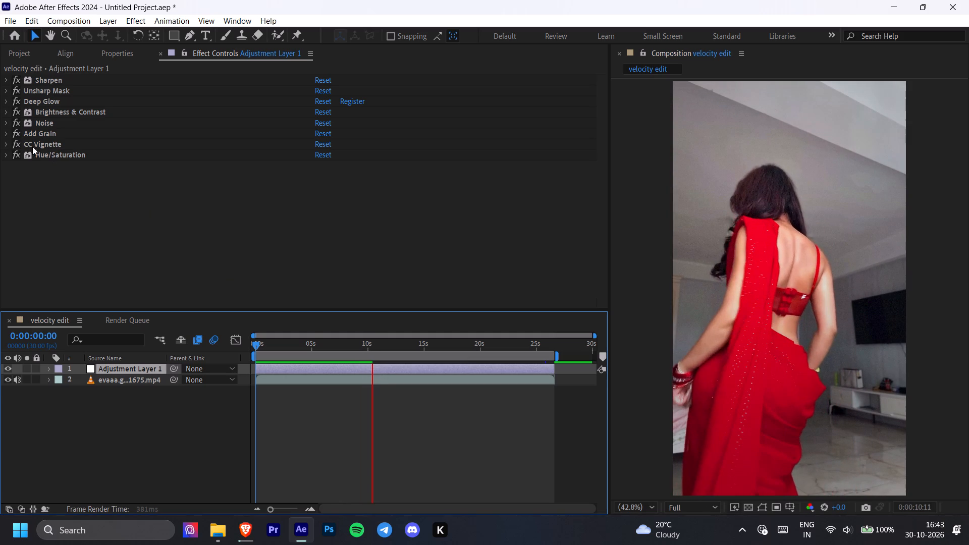
{"action": "left_click", "coordinate": [6, 113]}
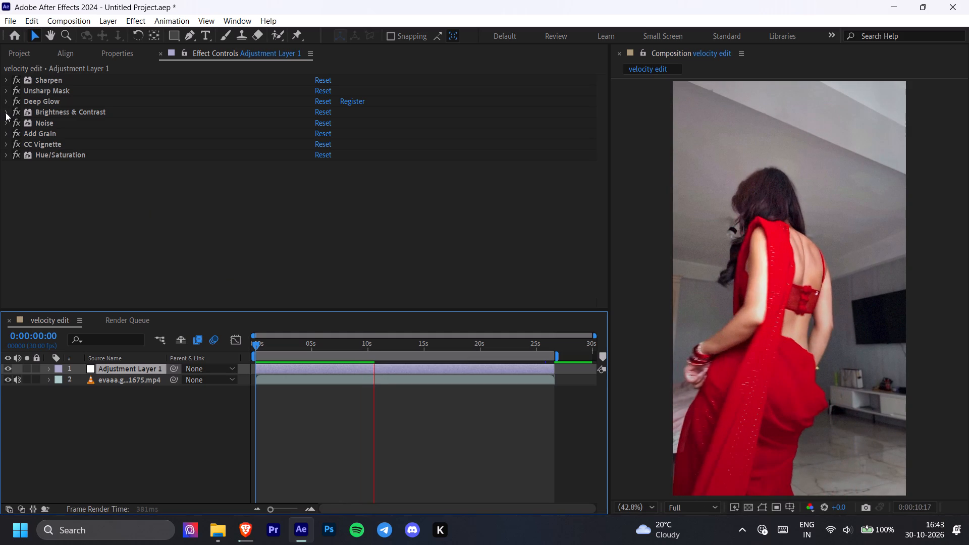
{"action": "left_click", "coordinate": [320, 135]}
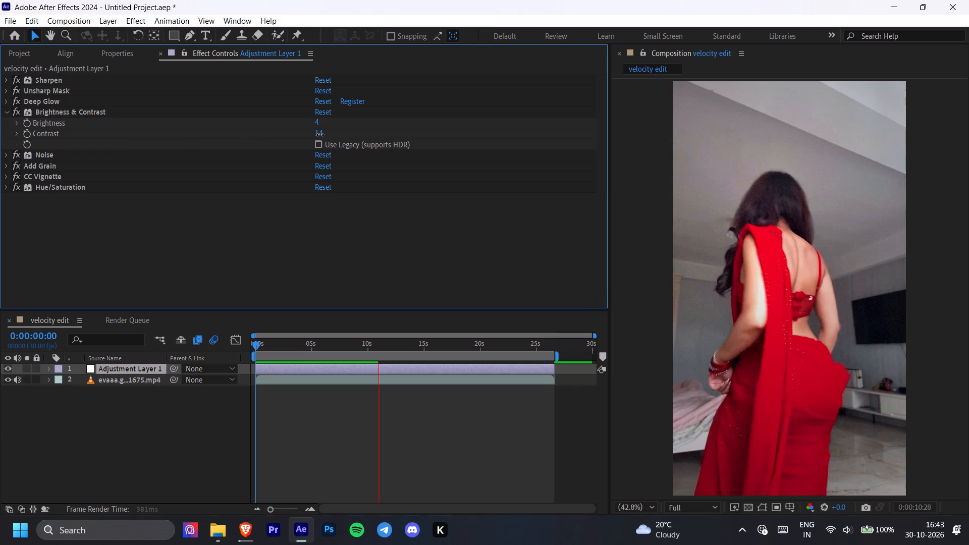
{"action": "type", "text": "20"}
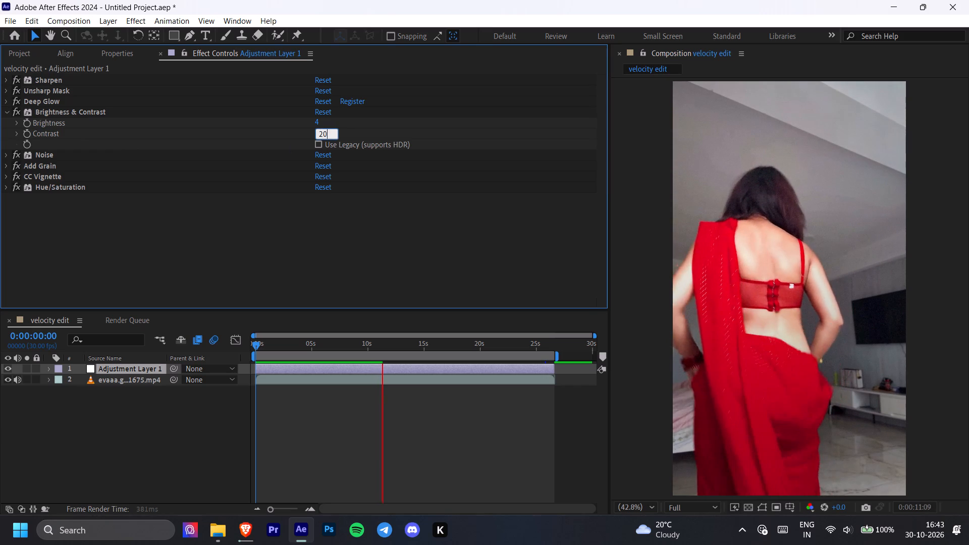
{"action": "key", "text": "Return"}
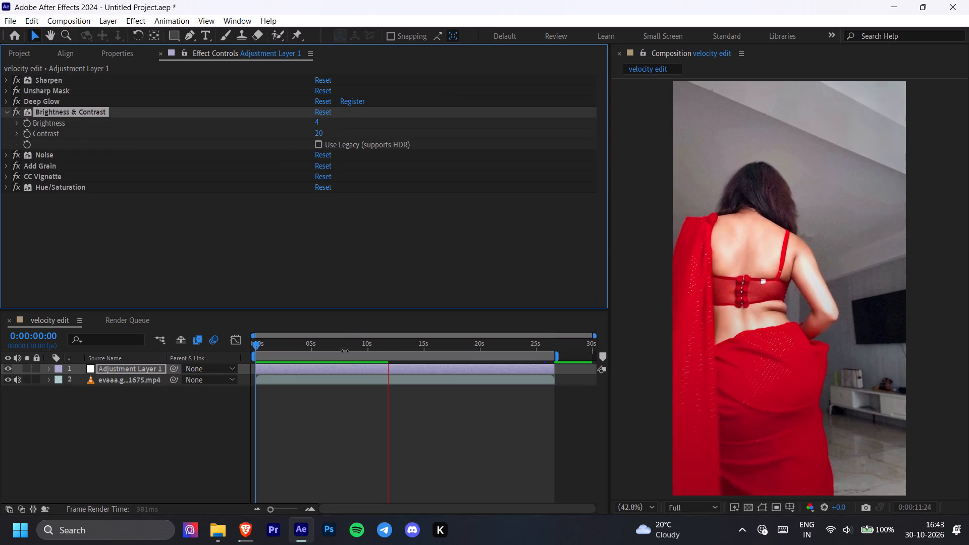
Scrub between about 7 and 9 seconds and play from 0:00:09:01 to review the contrast change.
{"action": "left_click_drag", "start_coordinate": [353, 351], "coordinate": [351, 343]}
{"action": "left_click_drag", "start_coordinate": [351, 343], "coordinate": [341, 345]}
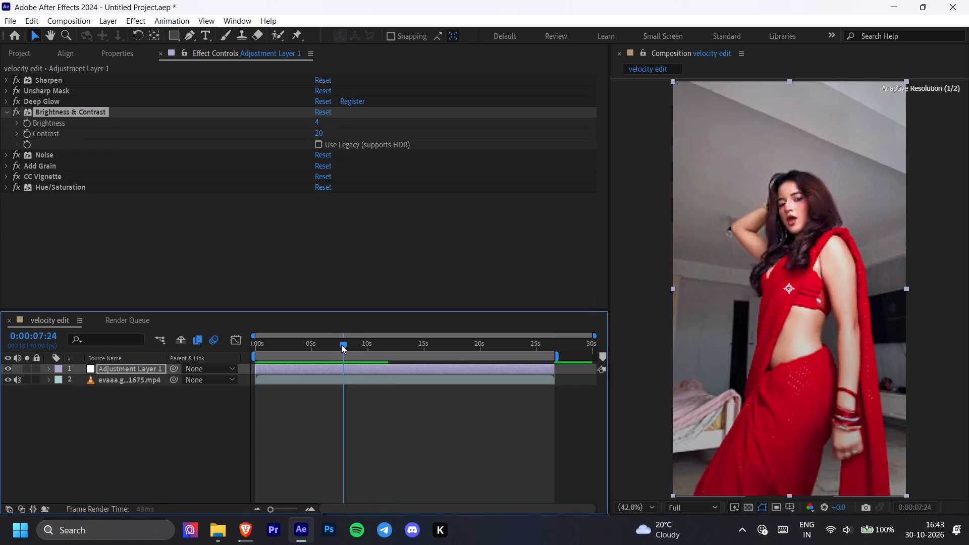
{"action": "left_click_drag", "start_coordinate": [341, 345], "coordinate": [340, 345]}
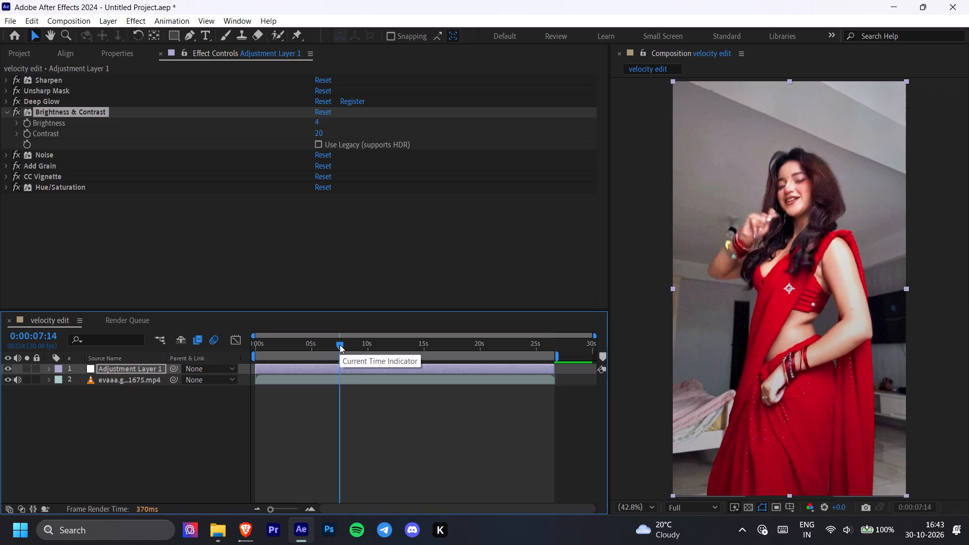
{"action": "left_click_drag", "start_coordinate": [340, 345], "coordinate": [357, 347]}
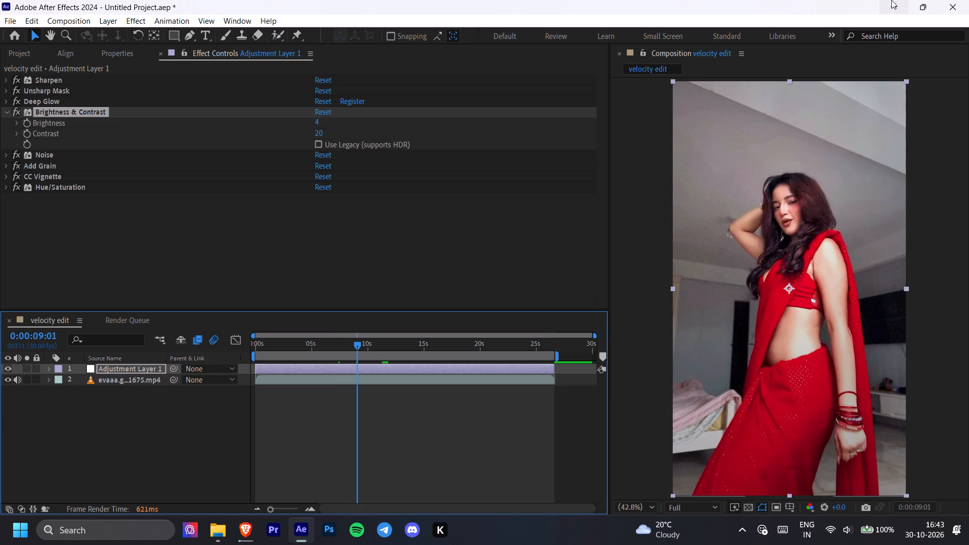
{"action": "key", "text": "space"}
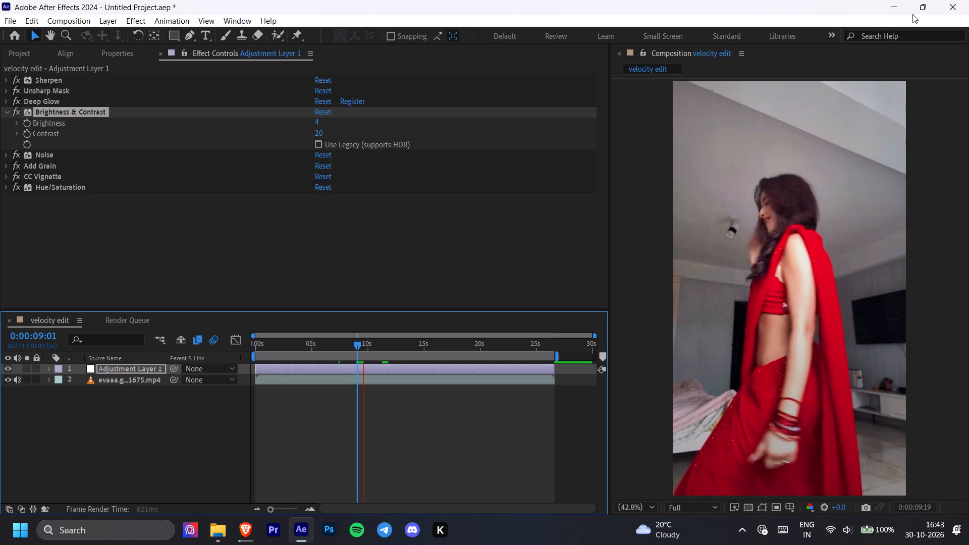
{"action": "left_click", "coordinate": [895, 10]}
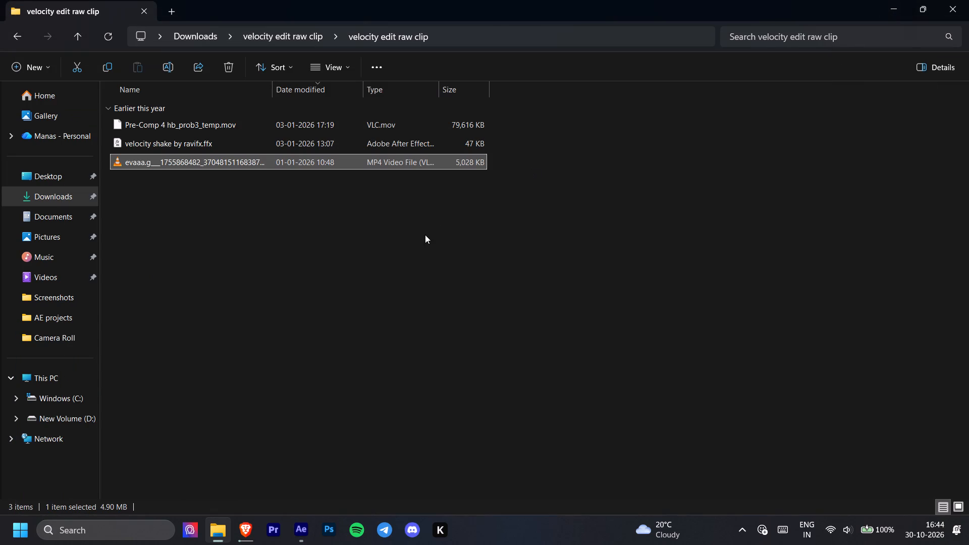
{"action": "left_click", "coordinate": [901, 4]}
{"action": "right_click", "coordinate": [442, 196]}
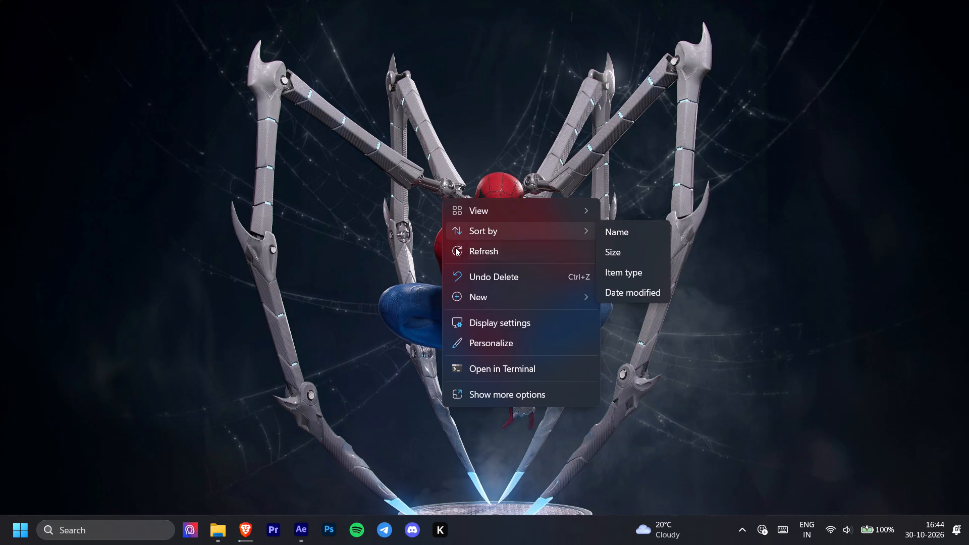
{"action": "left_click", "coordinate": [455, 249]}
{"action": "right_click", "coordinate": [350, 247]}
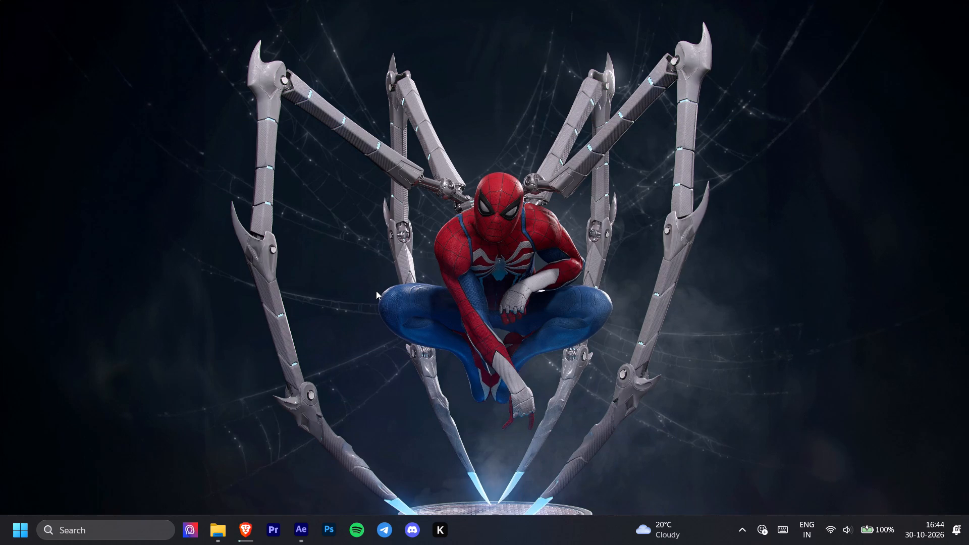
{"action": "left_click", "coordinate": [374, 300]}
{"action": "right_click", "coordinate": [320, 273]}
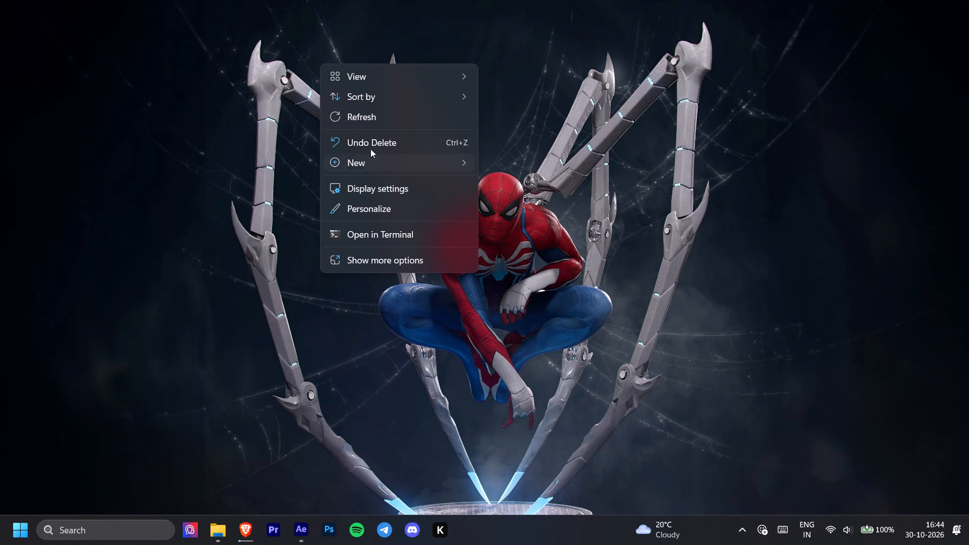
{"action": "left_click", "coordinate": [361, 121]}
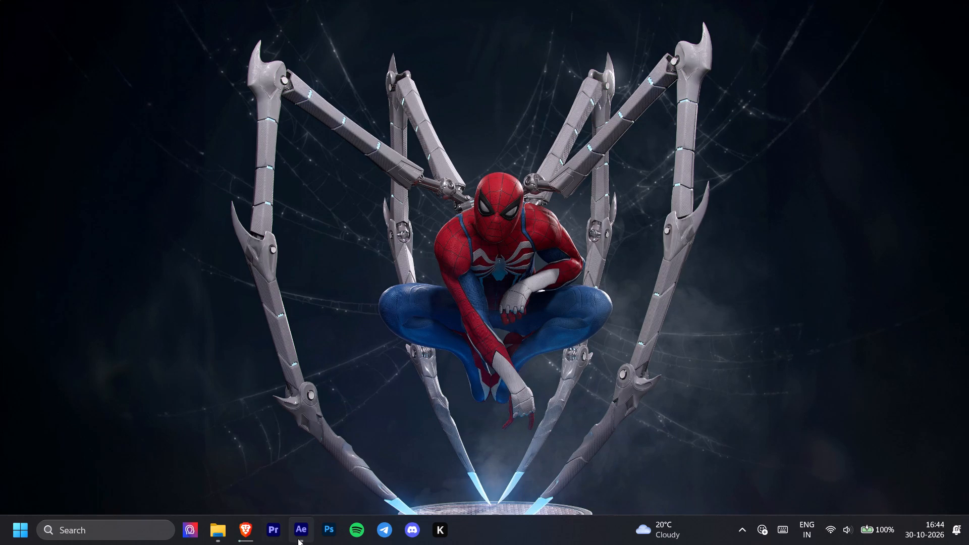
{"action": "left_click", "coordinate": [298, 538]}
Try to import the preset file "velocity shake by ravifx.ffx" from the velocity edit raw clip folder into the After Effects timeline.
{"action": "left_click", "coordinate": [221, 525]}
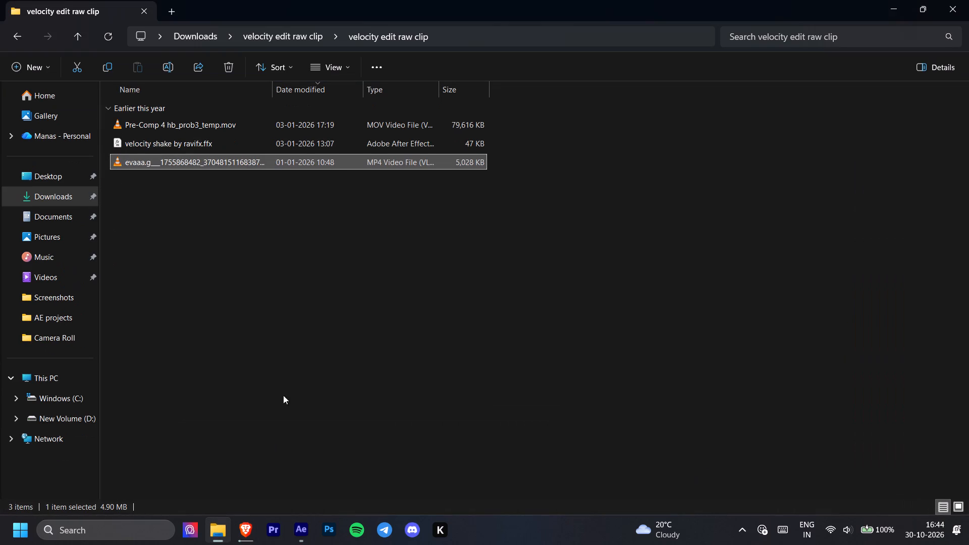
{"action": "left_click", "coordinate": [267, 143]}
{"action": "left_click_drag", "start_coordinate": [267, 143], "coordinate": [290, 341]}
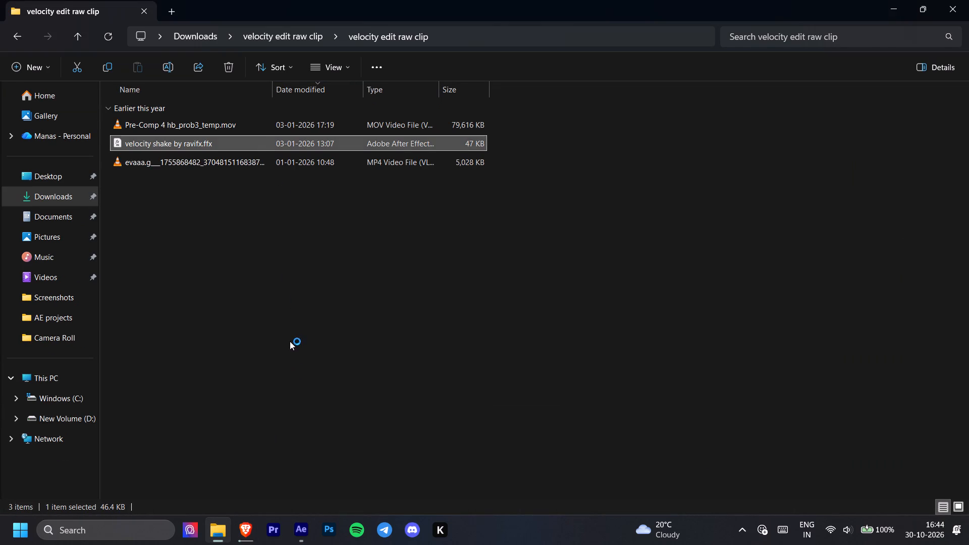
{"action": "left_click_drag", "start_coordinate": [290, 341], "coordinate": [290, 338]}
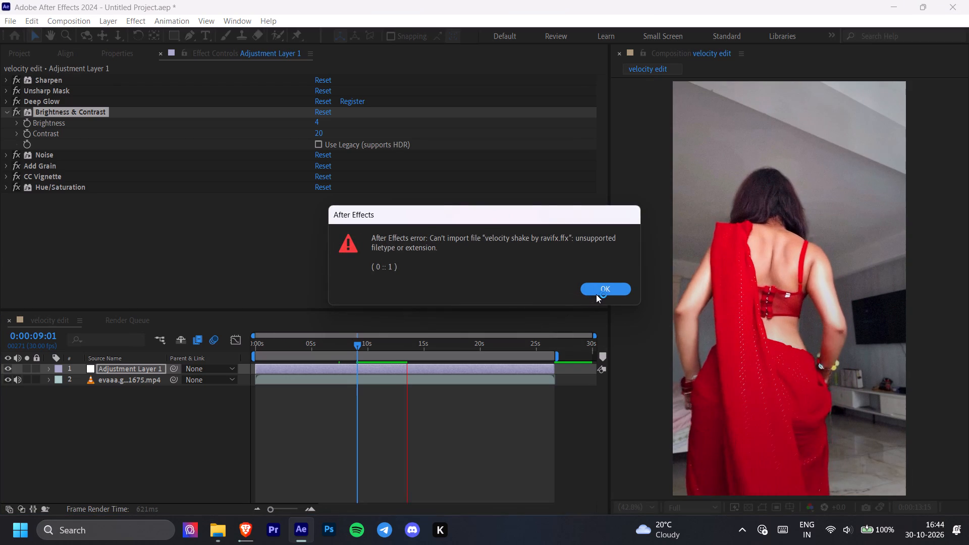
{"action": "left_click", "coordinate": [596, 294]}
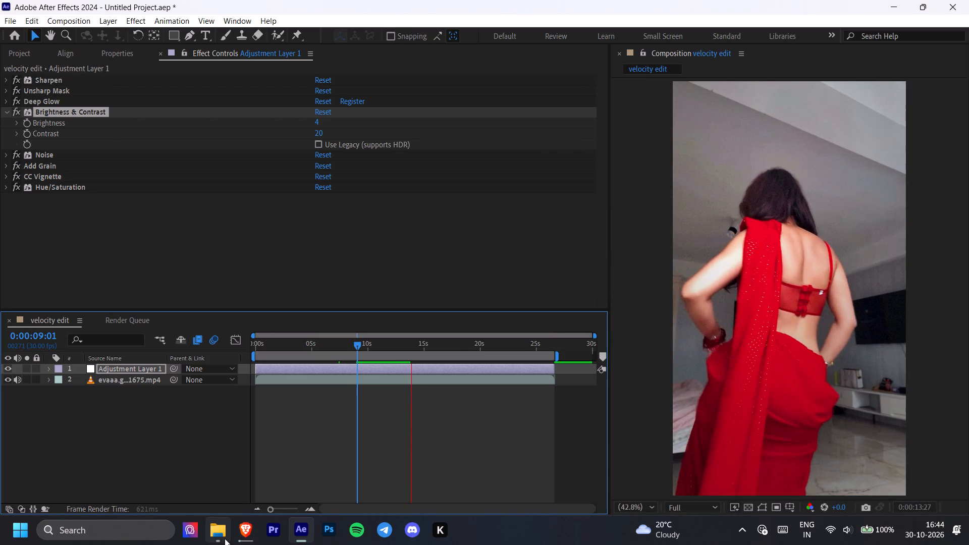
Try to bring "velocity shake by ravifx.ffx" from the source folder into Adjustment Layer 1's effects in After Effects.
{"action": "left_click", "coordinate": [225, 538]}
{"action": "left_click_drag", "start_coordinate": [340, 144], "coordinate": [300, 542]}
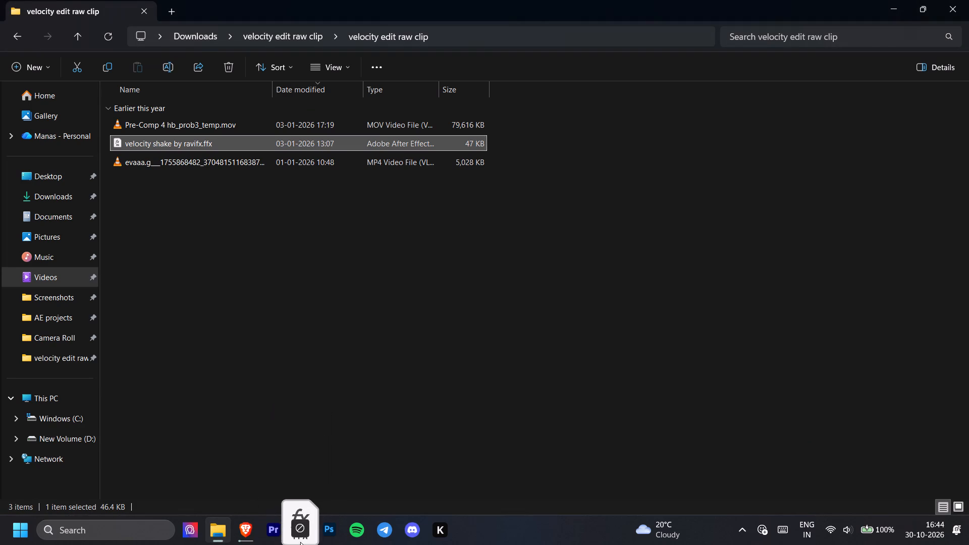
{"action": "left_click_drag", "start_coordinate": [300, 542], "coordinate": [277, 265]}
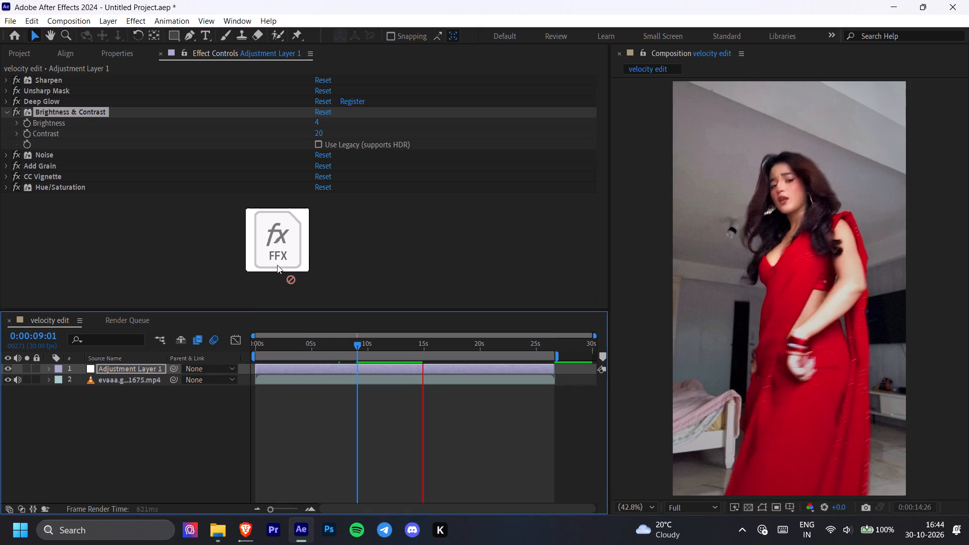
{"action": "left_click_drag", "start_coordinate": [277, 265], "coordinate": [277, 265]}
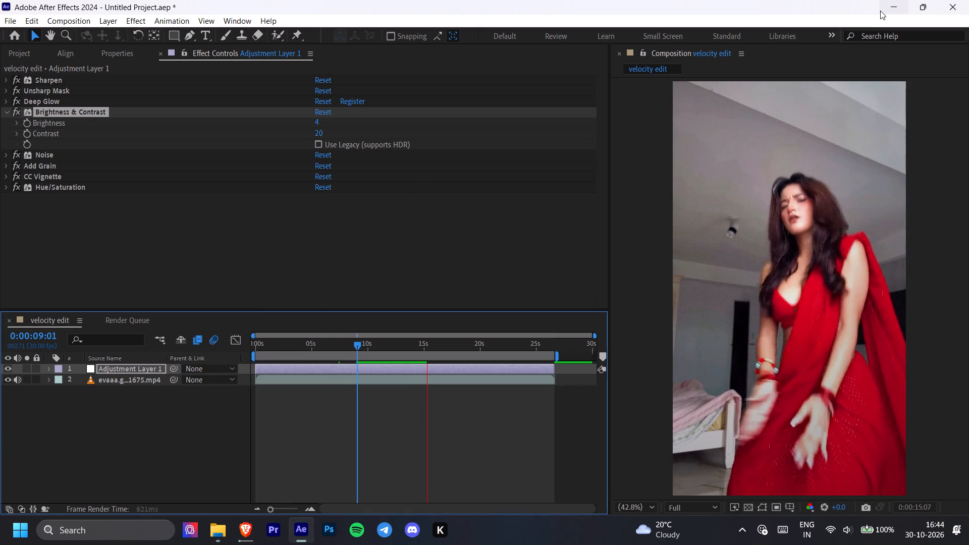
Return to the velocity edit raw clip folder and copy the "velocity shake by ravifx.ffx" preset file.
{"action": "left_click", "coordinate": [890, 10]}
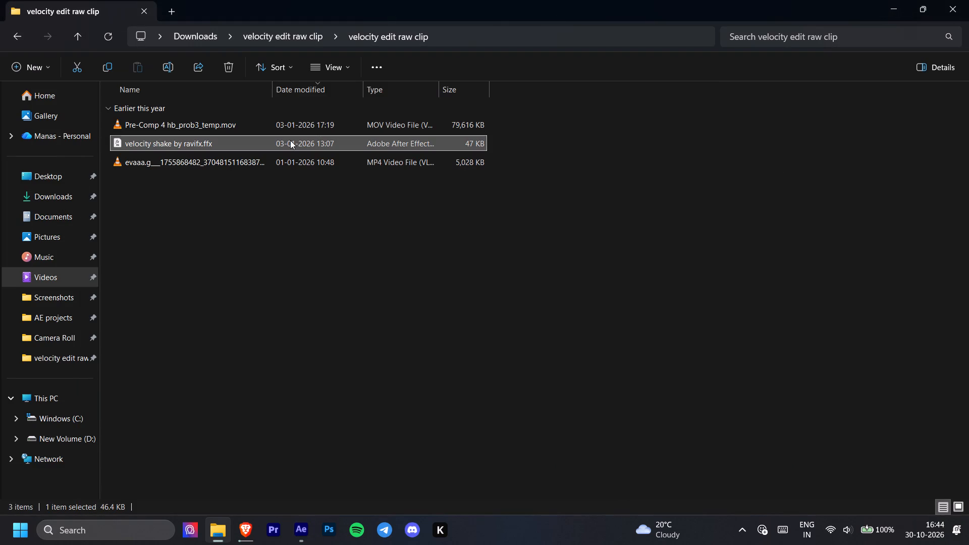
{"action": "right_click", "coordinate": [290, 140]}
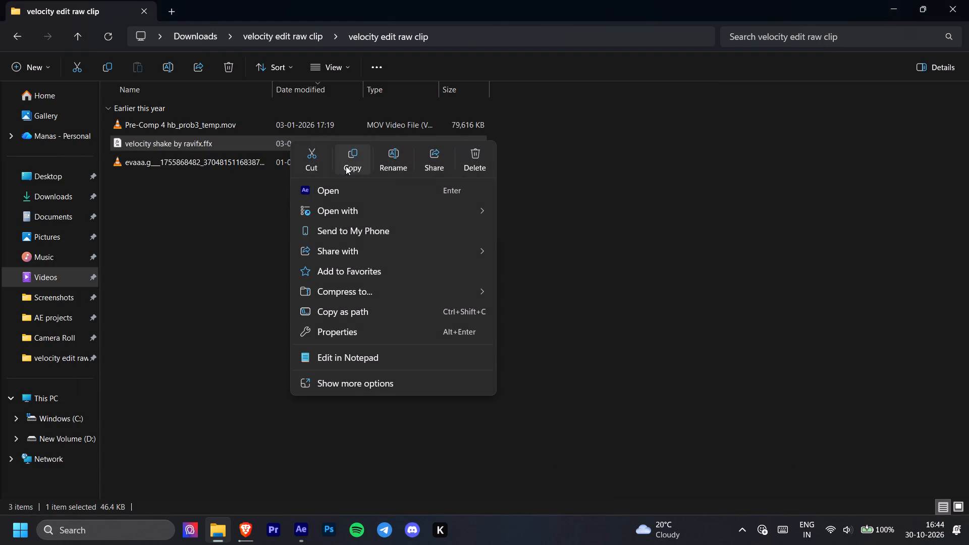
{"action": "left_click", "coordinate": [346, 166]}
Go to the Program Files folder on the Windows (C:) drive.
{"action": "left_click", "coordinate": [57, 414]}
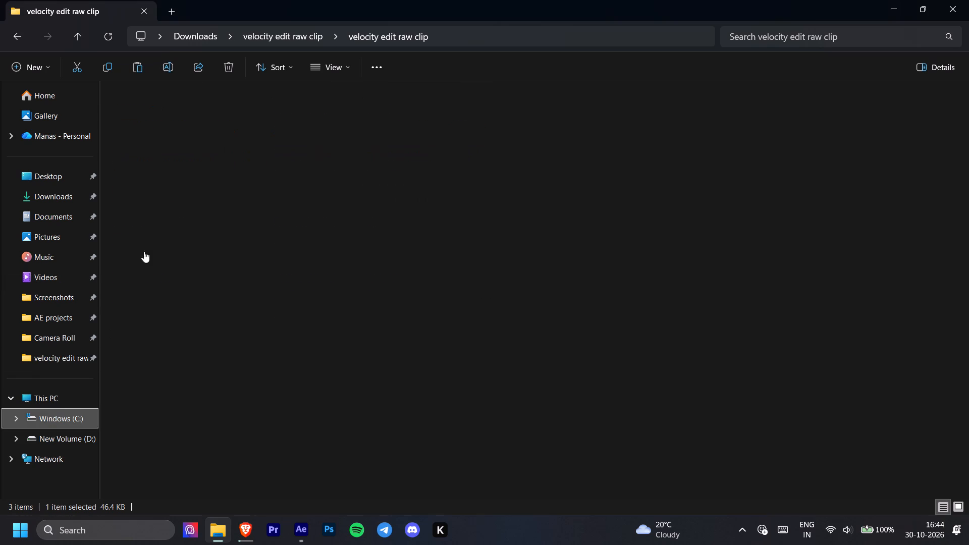
{"action": "double_click", "coordinate": [168, 201]}
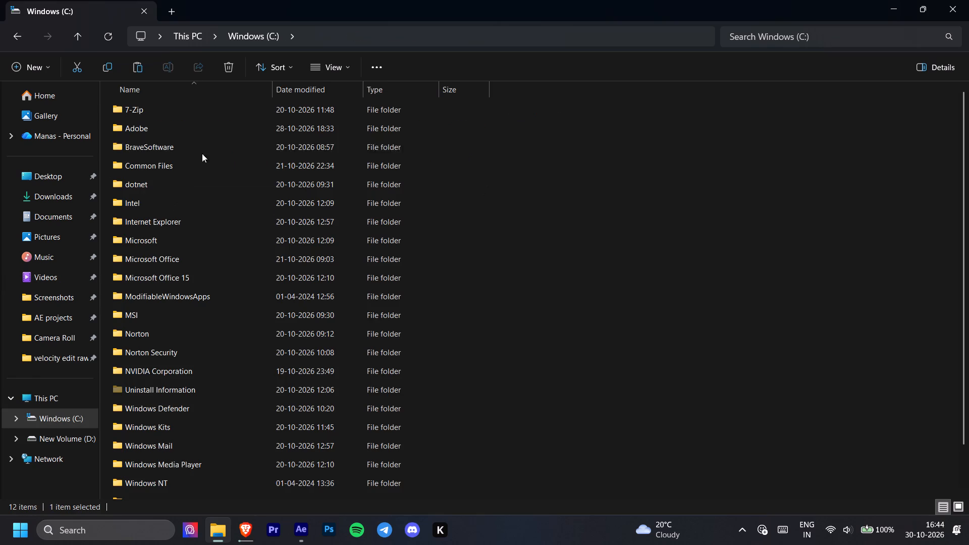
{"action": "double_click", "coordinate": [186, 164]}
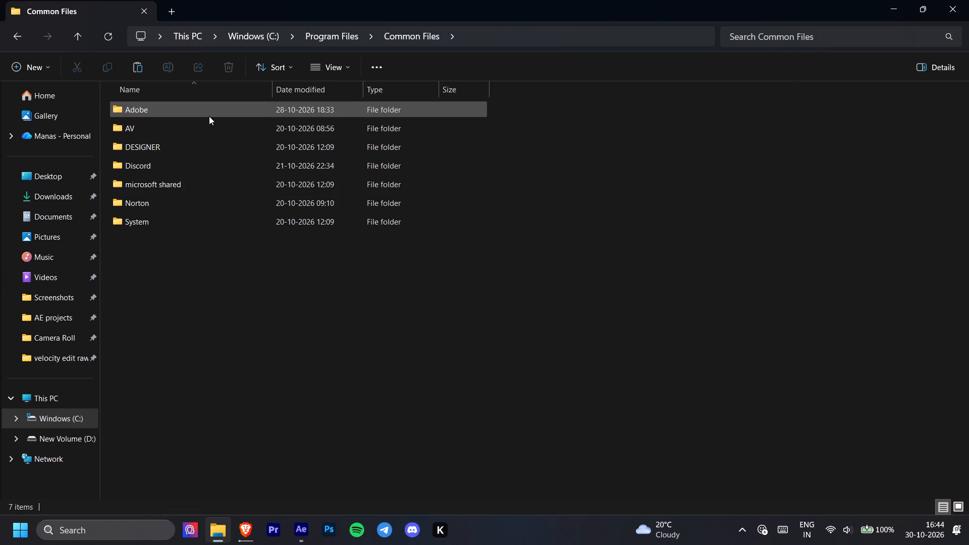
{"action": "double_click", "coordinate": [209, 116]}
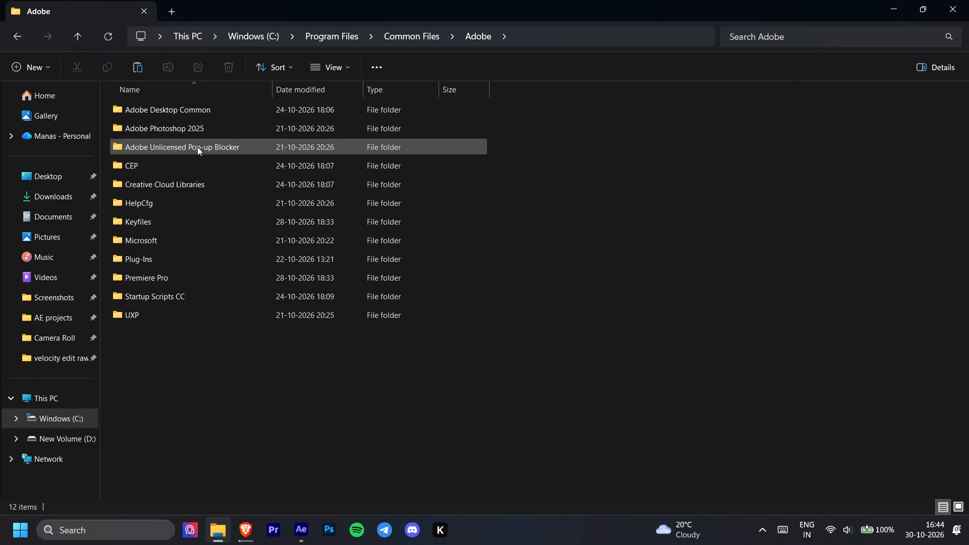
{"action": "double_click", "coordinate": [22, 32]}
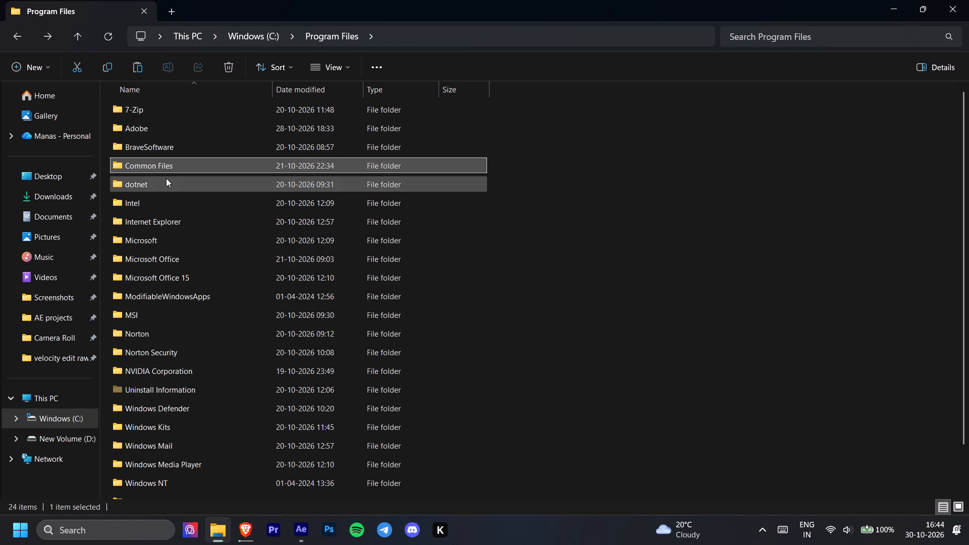
From Program Files, go to the MediaCore folder at Adobe\Common\Plug-ins\7.0\MediaCore.
{"action": "left_click", "coordinate": [190, 140]}
{"action": "double_click", "coordinate": [203, 130]}
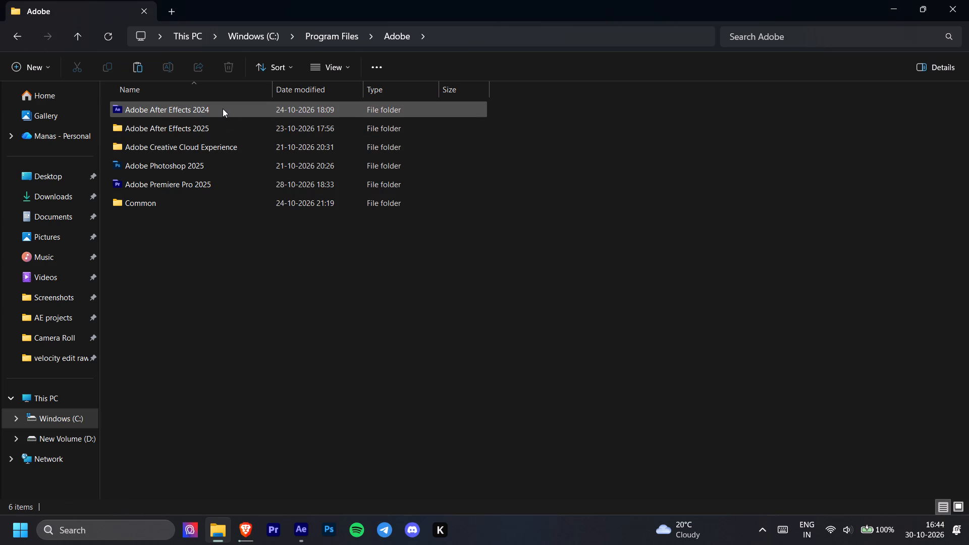
{"action": "double_click", "coordinate": [195, 196]}
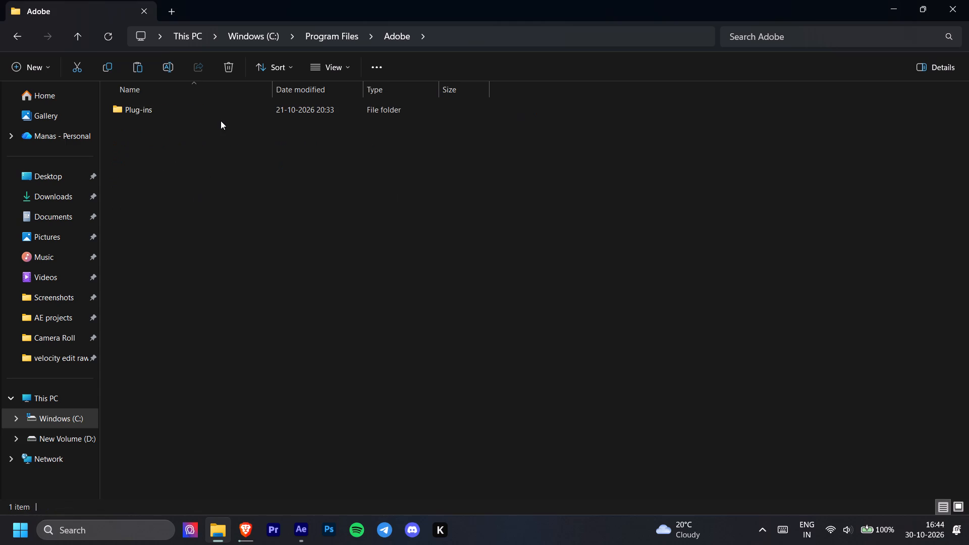
{"action": "double_click", "coordinate": [211, 114]}
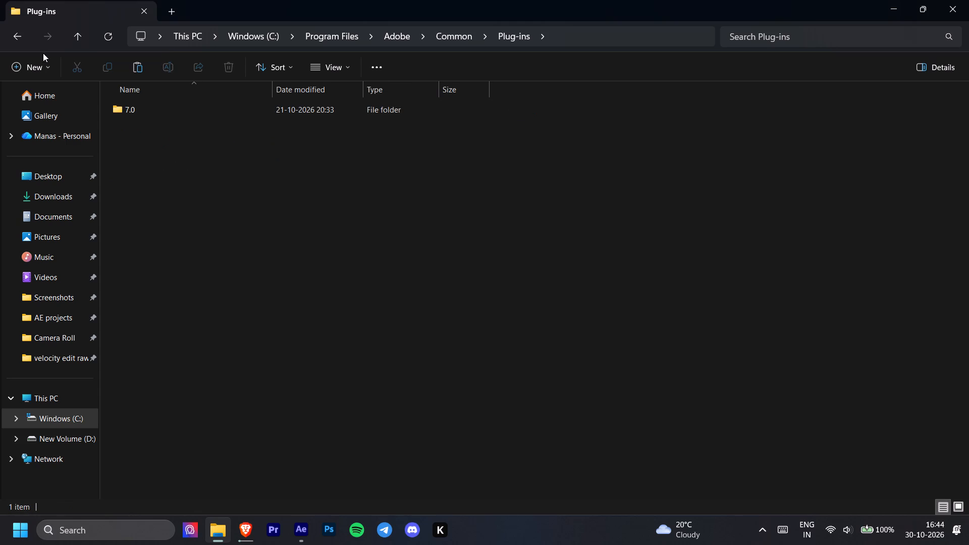
{"action": "left_click", "coordinate": [19, 39]}
{"action": "double_click", "coordinate": [168, 106]}
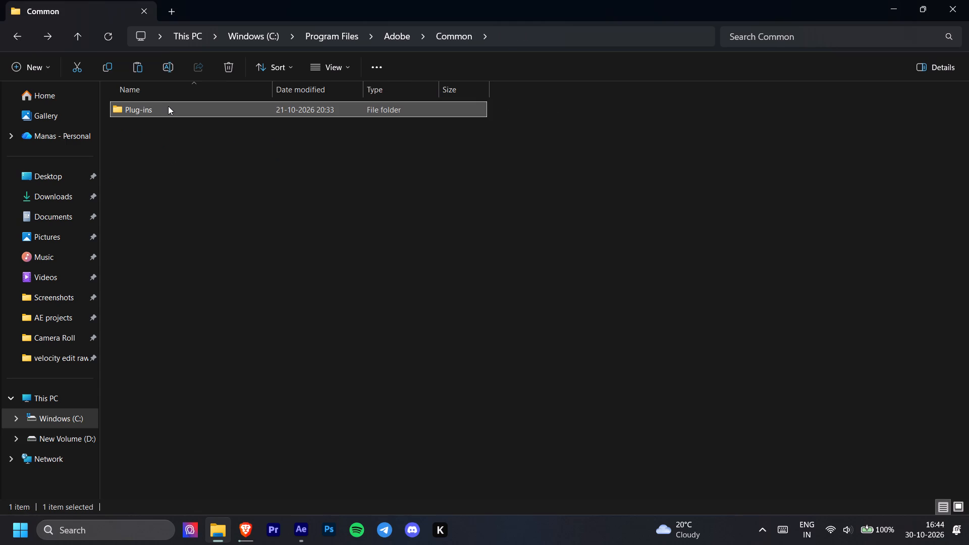
{"action": "double_click", "coordinate": [168, 106]}
{"action": "double_click", "coordinate": [168, 106]}
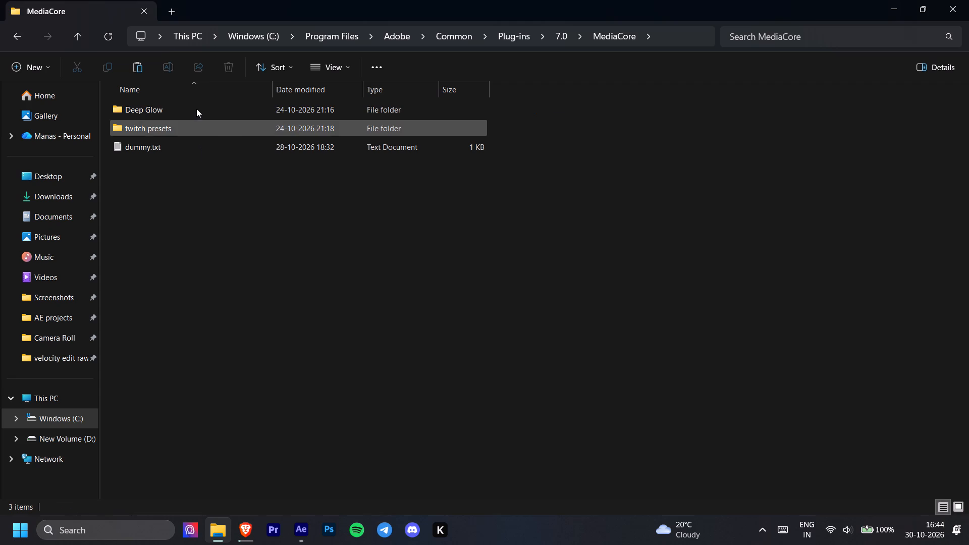
Examine the contents of MediaCore's Deep Glow and twitch presets folders, reading through the full list of preset files.
{"action": "double_click", "coordinate": [196, 108]}
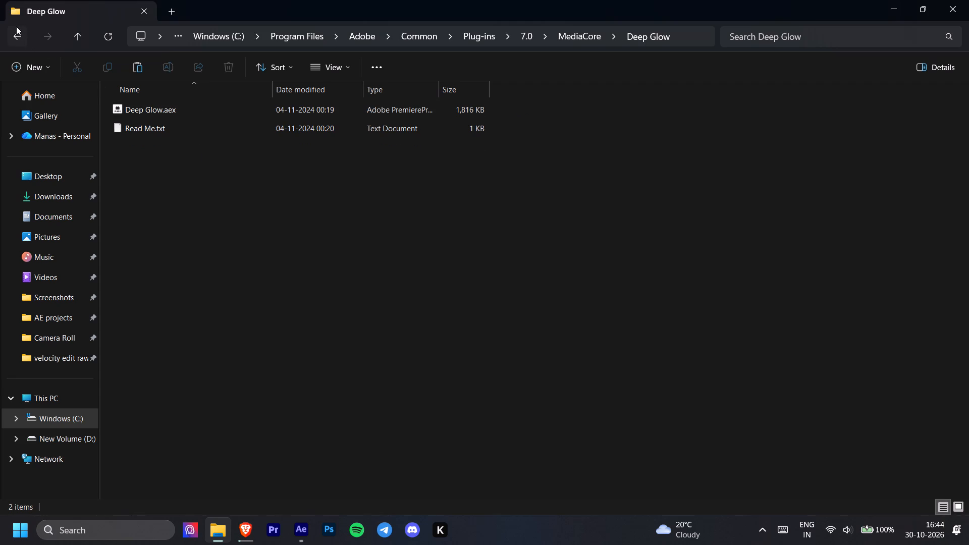
{"action": "left_click", "coordinate": [16, 26]}
{"action": "double_click", "coordinate": [164, 128]}
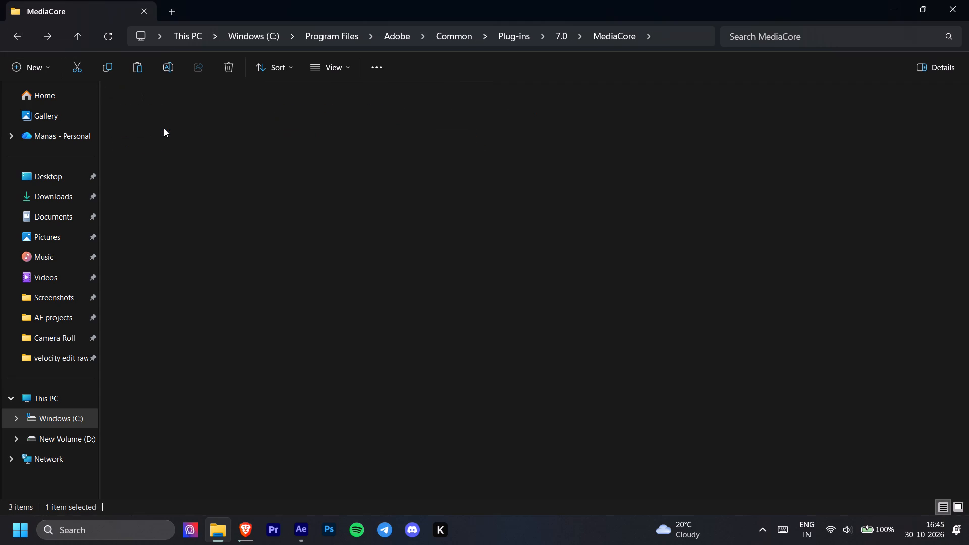
{"action": "left_click", "coordinate": [19, 38]}
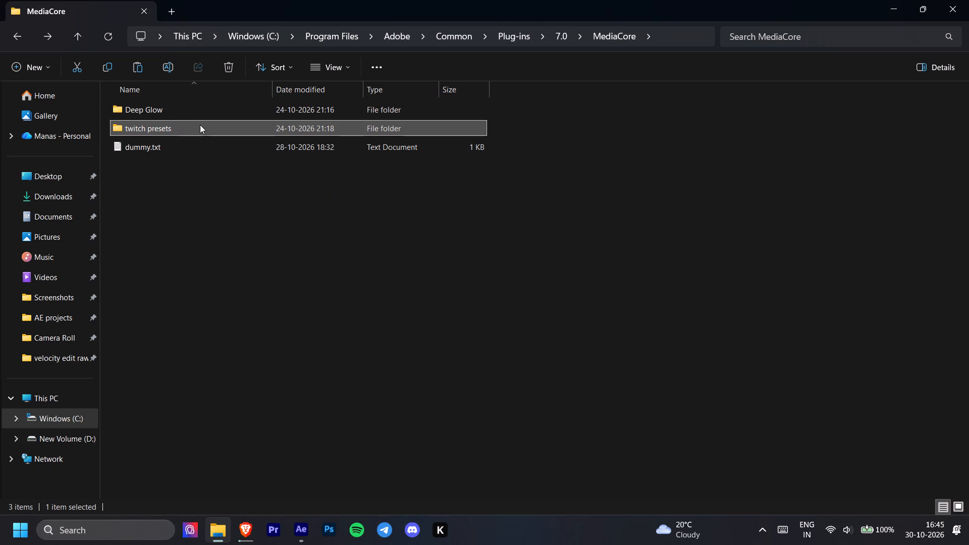
{"action": "double_click", "coordinate": [222, 122]}
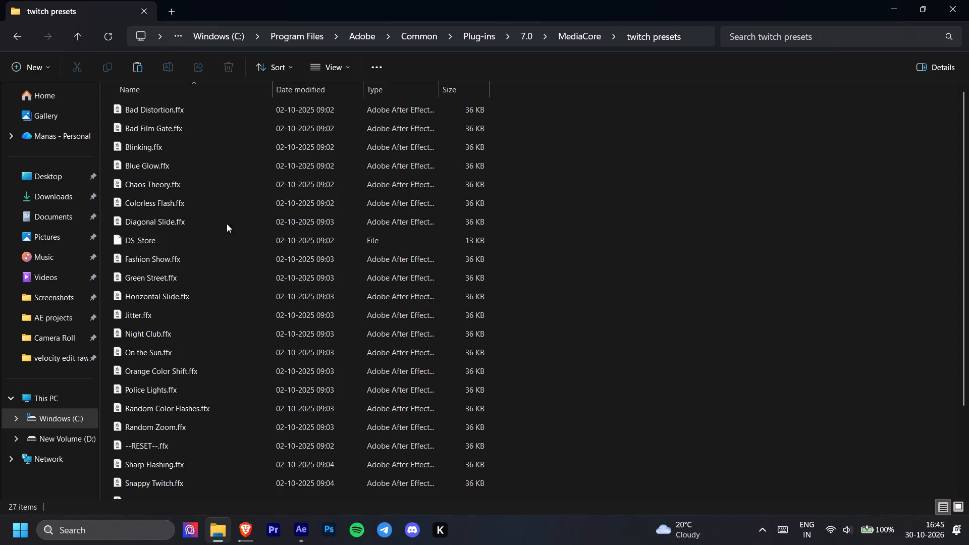
{"action": "scroll", "coordinate": [219, 292], "scroll_direction": "down", "scroll_amount": 1}
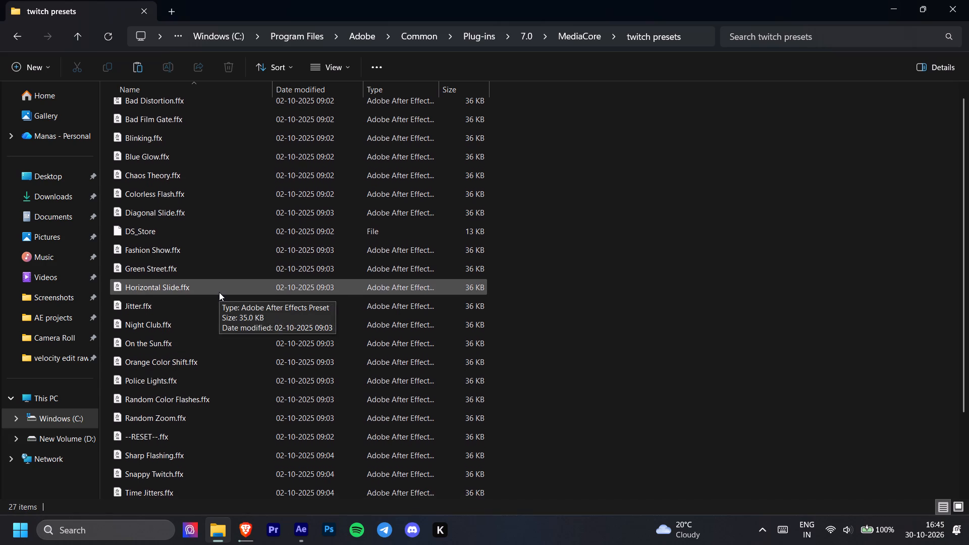
{"action": "scroll", "coordinate": [219, 292], "scroll_direction": "down", "scroll_amount": 1}
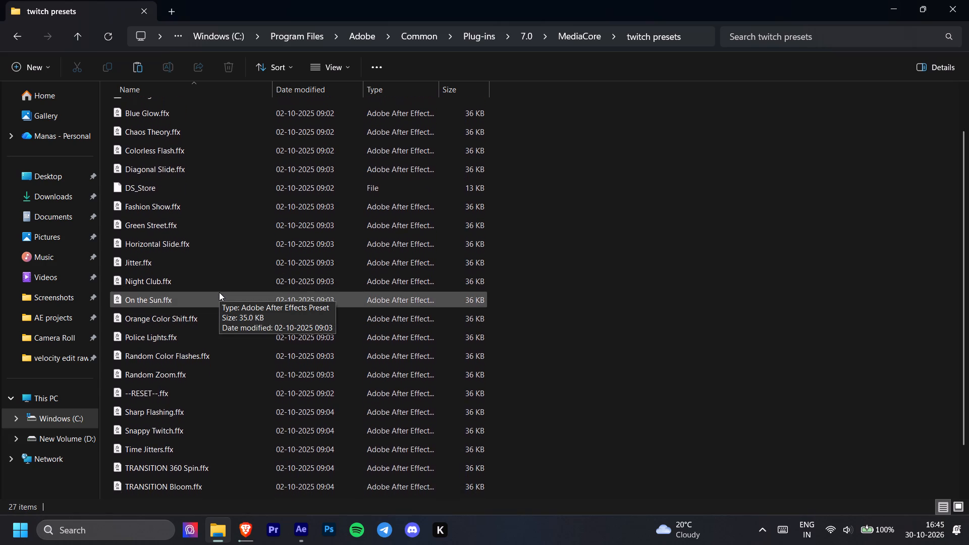
{"action": "scroll", "coordinate": [219, 292], "scroll_direction": "down", "scroll_amount": 1}
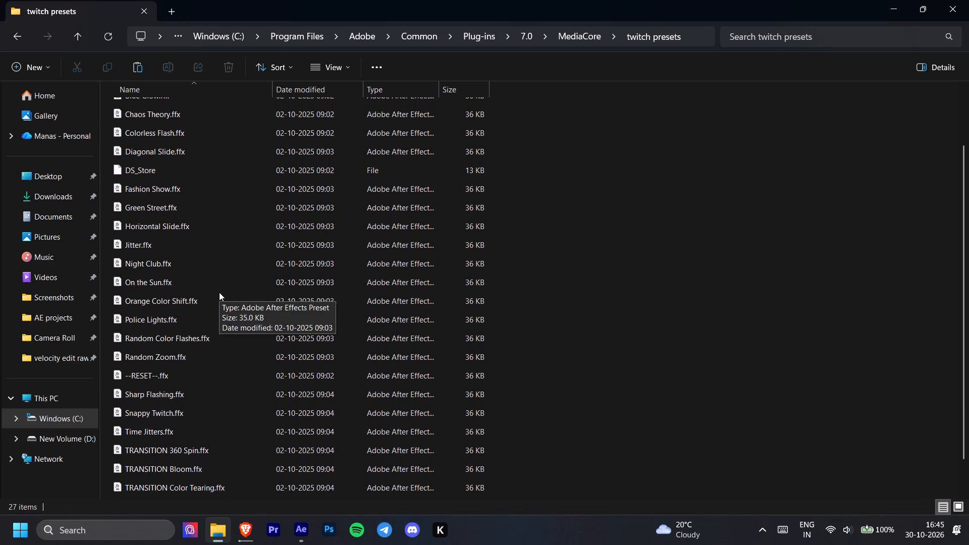
{"action": "scroll", "coordinate": [219, 292], "scroll_direction": "down", "scroll_amount": 2}
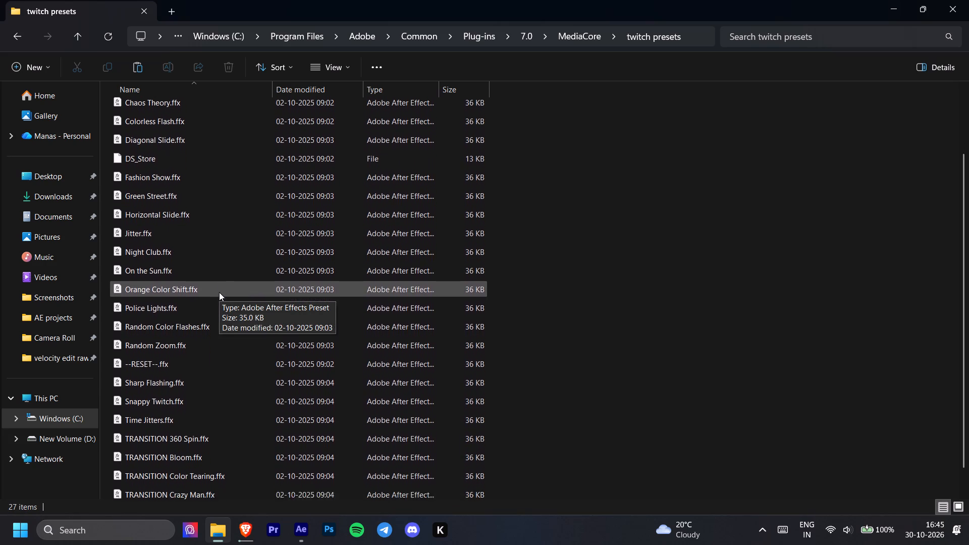
{"action": "scroll", "coordinate": [219, 292], "scroll_direction": "down", "scroll_amount": 2}
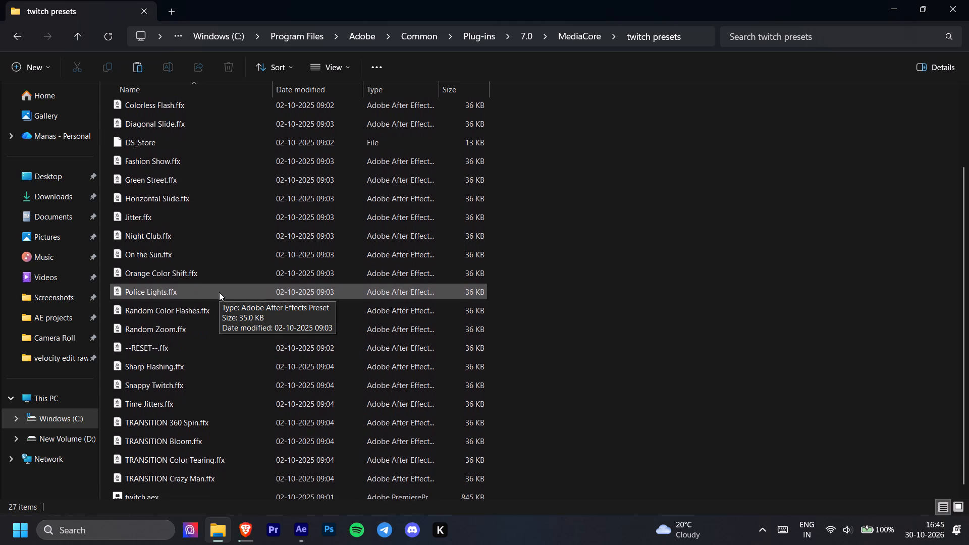
{"action": "scroll", "coordinate": [219, 292], "scroll_direction": "down", "scroll_amount": 1}
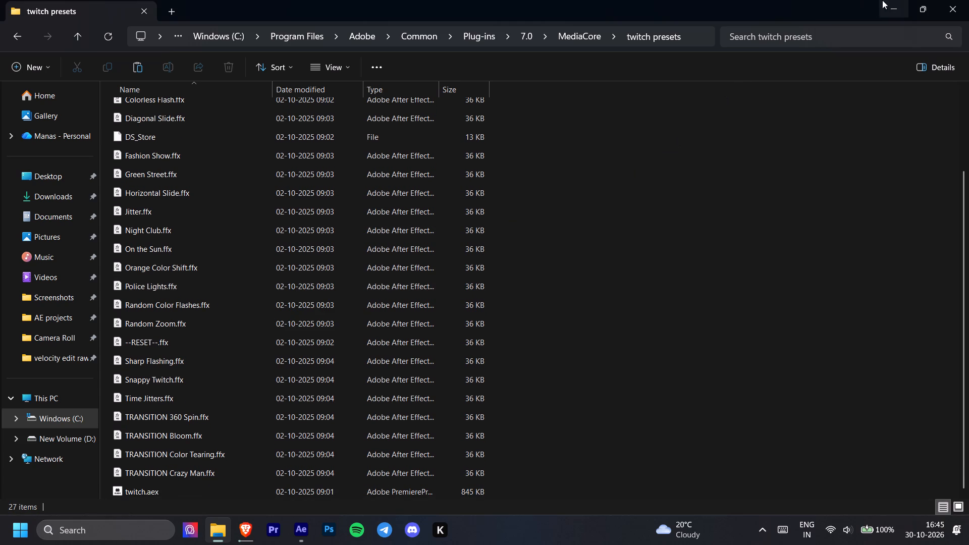
Switch back to After Effects and preview the graded velocity edit composition at several points, including from the beginning.
{"action": "left_click", "coordinate": [896, 3]}
{"action": "left_click", "coordinate": [301, 533]}
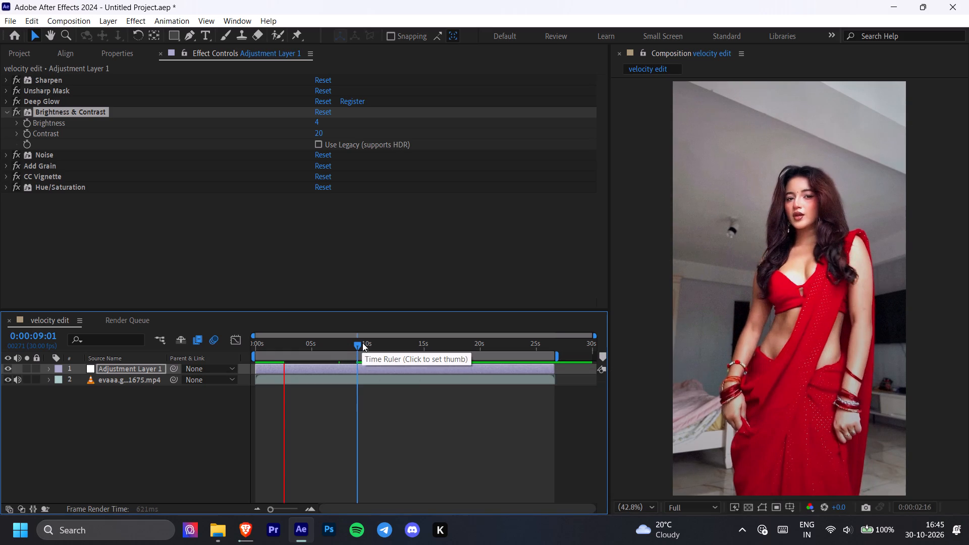
{"action": "left_click_drag", "start_coordinate": [359, 344], "coordinate": [293, 349]}
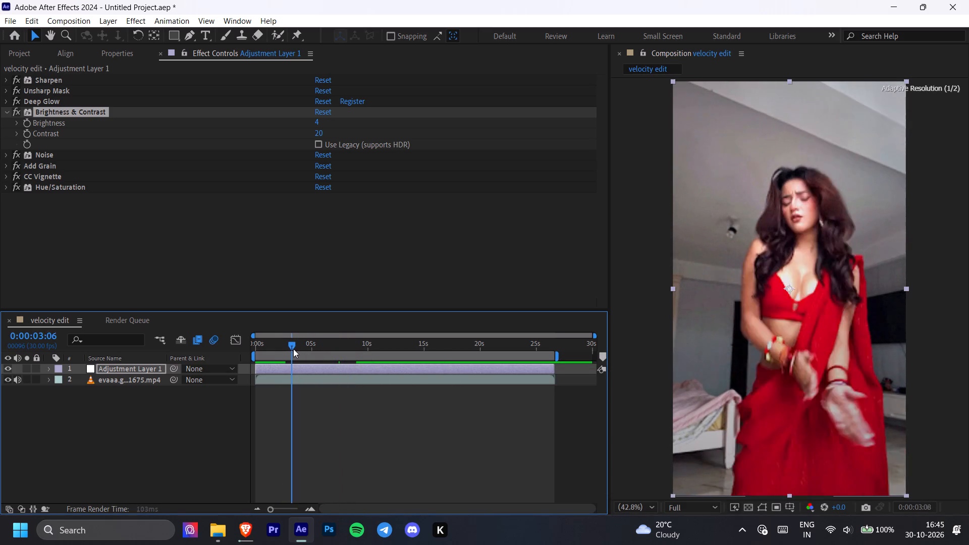
{"action": "left_click_drag", "start_coordinate": [293, 349], "coordinate": [285, 351]}
{"action": "key", "text": "space"}
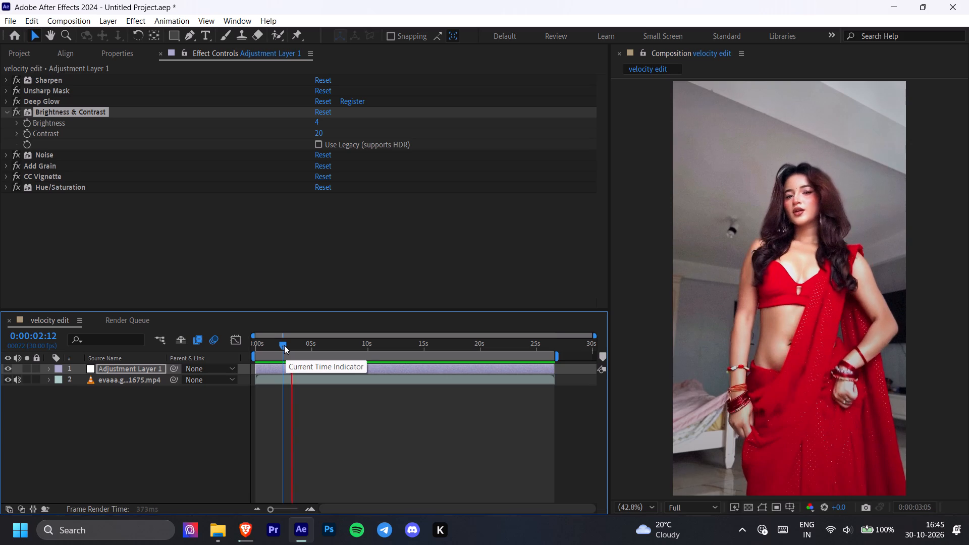
{"action": "left_click_drag", "start_coordinate": [284, 345], "coordinate": [357, 352]}
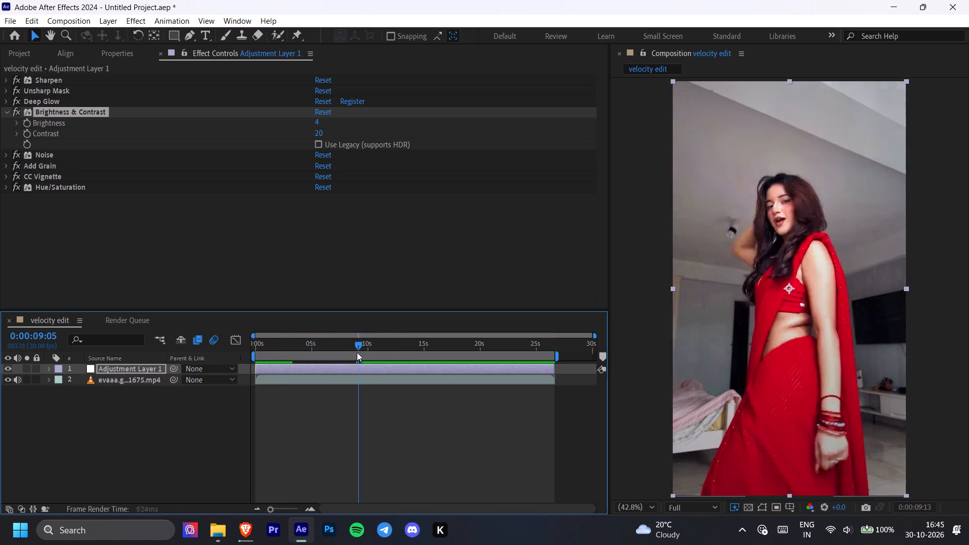
{"action": "left_click_drag", "start_coordinate": [357, 352], "coordinate": [356, 352]}
{"action": "key", "text": "space"}
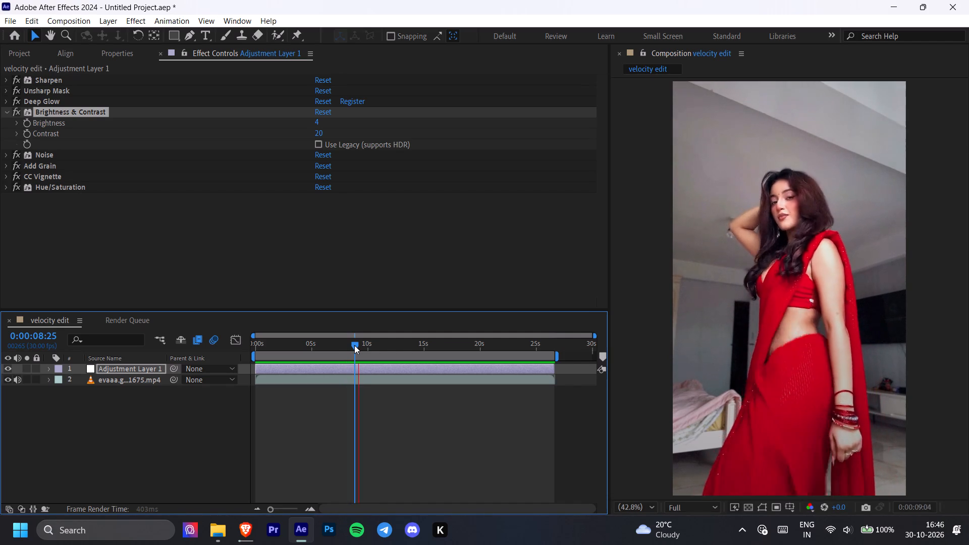
{"action": "left_click_drag", "start_coordinate": [354, 345], "coordinate": [267, 345]}
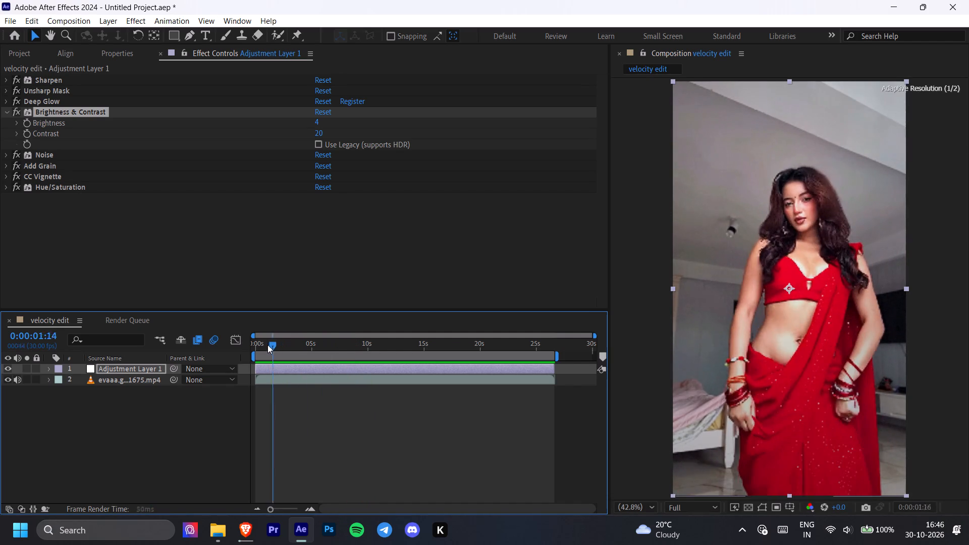
{"action": "left_click_drag", "start_coordinate": [267, 345], "coordinate": [249, 335]}
{"action": "key", "text": "space"}
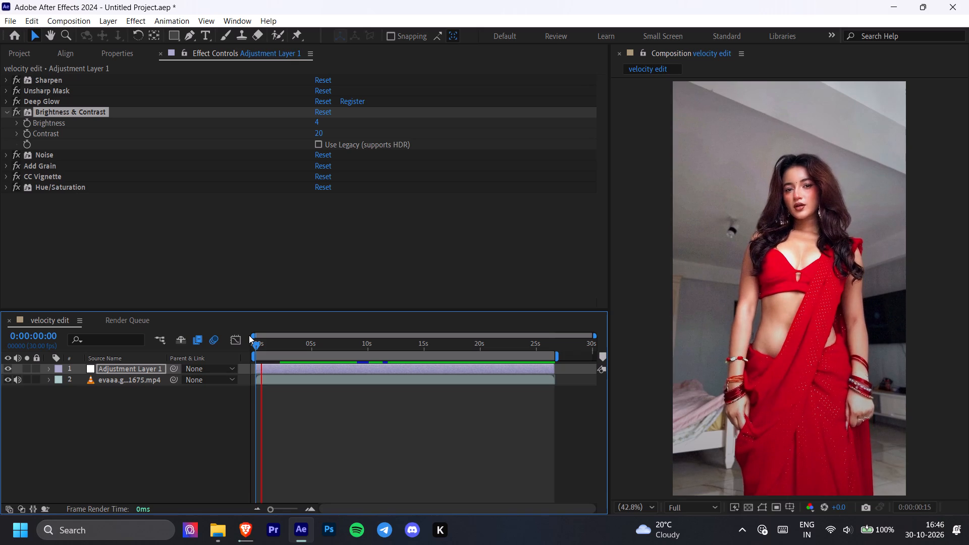
{"action": "key", "text": "space"}
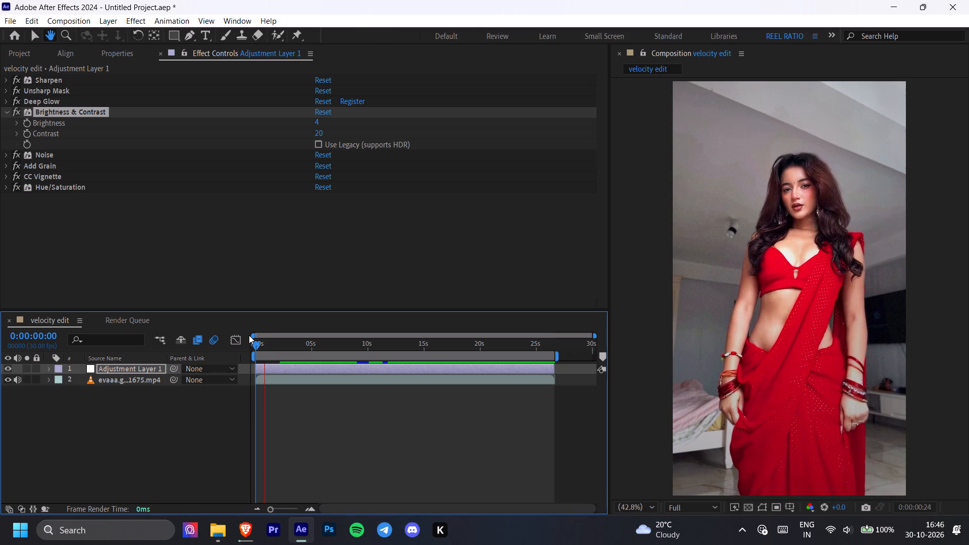
Hide Adjustment Layer 1 in the velocity edit composition.
{"action": "left_click", "coordinate": [7, 369]}
Play and scrub through the ungraded clip to examine the movement across the timeline, especially the first few seconds.
{"action": "key", "text": "space"}
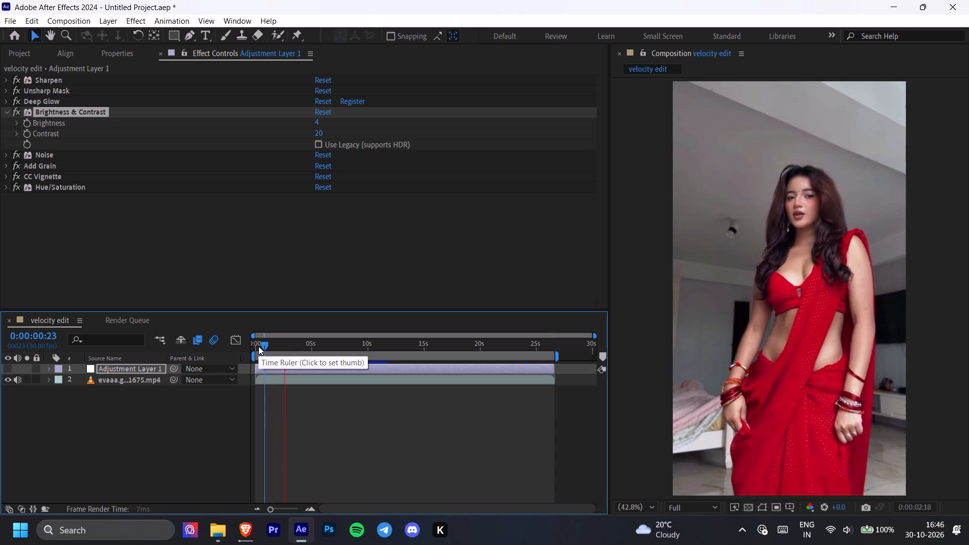
{"action": "key", "text": "space"}
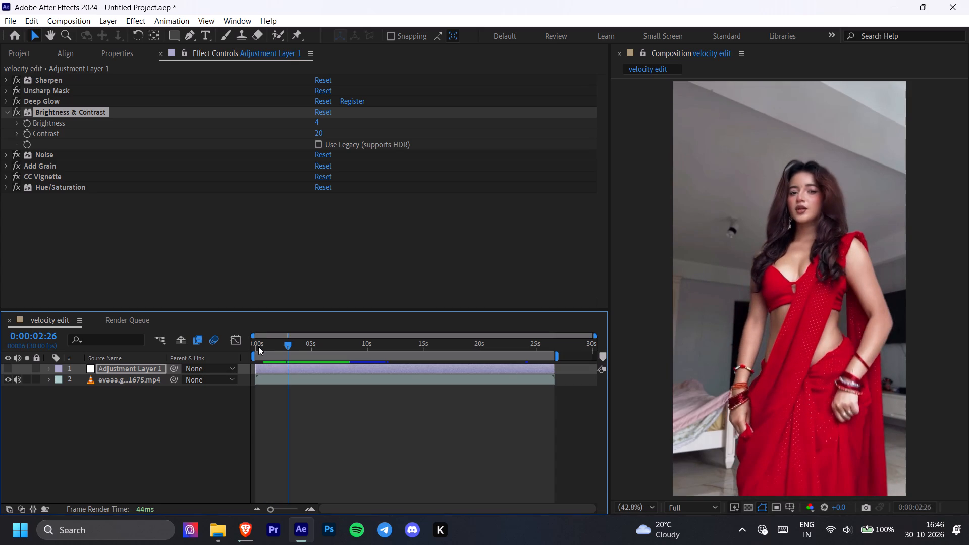
{"action": "left_click_drag", "start_coordinate": [279, 345], "coordinate": [327, 344]}
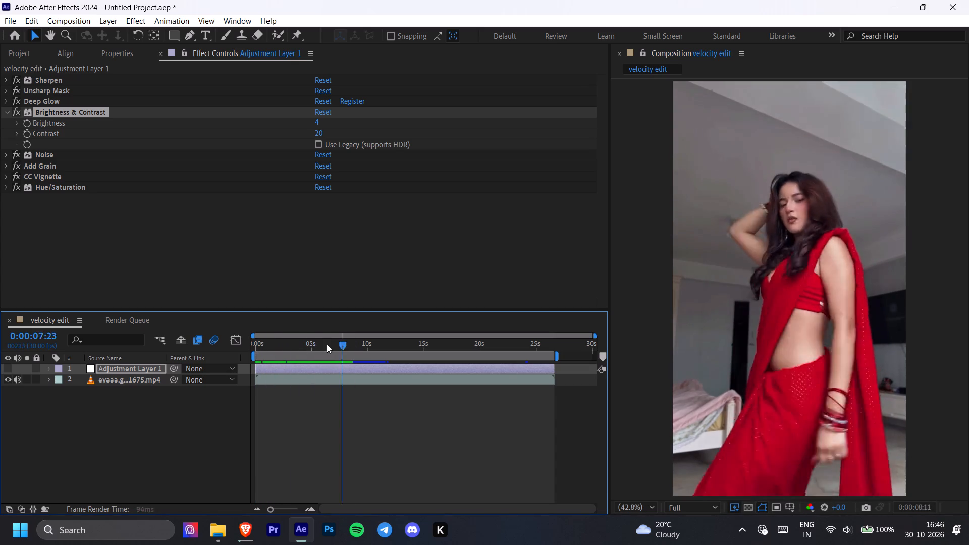
{"action": "left_click_drag", "start_coordinate": [327, 344], "coordinate": [364, 358]}
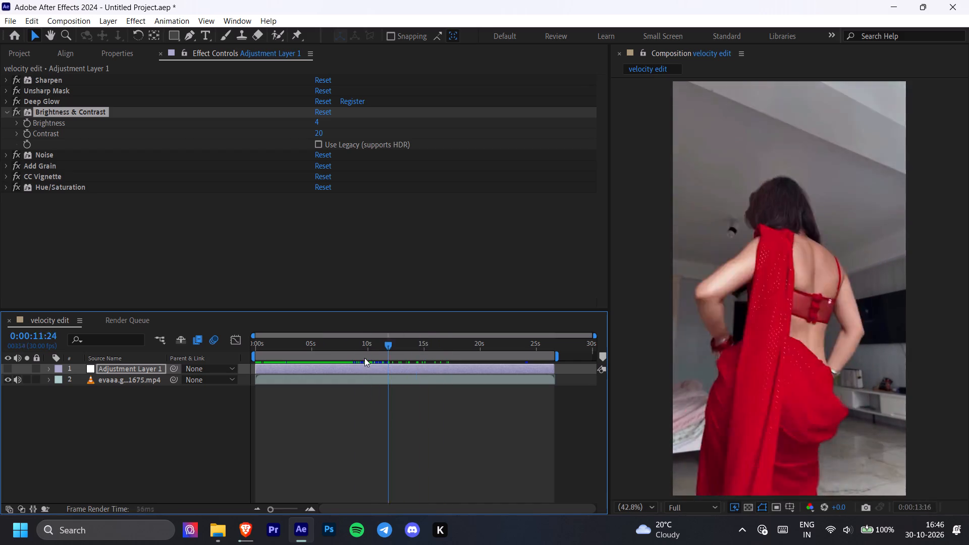
{"action": "left_click_drag", "start_coordinate": [364, 358], "coordinate": [443, 347]}
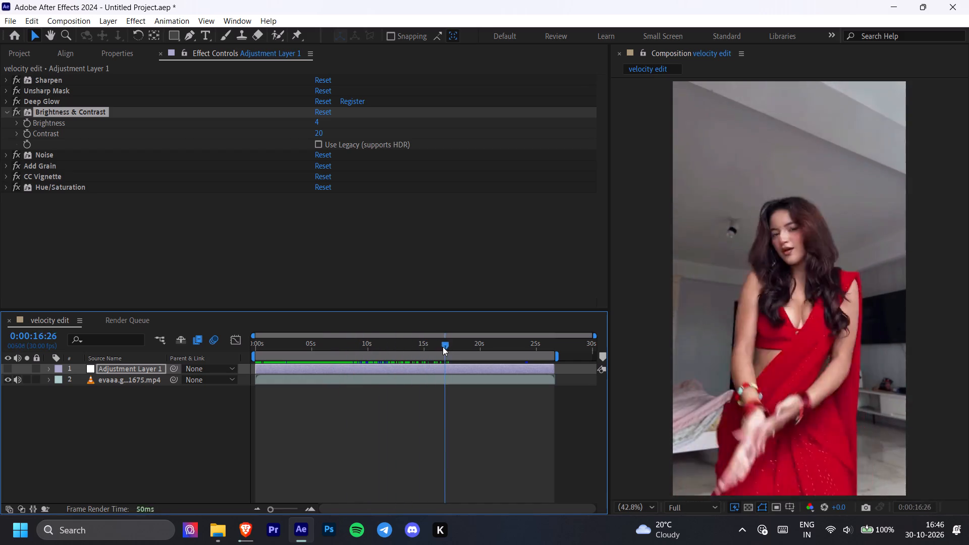
{"action": "left_click_drag", "start_coordinate": [443, 347], "coordinate": [257, 363]}
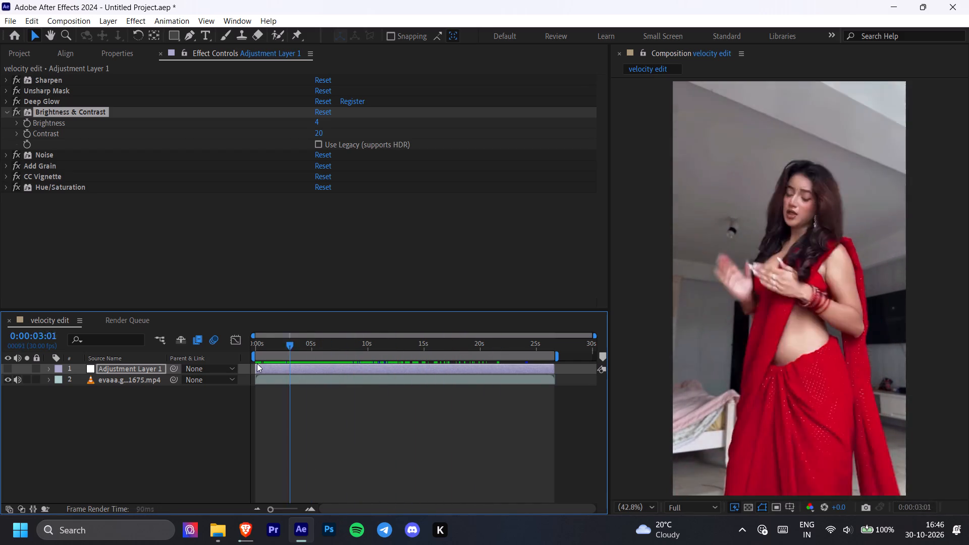
{"action": "left_click_drag", "start_coordinate": [257, 363], "coordinate": [321, 372]}
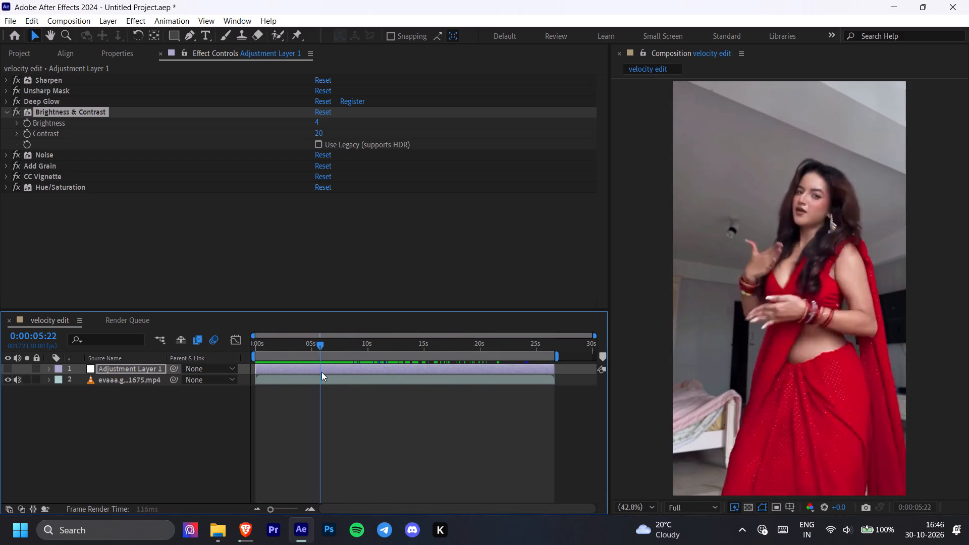
{"action": "left_click_drag", "start_coordinate": [321, 372], "coordinate": [291, 380]}
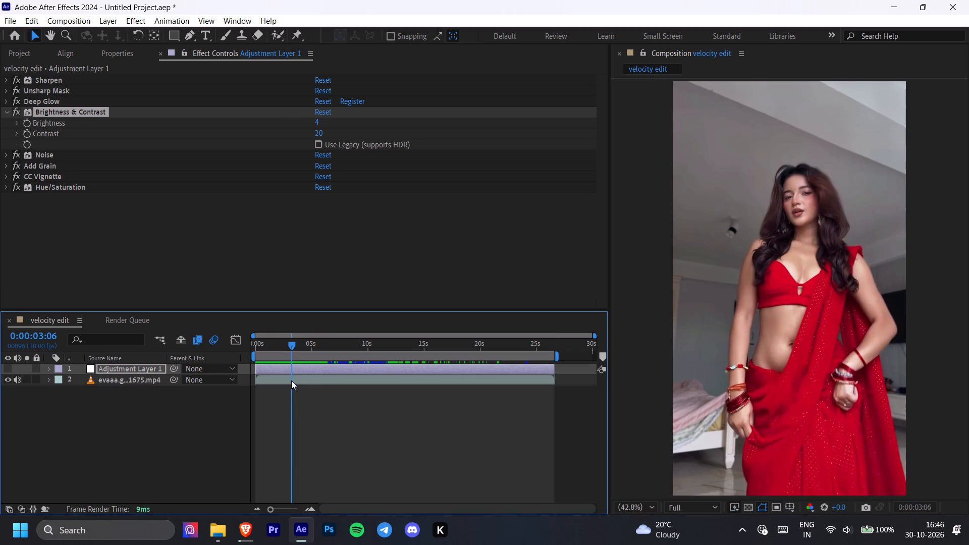
{"action": "key", "text": "space"}
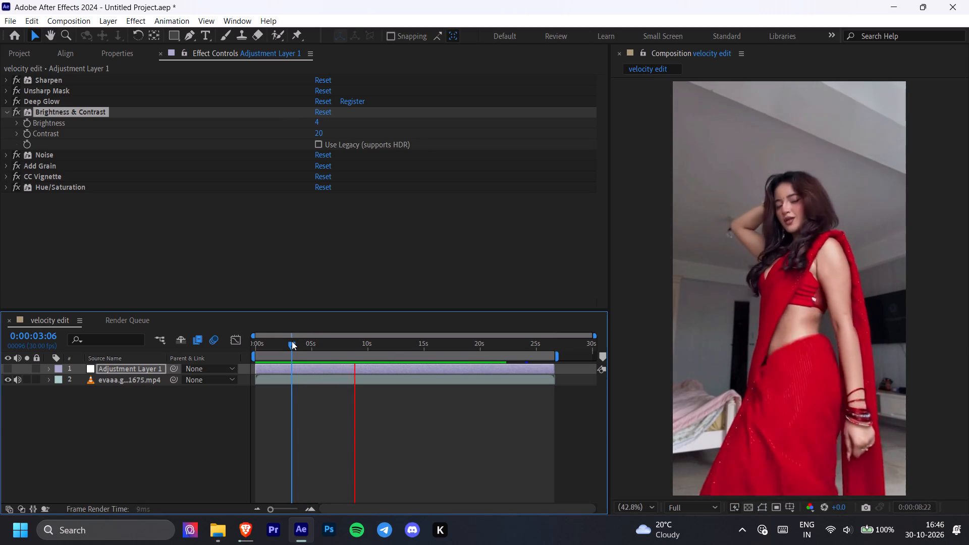
{"action": "left_click_drag", "start_coordinate": [292, 341], "coordinate": [278, 345]}
{"action": "key", "text": "space"}
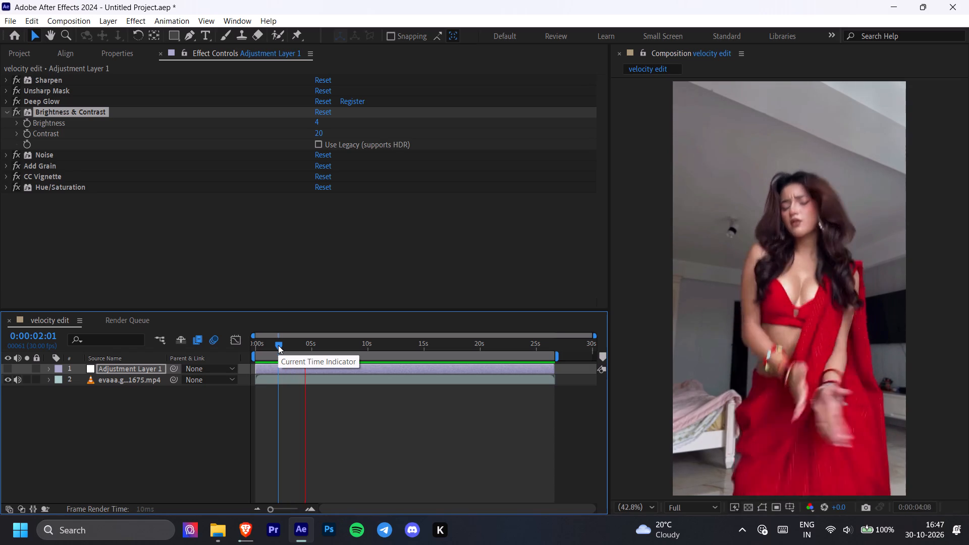
{"action": "key", "text": "space"}
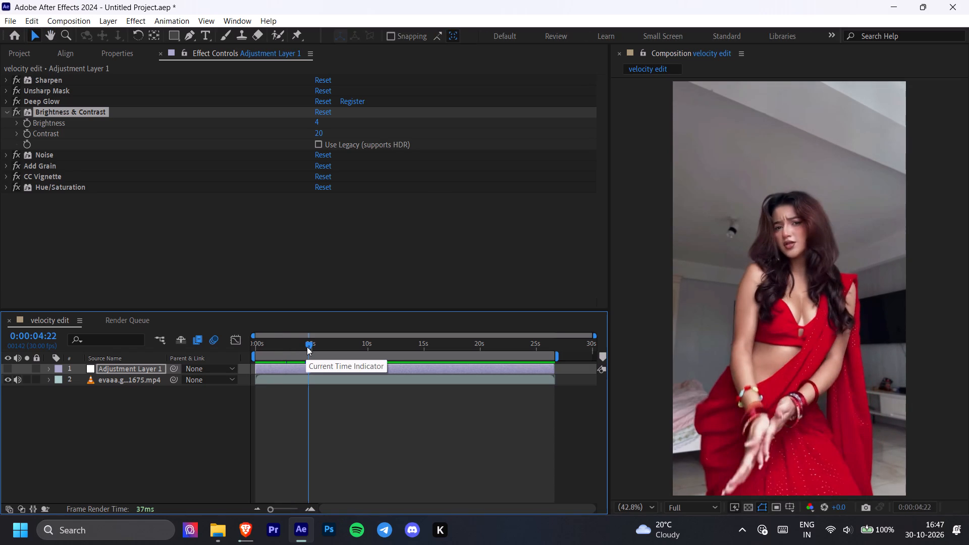
{"action": "left_click", "coordinate": [307, 347]}
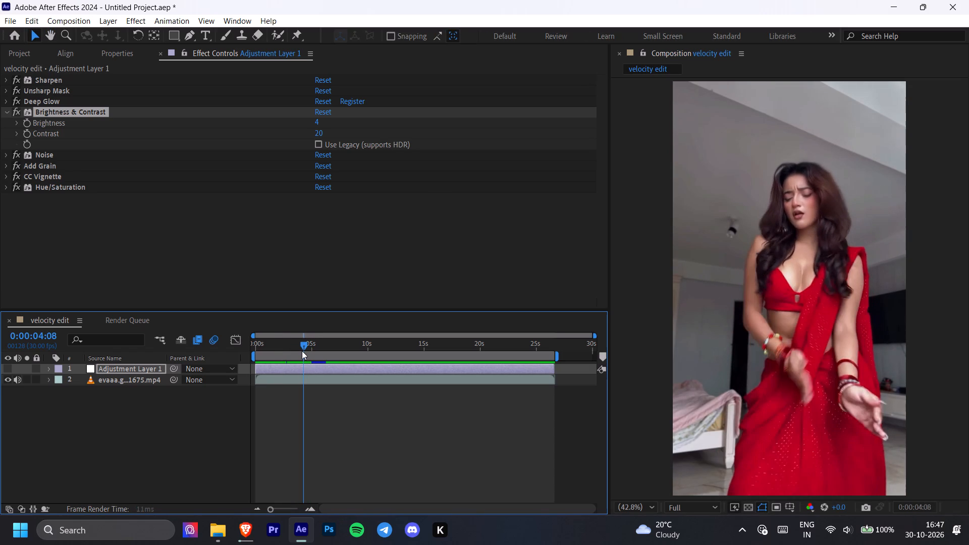
Import both MP4 videos from the Overlay folder on New Volume (D:) into the velocity edit timeline, above the adjustment layer at its start.
{"action": "left_click", "coordinate": [220, 529]}
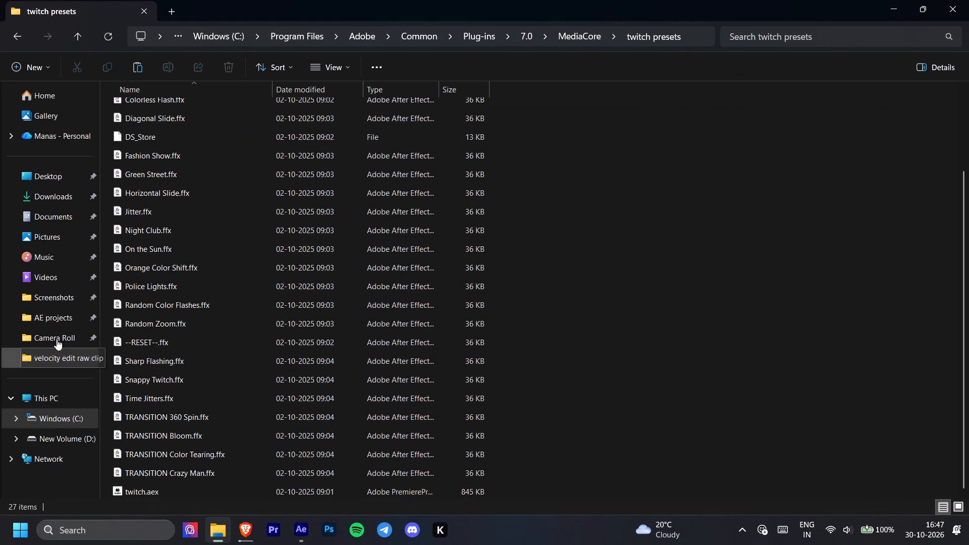
{"action": "left_click", "coordinate": [56, 433]}
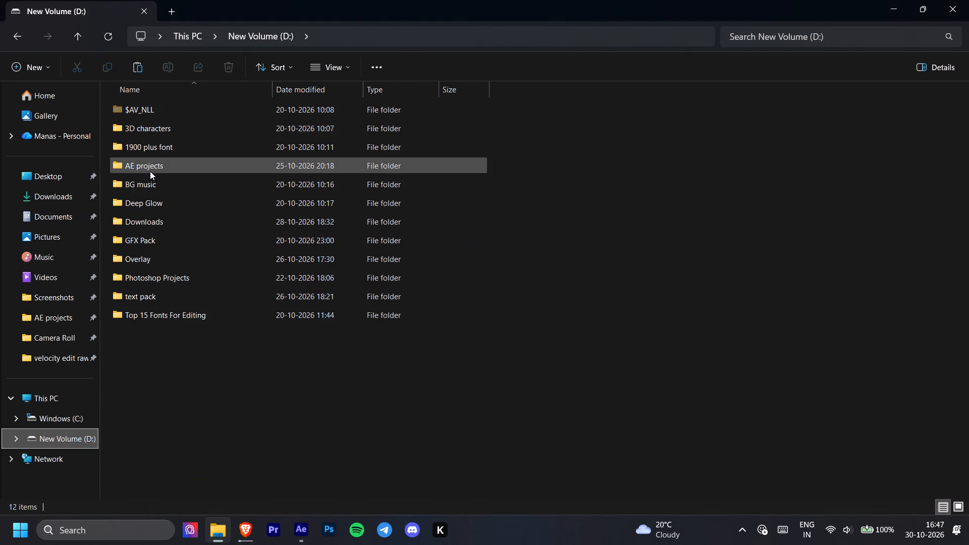
{"action": "double_click", "coordinate": [178, 255]}
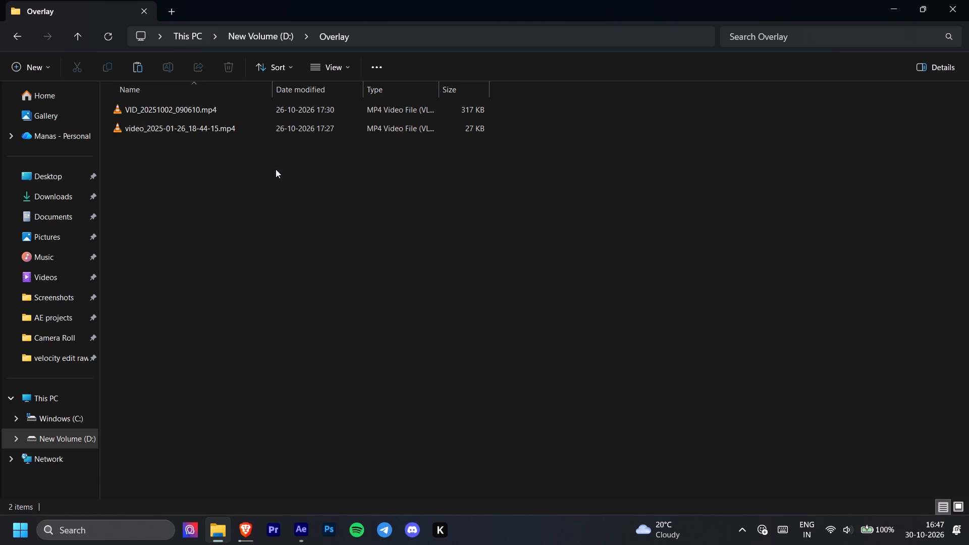
{"action": "left_click_drag", "start_coordinate": [276, 169], "coordinate": [215, 108]}
{"action": "left_click_drag", "start_coordinate": [215, 108], "coordinate": [280, 413]}
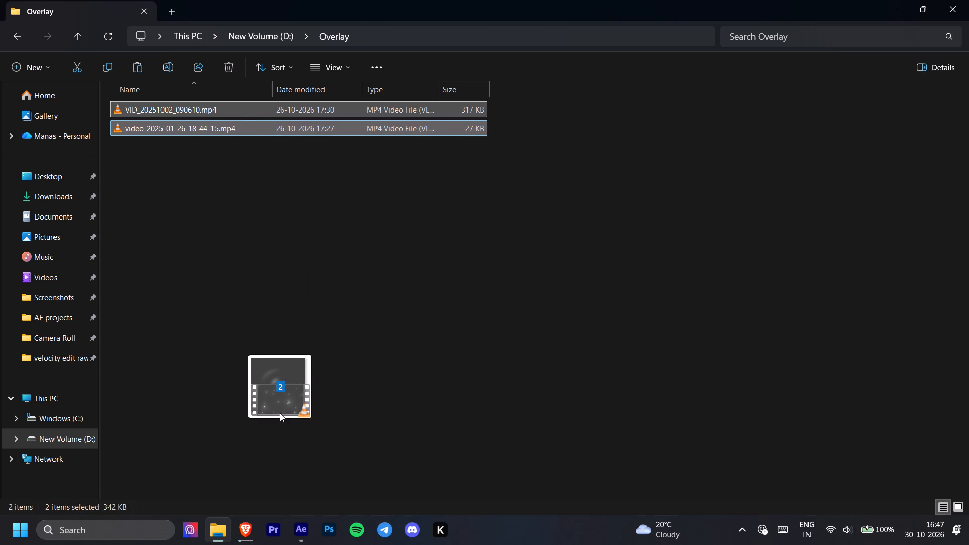
{"action": "left_click_drag", "start_coordinate": [280, 413], "coordinate": [307, 415]}
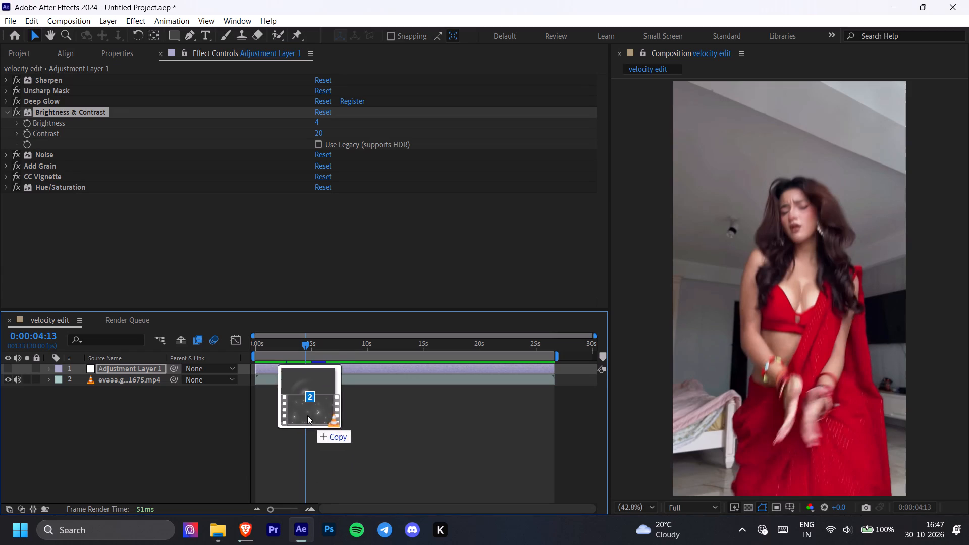
{"action": "left_click_drag", "start_coordinate": [307, 415], "coordinate": [258, 412]}
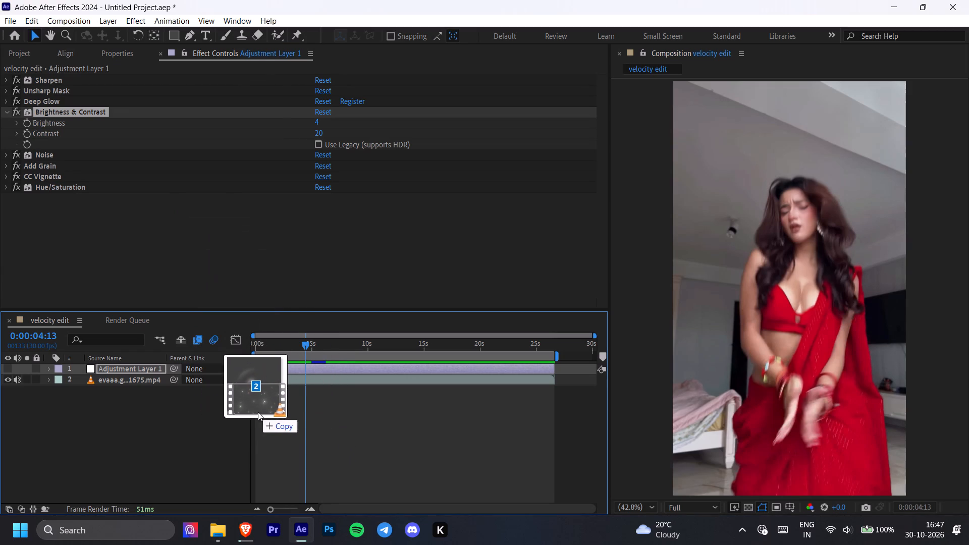
{"action": "left_click_drag", "start_coordinate": [258, 412], "coordinate": [272, 414]}
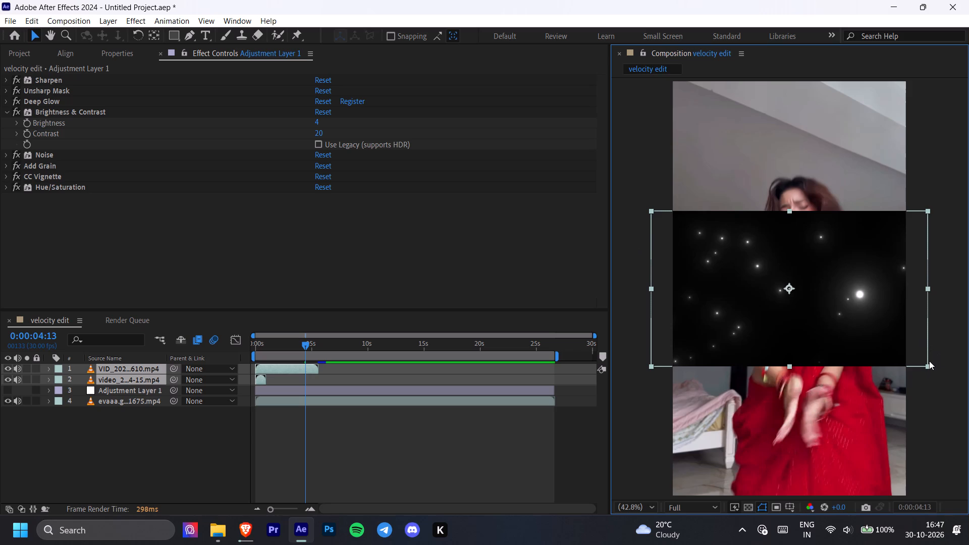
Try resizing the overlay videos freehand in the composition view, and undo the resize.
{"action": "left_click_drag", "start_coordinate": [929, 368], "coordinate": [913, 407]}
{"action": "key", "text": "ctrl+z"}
Set the rotation of both overlay layers to 90° and their scale to 150% so they fill the portrait frame.
{"action": "left_click", "coordinate": [115, 57]}
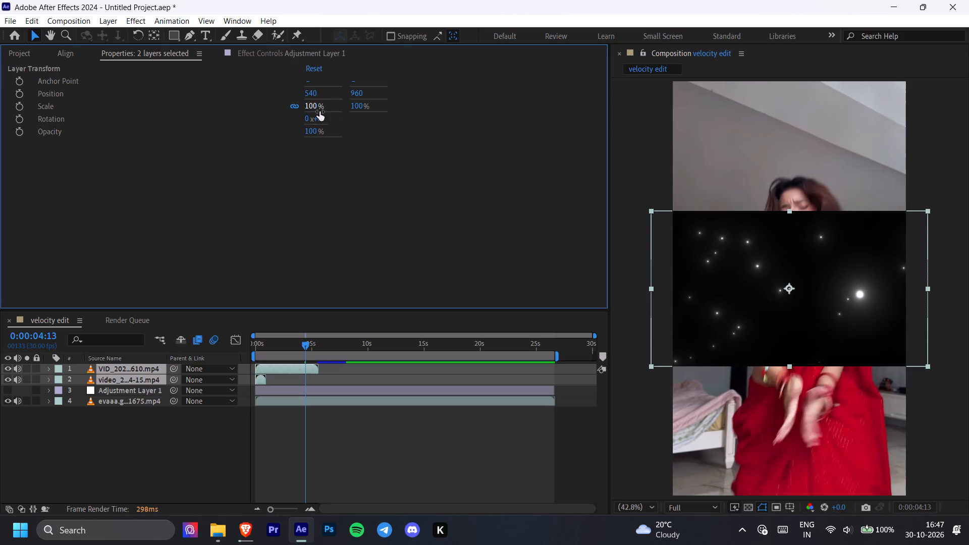
{"action": "left_click", "coordinate": [320, 116]}
{"action": "type", "text": "90"}
{"action": "key", "text": "Return"}
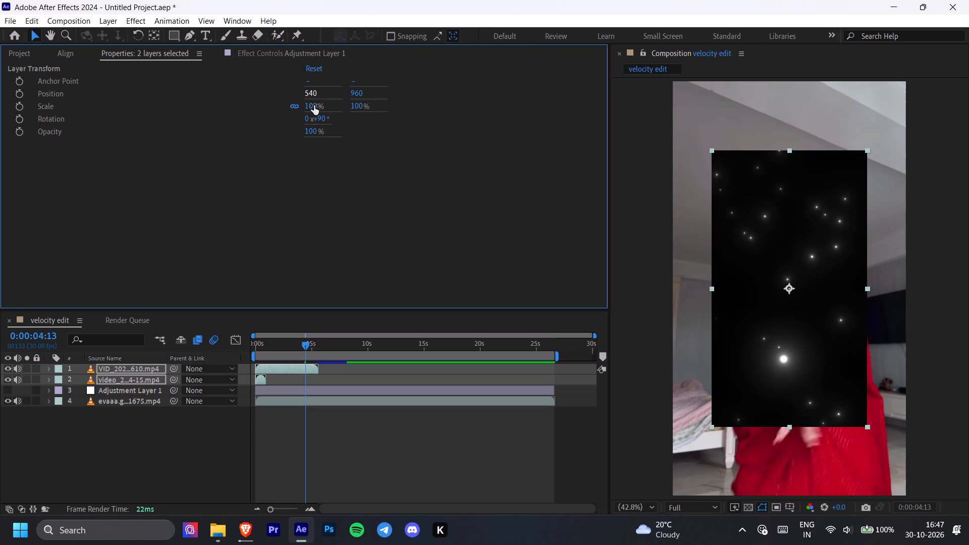
{"action": "left_click", "coordinate": [313, 108]}
{"action": "type", "text": "150"}
{"action": "key", "text": "Return"}
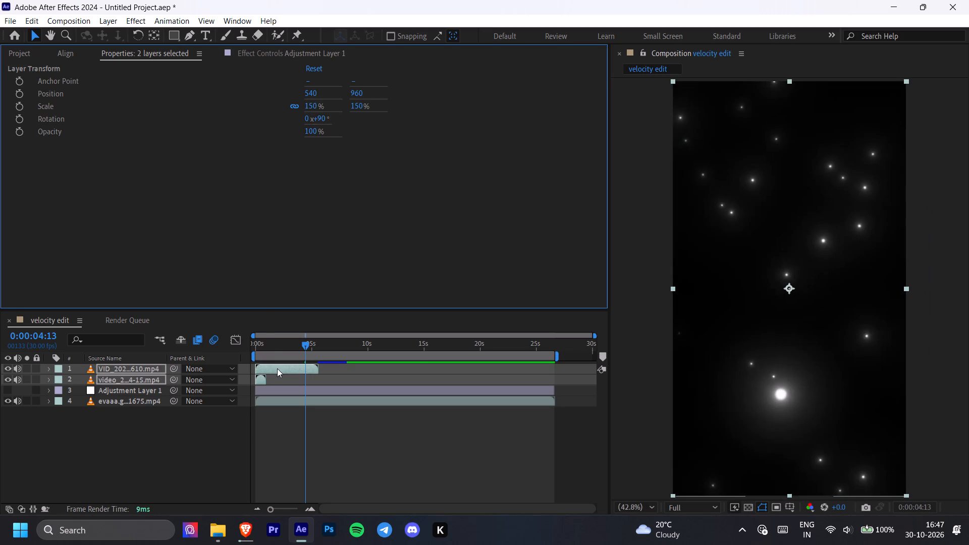
Change the blending mode of both overlay layers so their black background drops out over the clip.
{"action": "right_click", "coordinate": [277, 368]}
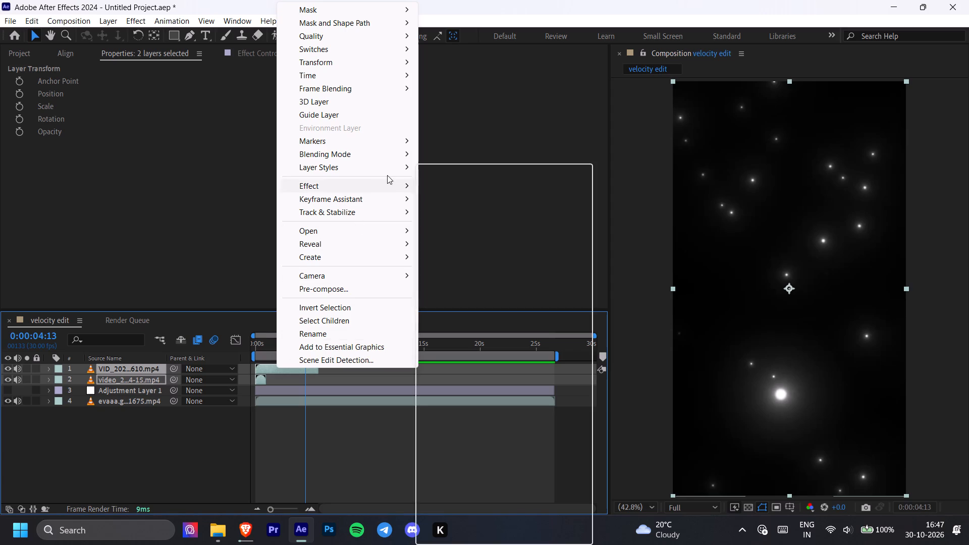
{"action": "left_click", "coordinate": [400, 152]}
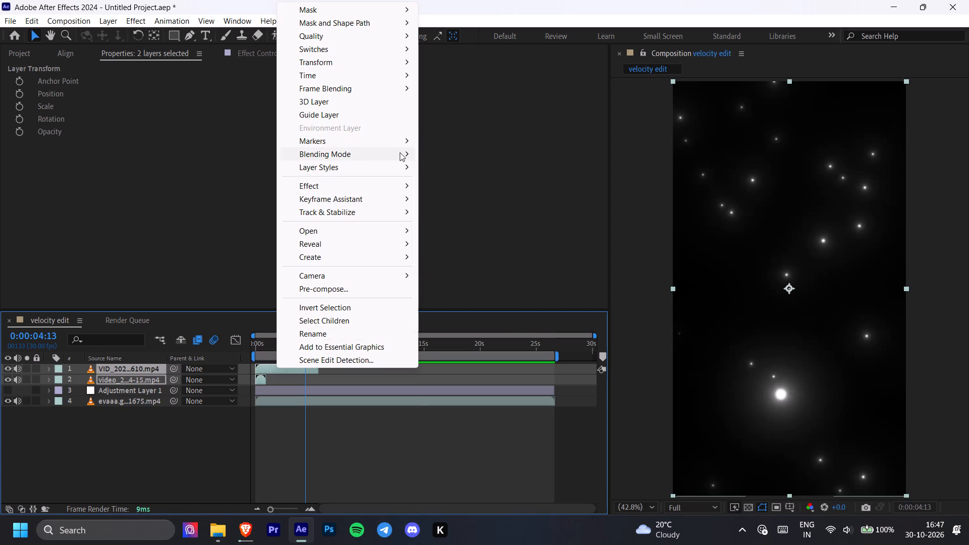
{"action": "left_click", "coordinate": [453, 237]}
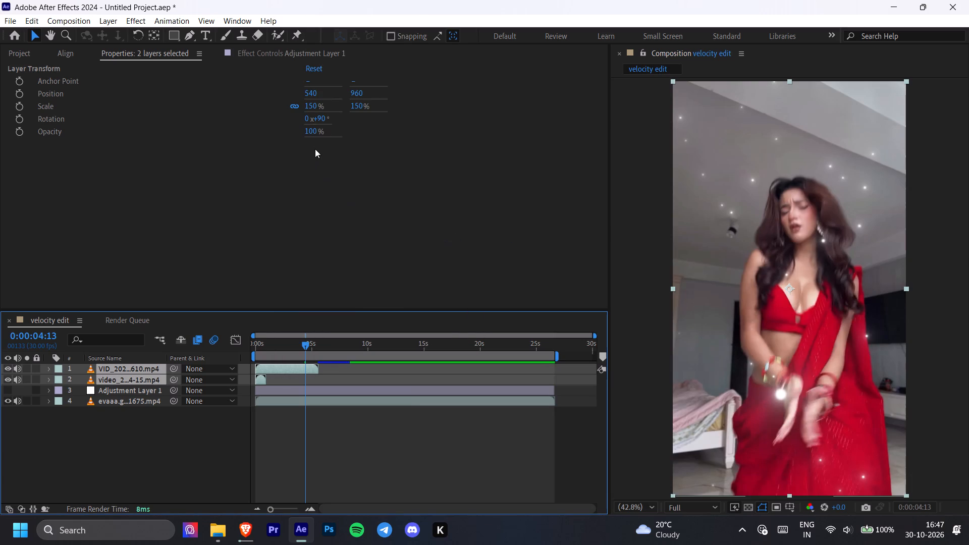
Lower the opacity of the VID_20251002_090610.mp4 overlay layer to 28%, leaving only the composition view open.
{"action": "left_click", "coordinate": [51, 371]}
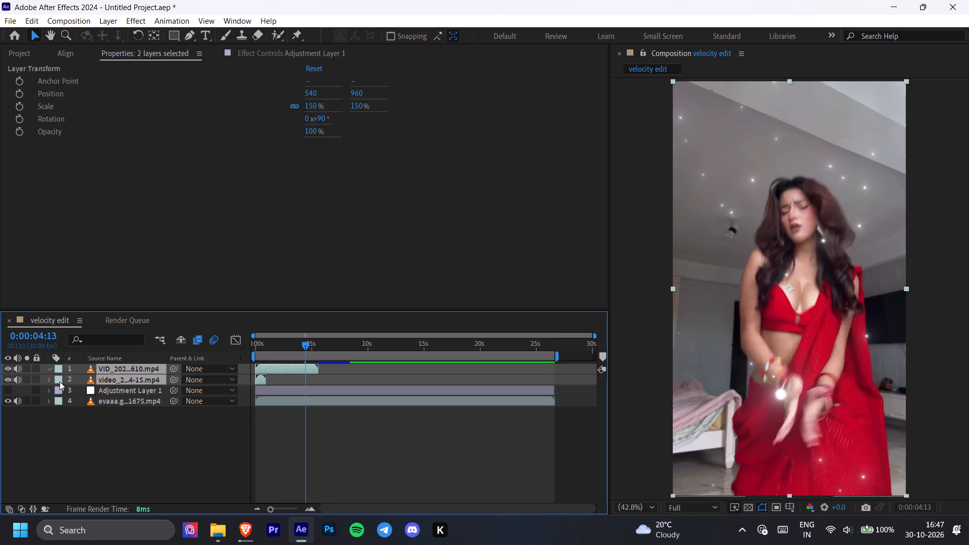
{"action": "left_click", "coordinate": [60, 381]}
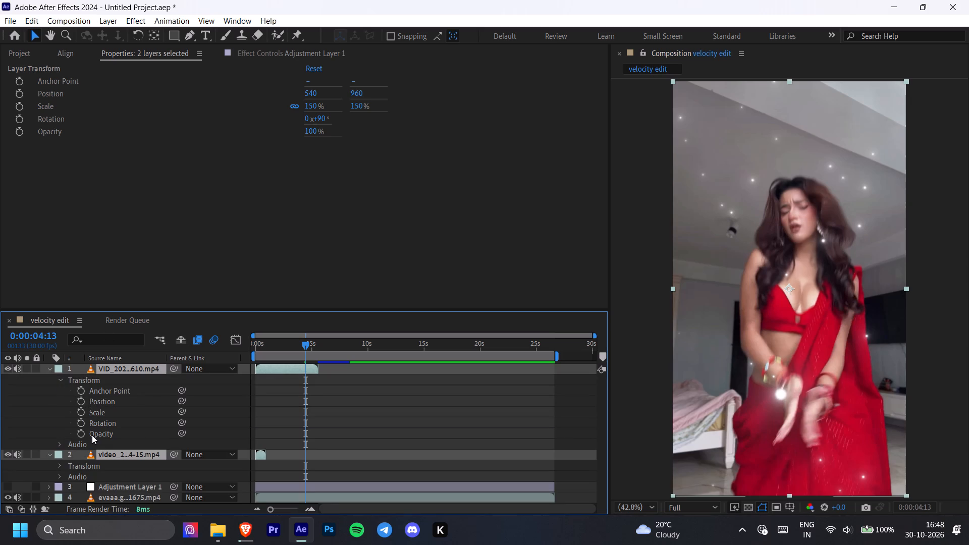
{"action": "left_click", "coordinate": [92, 435]}
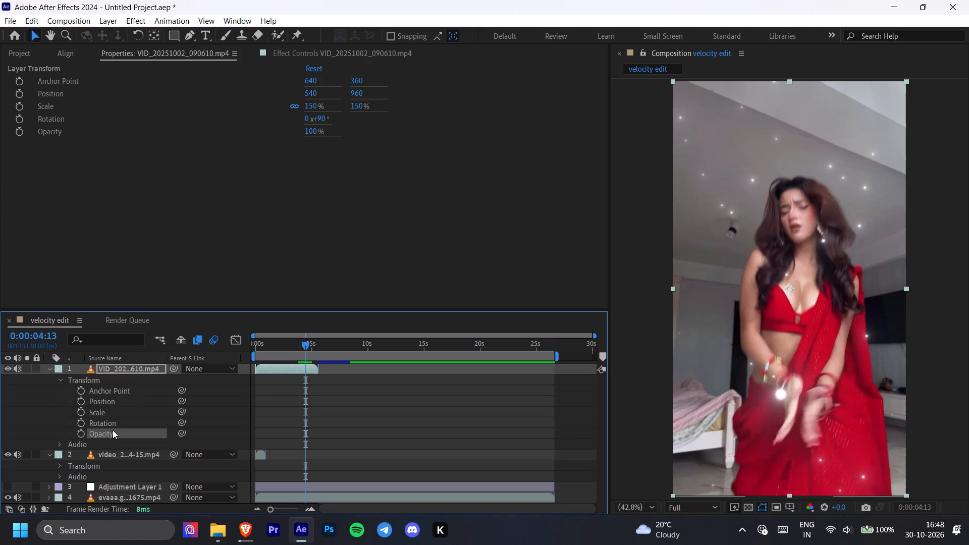
{"action": "left_click", "coordinate": [113, 430]}
{"action": "double_click", "coordinate": [113, 430]}
{"action": "double_click", "coordinate": [91, 434]}
{"action": "left_click", "coordinate": [96, 434]}
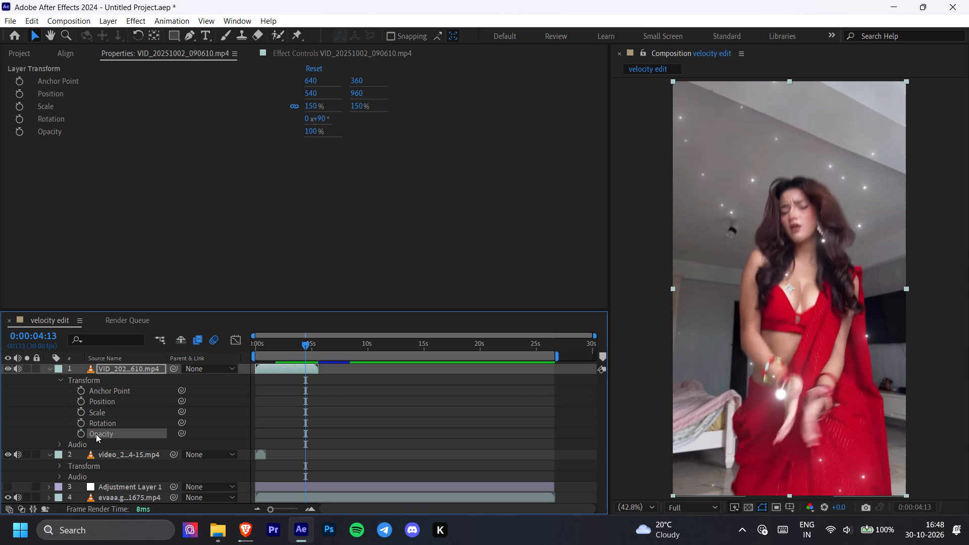
{"action": "double_click", "coordinate": [96, 434]}
{"action": "left_click_drag", "start_coordinate": [124, 429], "coordinate": [91, 434]}
{"action": "double_click", "coordinate": [306, 368]}
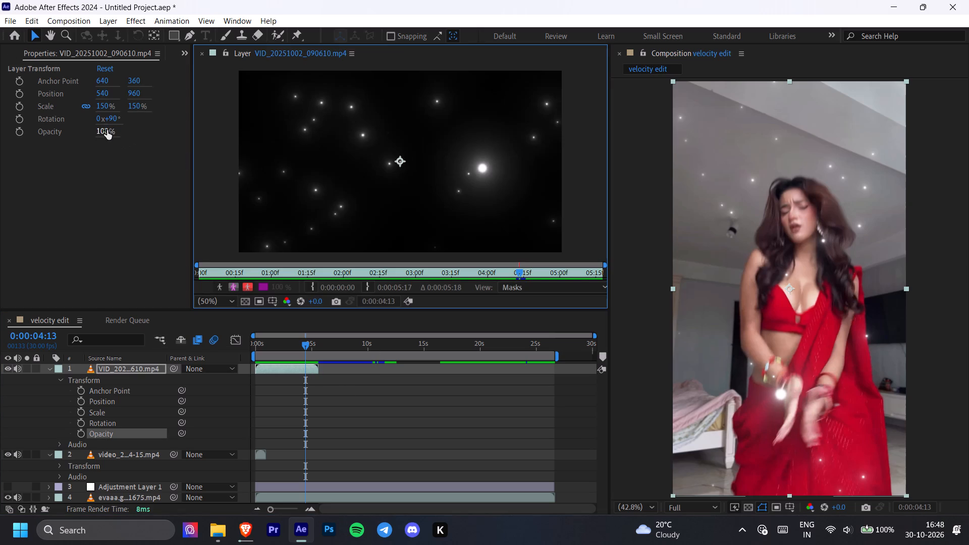
{"action": "left_click_drag", "start_coordinate": [107, 130], "coordinate": [86, 140]}
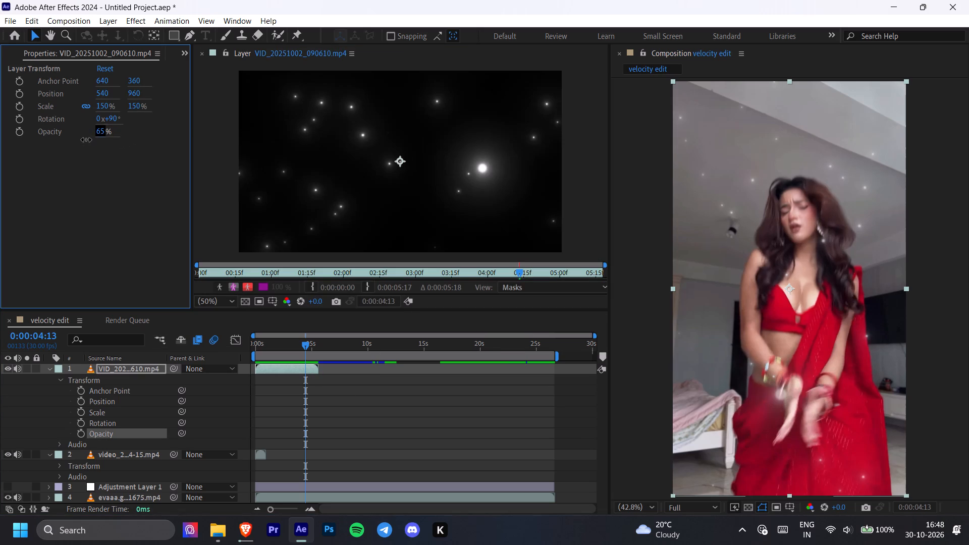
{"action": "left_click_drag", "start_coordinate": [86, 140], "coordinate": [73, 142]}
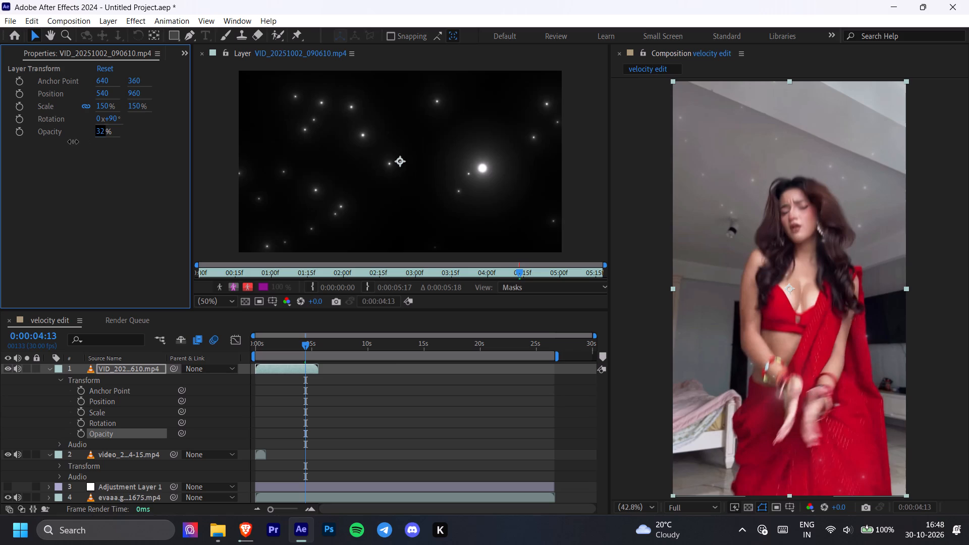
{"action": "left_click_drag", "start_coordinate": [73, 142], "coordinate": [71, 142]}
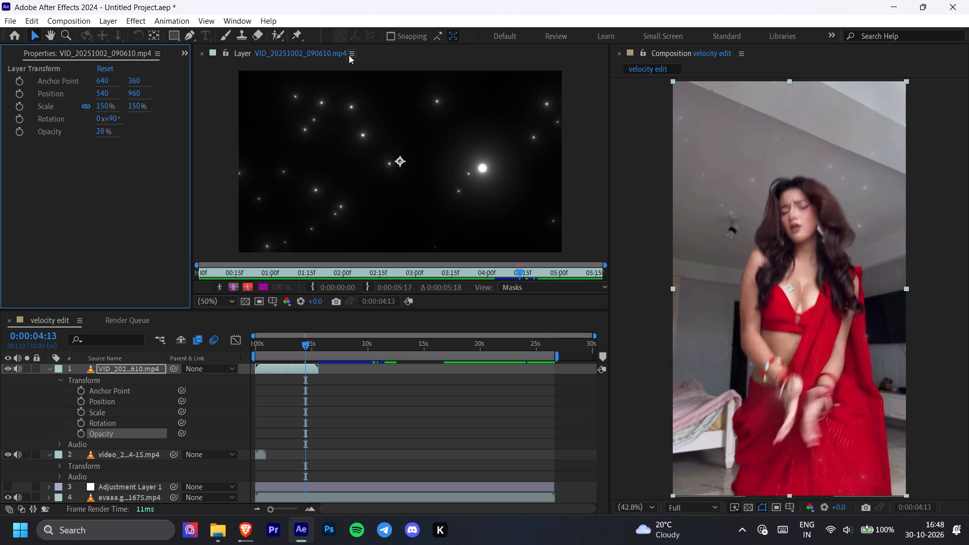
{"action": "left_click", "coordinate": [349, 55]}
{"action": "left_click", "coordinate": [384, 58]}
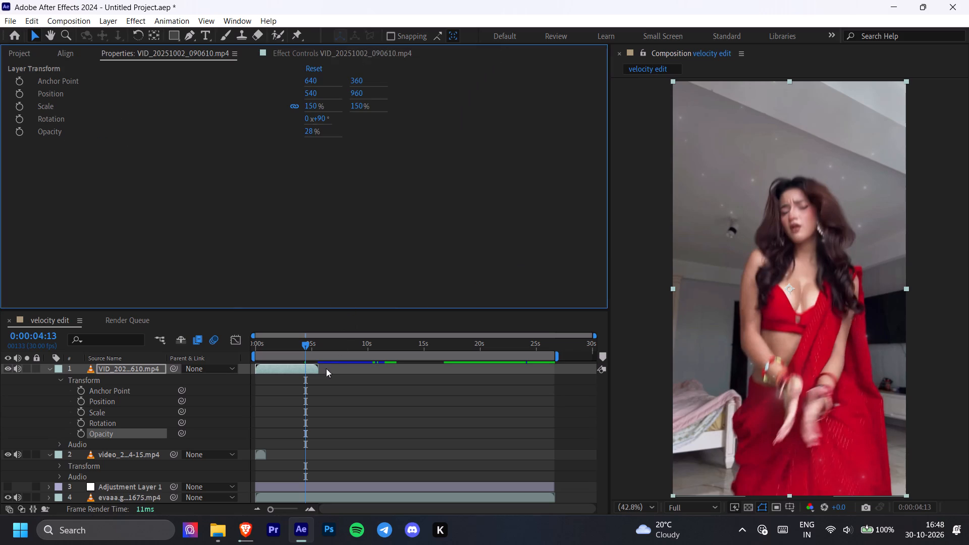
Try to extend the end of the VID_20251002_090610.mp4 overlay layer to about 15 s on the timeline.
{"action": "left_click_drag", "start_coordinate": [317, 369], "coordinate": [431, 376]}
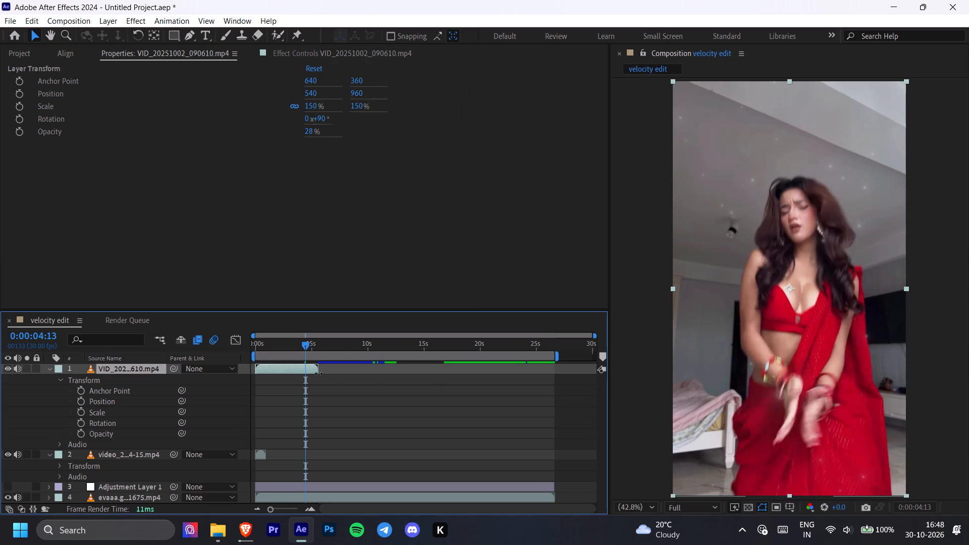
Duplicate the VID_20251002_090610.mp4 overlay layer and place one copy right after the first, starting at about 5.5 s.
{"action": "left_click_drag", "start_coordinate": [305, 343], "coordinate": [261, 350]}
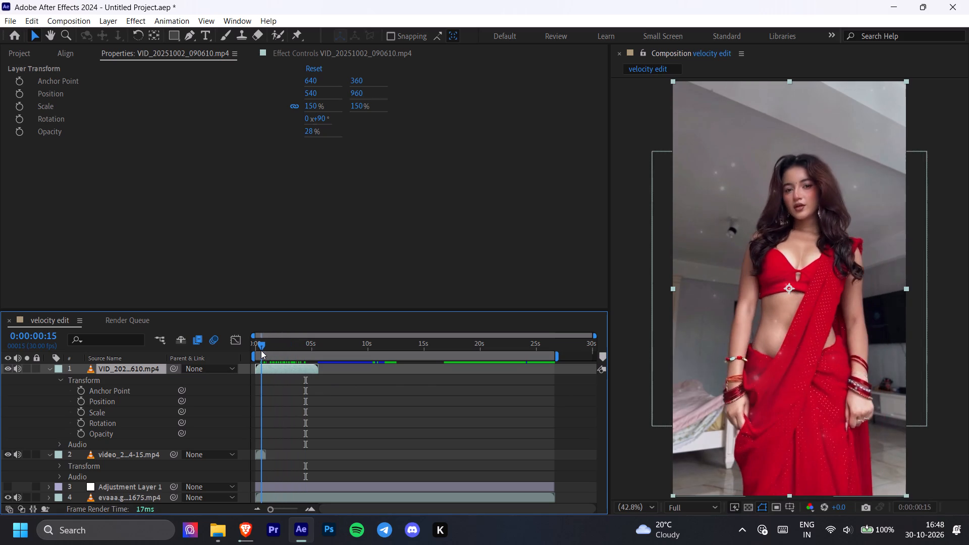
{"action": "left_click_drag", "start_coordinate": [261, 350], "coordinate": [299, 377]}
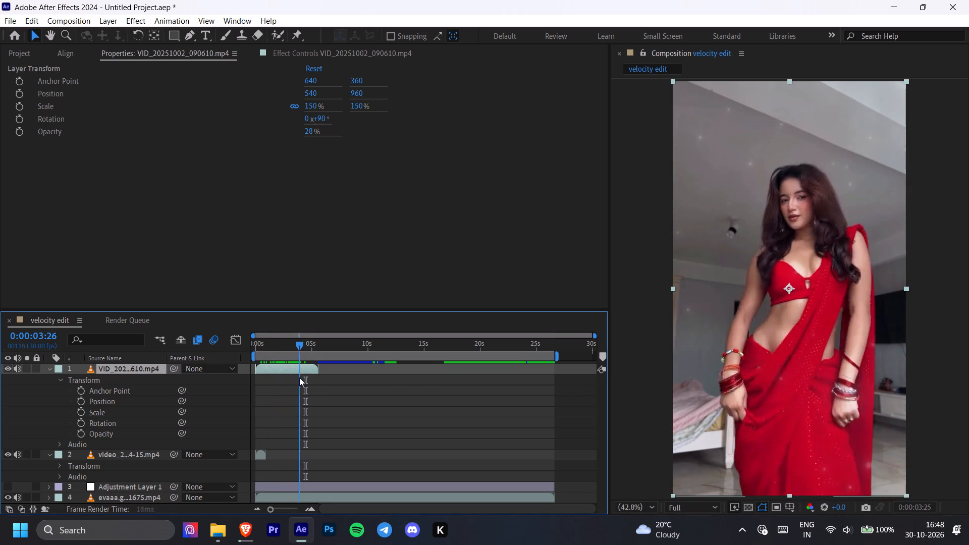
{"action": "left_click_drag", "start_coordinate": [299, 377], "coordinate": [307, 378]}
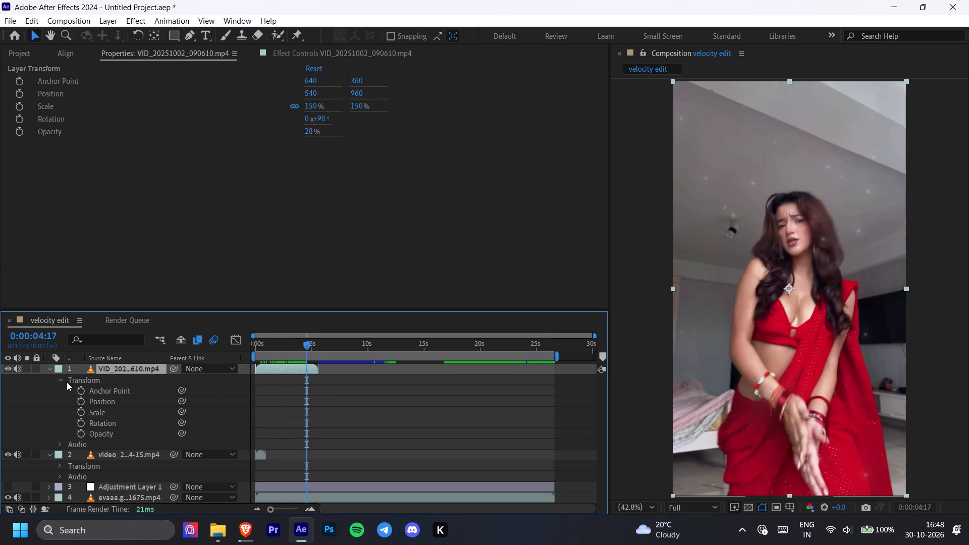
{"action": "left_click", "coordinate": [298, 367]}
{"action": "key", "text": "ctrl+c"}
{"action": "key", "text": "ctrl+v"}
{"action": "left_click_drag", "start_coordinate": [297, 382], "coordinate": [311, 382]}
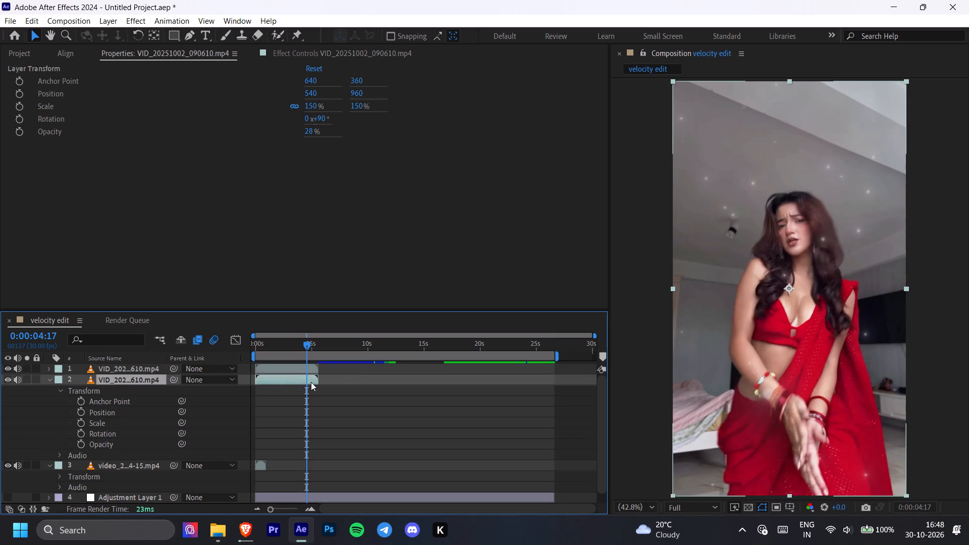
{"action": "left_click_drag", "start_coordinate": [311, 382], "coordinate": [357, 378]}
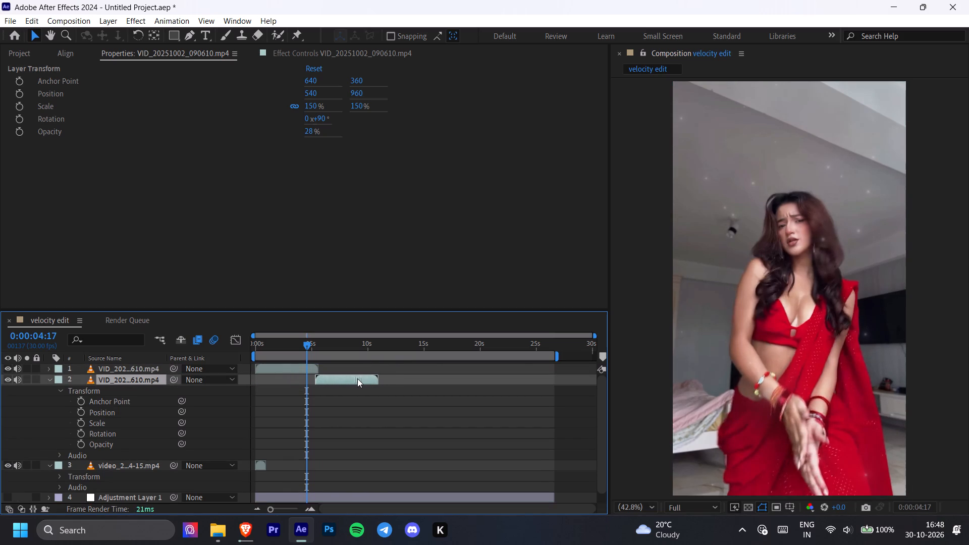
{"action": "left_click_drag", "start_coordinate": [357, 378], "coordinate": [359, 377]}
{"action": "left_click_drag", "start_coordinate": [359, 377], "coordinate": [359, 377]}
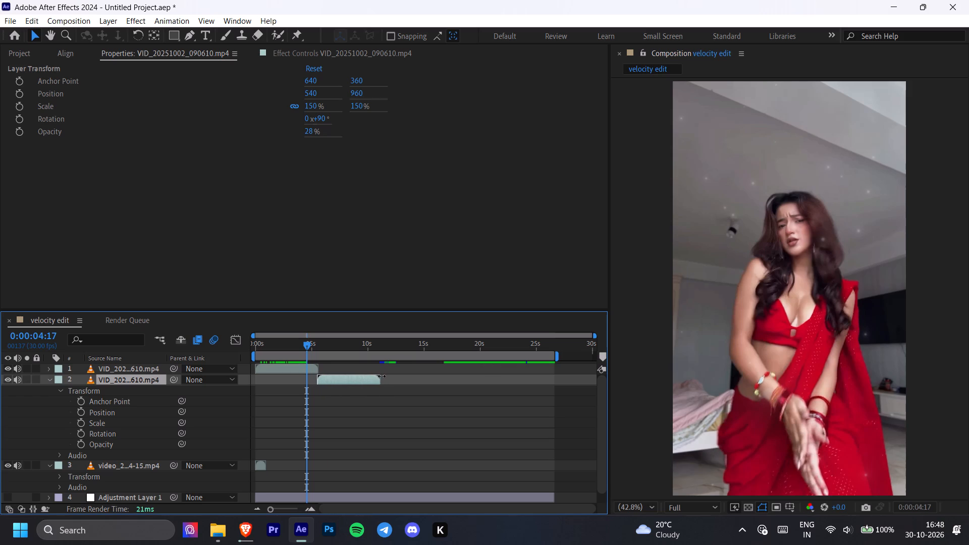
Duplicate the second VID_20251002_090610.mp4 overlay segment and place the new segment directly after it, starting at about 0:00:11:02.
{"action": "left_click_drag", "start_coordinate": [373, 348], "coordinate": [382, 355]}
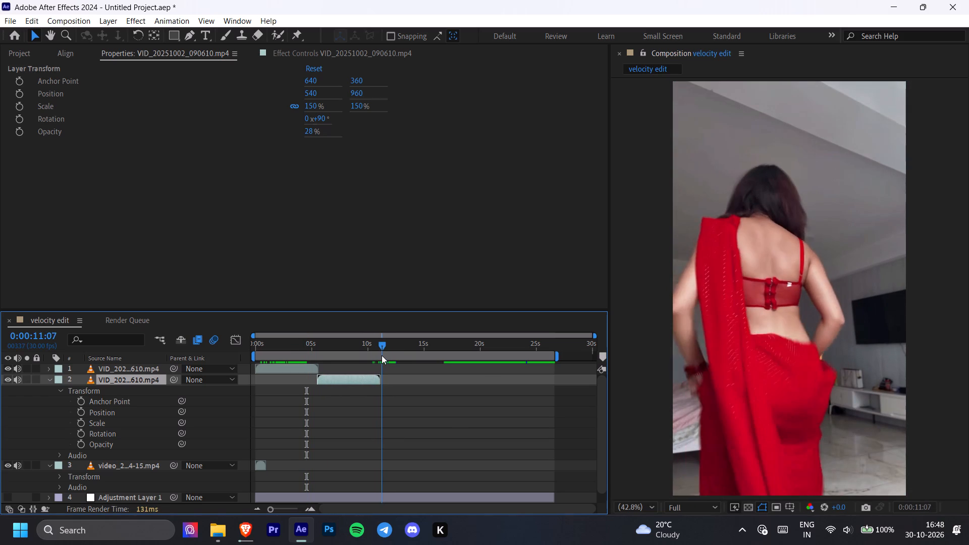
{"action": "left_click_drag", "start_coordinate": [382, 355], "coordinate": [380, 357]}
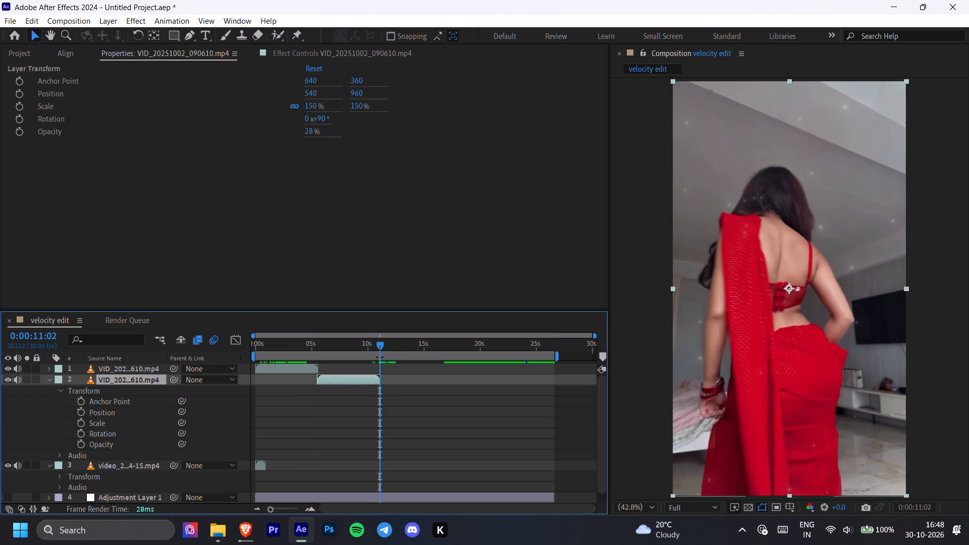
{"action": "key", "text": "ctrl+c"}
{"action": "key", "text": "ctrl+v"}
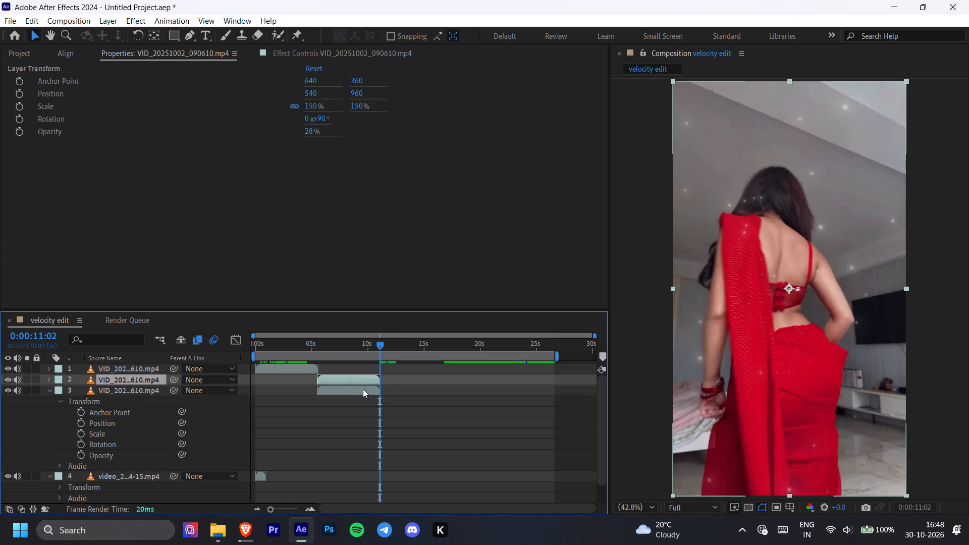
{"action": "left_click_drag", "start_coordinate": [363, 389], "coordinate": [425, 391]}
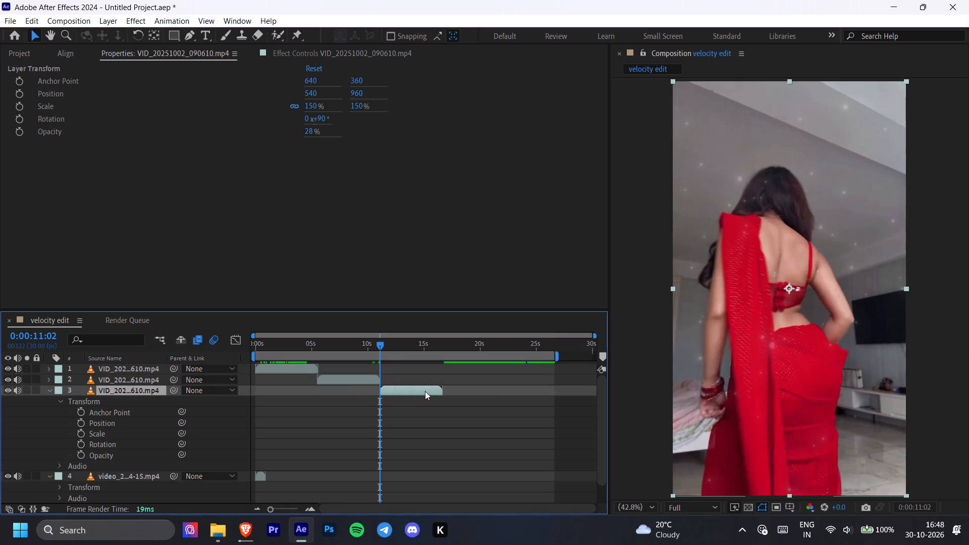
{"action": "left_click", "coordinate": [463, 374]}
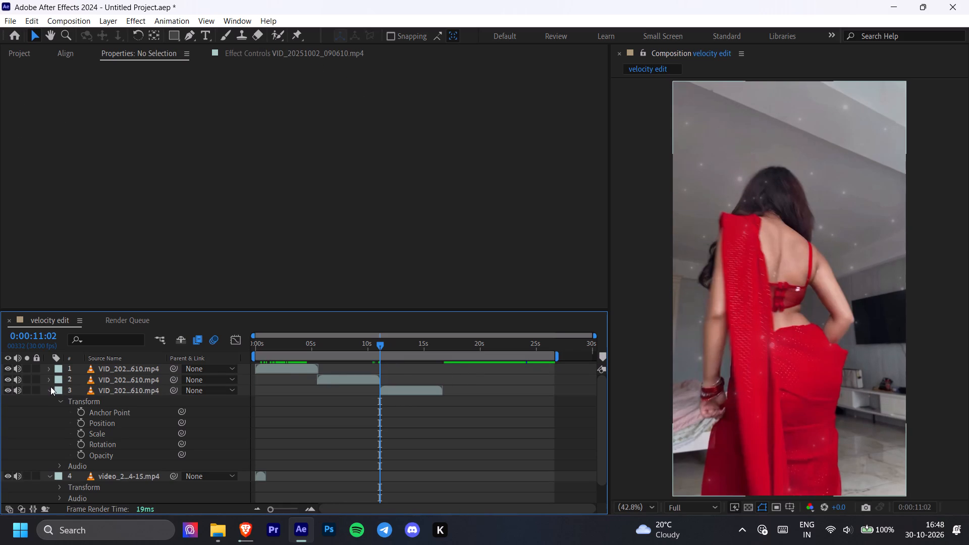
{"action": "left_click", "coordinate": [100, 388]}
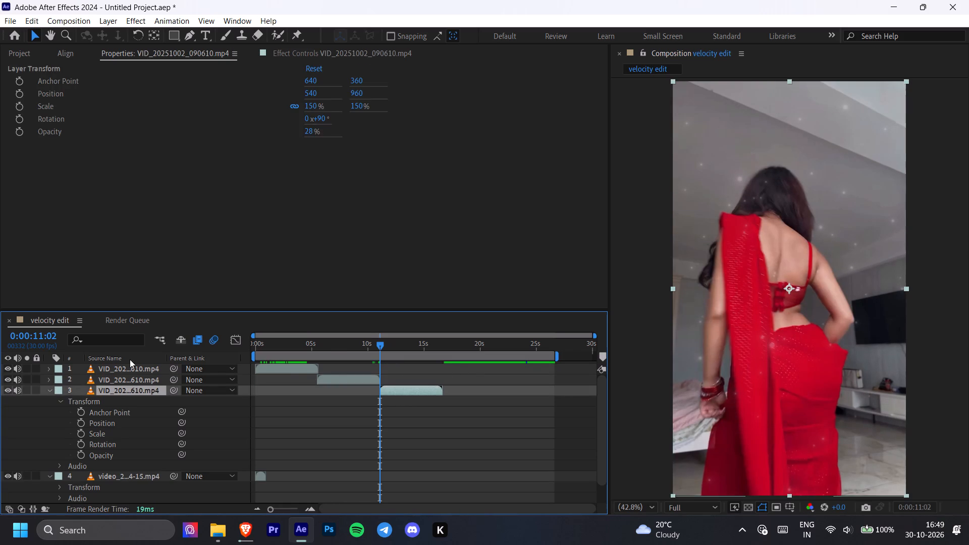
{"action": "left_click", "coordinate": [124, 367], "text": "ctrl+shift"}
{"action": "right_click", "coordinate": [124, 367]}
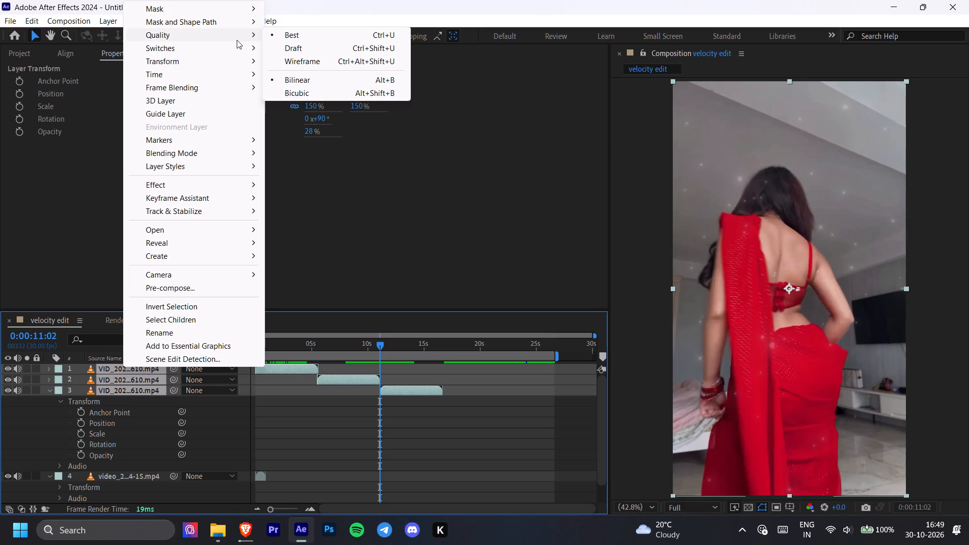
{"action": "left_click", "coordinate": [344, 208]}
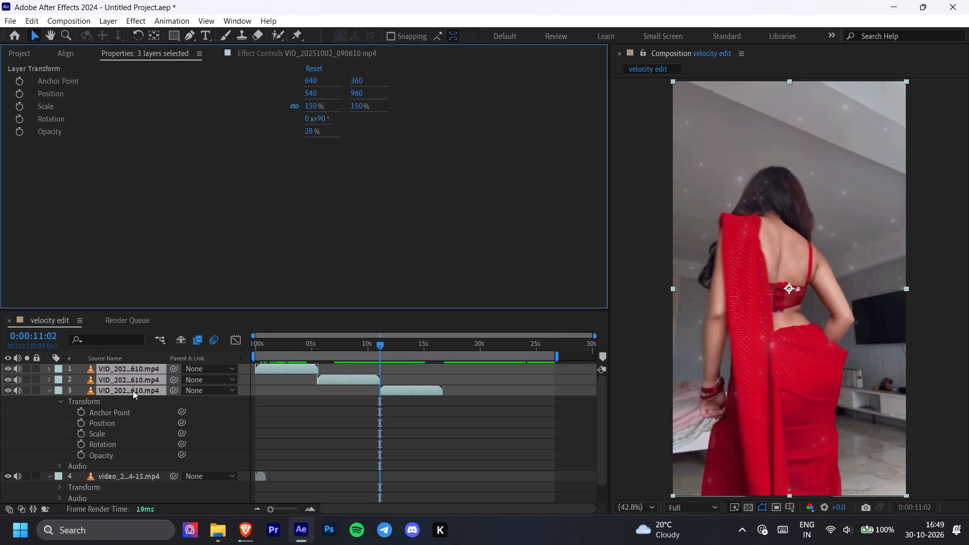
Move the short video_2025-01-26_18-44-15.mp4 overlay layer to the top of the layer stack, above the three VID overlay segments.
{"action": "left_click", "coordinate": [47, 391]}
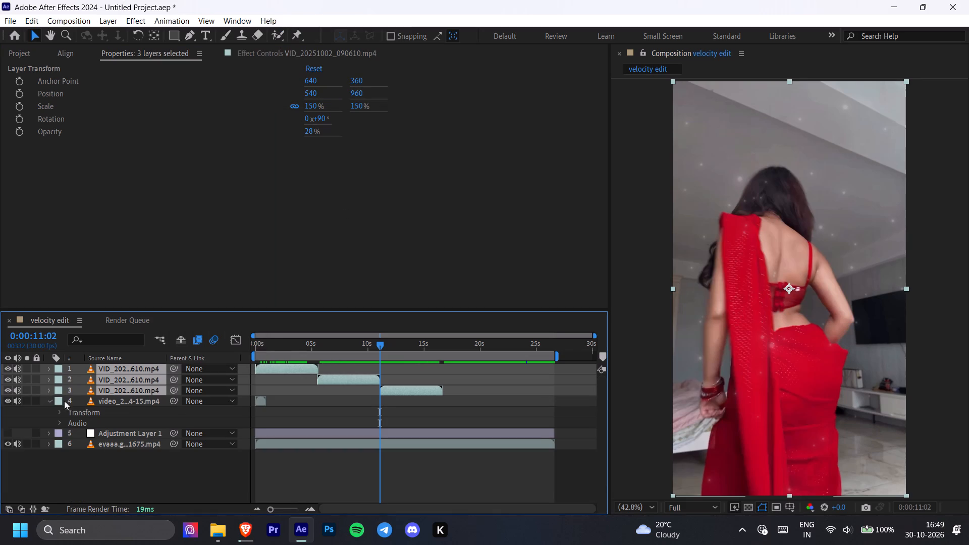
{"action": "left_click", "coordinate": [107, 401]}
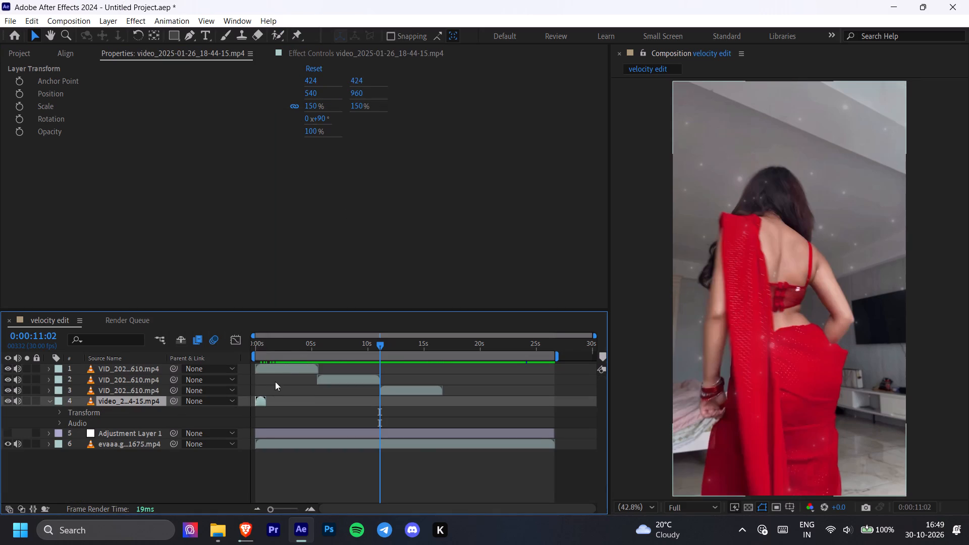
{"action": "left_click_drag", "start_coordinate": [272, 347], "coordinate": [252, 353]}
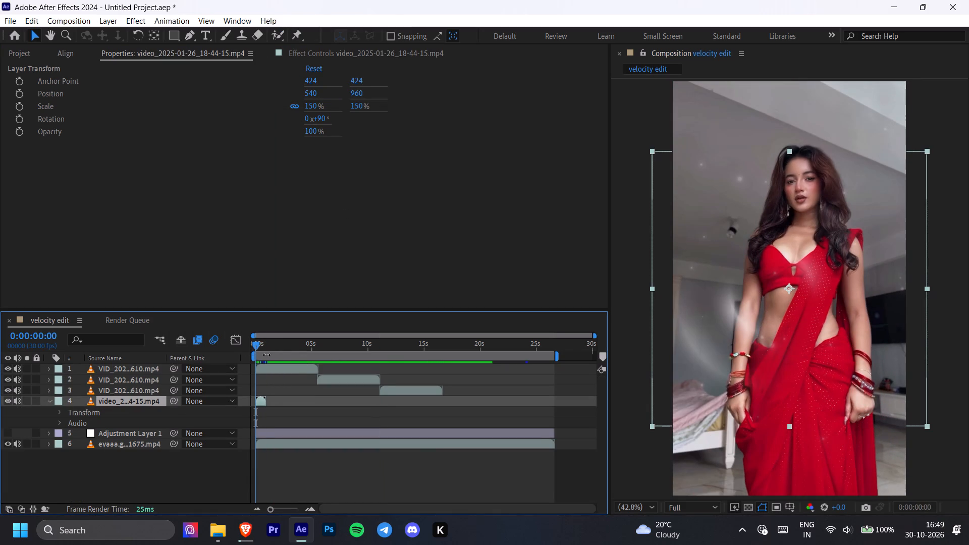
{"action": "left_click_drag", "start_coordinate": [271, 349], "coordinate": [288, 356]}
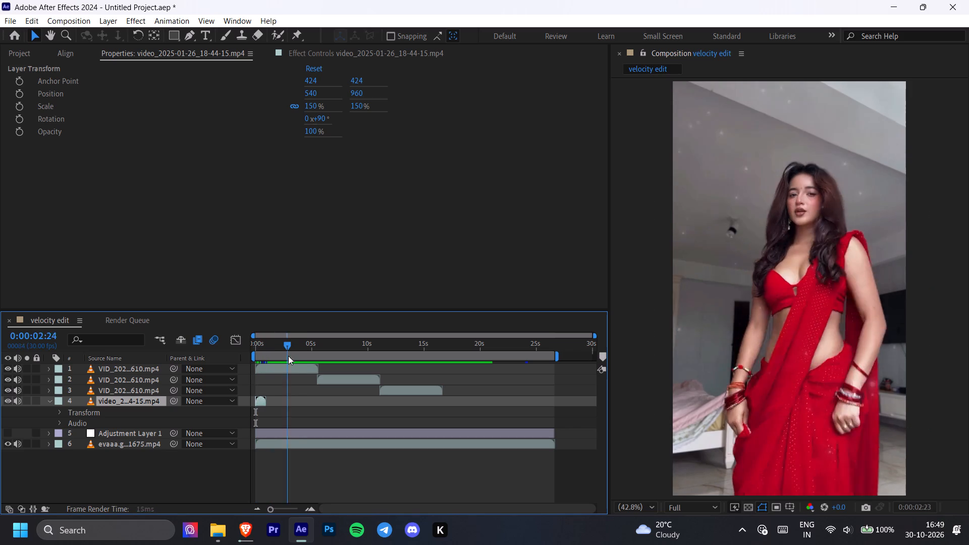
{"action": "left_click_drag", "start_coordinate": [288, 356], "coordinate": [297, 358]}
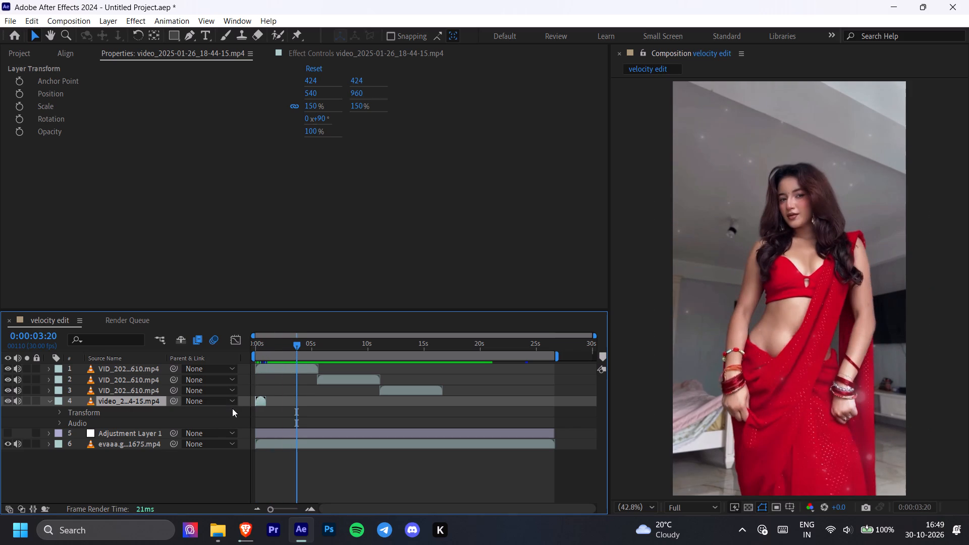
{"action": "left_click_drag", "start_coordinate": [106, 399], "coordinate": [121, 366]}
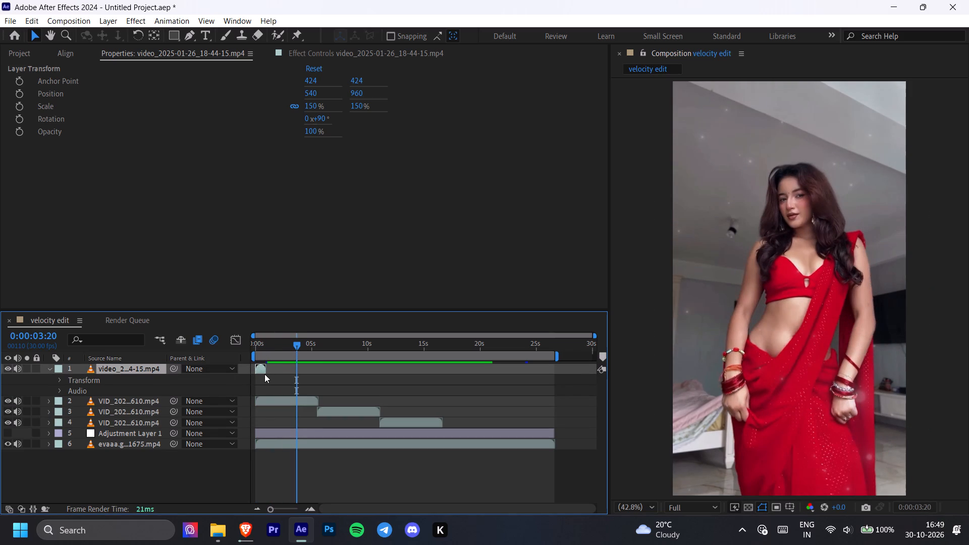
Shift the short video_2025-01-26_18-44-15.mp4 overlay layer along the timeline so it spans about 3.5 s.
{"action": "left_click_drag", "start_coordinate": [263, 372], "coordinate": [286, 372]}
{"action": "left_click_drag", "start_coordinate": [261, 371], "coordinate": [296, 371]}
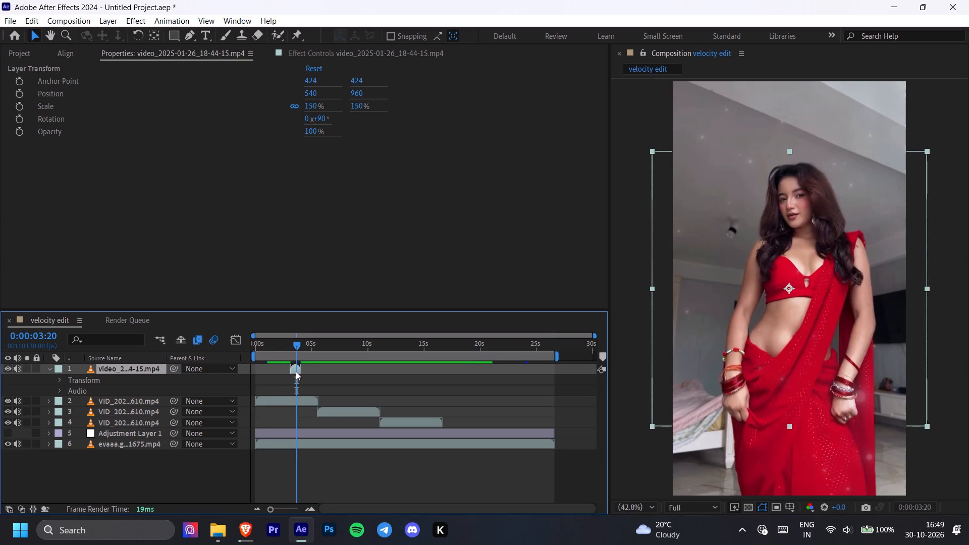
Find the movement just after 4 s and move the short video_2025-01-26_18-44-15.mp4 overlay layer to start at 0:00:04:11.
{"action": "scroll", "coordinate": [296, 371], "scroll_direction": "up", "scroll_amount": 5, "text": "ctrl+alt"}
{"action": "scroll", "coordinate": [296, 371], "scroll_direction": "down", "scroll_amount": 2, "text": "ctrl+alt"}
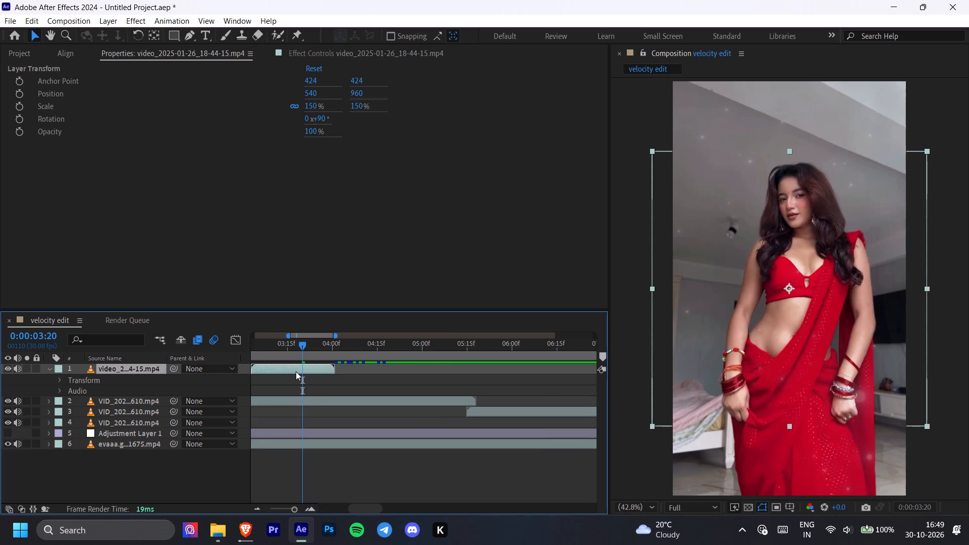
{"action": "scroll", "coordinate": [296, 371], "scroll_direction": "up", "scroll_amount": 1, "text": "alt"}
{"action": "left_click_drag", "start_coordinate": [283, 349], "coordinate": [300, 346]}
{"action": "left_click_drag", "start_coordinate": [300, 346], "coordinate": [310, 346]}
{"action": "scroll", "coordinate": [310, 346], "scroll_direction": "right", "scroll_amount": 1}
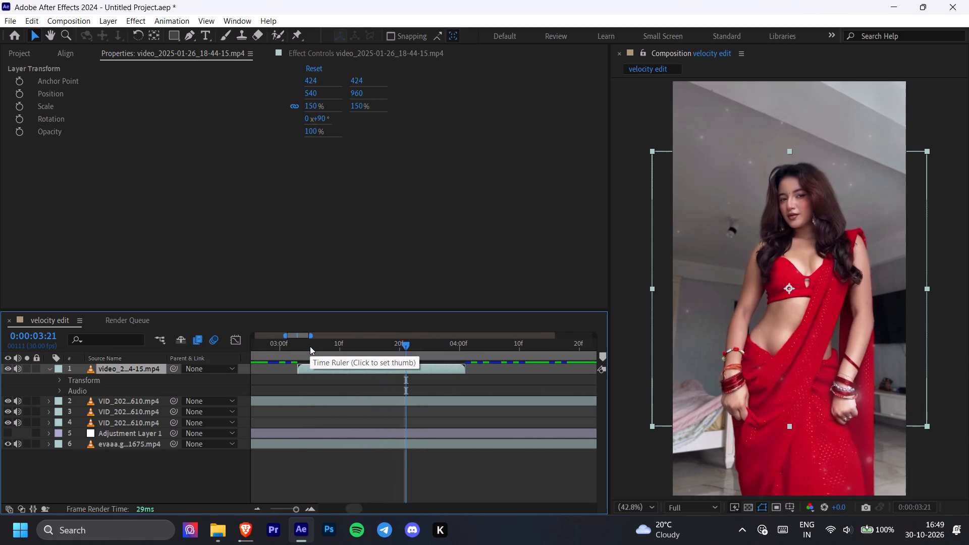
{"action": "scroll", "coordinate": [310, 346], "scroll_direction": "right", "scroll_amount": 1}
{"action": "left_click_drag", "start_coordinate": [325, 344], "coordinate": [352, 348]}
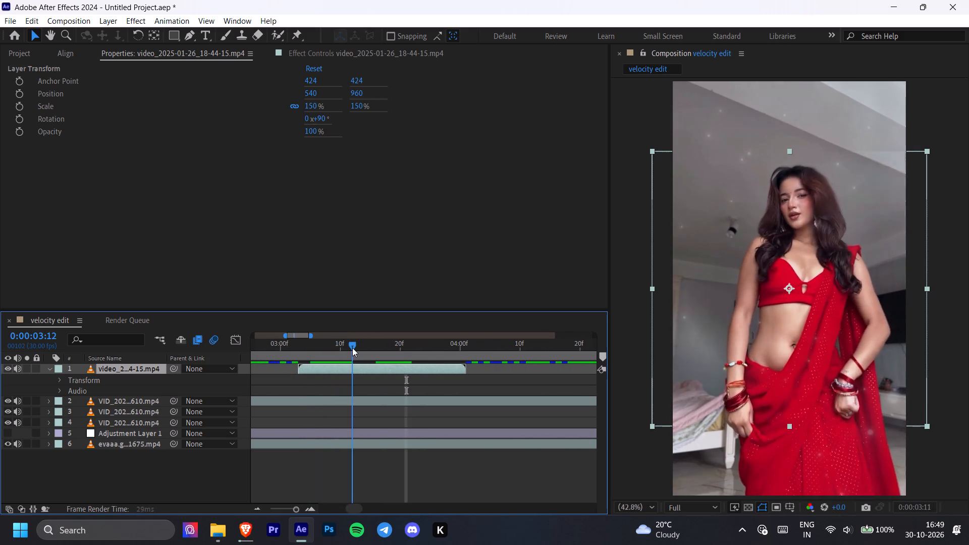
{"action": "left_click_drag", "start_coordinate": [352, 348], "coordinate": [386, 349]}
{"action": "left_click_drag", "start_coordinate": [389, 343], "coordinate": [402, 348]}
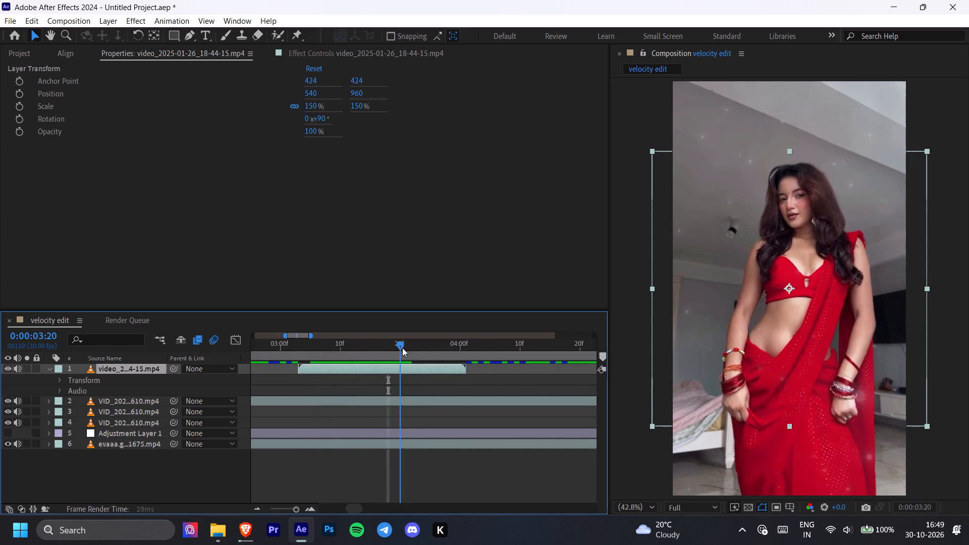
{"action": "left_click_drag", "start_coordinate": [402, 348], "coordinate": [461, 358]}
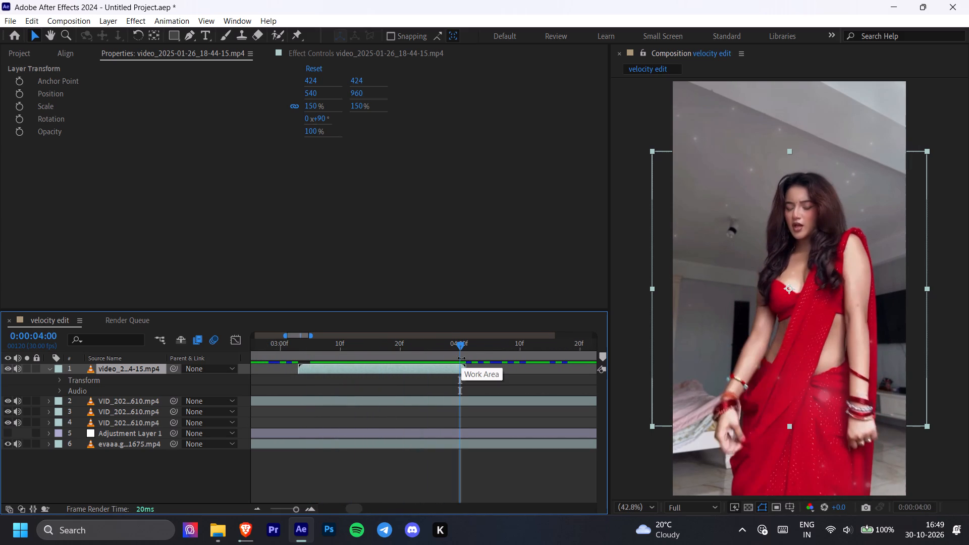
{"action": "scroll", "coordinate": [461, 358], "scroll_direction": "down", "scroll_amount": 1, "text": "ctrl+alt"}
{"action": "left_click_drag", "start_coordinate": [461, 345], "coordinate": [460, 373]}
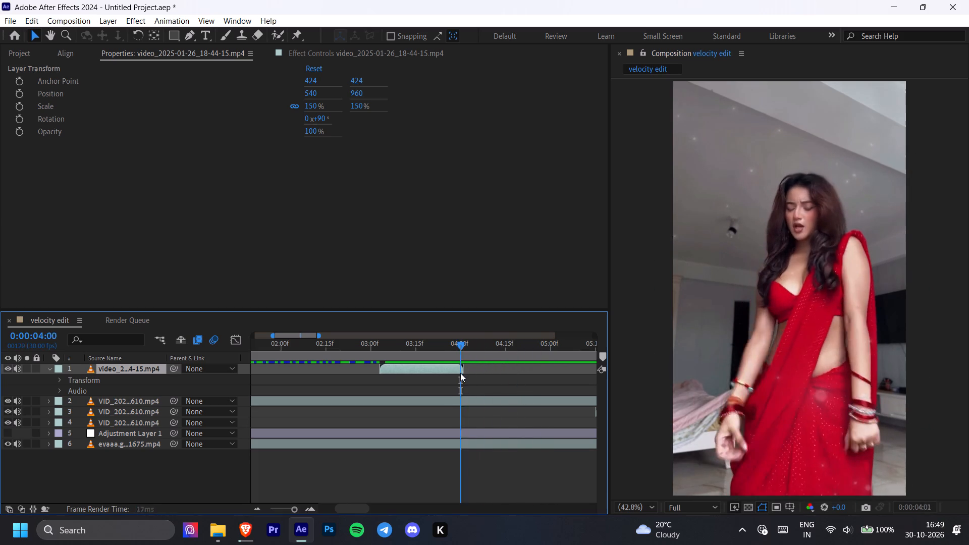
{"action": "left_click_drag", "start_coordinate": [460, 373], "coordinate": [471, 379]}
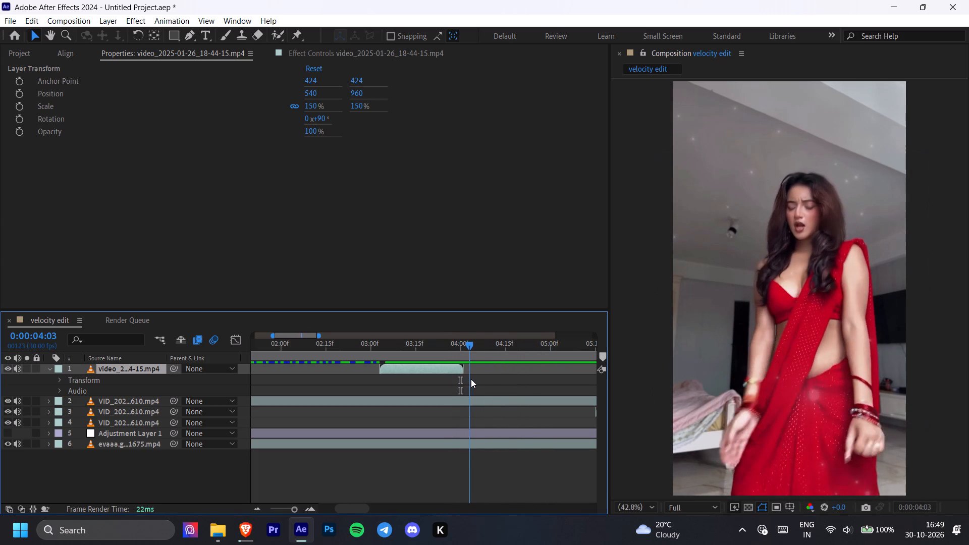
{"action": "left_click_drag", "start_coordinate": [471, 379], "coordinate": [494, 384]}
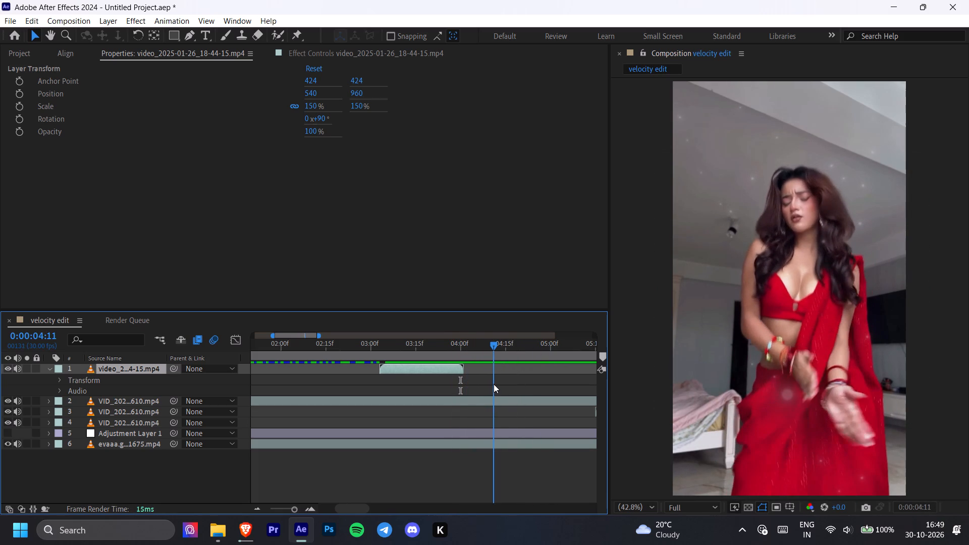
{"action": "left_click_drag", "start_coordinate": [494, 384], "coordinate": [495, 384]}
{"action": "left_click_drag", "start_coordinate": [430, 369], "coordinate": [526, 376]}
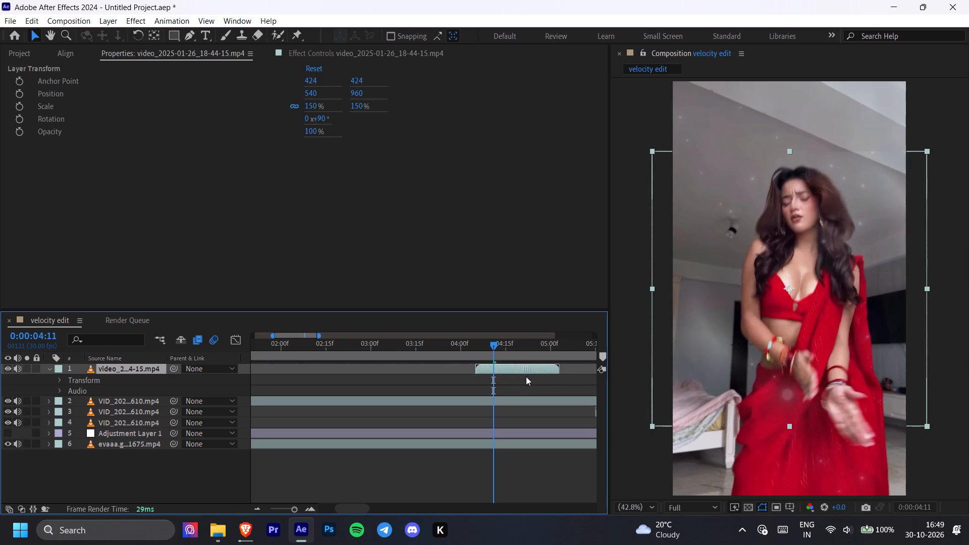
{"action": "left_click_drag", "start_coordinate": [526, 376], "coordinate": [542, 378]}
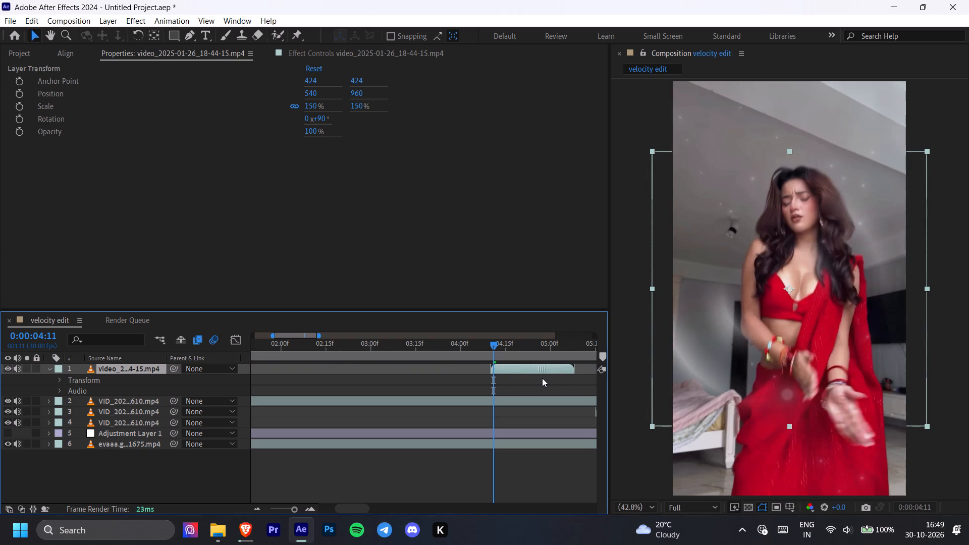
{"action": "left_click_drag", "start_coordinate": [542, 378], "coordinate": [545, 378]}
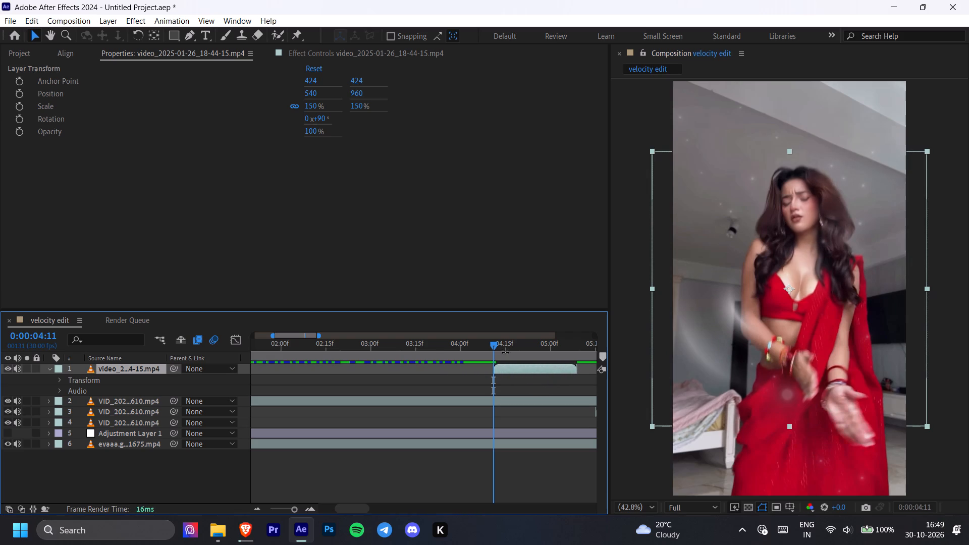
Set the short overlay layer's rotation to 0° and enlarge its linked scale to 228%.
{"action": "left_click", "coordinate": [510, 369]}
{"action": "left_click", "coordinate": [519, 373]}
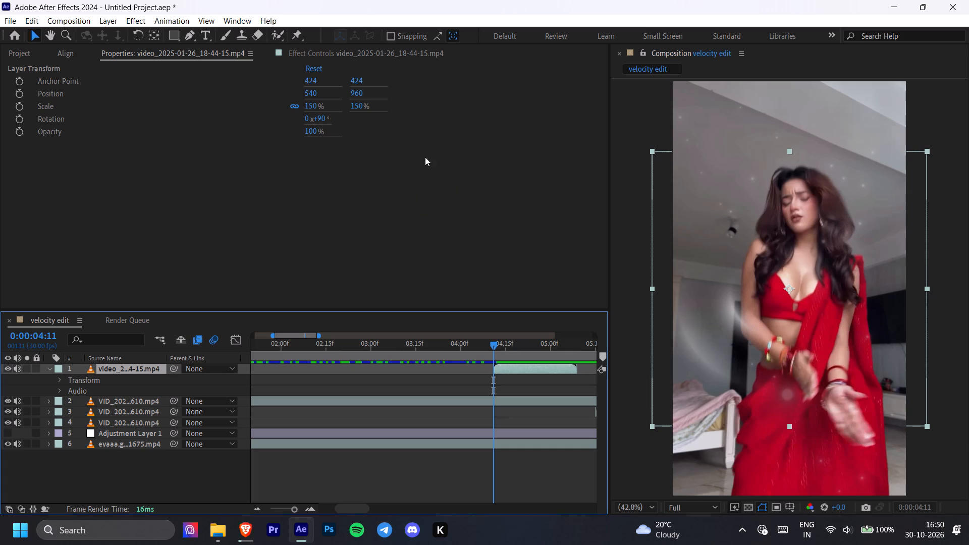
{"action": "left_click", "coordinate": [324, 121]}
{"action": "key", "text": "0"}
{"action": "key", "text": "Return"}
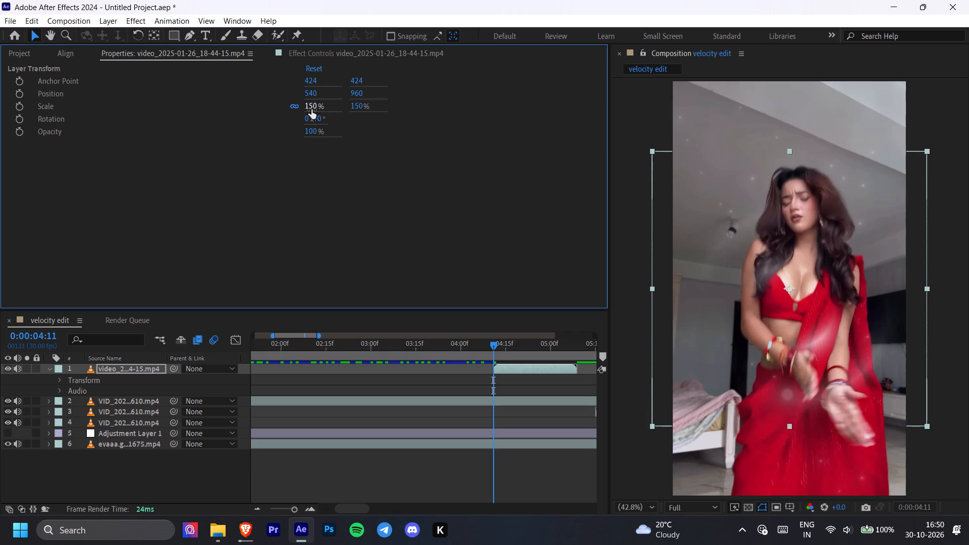
{"action": "left_click", "coordinate": [311, 110]}
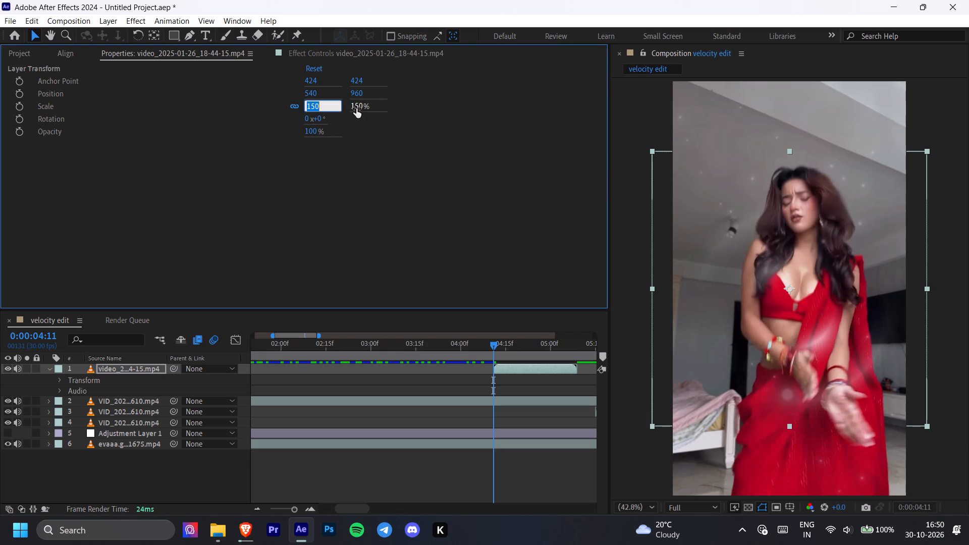
{"action": "left_click_drag", "start_coordinate": [356, 108], "coordinate": [416, 121]}
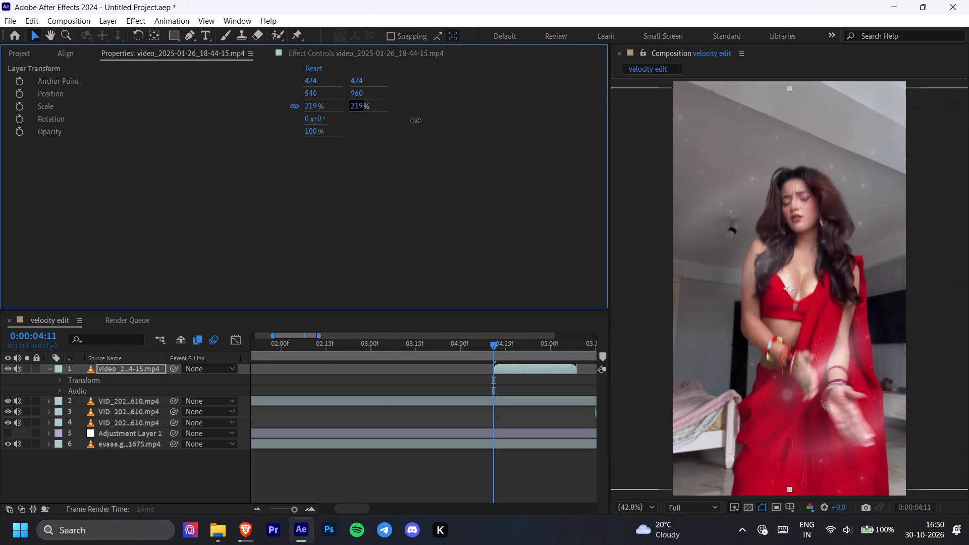
{"action": "left_click_drag", "start_coordinate": [416, 121], "coordinate": [420, 122]}
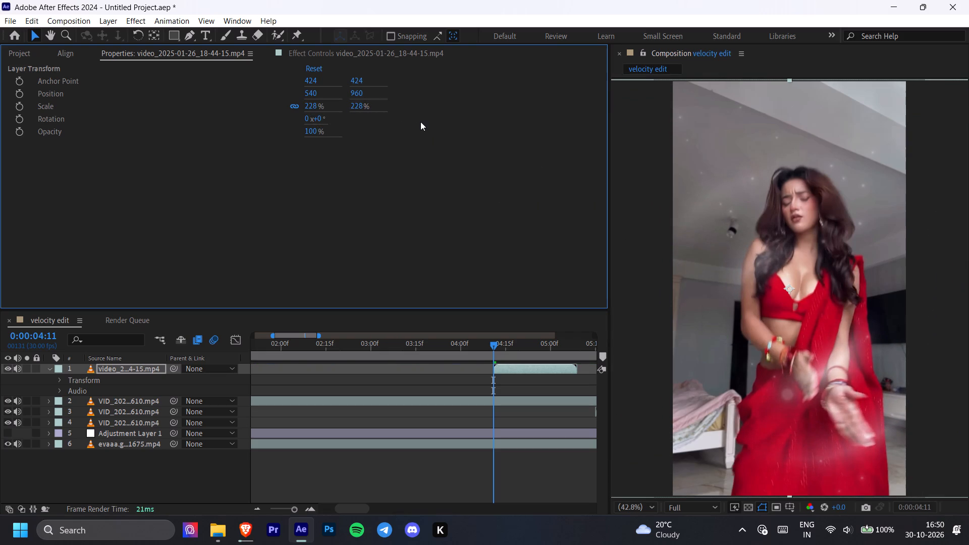
Play the composition from the start past 5 s to review how the short overlay appears over the clip.
{"action": "left_click_drag", "start_coordinate": [375, 347], "coordinate": [349, 352]}
{"action": "scroll", "coordinate": [349, 352], "scroll_direction": "down", "scroll_amount": 7, "text": "ctrl"}
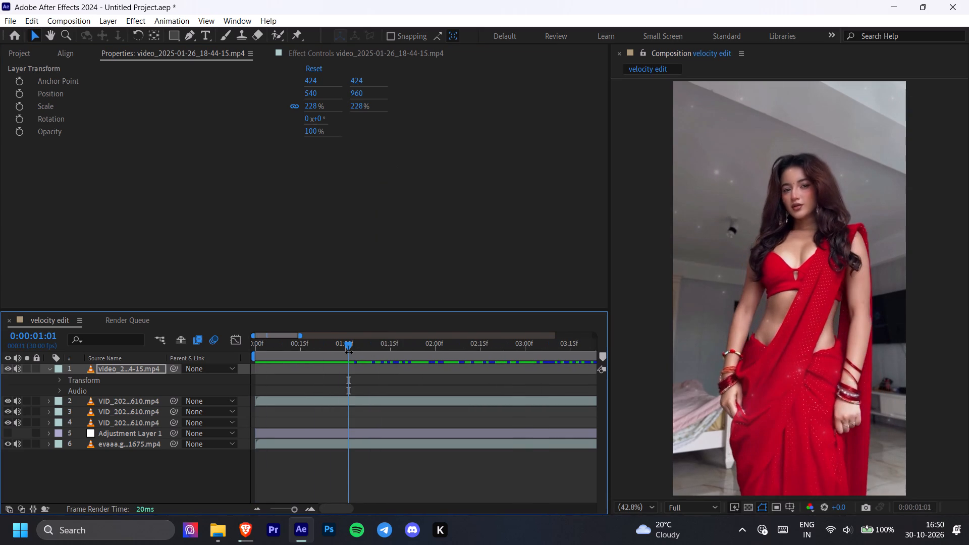
{"action": "scroll", "coordinate": [349, 352], "scroll_direction": "down", "scroll_amount": 4, "text": "ctrl+alt"}
{"action": "left_click_drag", "start_coordinate": [258, 346], "coordinate": [314, 350]}
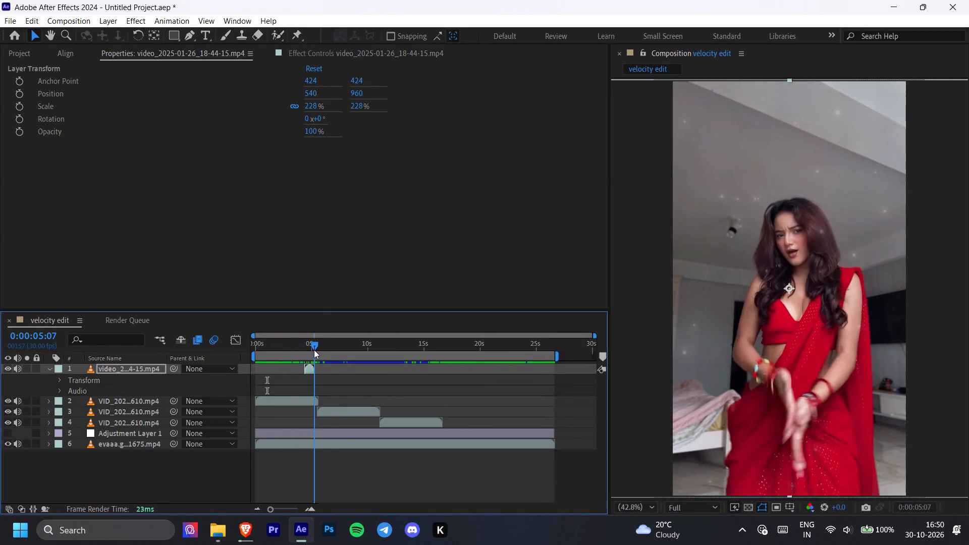
{"action": "left_click_drag", "start_coordinate": [314, 350], "coordinate": [317, 355]}
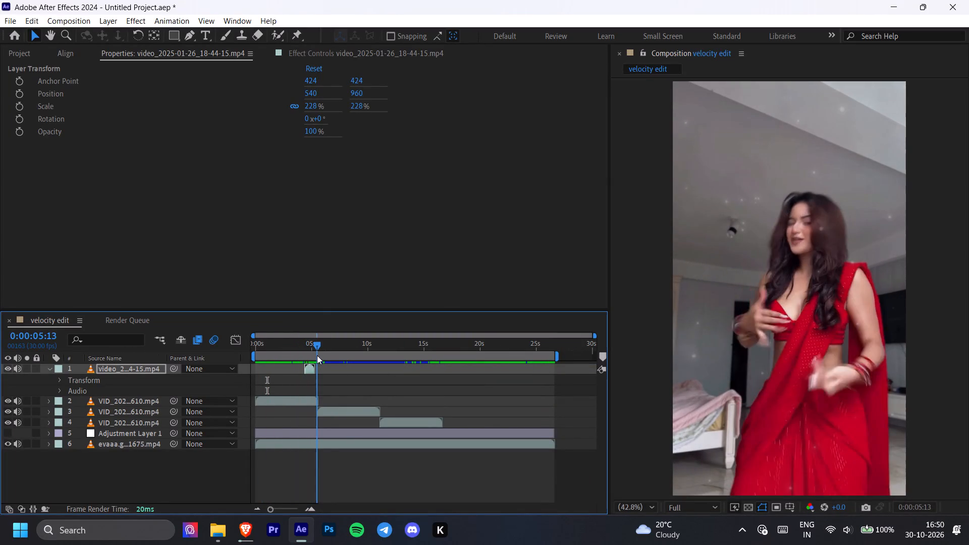
{"action": "left_click_drag", "start_coordinate": [317, 355], "coordinate": [245, 358]}
{"action": "key", "text": "space"}
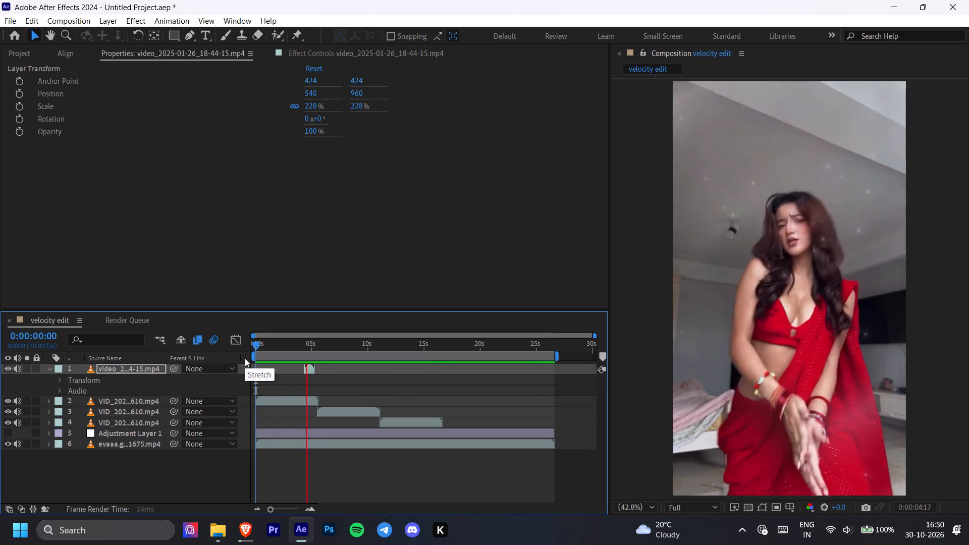
{"action": "key", "text": "space"}
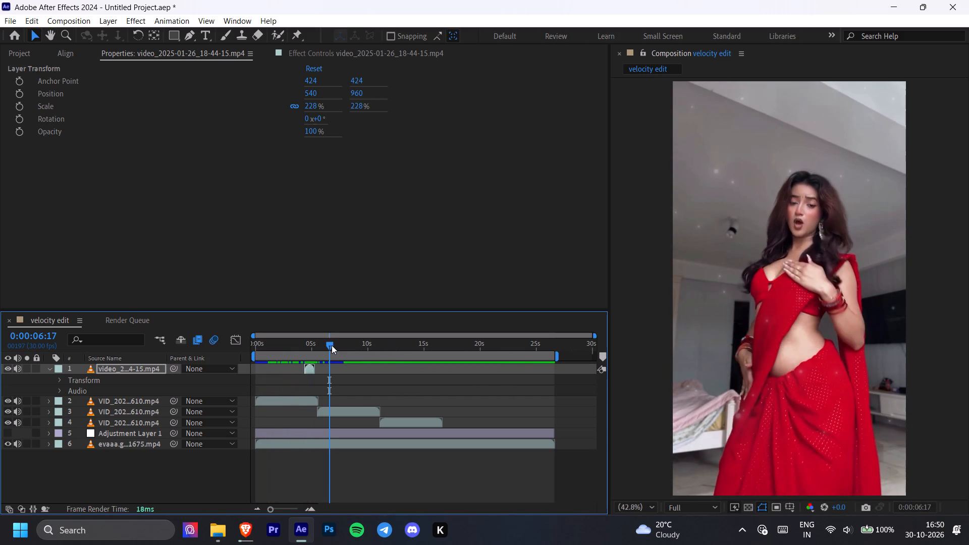
Replay and scrub through the section between about 2 and 6 s to check the short overlay's timing against the movement.
{"action": "left_click_drag", "start_coordinate": [329, 346], "coordinate": [311, 354]}
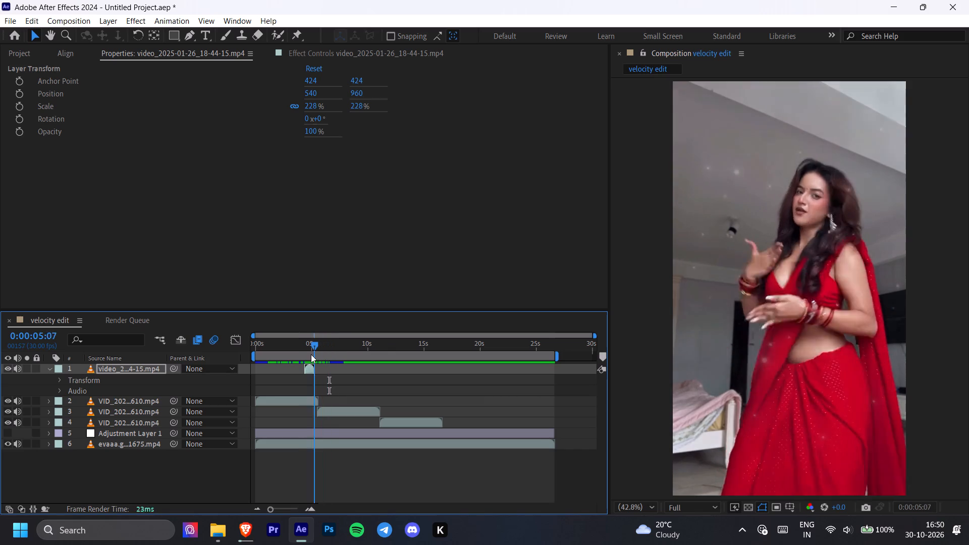
{"action": "left_click_drag", "start_coordinate": [311, 354], "coordinate": [300, 363]}
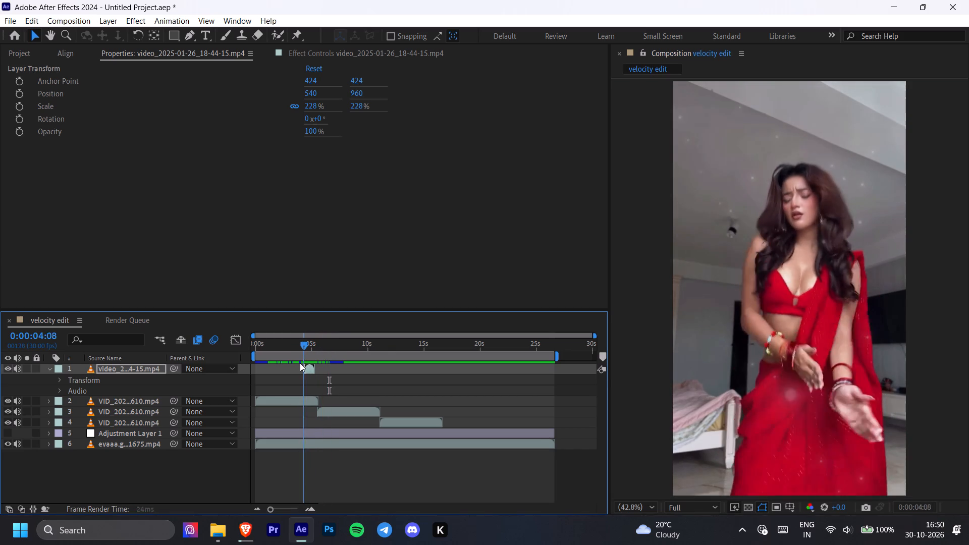
{"action": "left_click_drag", "start_coordinate": [300, 363], "coordinate": [297, 364]}
{"action": "key", "text": "space"}
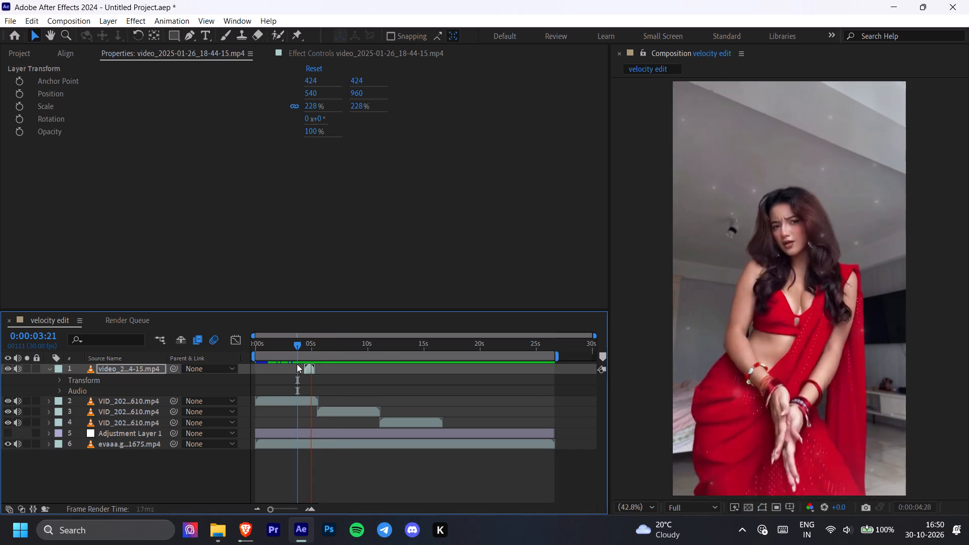
{"action": "key", "text": "space"}
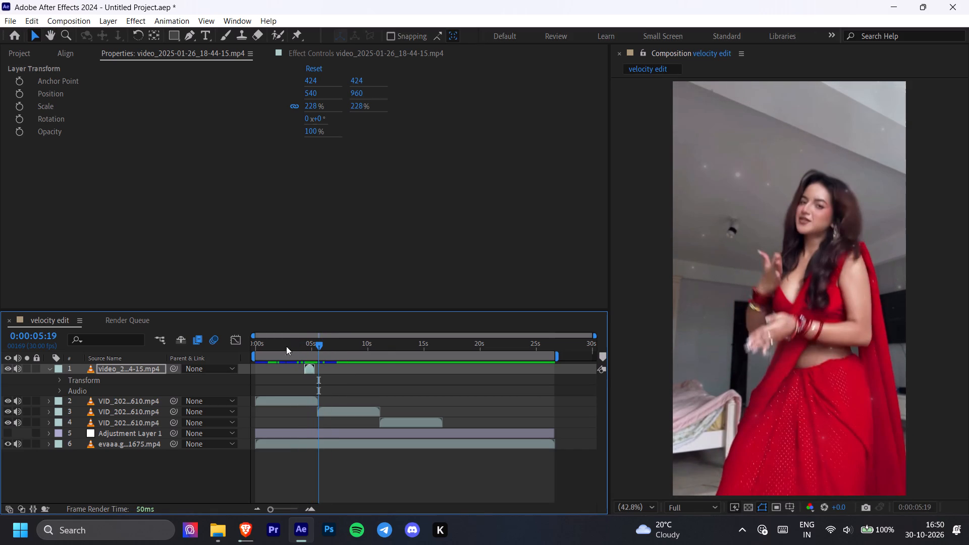
{"action": "left_click", "coordinate": [275, 348]}
{"action": "key", "text": "space"}
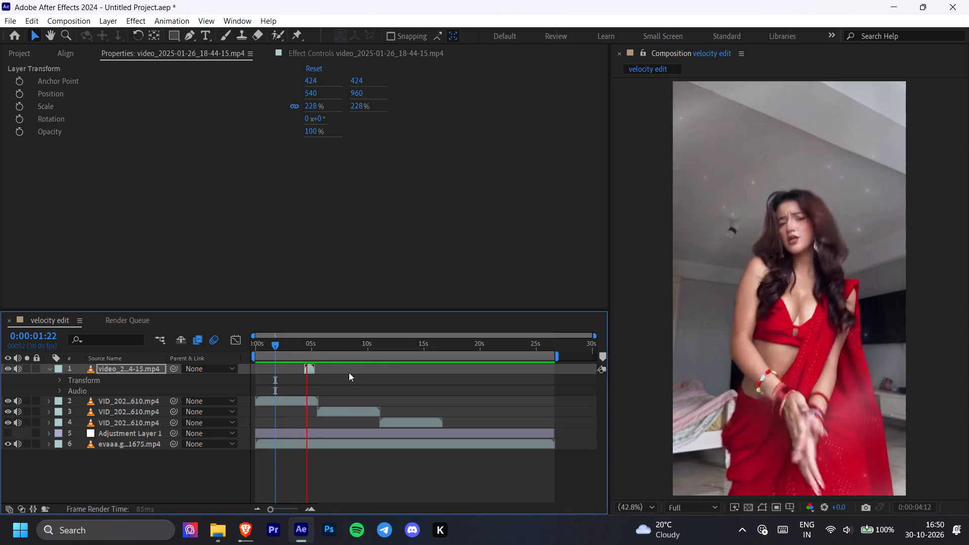
{"action": "key", "text": "space"}
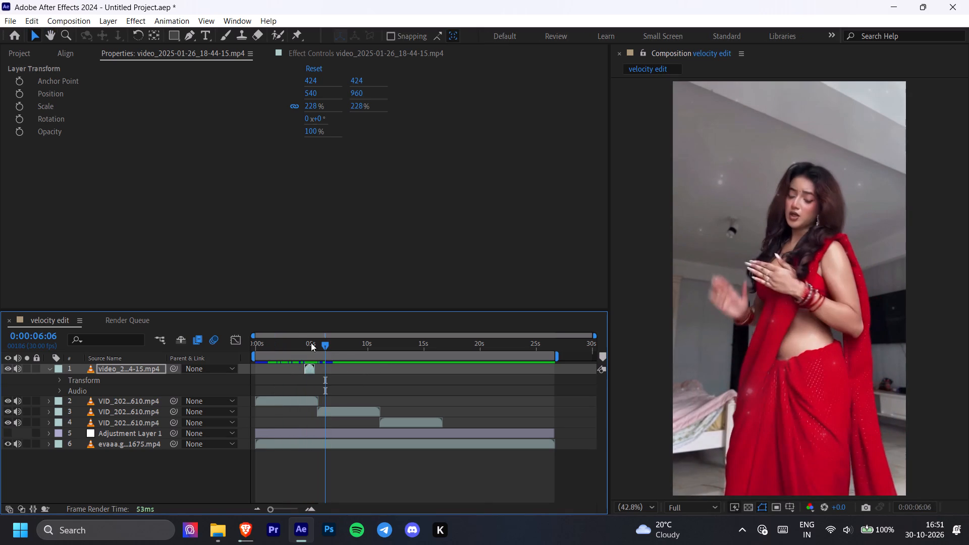
{"action": "left_click_drag", "start_coordinate": [322, 345], "coordinate": [318, 347]}
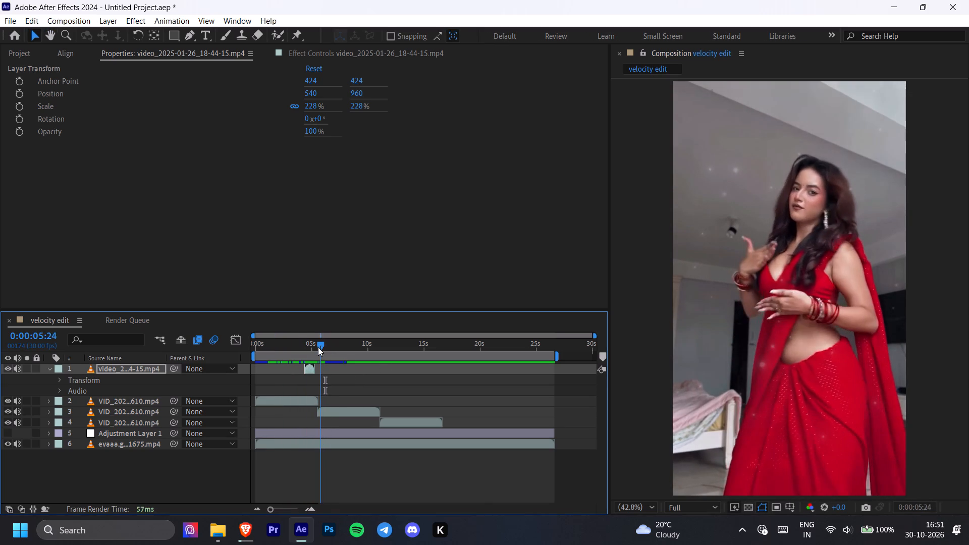
{"action": "left_click_drag", "start_coordinate": [318, 347], "coordinate": [316, 348]}
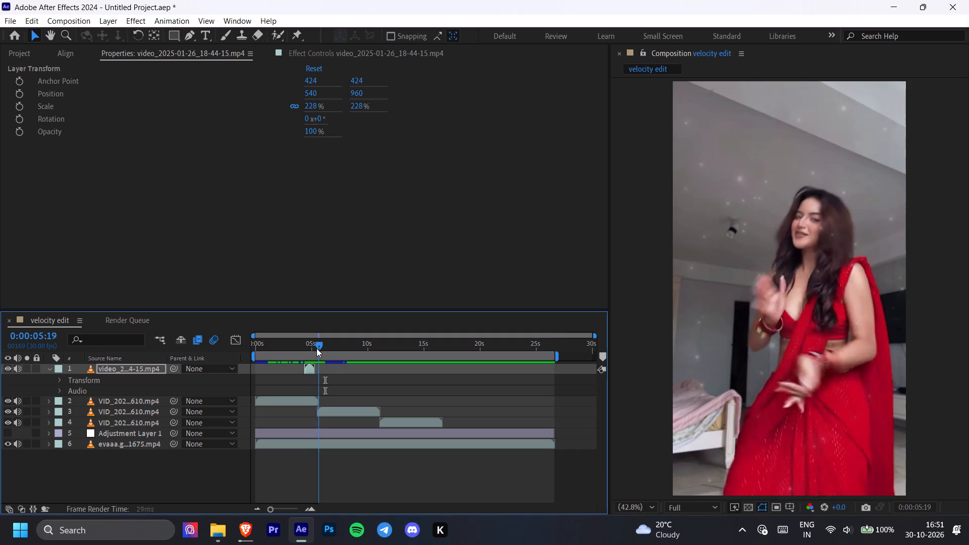
{"action": "left_click_drag", "start_coordinate": [316, 348], "coordinate": [317, 348]}
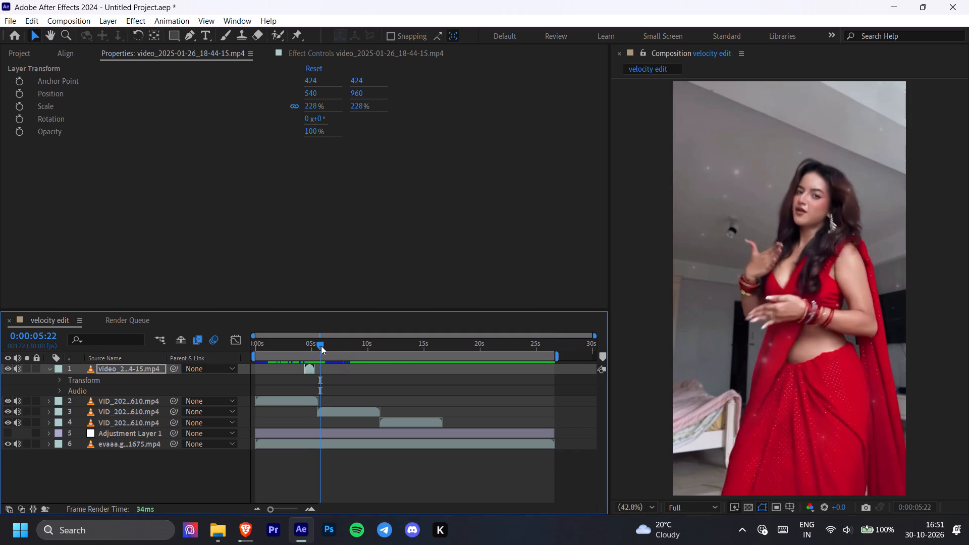
{"action": "left_click_drag", "start_coordinate": [321, 346], "coordinate": [314, 351]}
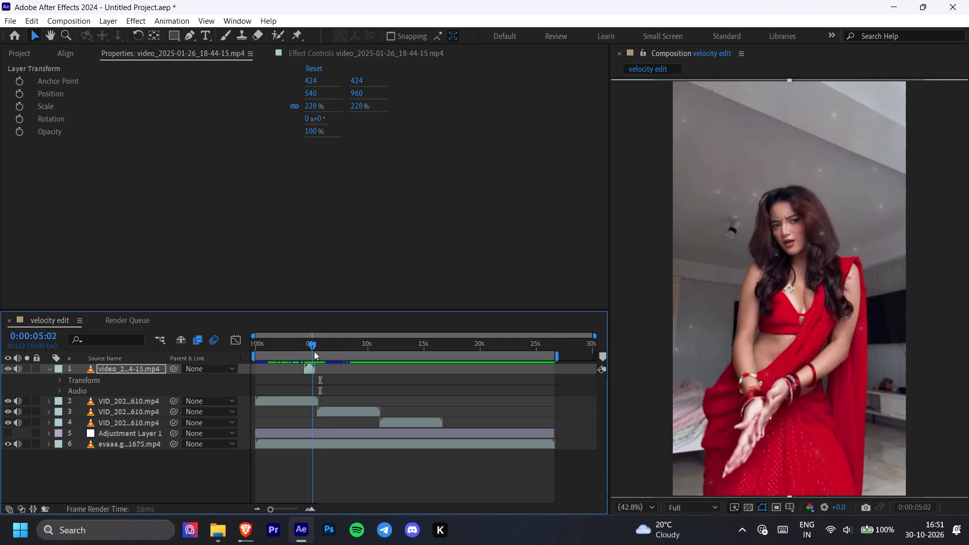
{"action": "left_click_drag", "start_coordinate": [314, 351], "coordinate": [311, 352]}
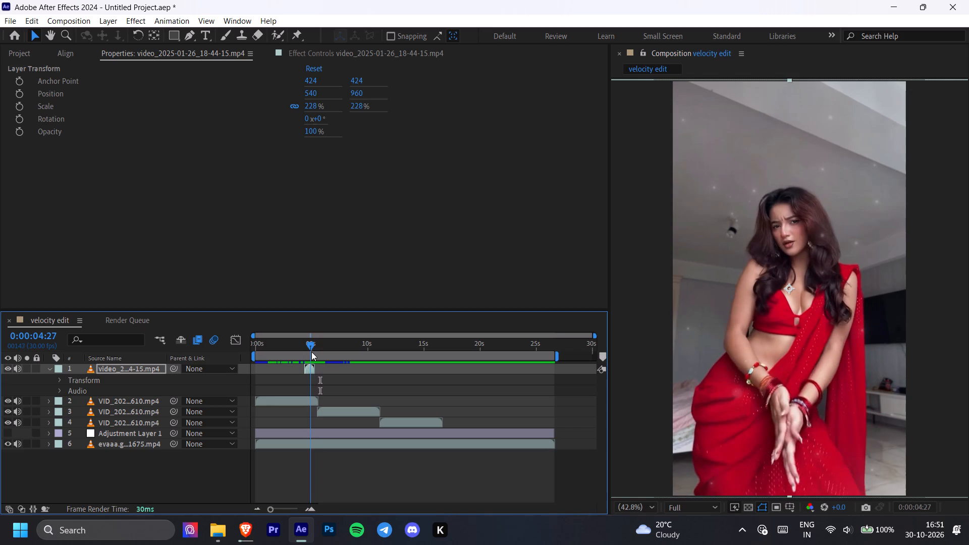
Find the cut point at 0:00:04:13, where the short overlay begins, and select the full-length evaaa clip layer.
{"action": "left_click_drag", "start_coordinate": [311, 352], "coordinate": [307, 357]}
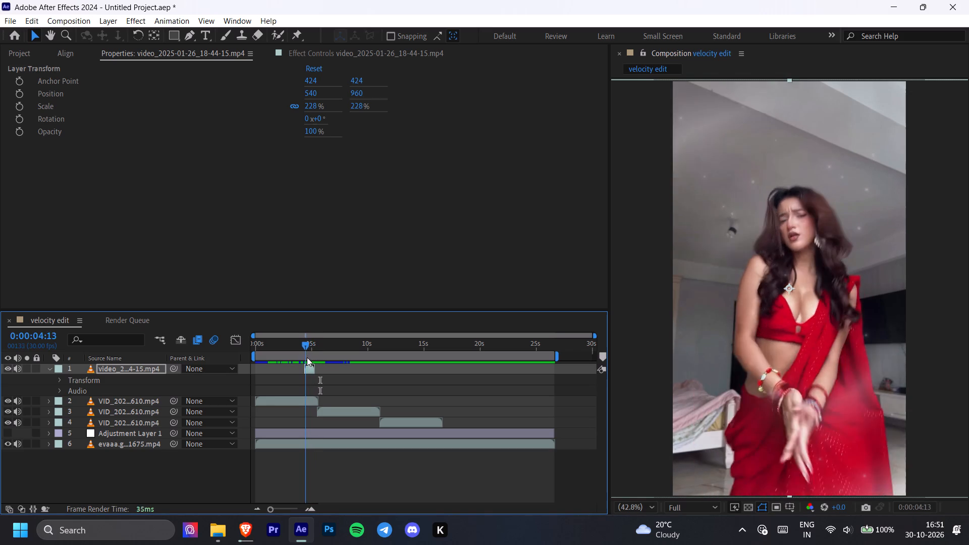
{"action": "left_click_drag", "start_coordinate": [307, 357], "coordinate": [304, 359]}
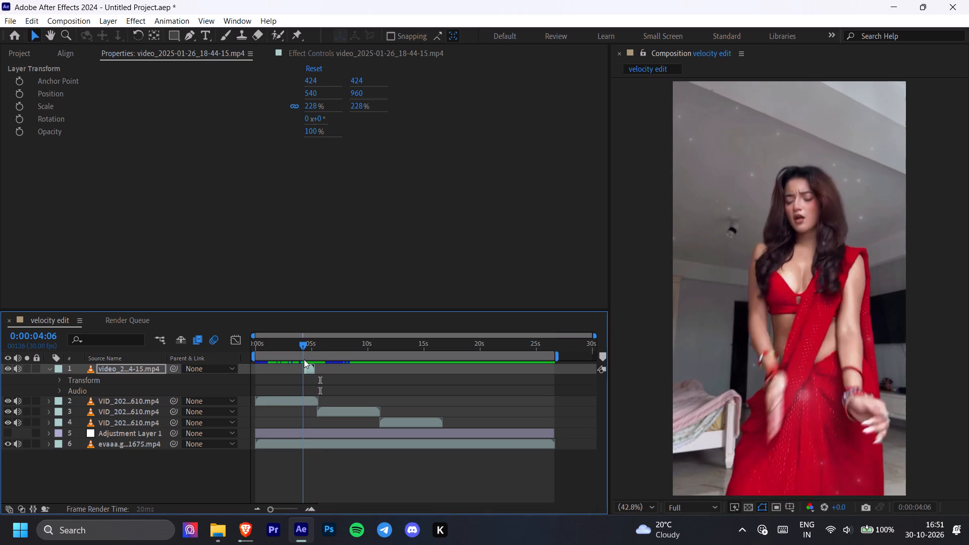
{"action": "left_click_drag", "start_coordinate": [304, 359], "coordinate": [305, 358]}
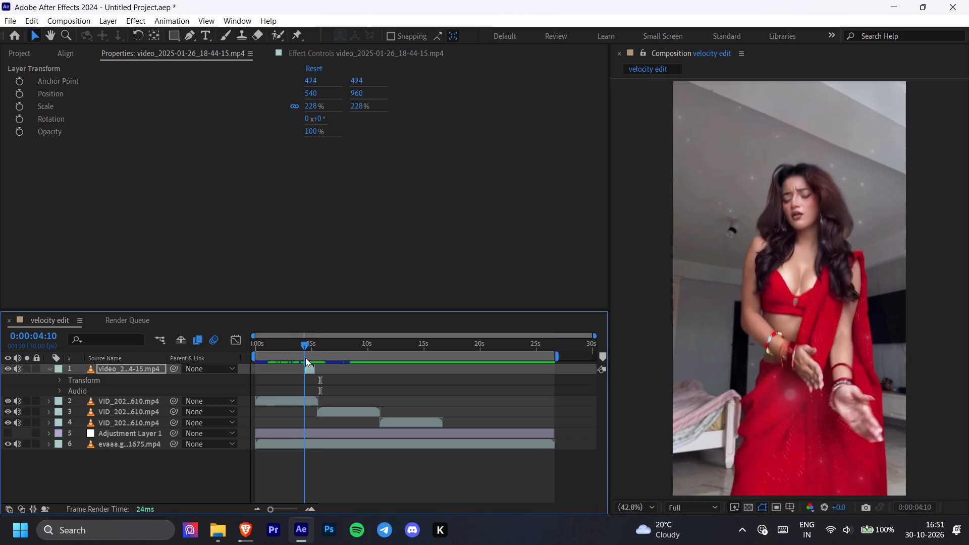
{"action": "left_click_drag", "start_coordinate": [305, 358], "coordinate": [307, 357]}
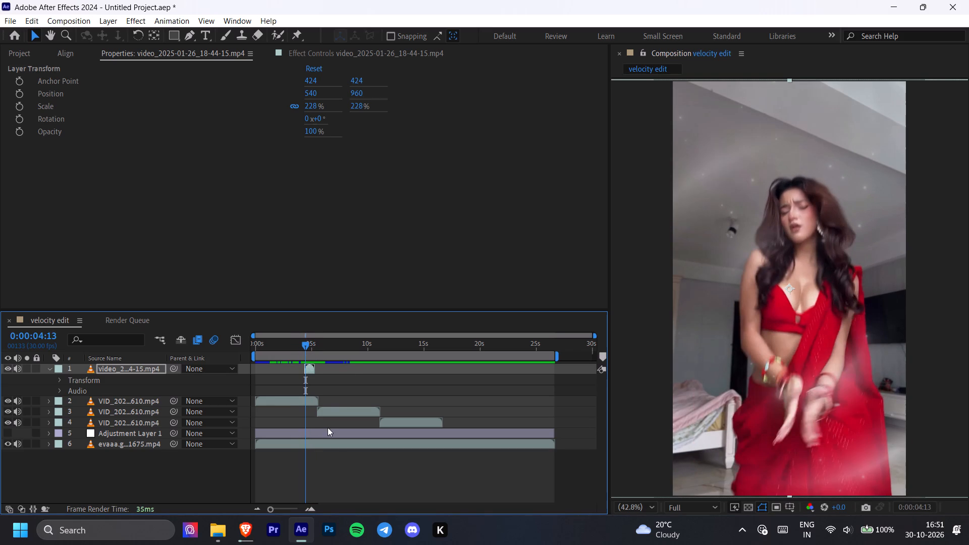
{"action": "left_click", "coordinate": [310, 447]}
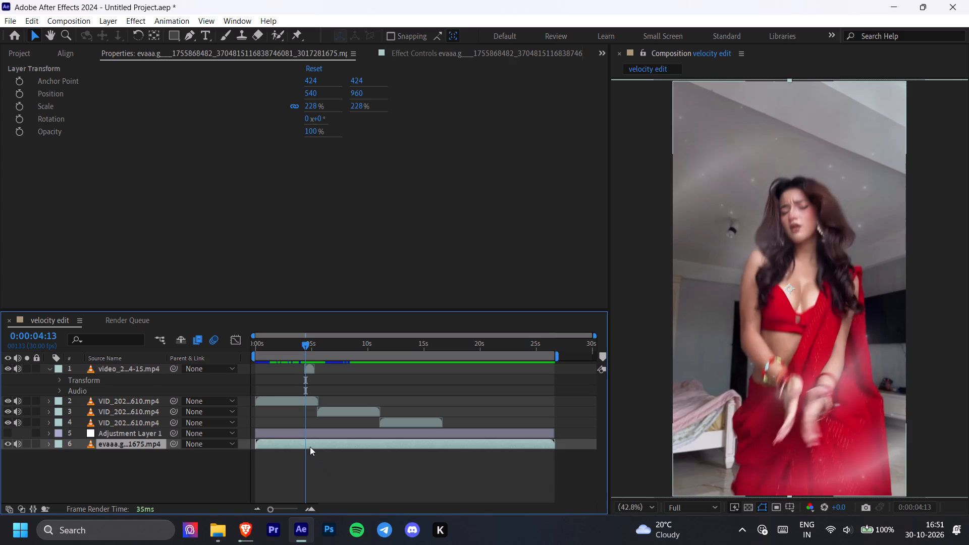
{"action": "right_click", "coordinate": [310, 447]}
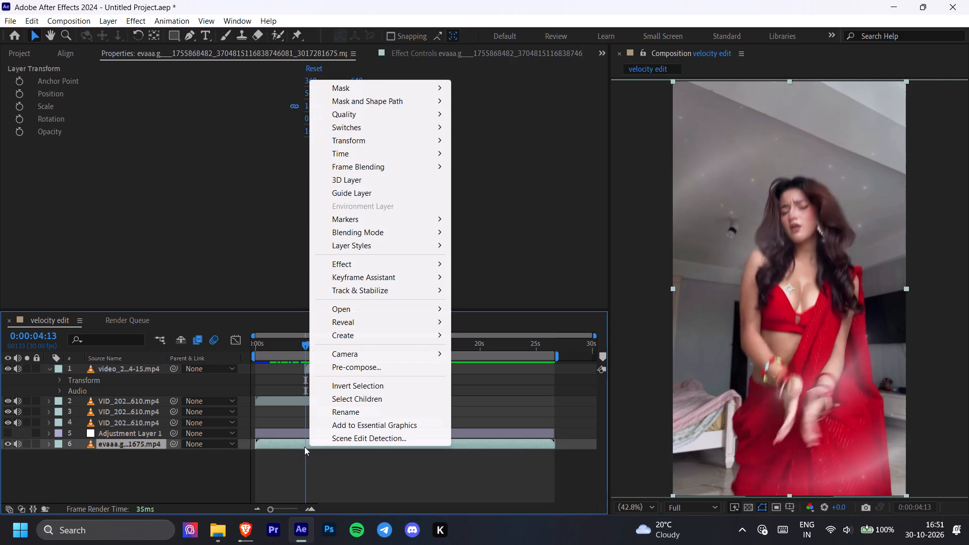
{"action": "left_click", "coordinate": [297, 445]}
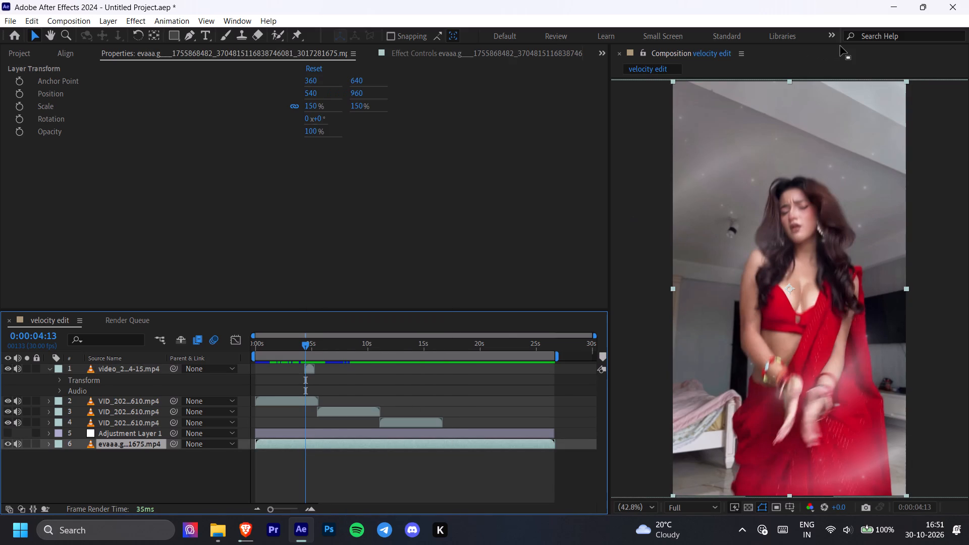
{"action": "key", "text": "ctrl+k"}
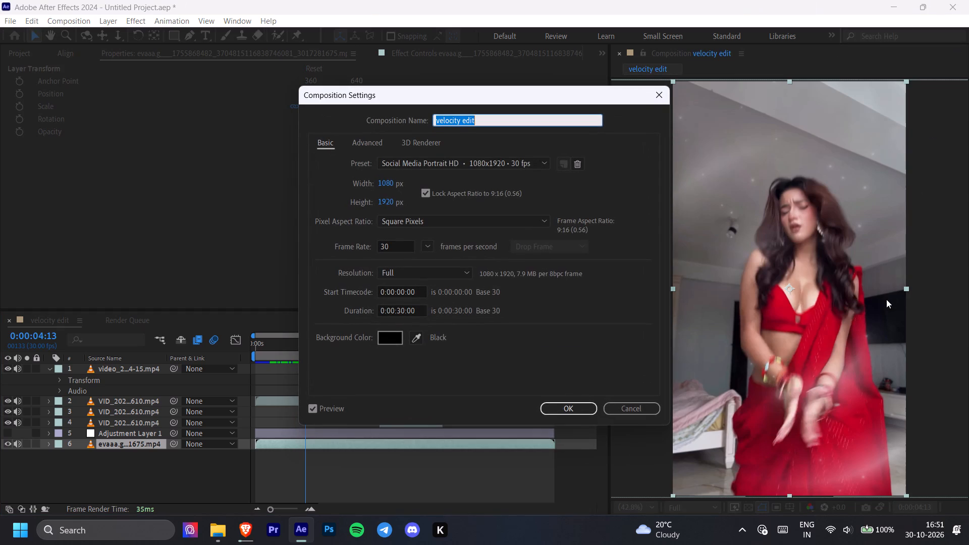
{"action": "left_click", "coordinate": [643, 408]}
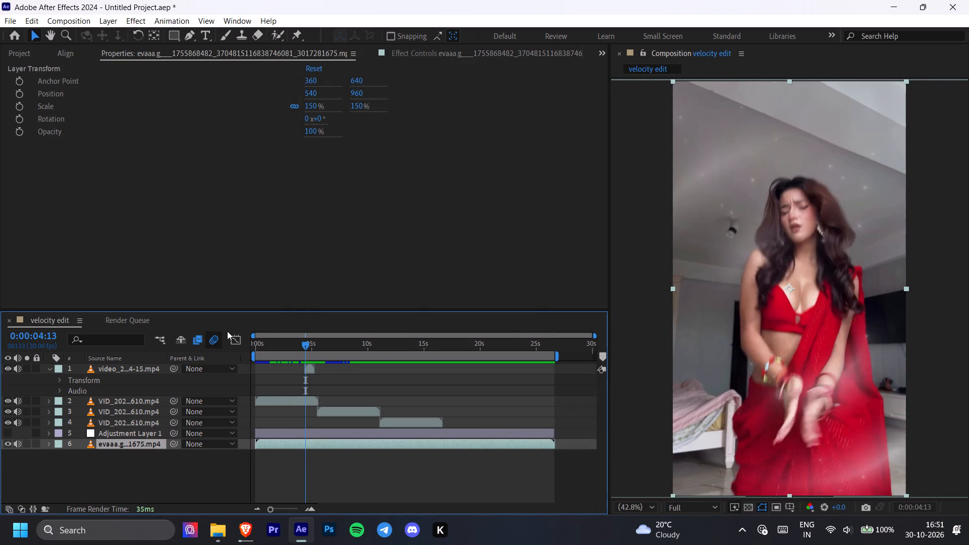
Switch to the Brave browser, search the web for "after effect cut shortcut key" in a new tab, and expand the answer.
{"action": "left_click", "coordinate": [895, 13]}
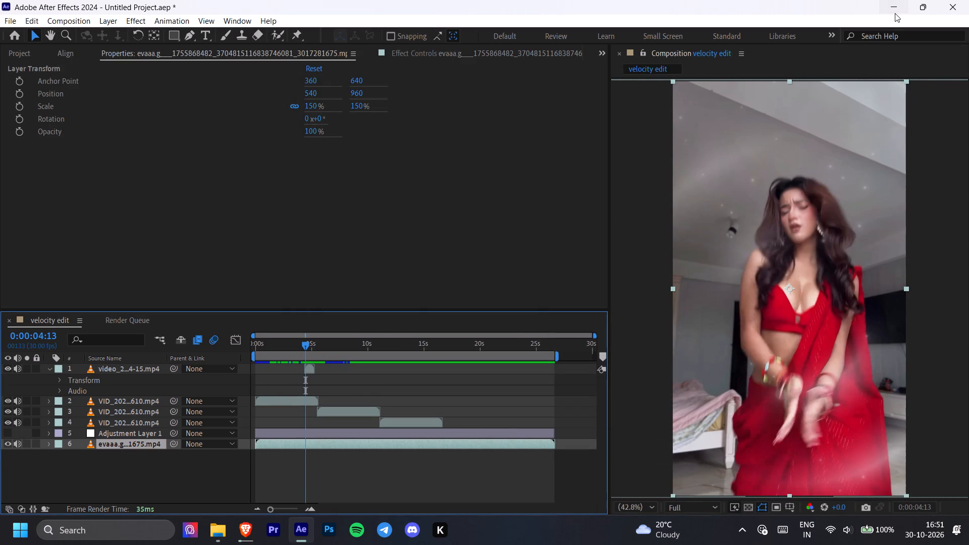
{"action": "left_click", "coordinate": [891, 11]}
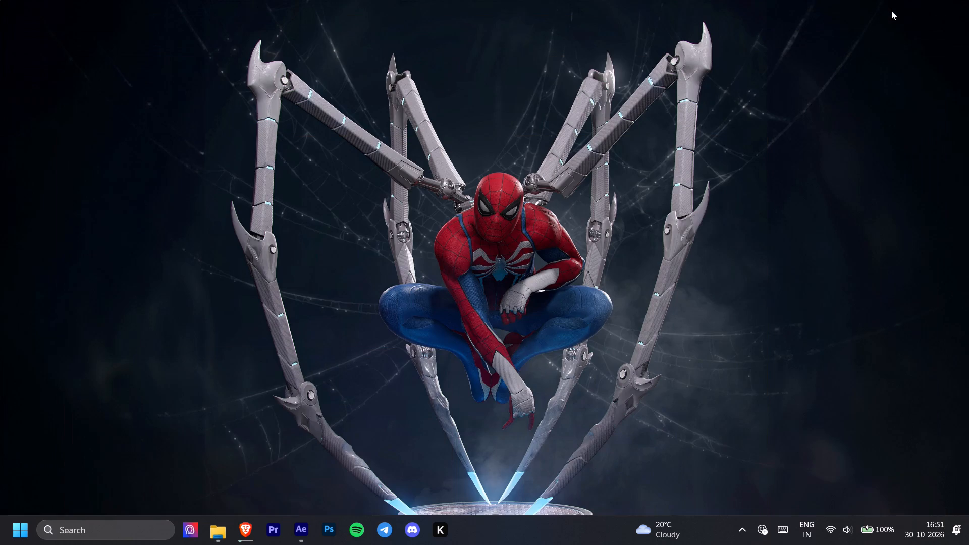
{"action": "left_click", "coordinate": [206, 535]}
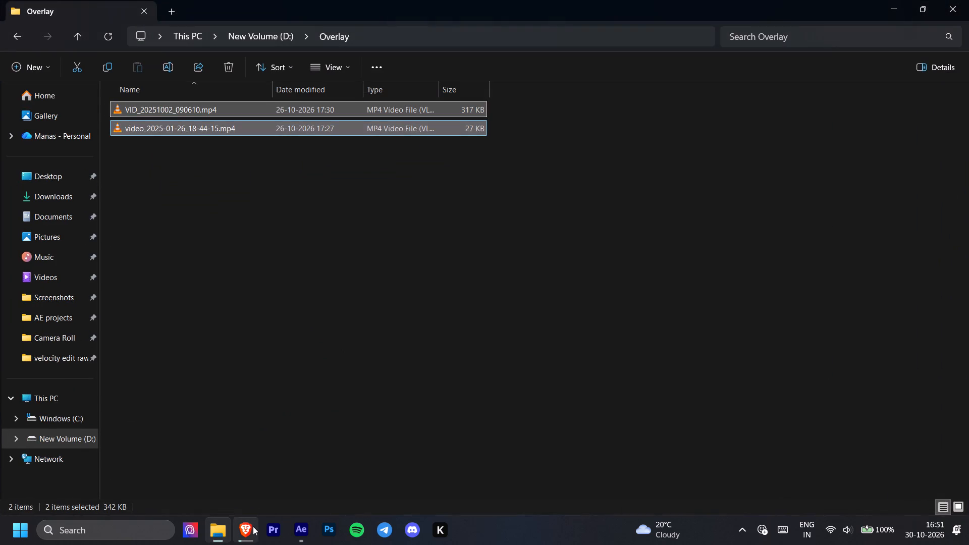
{"action": "left_click", "coordinate": [253, 526]}
{"action": "left_click", "coordinate": [330, 10]}
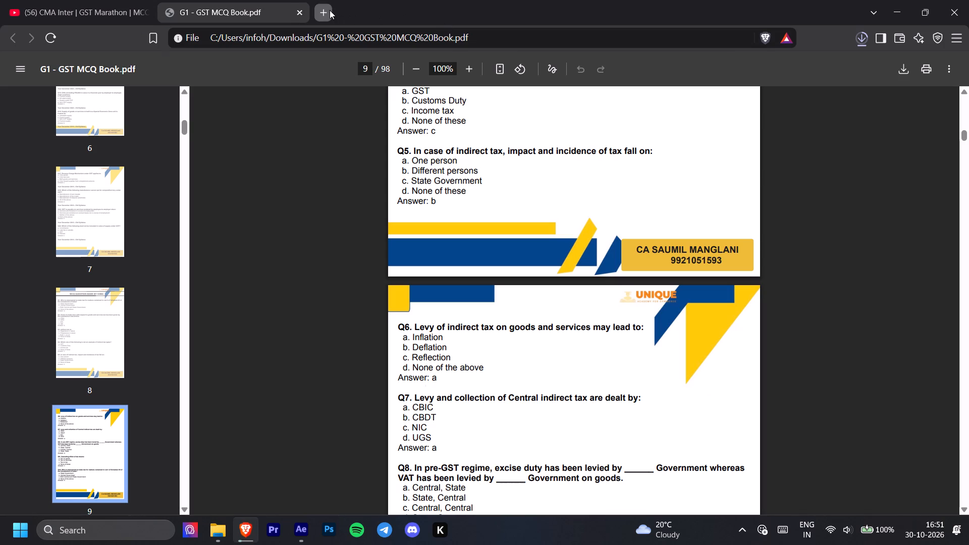
{"action": "left_click", "coordinate": [409, 185]}
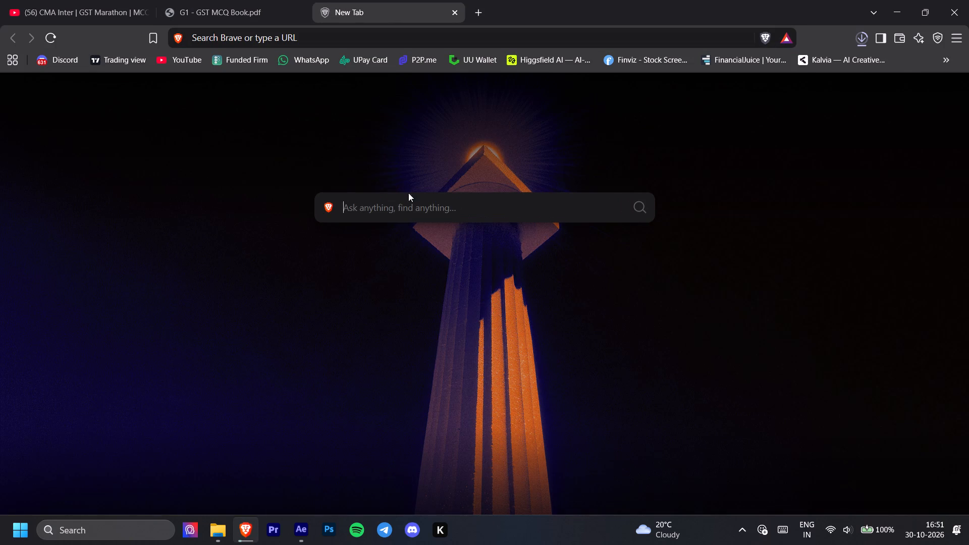
{"action": "type", "text": "after e"}
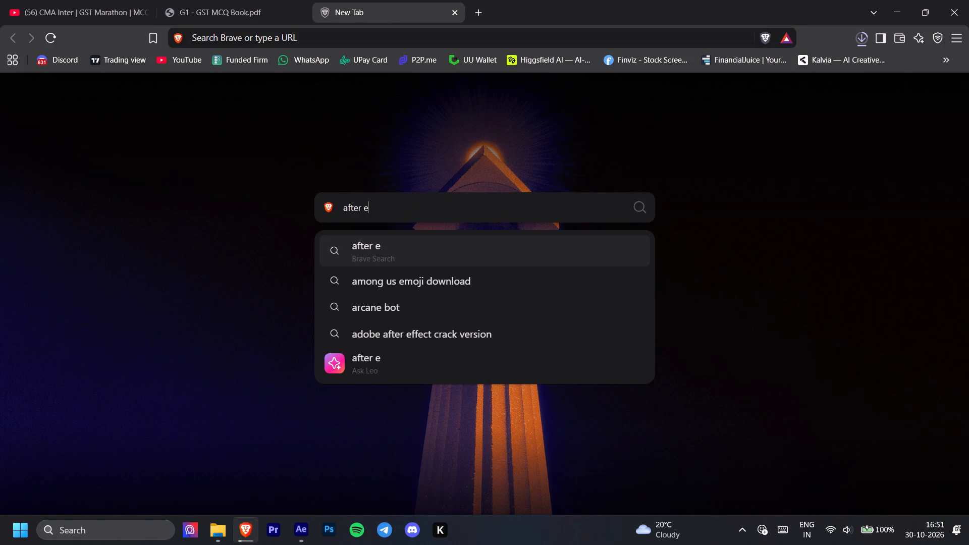
{"action": "type", "text": "ffect"}
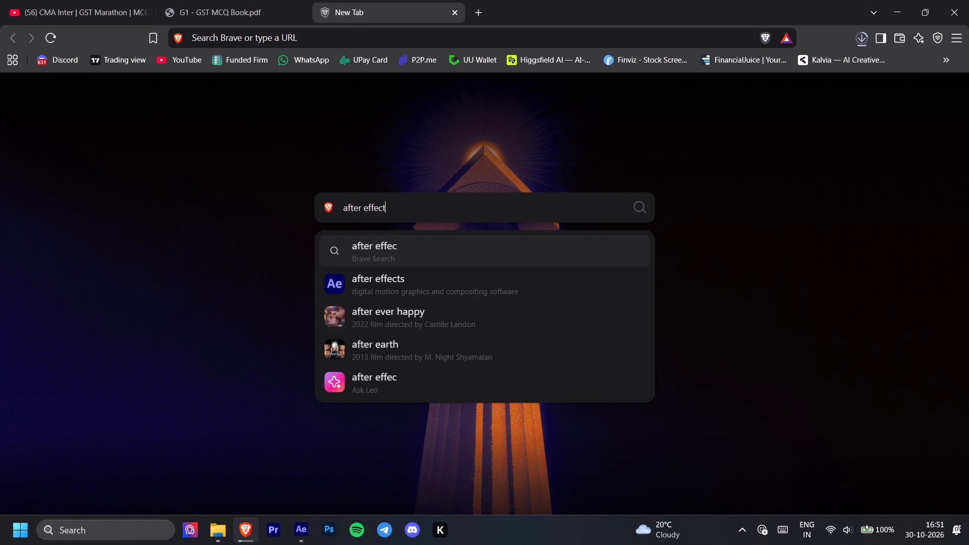
{"action": "key", "text": "space"}
{"action": "type", "text": "cut shortcut"}
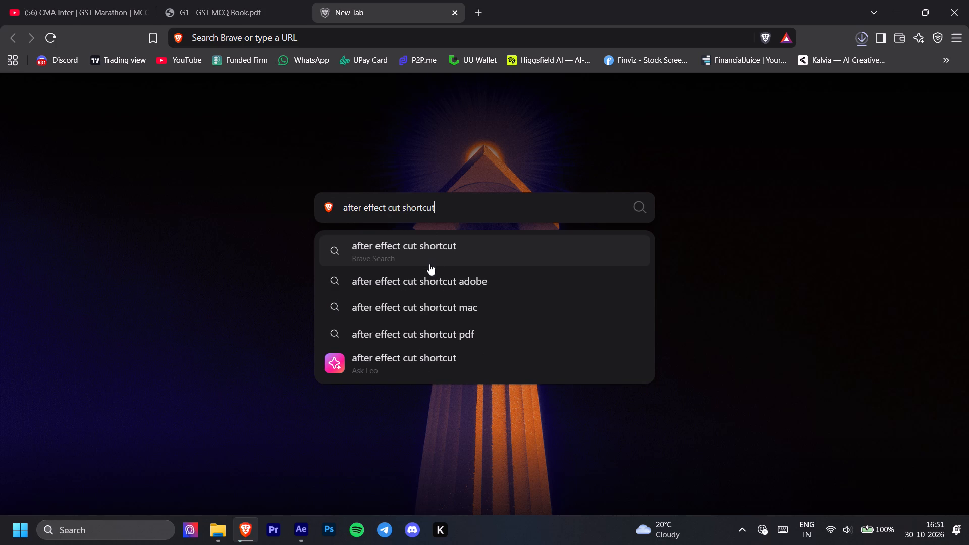
{"action": "key", "text": "space"}
{"action": "type", "text": "key"}
{"action": "key", "text": "Return"}
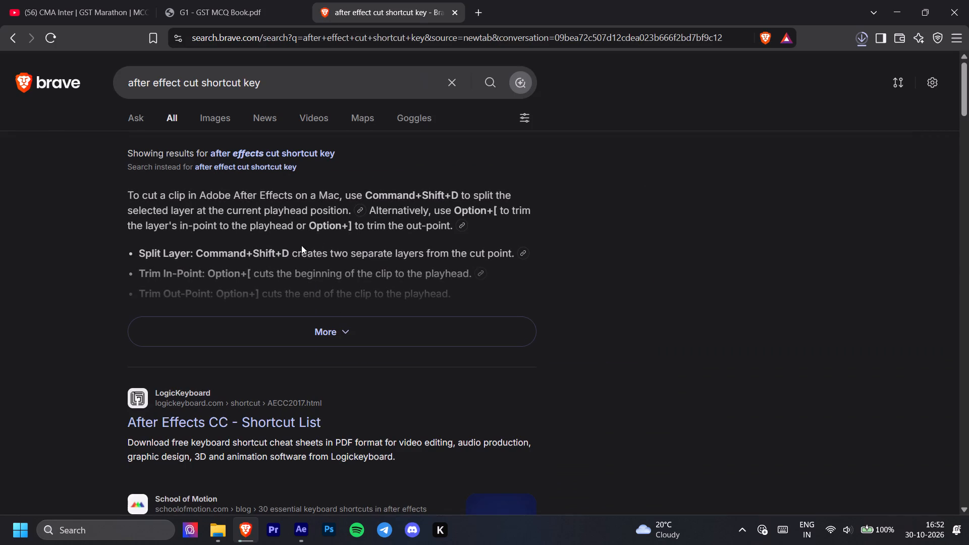
{"action": "left_click", "coordinate": [305, 327]}
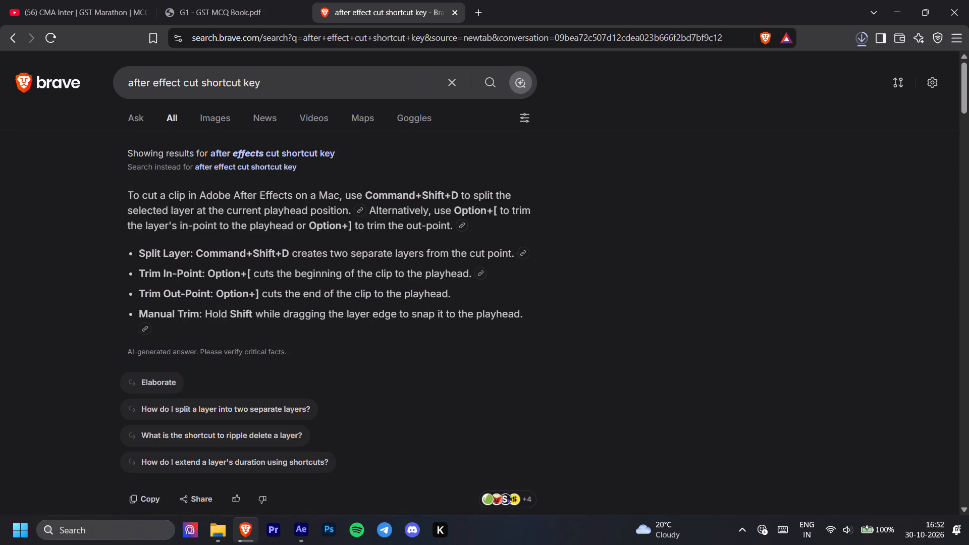
Open LogicKeyboard's After Effects CC shortcut list from the results and look through its Windows commands for a layer-cutting shortcut.
{"action": "scroll", "coordinate": [280, 365], "scroll_direction": "down", "scroll_amount": 3}
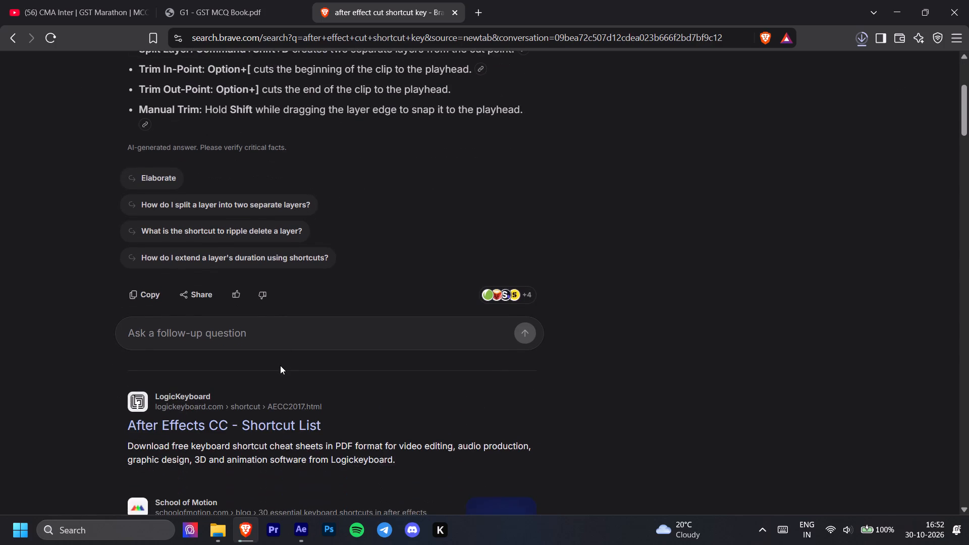
{"action": "scroll", "coordinate": [280, 365], "scroll_direction": "down", "scroll_amount": 3}
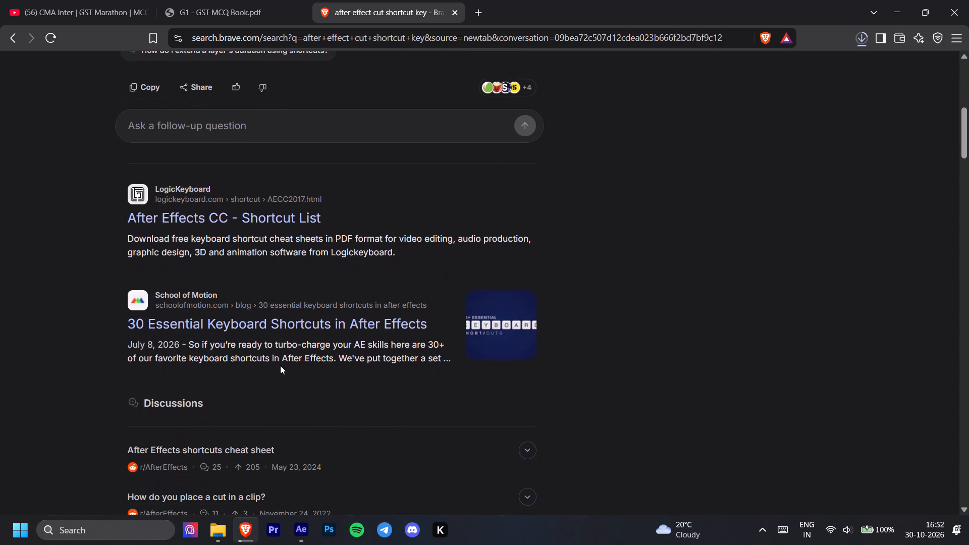
{"action": "scroll", "coordinate": [280, 365], "scroll_direction": "down", "scroll_amount": 1}
{"action": "left_click", "coordinate": [281, 209]}
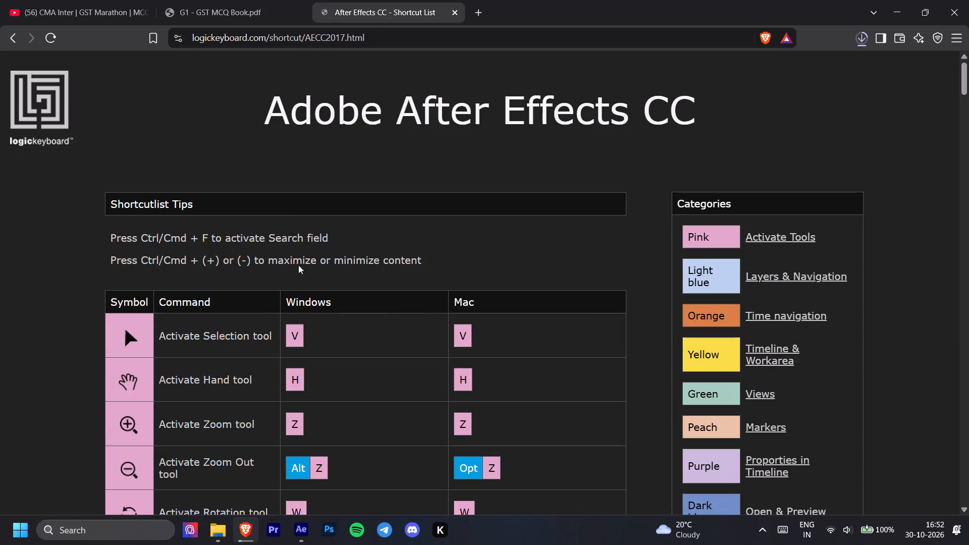
{"action": "scroll", "coordinate": [270, 376], "scroll_direction": "down", "scroll_amount": 4}
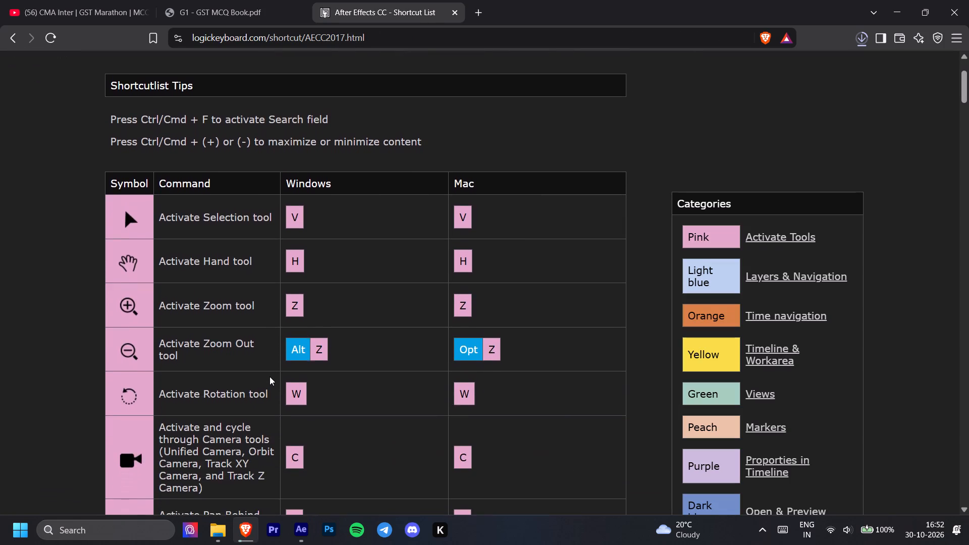
{"action": "scroll", "coordinate": [270, 376], "scroll_direction": "down", "scroll_amount": 6}
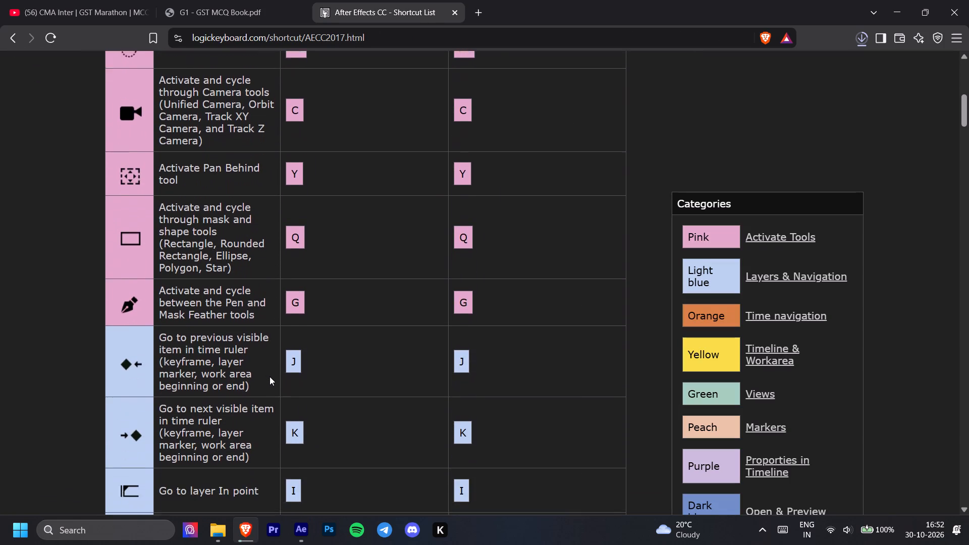
{"action": "scroll", "coordinate": [270, 376], "scroll_direction": "down", "scroll_amount": 3}
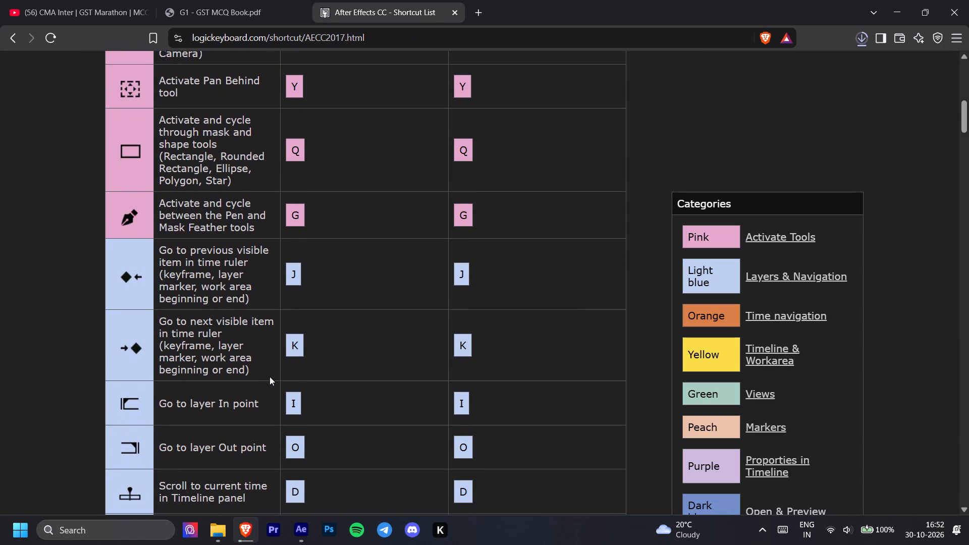
{"action": "scroll", "coordinate": [270, 376], "scroll_direction": "down", "scroll_amount": 3}
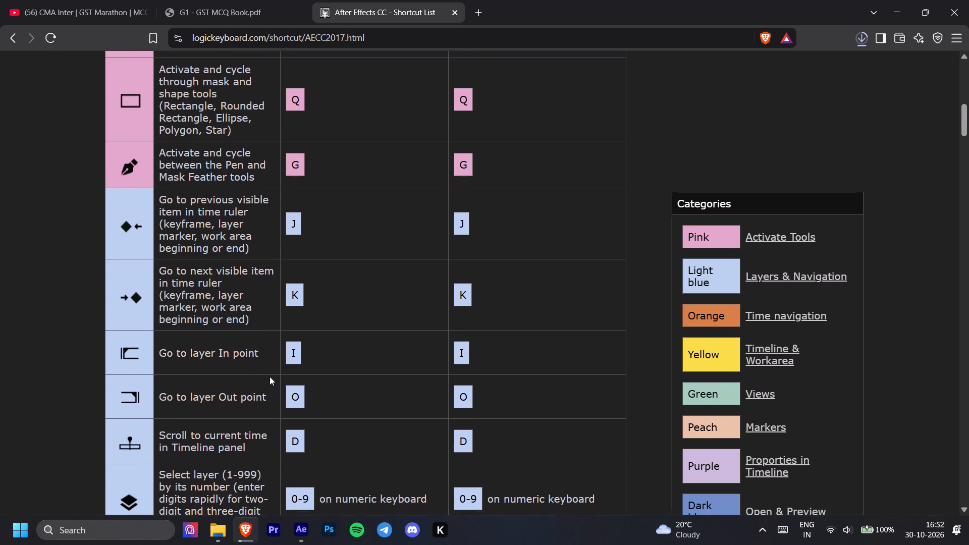
{"action": "scroll", "coordinate": [270, 376], "scroll_direction": "down", "scroll_amount": 1}
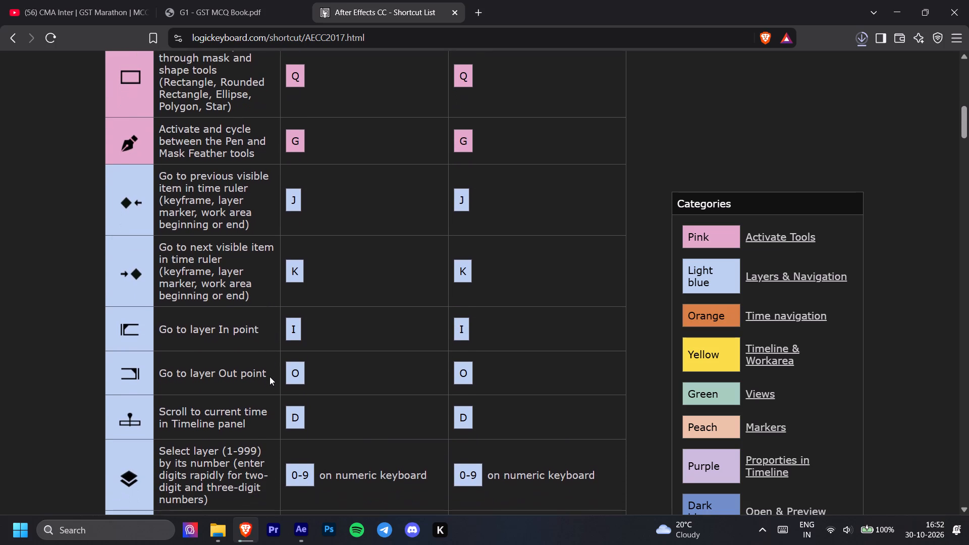
{"action": "scroll", "coordinate": [270, 376], "scroll_direction": "down", "scroll_amount": 2}
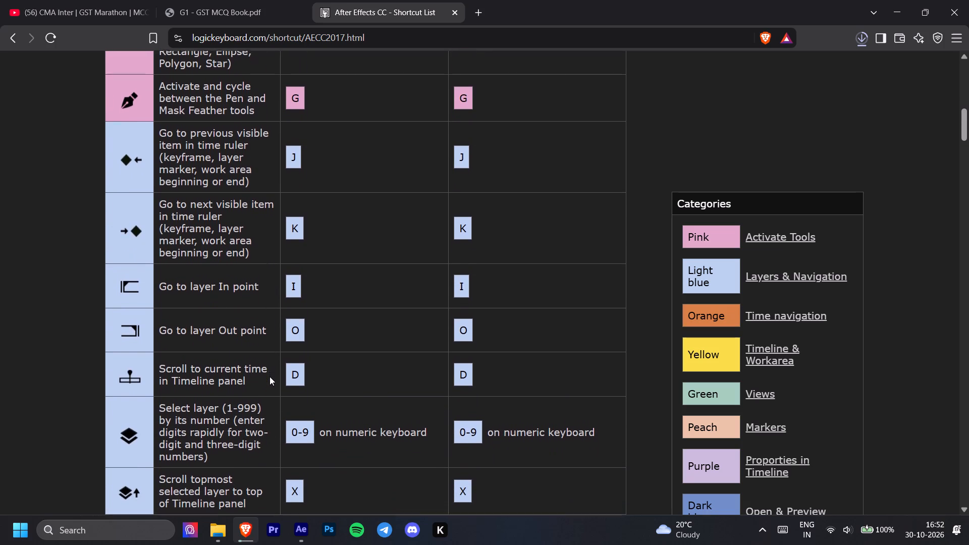
{"action": "scroll", "coordinate": [270, 376], "scroll_direction": "down", "scroll_amount": 1}
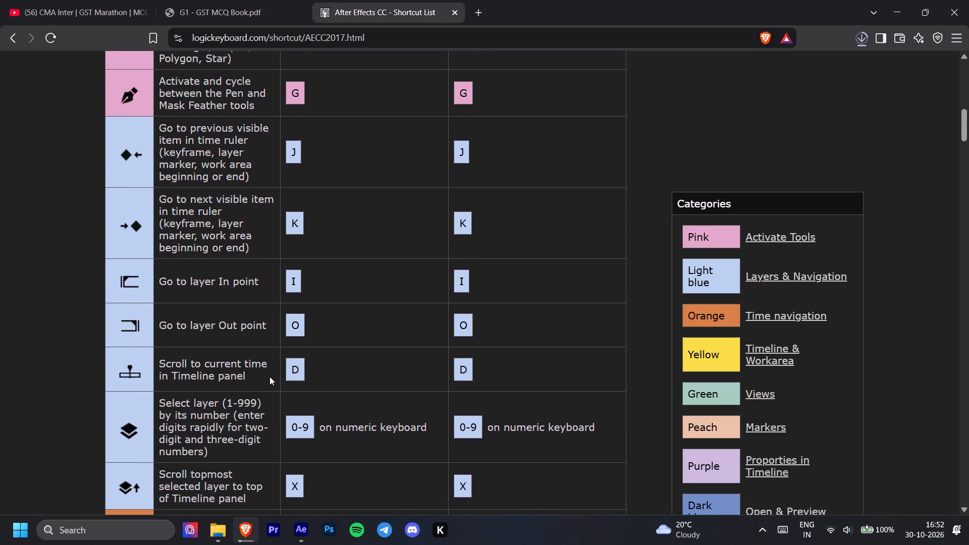
{"action": "scroll", "coordinate": [311, 379], "scroll_direction": "down", "scroll_amount": 2}
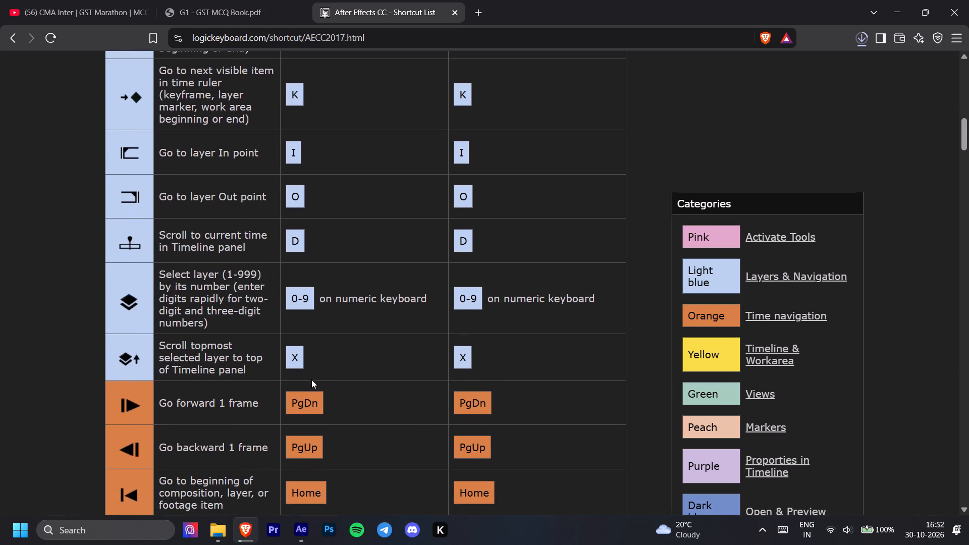
{"action": "scroll", "coordinate": [311, 379], "scroll_direction": "down", "scroll_amount": 2}
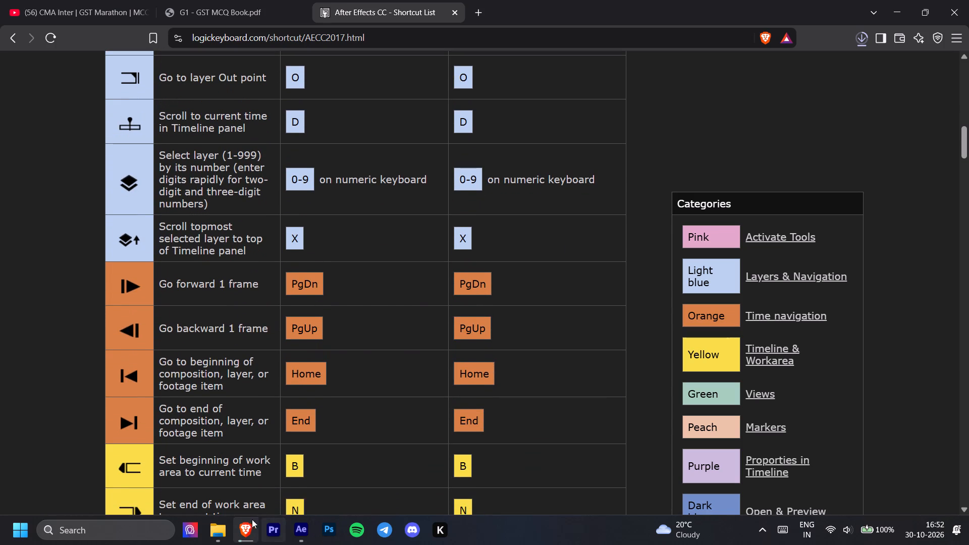
Switch back to After Effects and duplicate the full-length evaaa clip layer.
{"action": "left_click", "coordinate": [292, 535]}
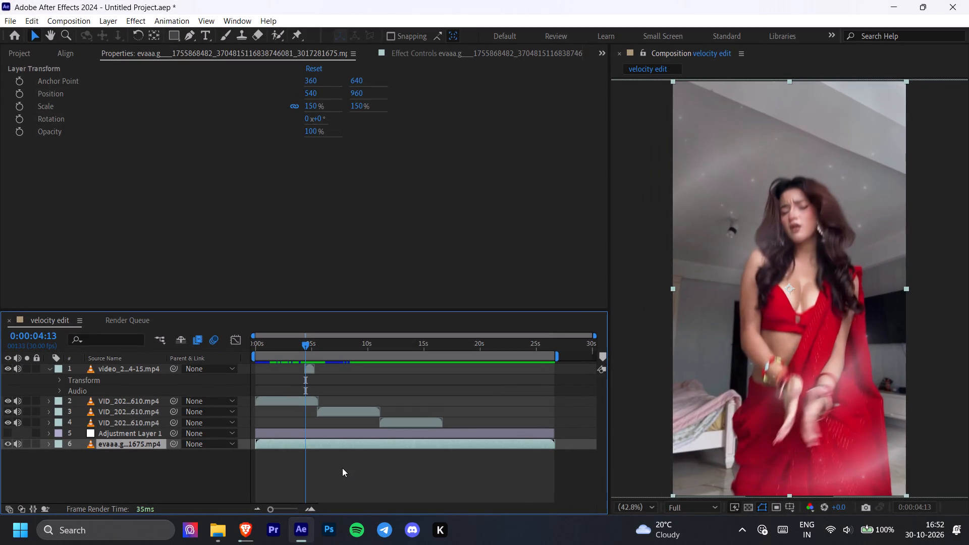
{"action": "key", "text": "d"}
{"action": "key", "text": "ctrl+d"}
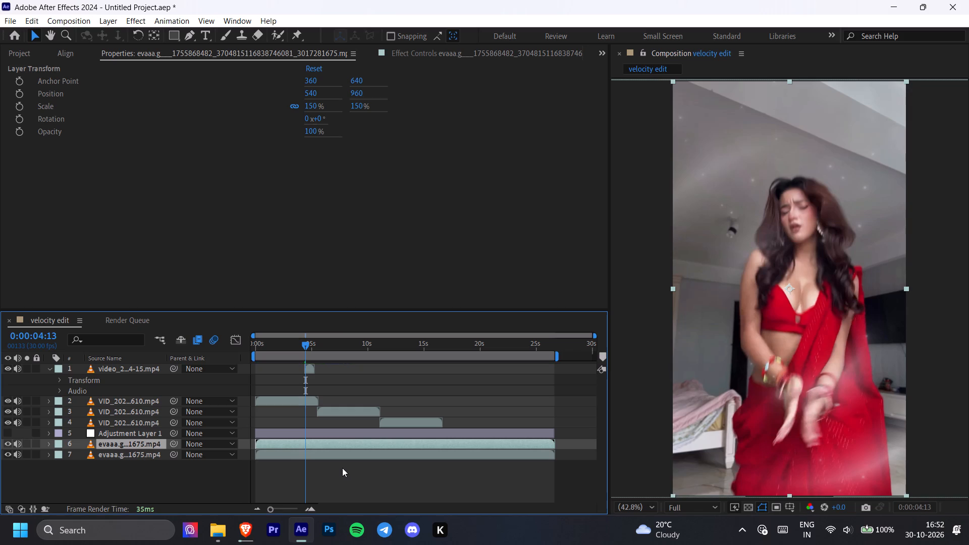
Undo the layer duplication and split the full-length evaaa clip layer at 0:00:04:13.
{"action": "key", "text": "ctrl+z"}
{"action": "left_click", "coordinate": [322, 445]}
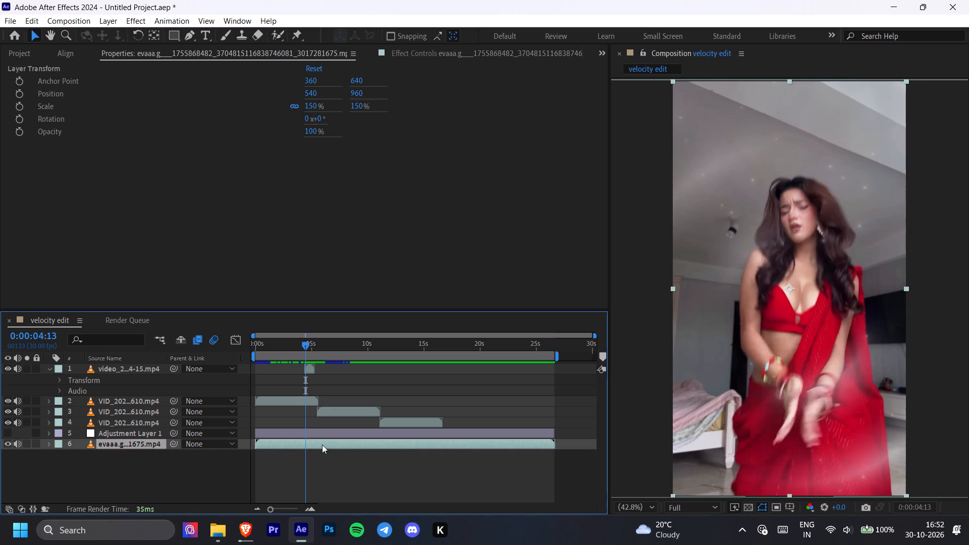
{"action": "key", "text": "ctrl+shift+d"}
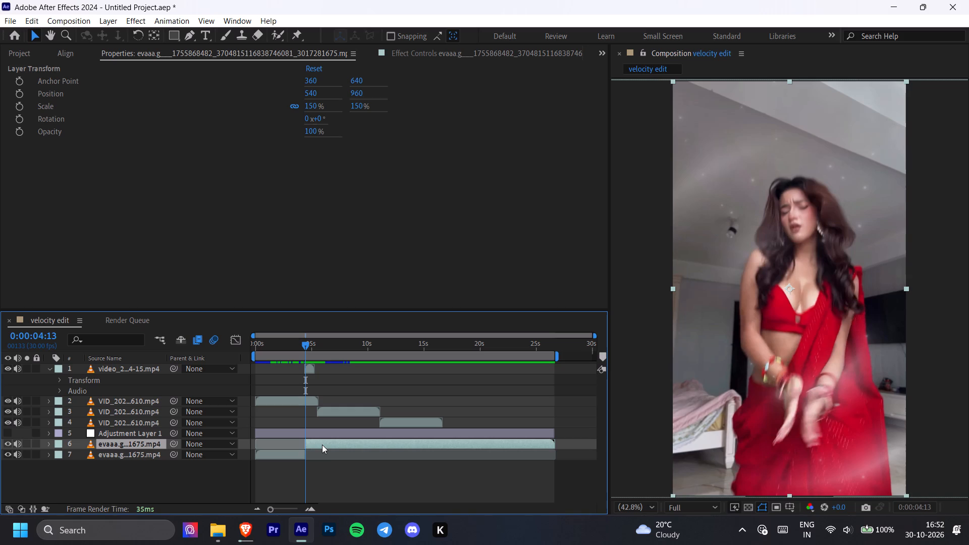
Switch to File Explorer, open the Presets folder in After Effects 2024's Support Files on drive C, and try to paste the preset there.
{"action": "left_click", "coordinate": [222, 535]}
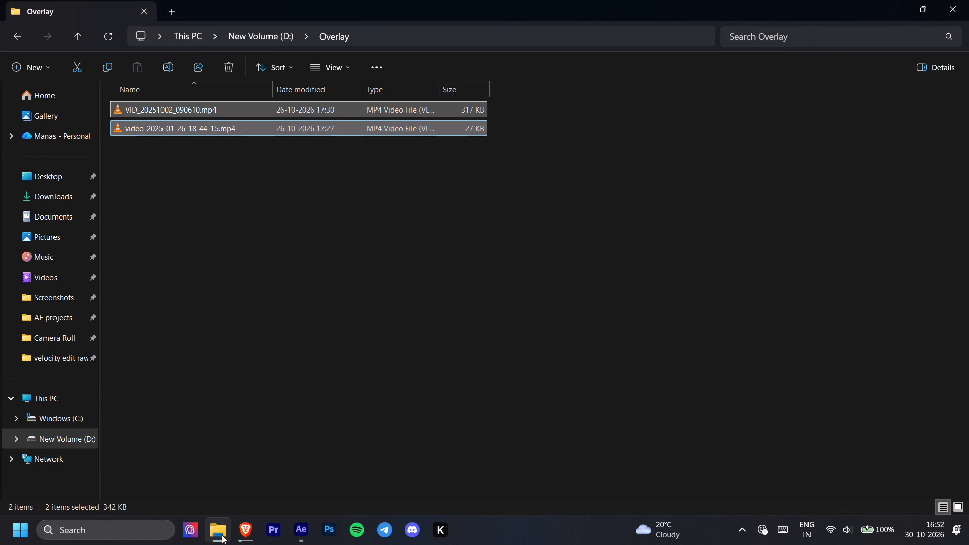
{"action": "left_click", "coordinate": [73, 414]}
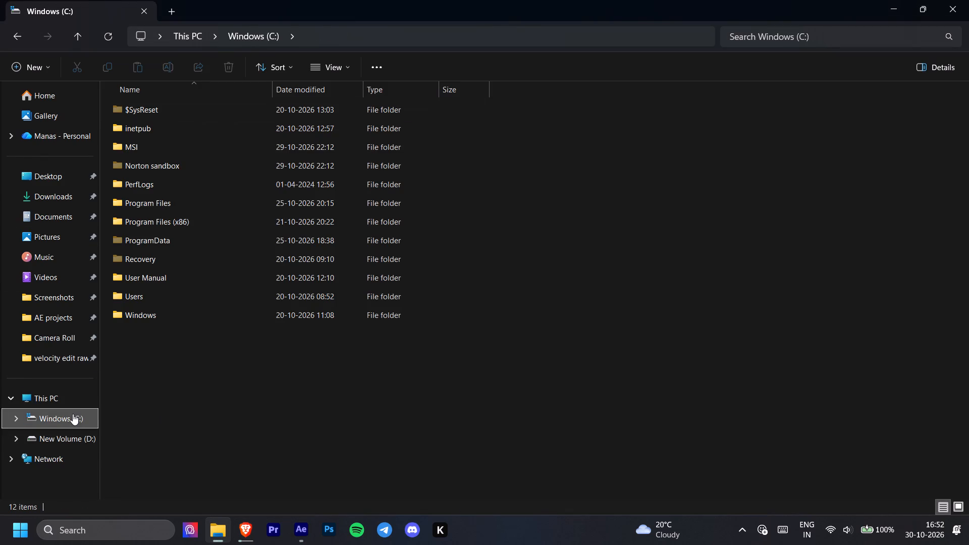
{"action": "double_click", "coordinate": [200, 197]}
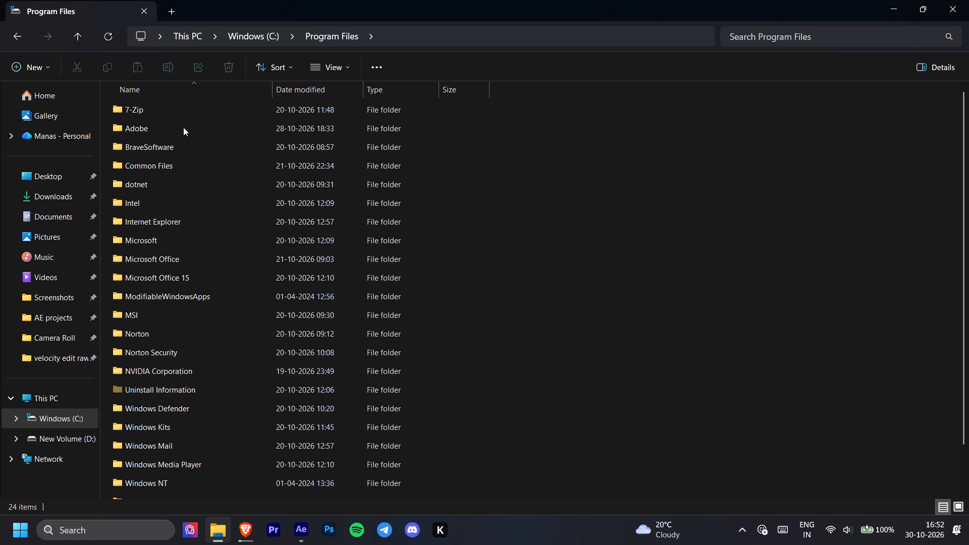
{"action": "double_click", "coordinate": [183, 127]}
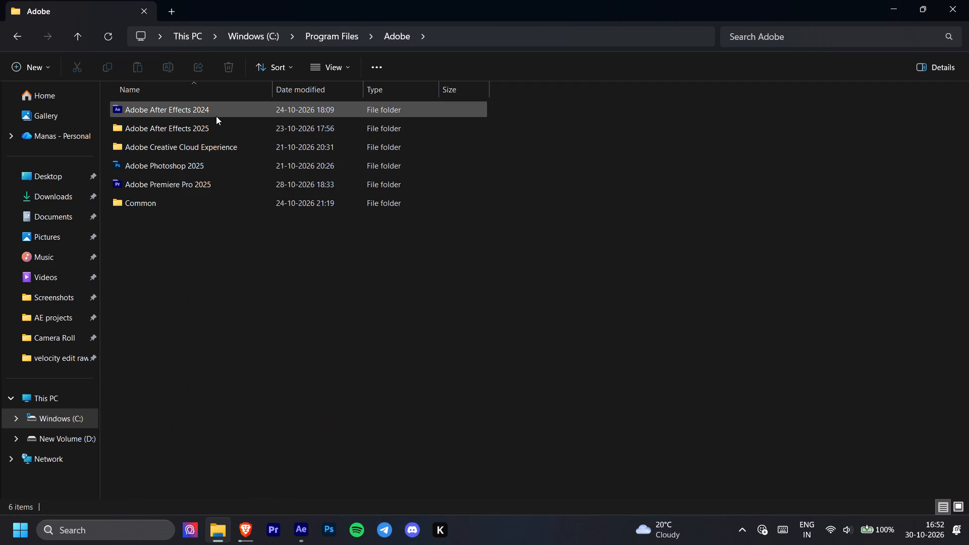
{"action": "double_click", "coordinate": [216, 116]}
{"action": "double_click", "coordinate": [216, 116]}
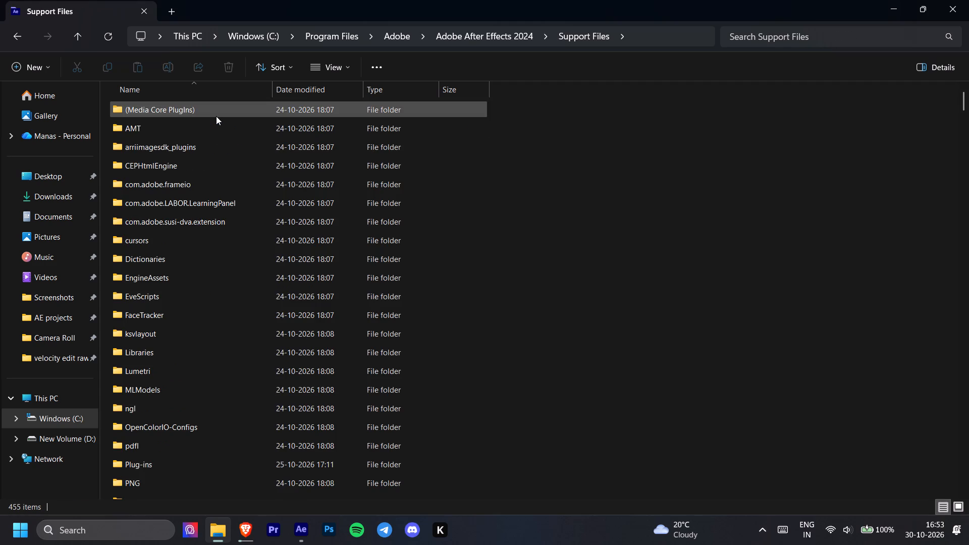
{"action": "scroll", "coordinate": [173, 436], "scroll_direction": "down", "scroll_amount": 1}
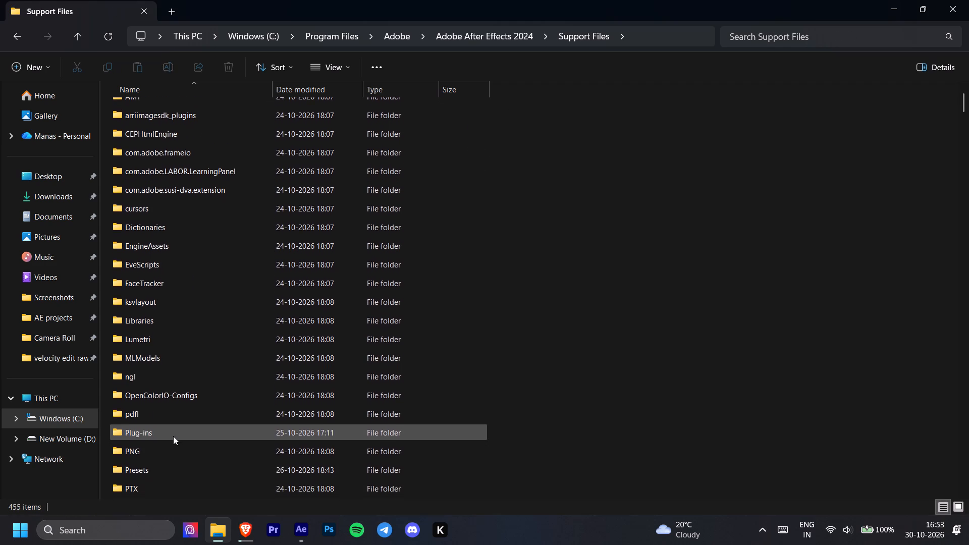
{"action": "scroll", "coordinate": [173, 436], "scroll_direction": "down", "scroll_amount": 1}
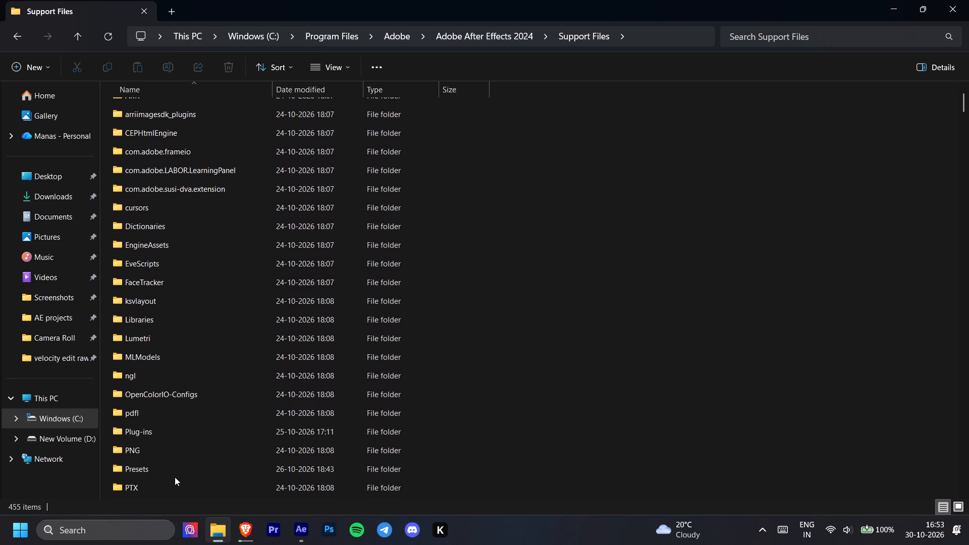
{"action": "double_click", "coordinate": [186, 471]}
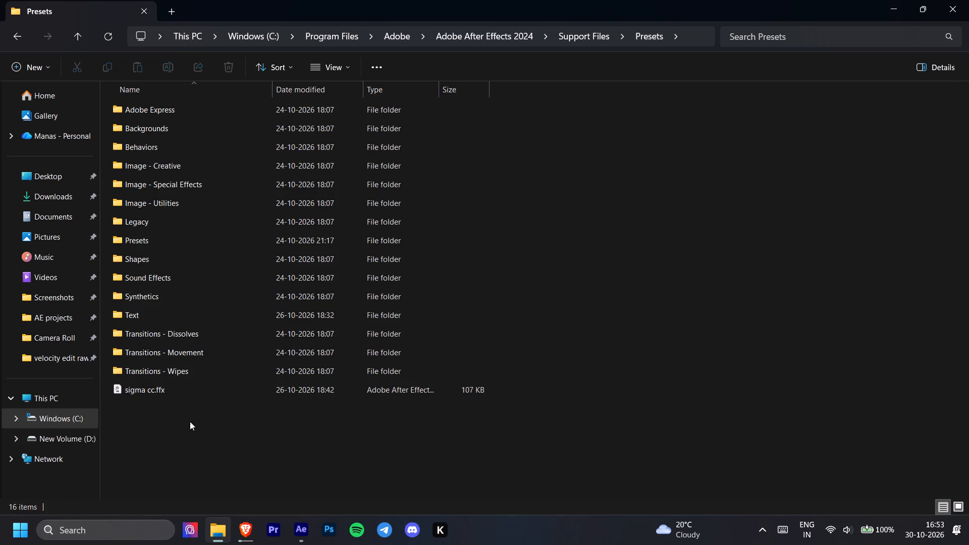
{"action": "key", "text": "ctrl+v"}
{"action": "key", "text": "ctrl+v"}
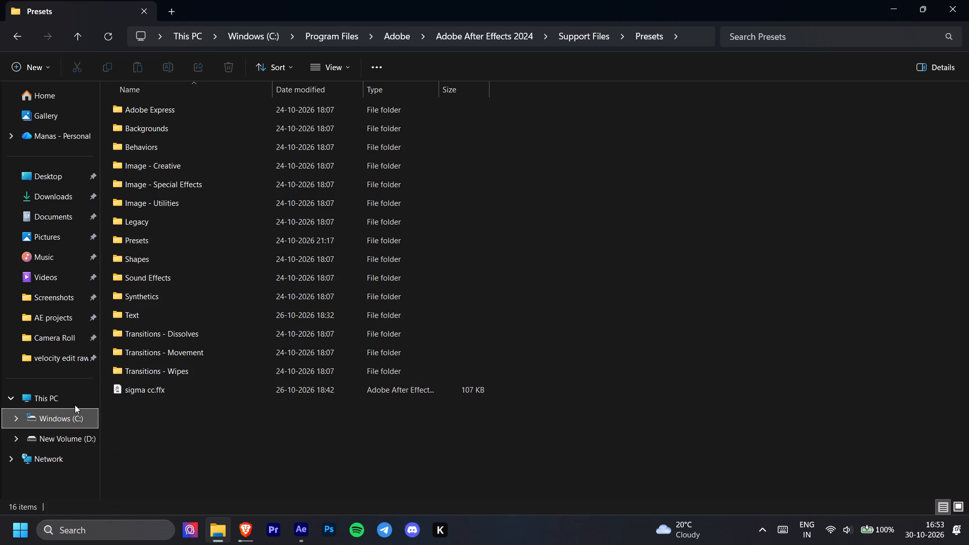
Copy velocity shake by ravifx.ffx from the nested velocity edit raw clip folder in Downloads.
{"action": "left_click", "coordinate": [74, 199]}
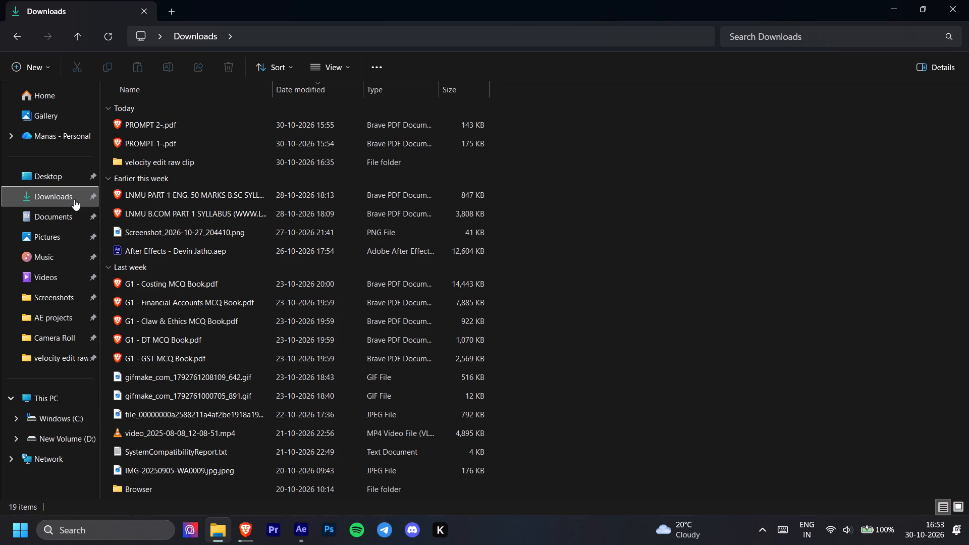
{"action": "double_click", "coordinate": [192, 163]}
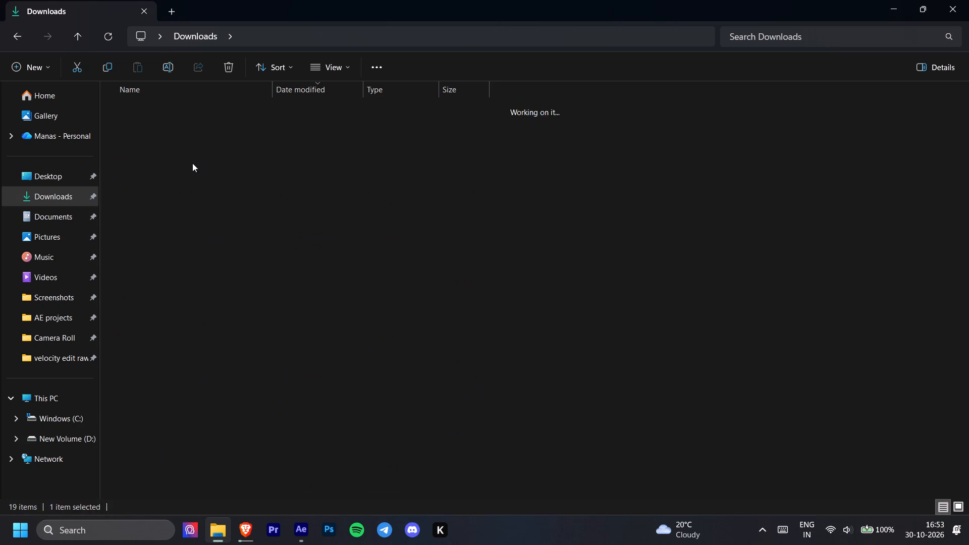
{"action": "double_click", "coordinate": [195, 127]}
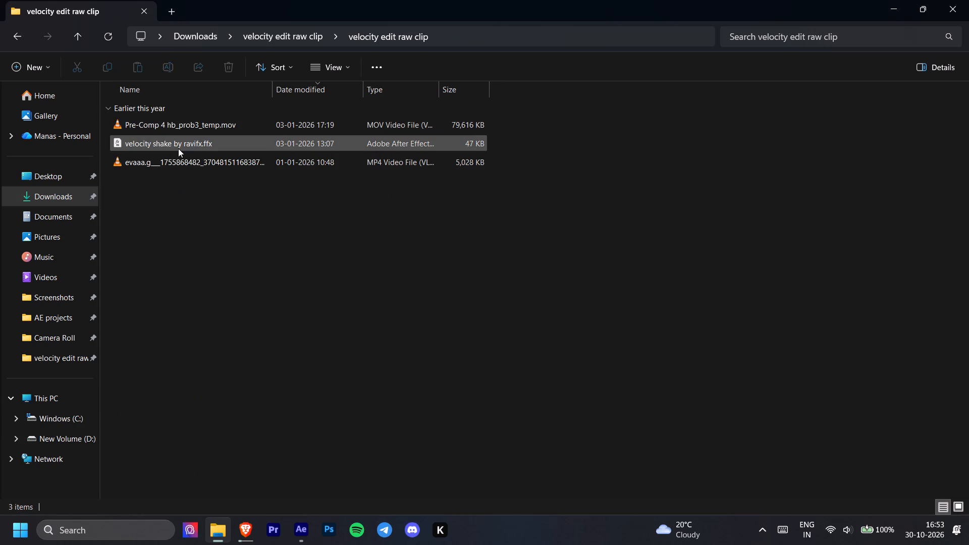
{"action": "left_click", "coordinate": [178, 148]}
{"action": "key", "text": "ctrl+c"}
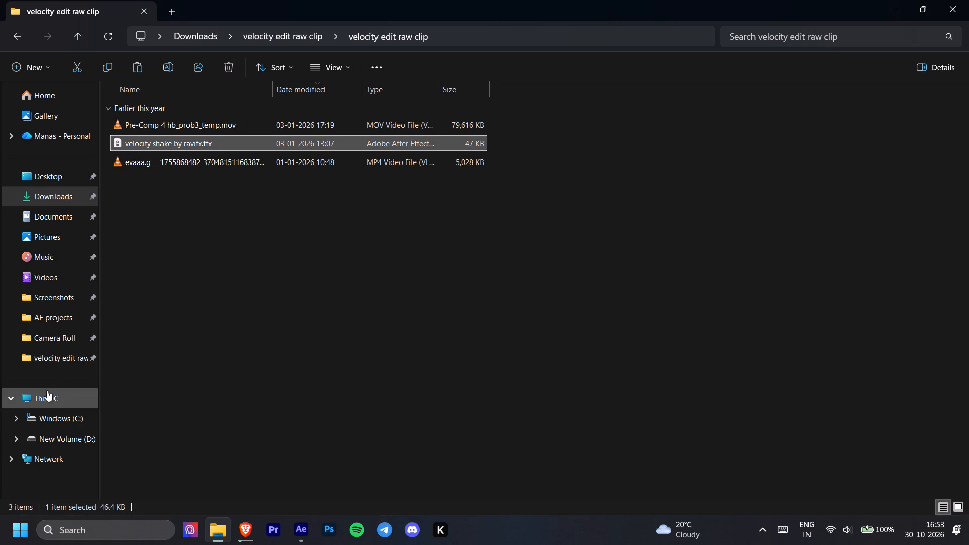
Paste the copied velocity shake preset into After Effects 2024's Support Files Presets folder on drive C, granting administrator permission.
{"action": "left_click", "coordinate": [51, 416]}
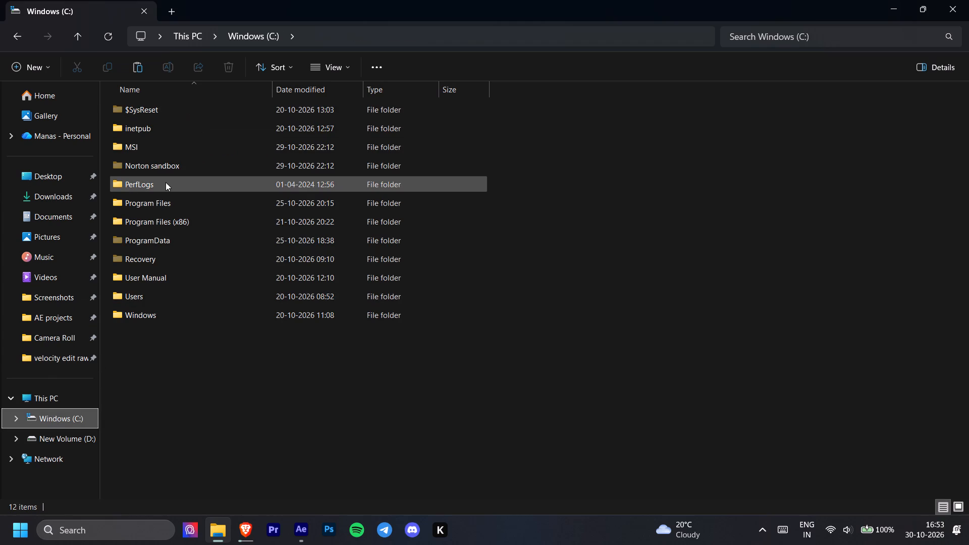
{"action": "left_click", "coordinate": [166, 182]}
{"action": "double_click", "coordinate": [166, 200]}
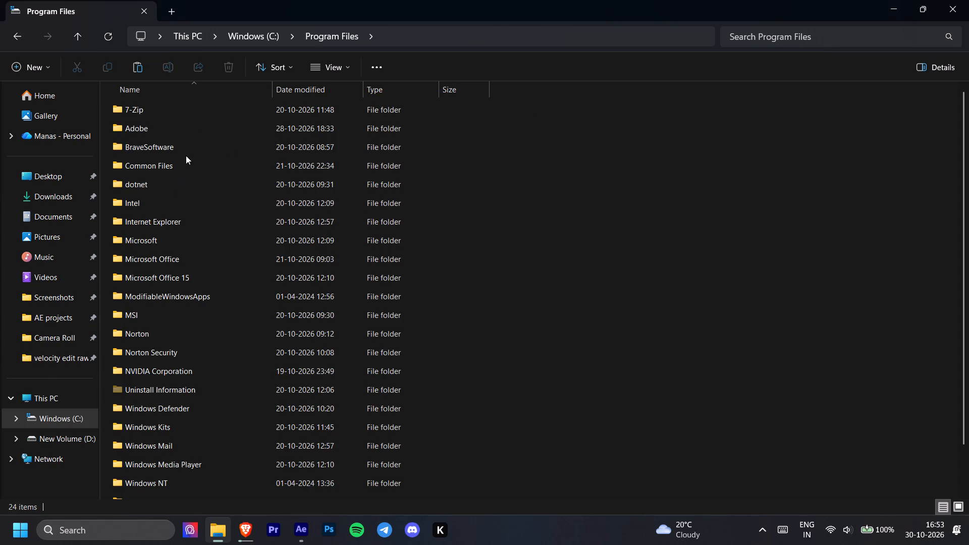
{"action": "double_click", "coordinate": [190, 125]}
{"action": "double_click", "coordinate": [196, 115]}
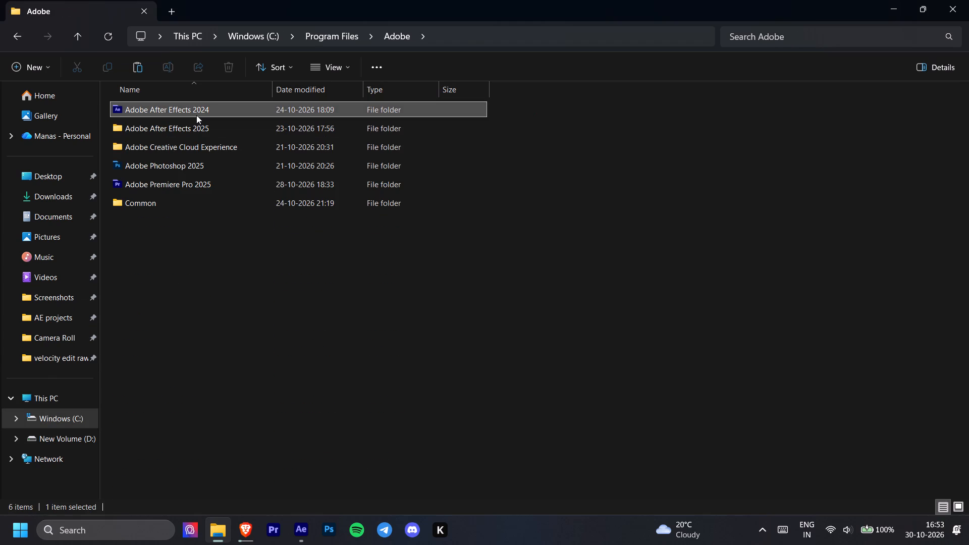
{"action": "double_click", "coordinate": [196, 115]}
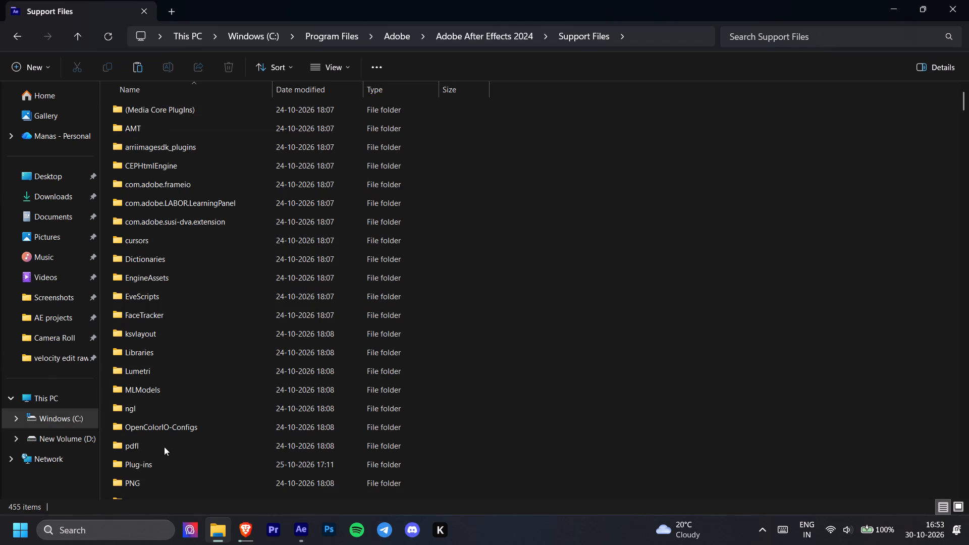
{"action": "double_click", "coordinate": [159, 461]}
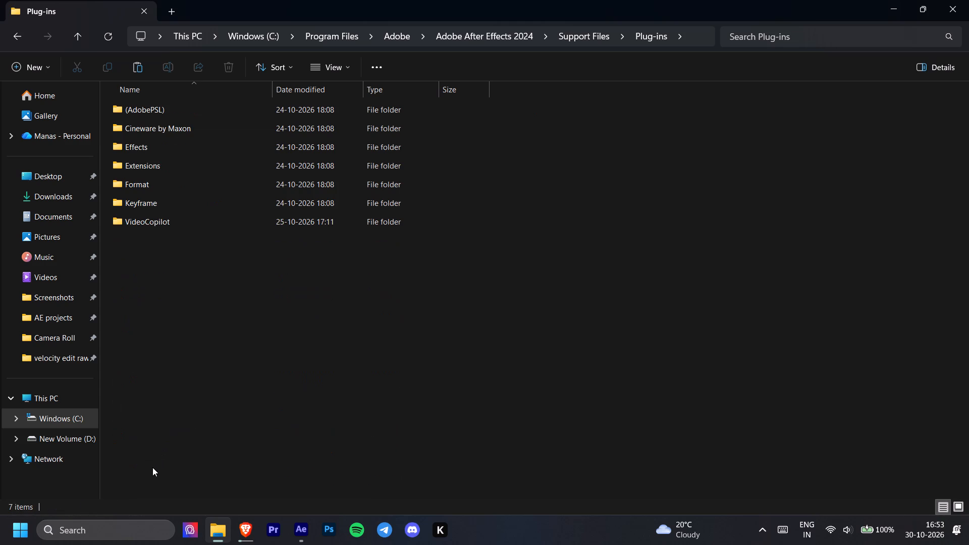
{"action": "left_click", "coordinate": [18, 34]}
{"action": "scroll", "coordinate": [178, 290], "scroll_direction": "down", "scroll_amount": 1}
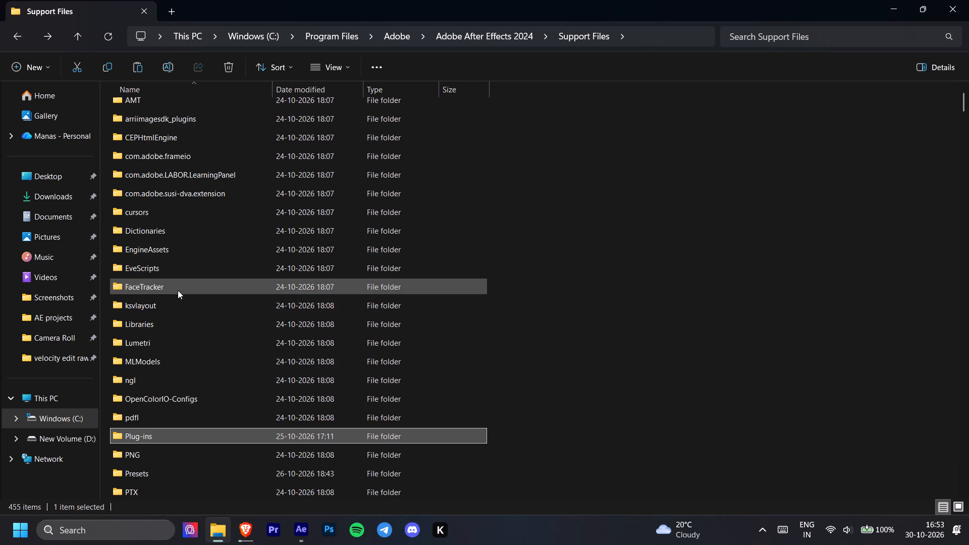
{"action": "scroll", "coordinate": [178, 290], "scroll_direction": "down", "scroll_amount": 1}
{"action": "double_click", "coordinate": [177, 468]}
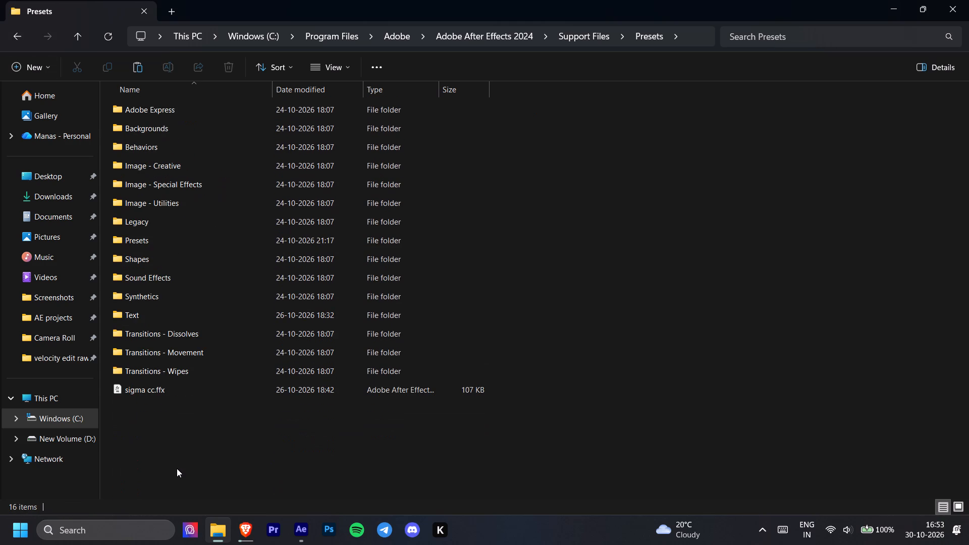
{"action": "key", "text": "ctrl+v"}
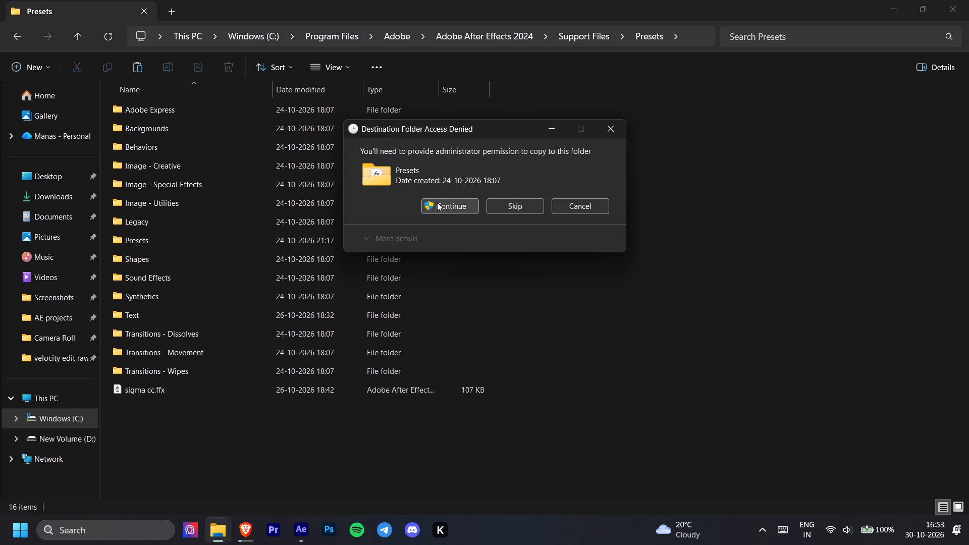
{"action": "left_click", "coordinate": [437, 202]}
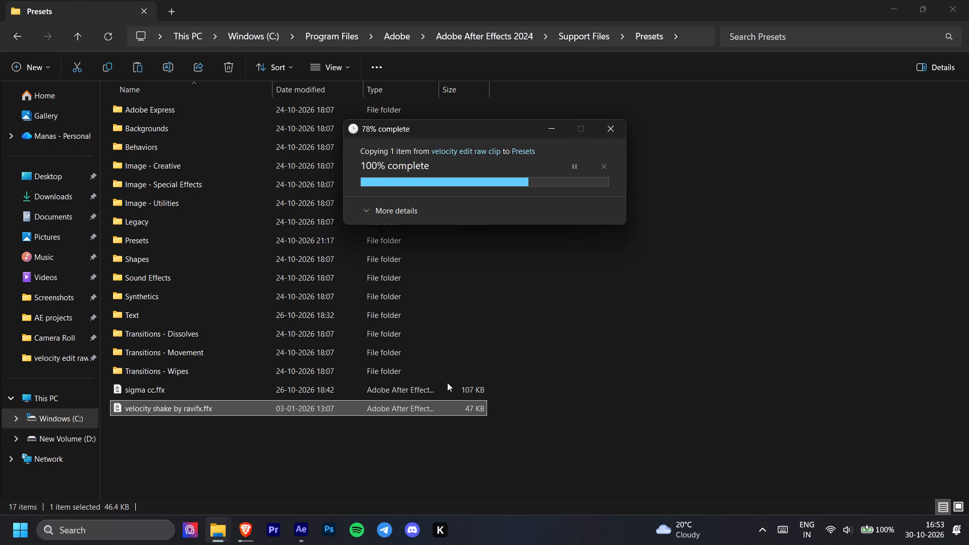
{"action": "left_click", "coordinate": [557, 374]}
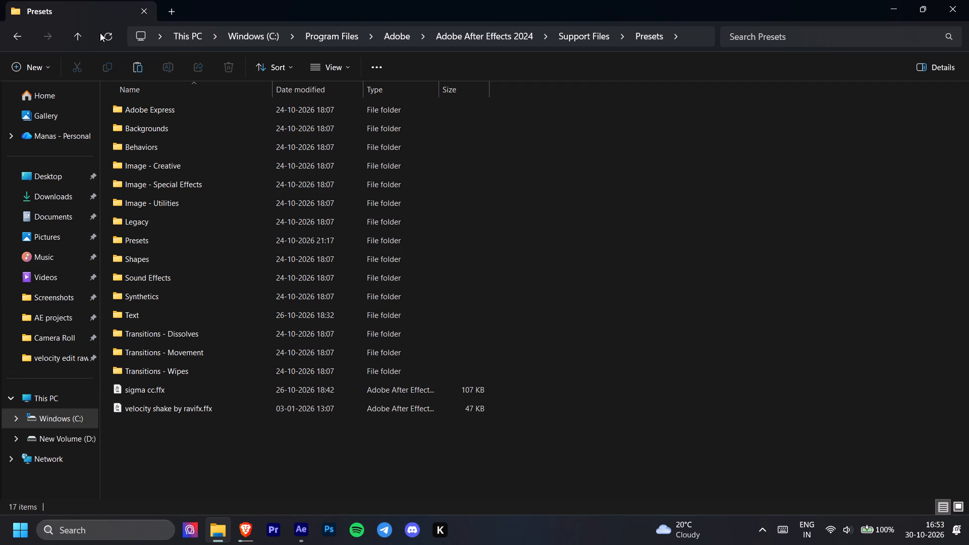
Look through Adobe's Common Plug-ins MediaCore folder, including Deep Glow and twitch presets, and return to After Effects.
{"action": "left_click", "coordinate": [18, 38]}
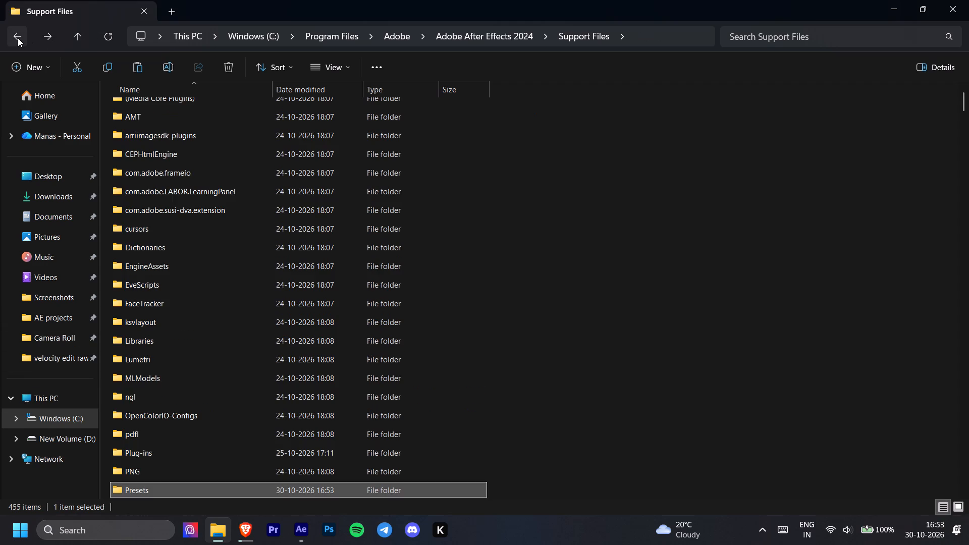
{"action": "left_click", "coordinate": [18, 38]}
{"action": "left_click", "coordinate": [18, 38]}
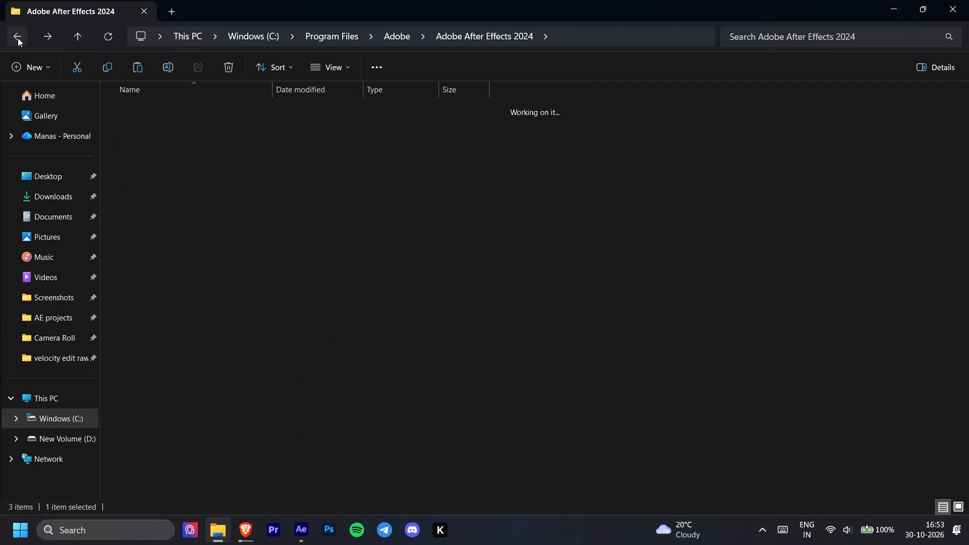
{"action": "double_click", "coordinate": [211, 203]}
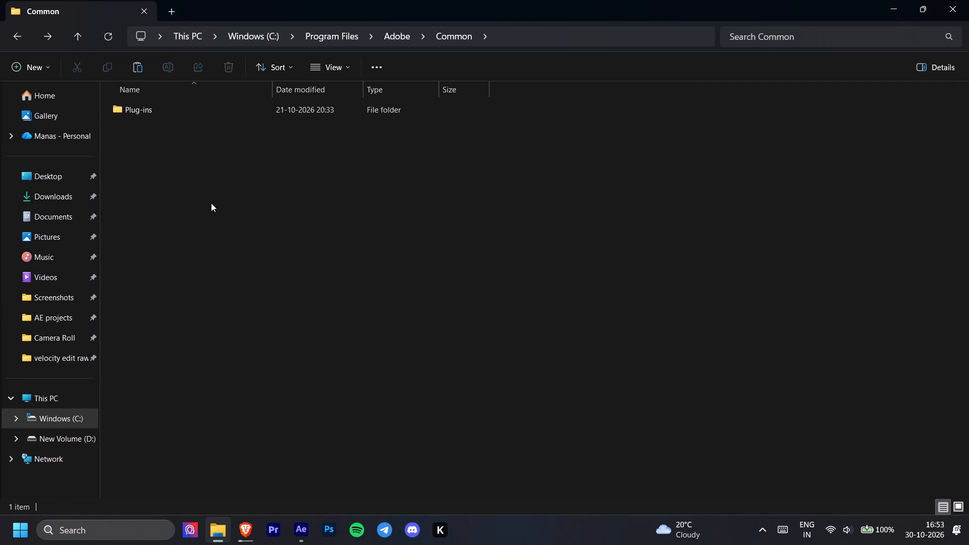
{"action": "double_click", "coordinate": [197, 116]}
{"action": "triple_click", "coordinate": [197, 116]}
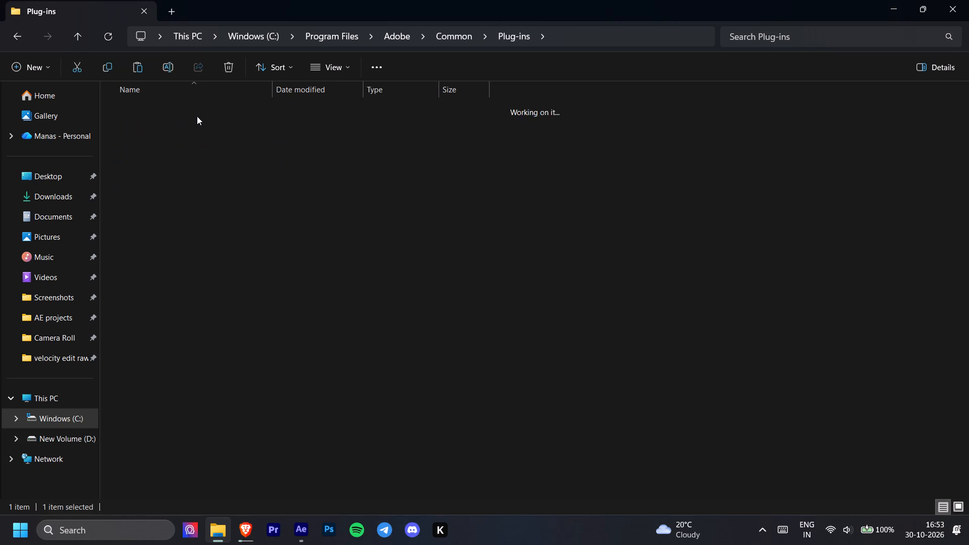
{"action": "left_click", "coordinate": [197, 116]}
{"action": "left_click", "coordinate": [197, 116]}
{"action": "left_click", "coordinate": [197, 116]}
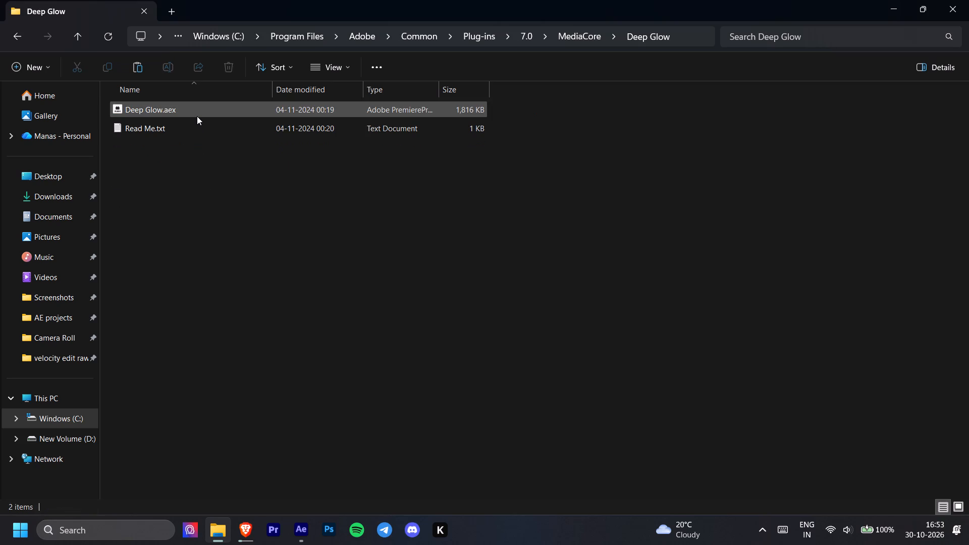
{"action": "left_click", "coordinate": [16, 32]}
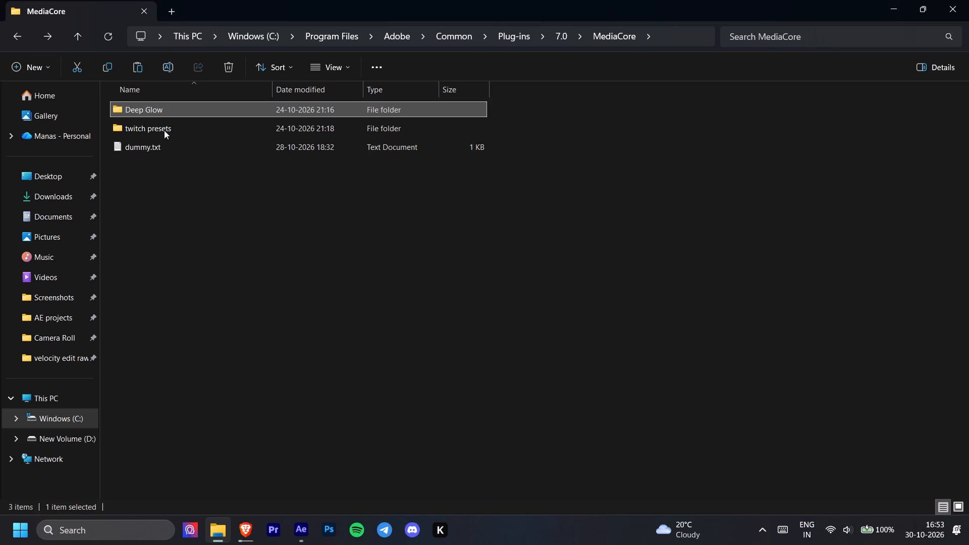
{"action": "double_click", "coordinate": [166, 130]}
{"action": "scroll", "coordinate": [184, 282], "scroll_direction": "down", "scroll_amount": 1}
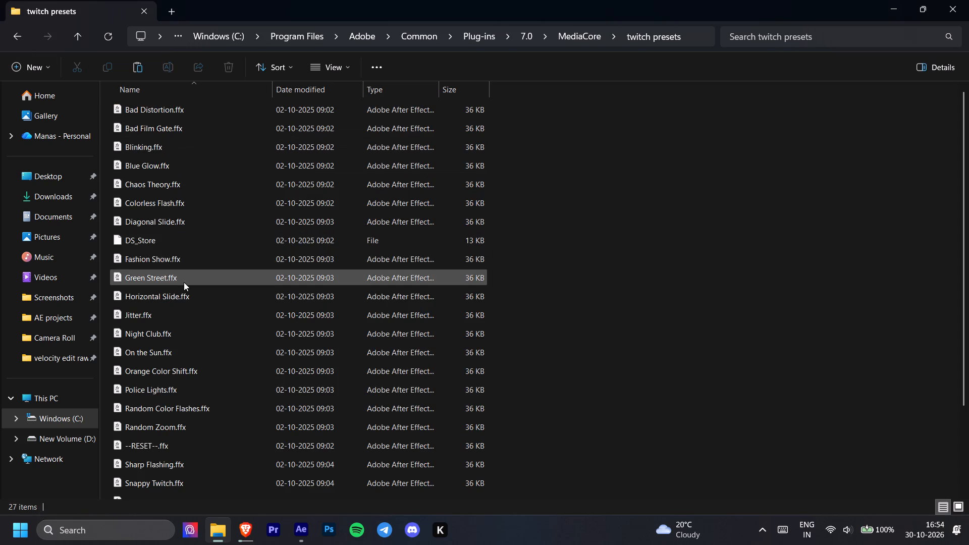
{"action": "scroll", "coordinate": [184, 282], "scroll_direction": "down", "scroll_amount": 2}
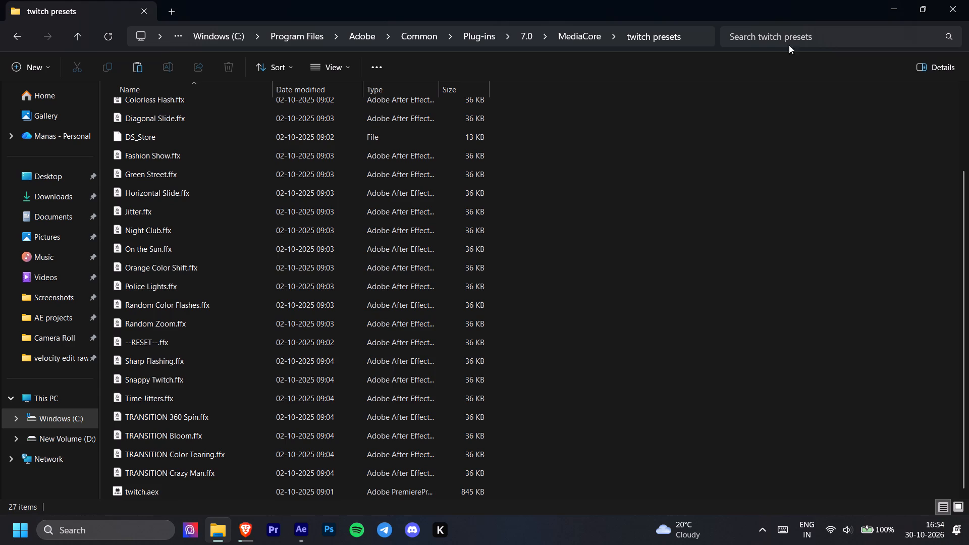
{"action": "left_click", "coordinate": [896, 1]}
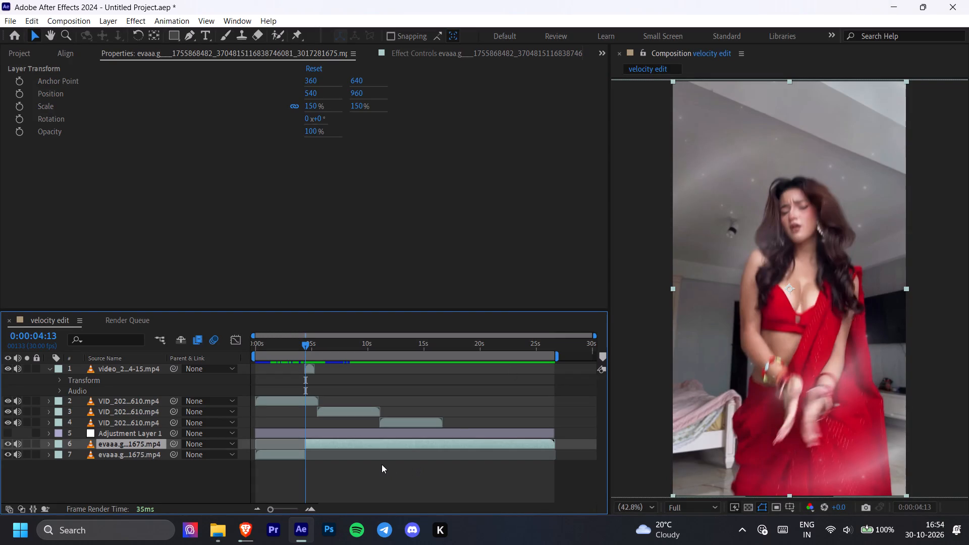
Search the effects and presets for "tran" on the second main clip, then broaden the search to "t" and browse the matches.
{"action": "key", "text": "ctrl+space"}
{"action": "type", "text": "tra"}
{"action": "key", "text": "n"}
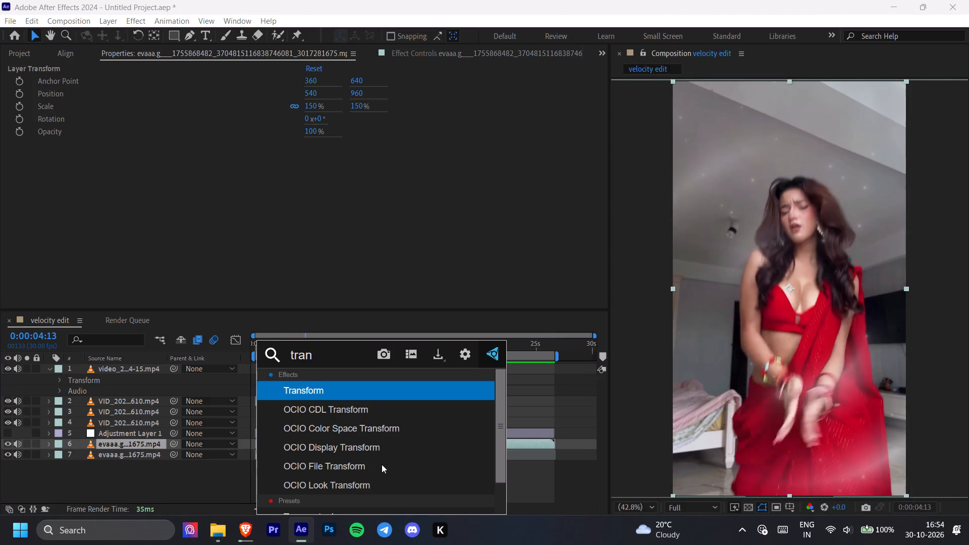
{"action": "scroll", "coordinate": [372, 459], "scroll_direction": "down", "scroll_amount": 2}
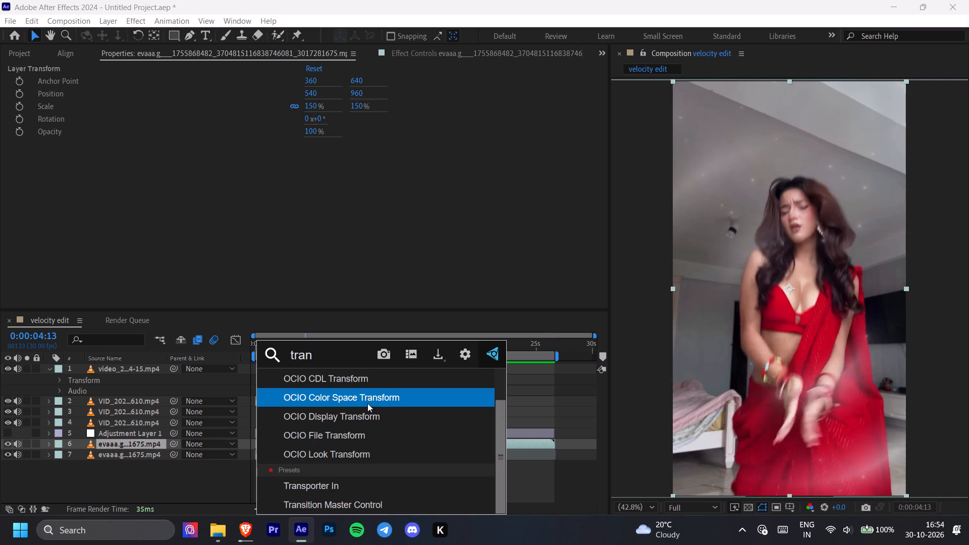
{"action": "type", "text": "sa"}
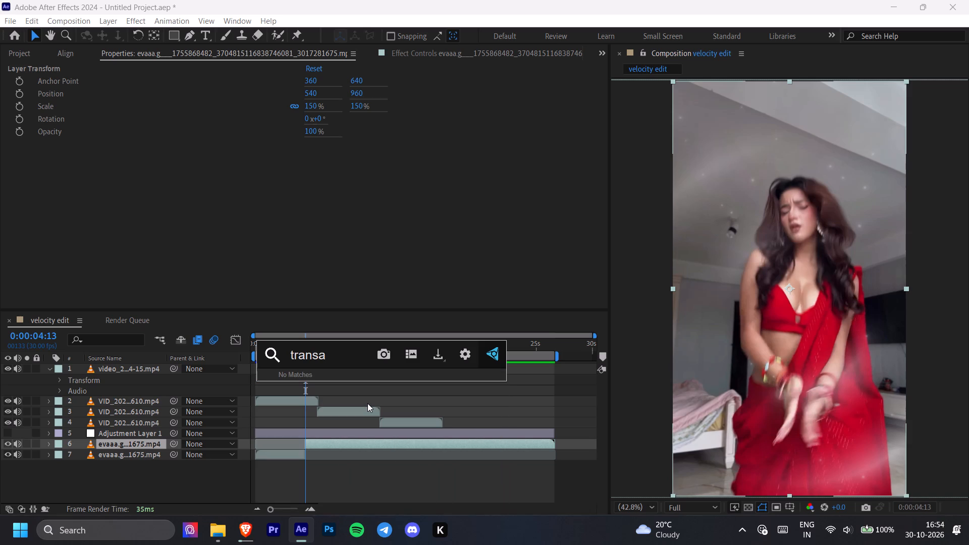
{"action": "key", "text": "BackSpace"}
{"action": "key", "text": "BackSpace"}
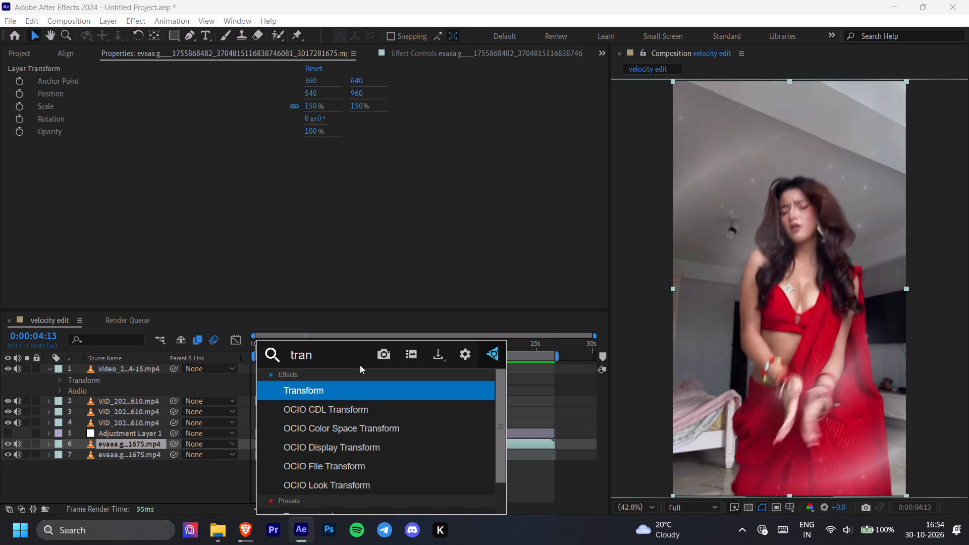
{"action": "key", "text": "BackSpace"}
{"action": "key", "text": "BackSpace"}
{"action": "key", "text": "BackSpace"}
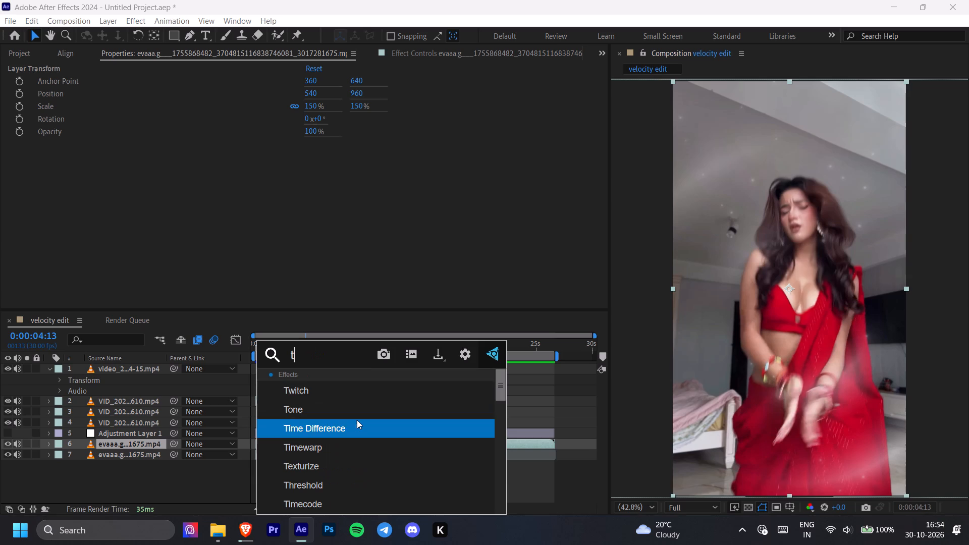
{"action": "scroll", "coordinate": [357, 420], "scroll_direction": "down", "scroll_amount": 5}
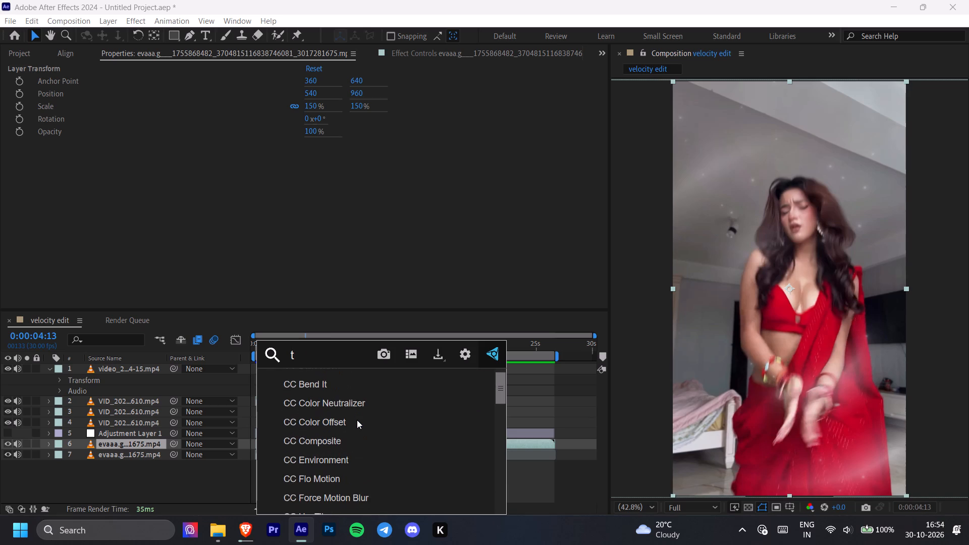
{"action": "scroll", "coordinate": [357, 420], "scroll_direction": "down", "scroll_amount": 2}
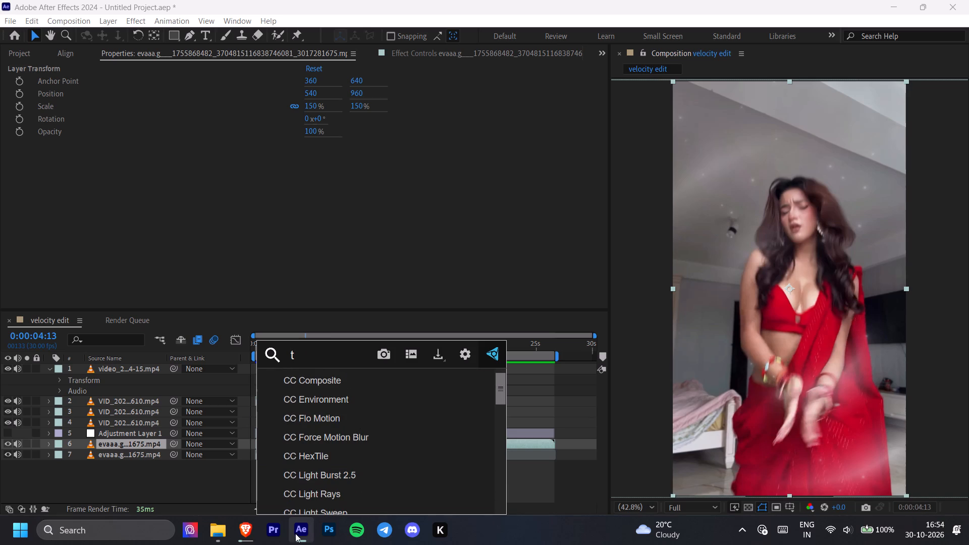
Check the twitch preset names in File Explorer, return to After Effects, and search the effects and presets for "sna".
{"action": "left_click", "coordinate": [225, 533]}
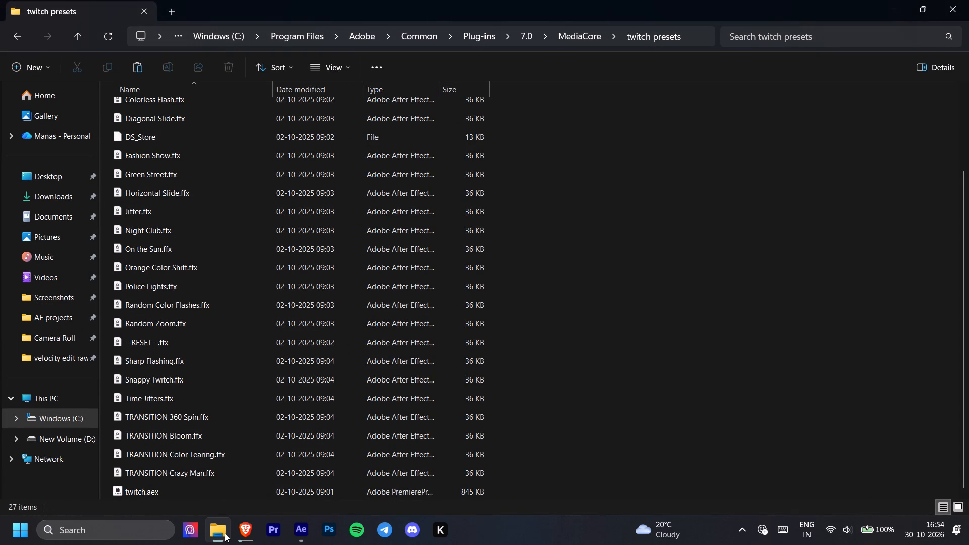
{"action": "left_click", "coordinate": [303, 539]}
{"action": "left_click", "coordinate": [325, 444]}
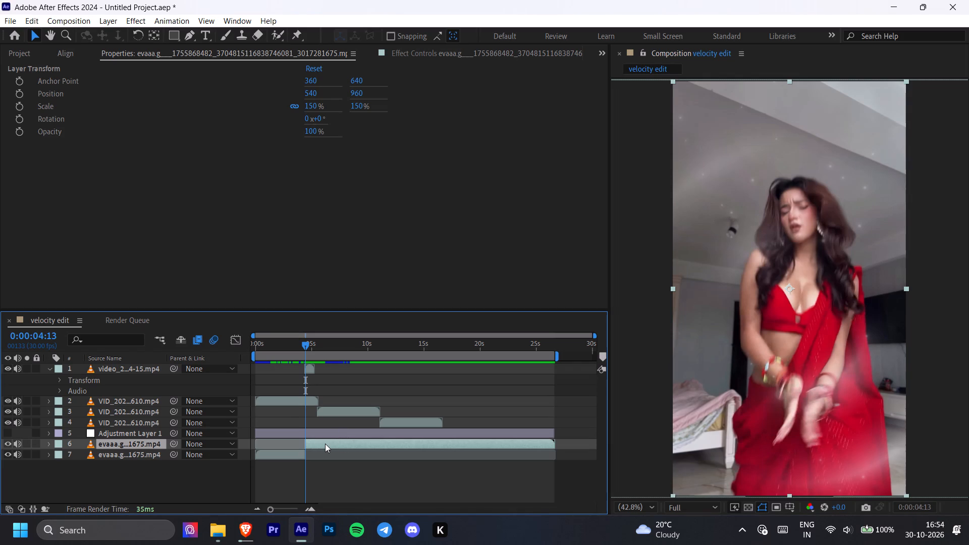
{"action": "type", "text": "sna"}
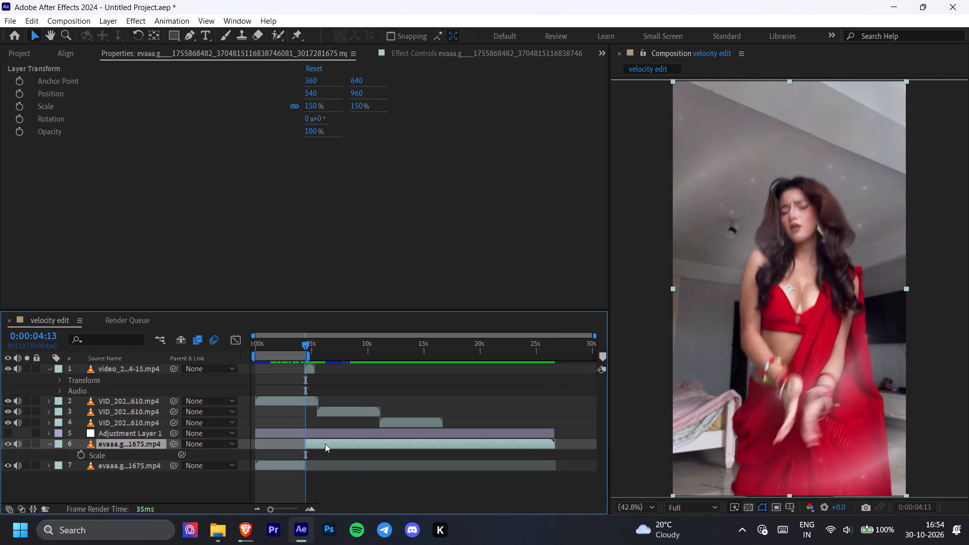
{"action": "left_click", "coordinate": [325, 444]}
{"action": "key", "text": "ctrl+space"}
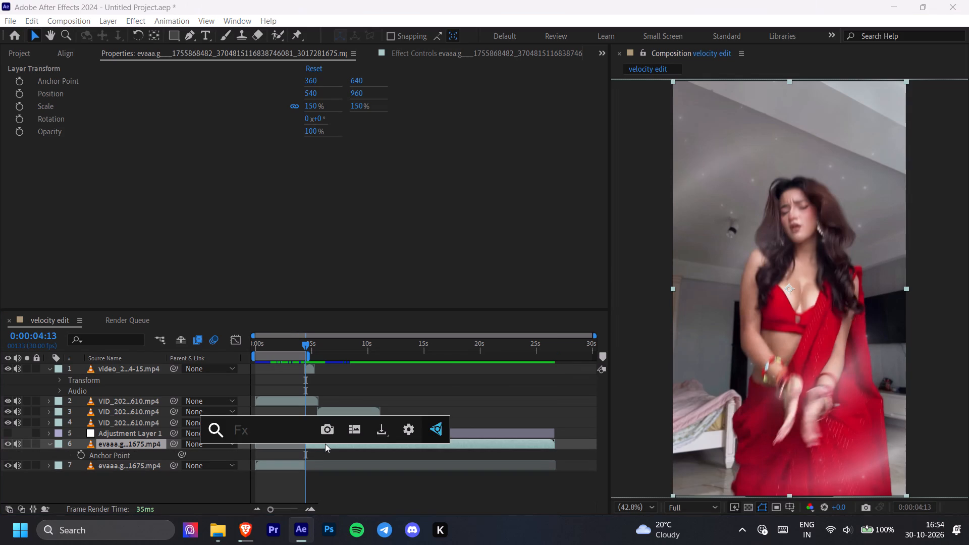
{"action": "type", "text": "sna"}
{"action": "key", "text": "BackSpace"}
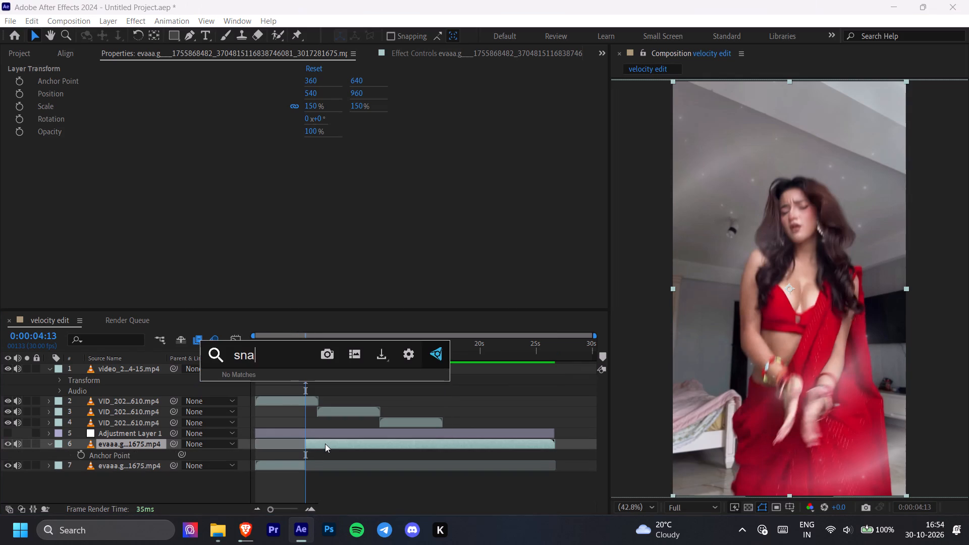
{"action": "key", "text": "BackSpace"}
{"action": "key", "text": "BackSpace"}
Move the twitch presets folder from Adobe's MediaCore folder into After Effects 2024's Support Files Presets folder, granting administrator permission.
{"action": "left_click", "coordinate": [217, 533]}
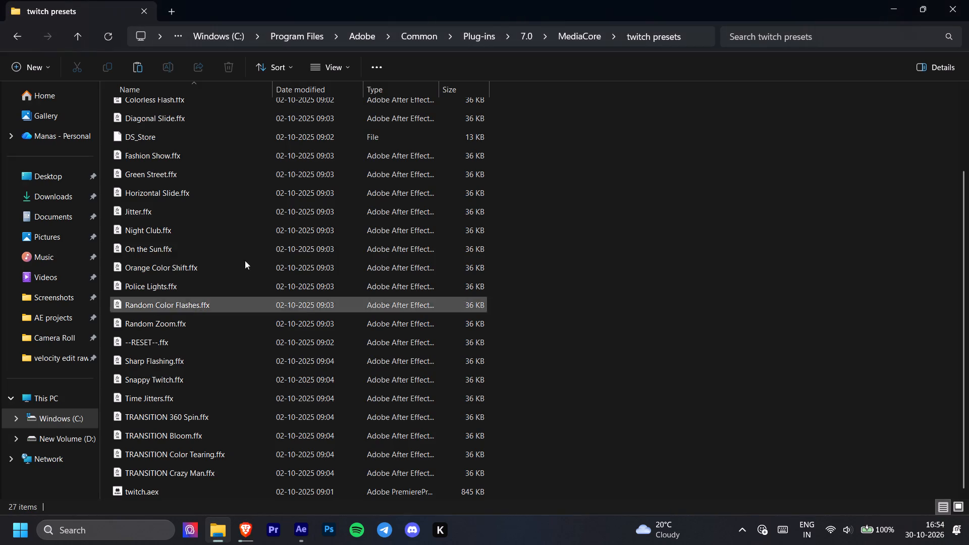
{"action": "left_click", "coordinate": [12, 36]}
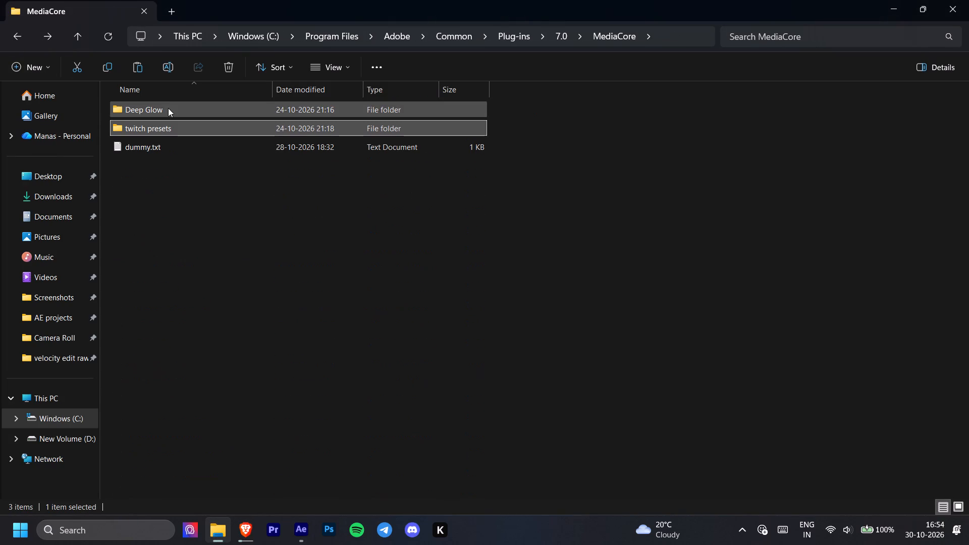
{"action": "left_click", "coordinate": [79, 67]}
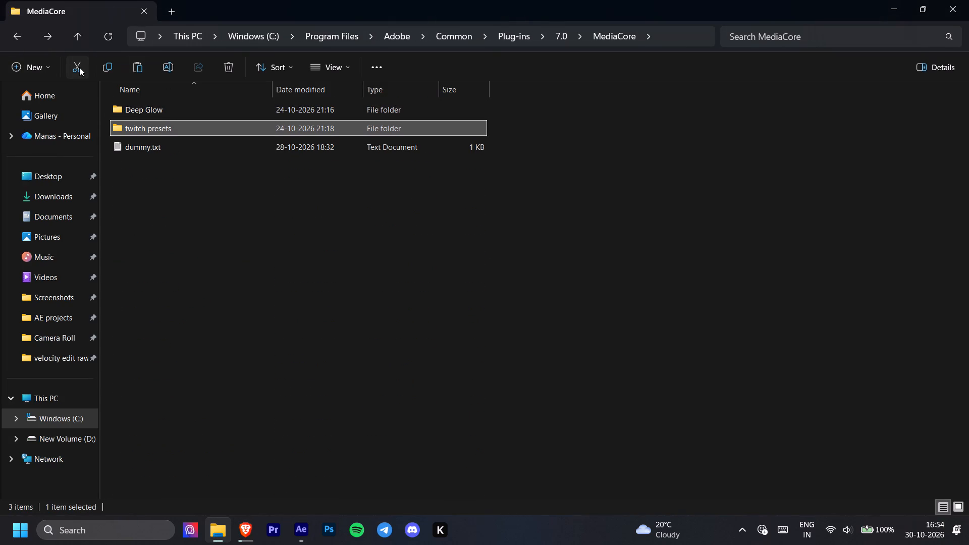
{"action": "left_click", "coordinate": [16, 40]}
{"action": "left_click", "coordinate": [16, 40]}
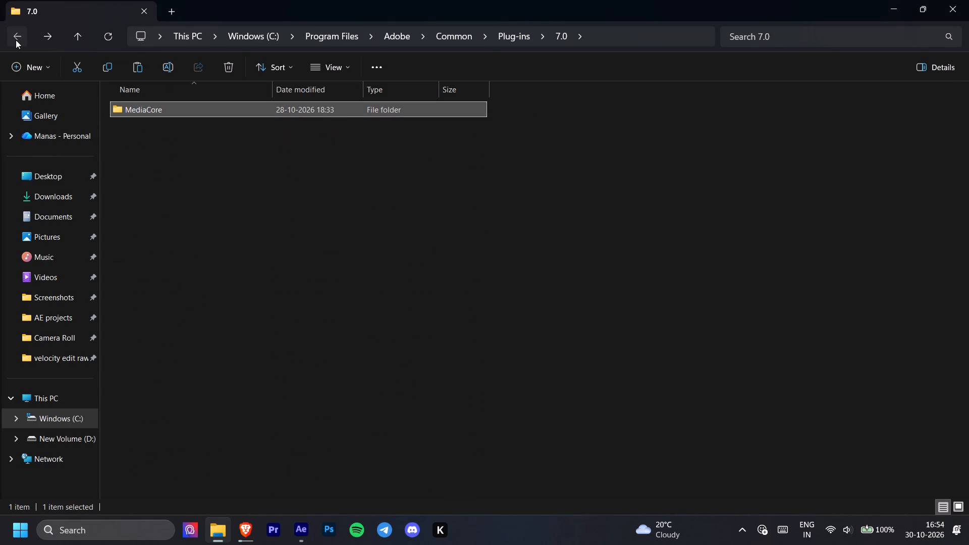
{"action": "left_click", "coordinate": [16, 40]}
{"action": "left_click", "coordinate": [16, 40]}
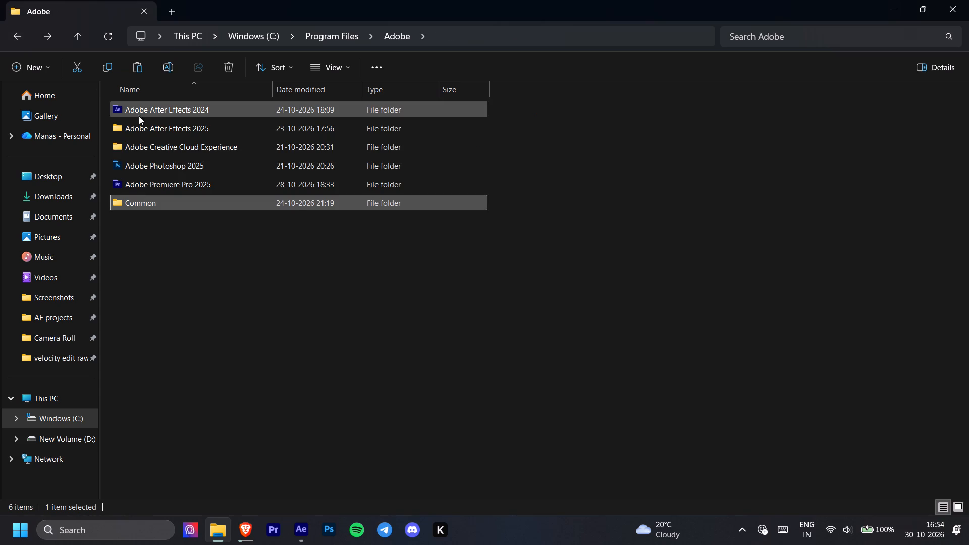
{"action": "double_click", "coordinate": [159, 110]}
{"action": "double_click", "coordinate": [205, 112]}
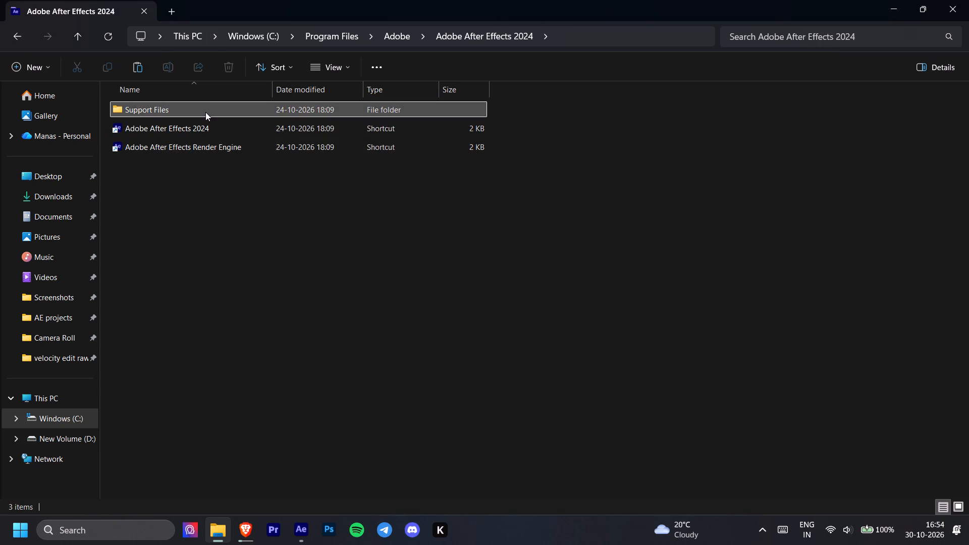
{"action": "scroll", "coordinate": [218, 433], "scroll_direction": "down", "scroll_amount": 1}
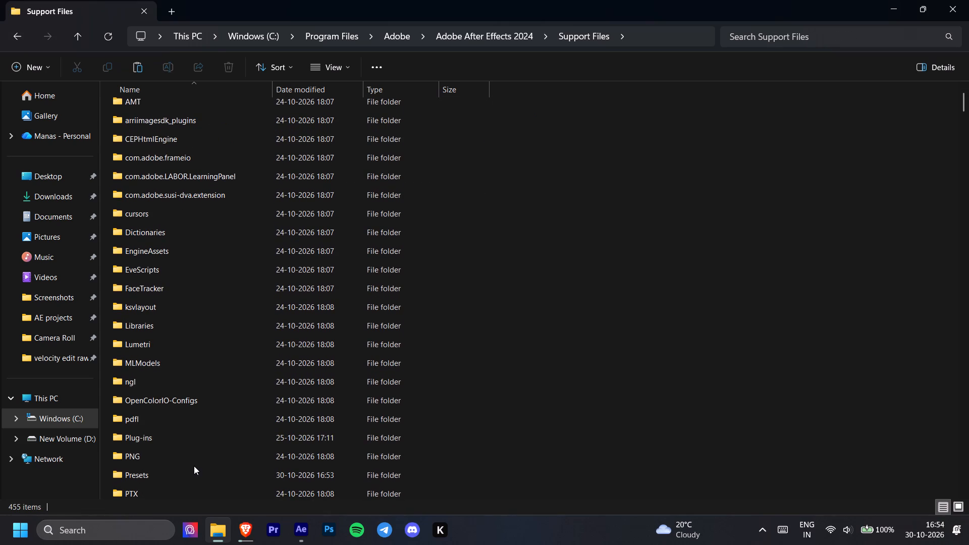
{"action": "left_click_drag", "start_coordinate": [194, 466], "coordinate": [187, 472]}
{"action": "double_click", "coordinate": [187, 472]}
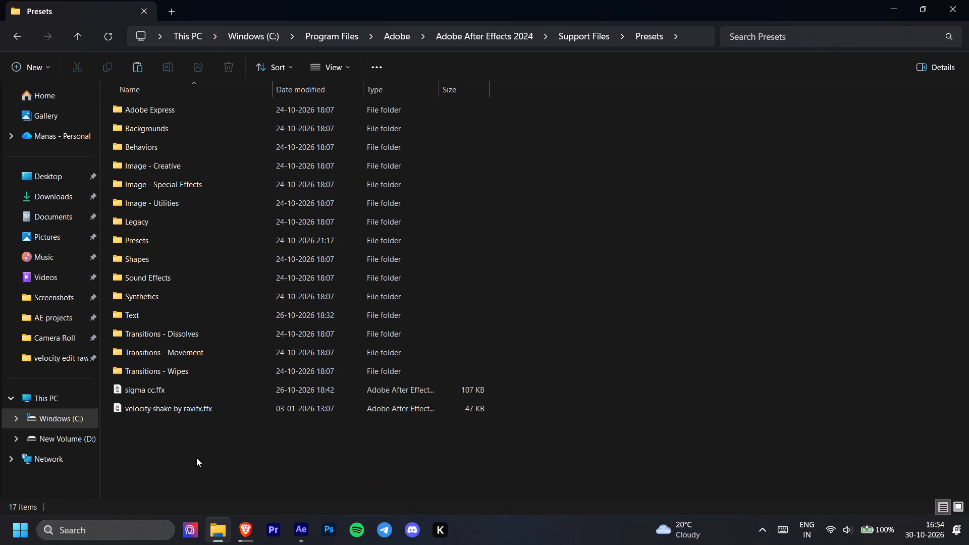
{"action": "key", "text": "ctrl+v"}
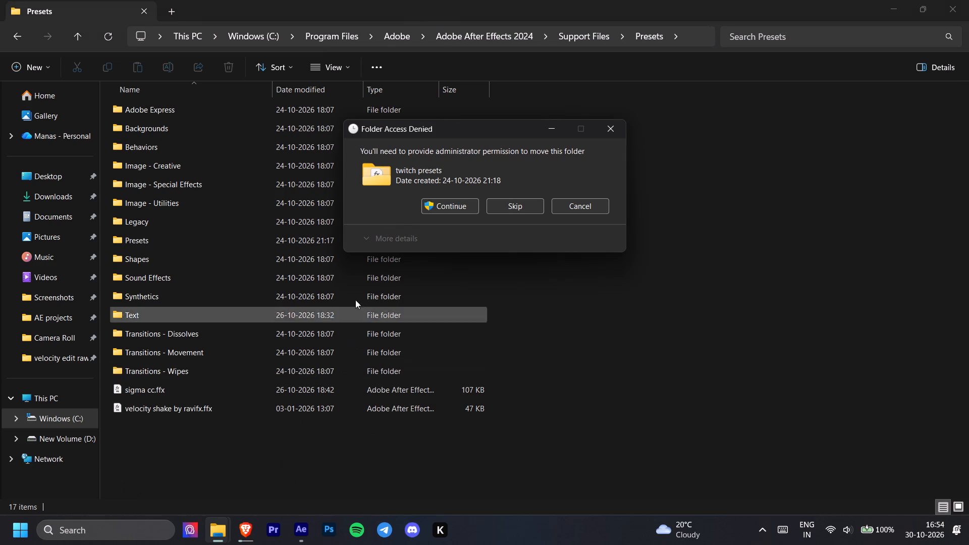
{"action": "left_click", "coordinate": [453, 205]}
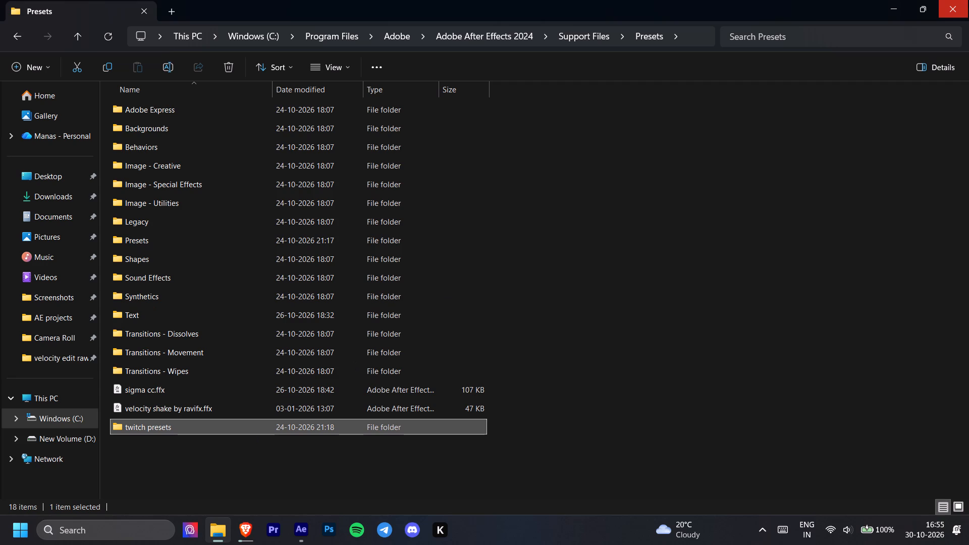
{"action": "left_click", "coordinate": [905, 2]}
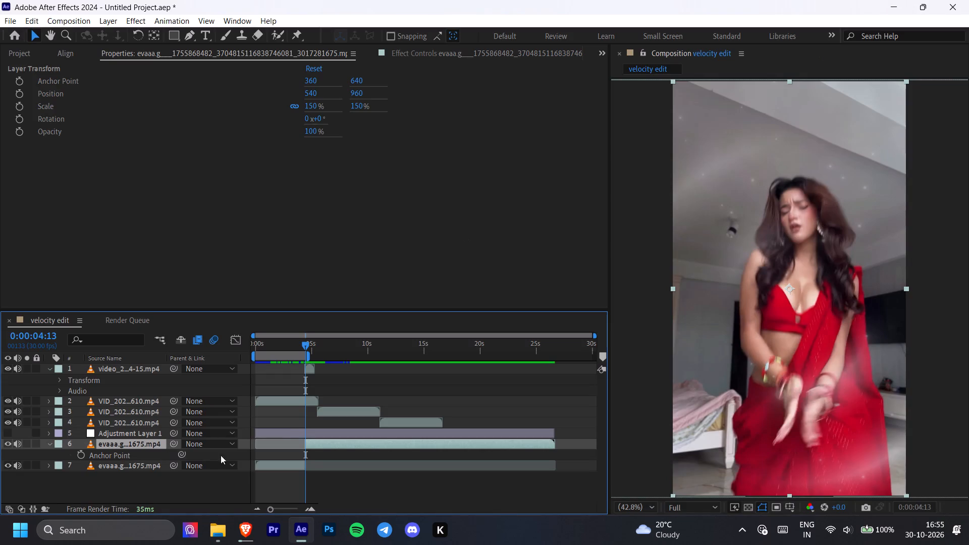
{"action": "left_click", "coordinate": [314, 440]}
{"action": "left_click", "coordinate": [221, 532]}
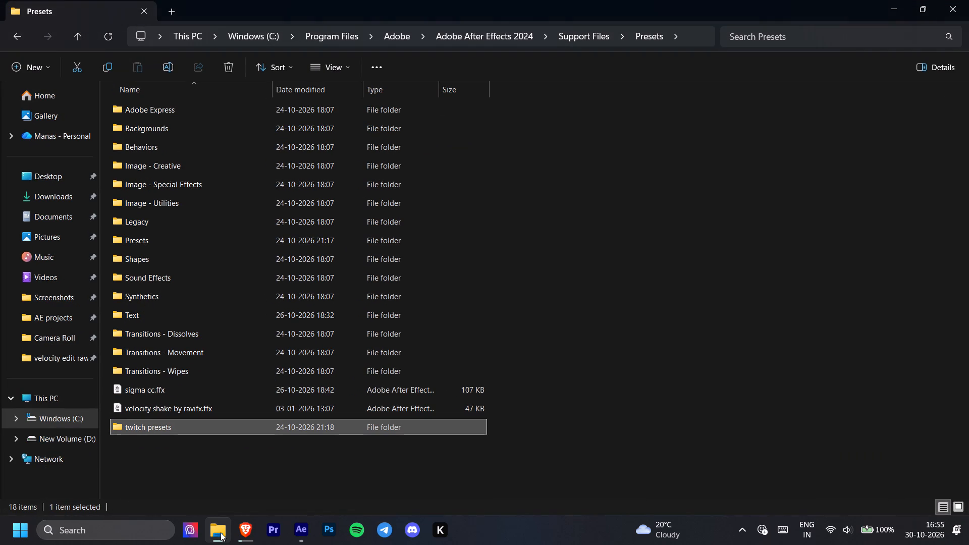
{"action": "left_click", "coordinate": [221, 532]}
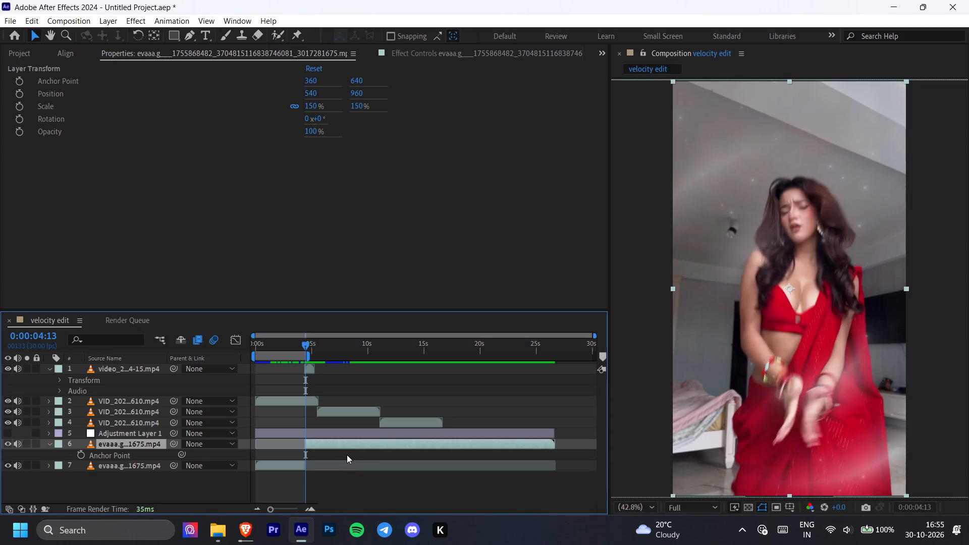
Save the project as velocity edit.aep in the Adobe After Effects Auto-Save folder.
{"action": "key", "text": "ctrl+s"}
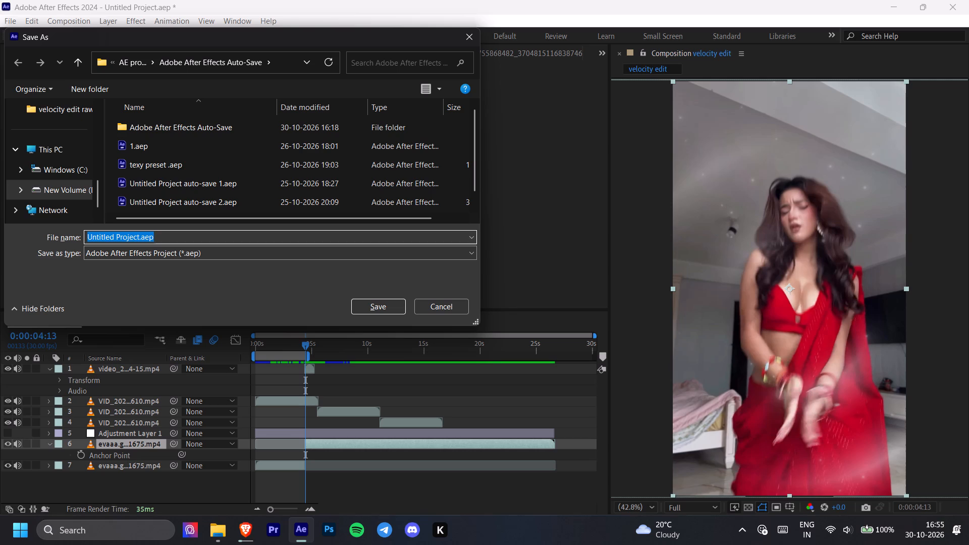
{"action": "left_click_drag", "start_coordinate": [140, 237], "coordinate": [87, 238]}
{"action": "type", "text": "velocity"}
{"action": "key", "text": "space"}
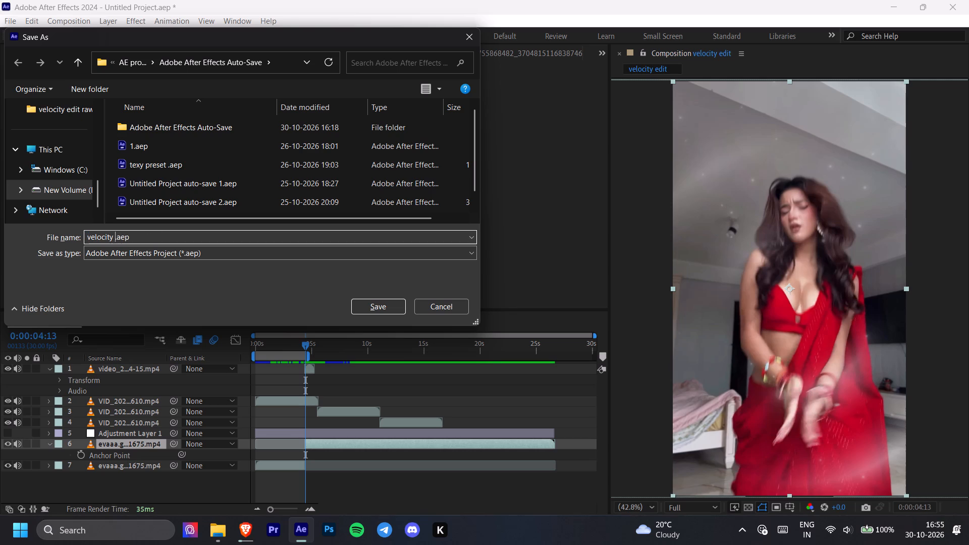
{"action": "type", "text": "es"}
{"action": "key", "text": "BackSpace"}
{"action": "type", "text": "dit"}
{"action": "key", "text": "Return"}
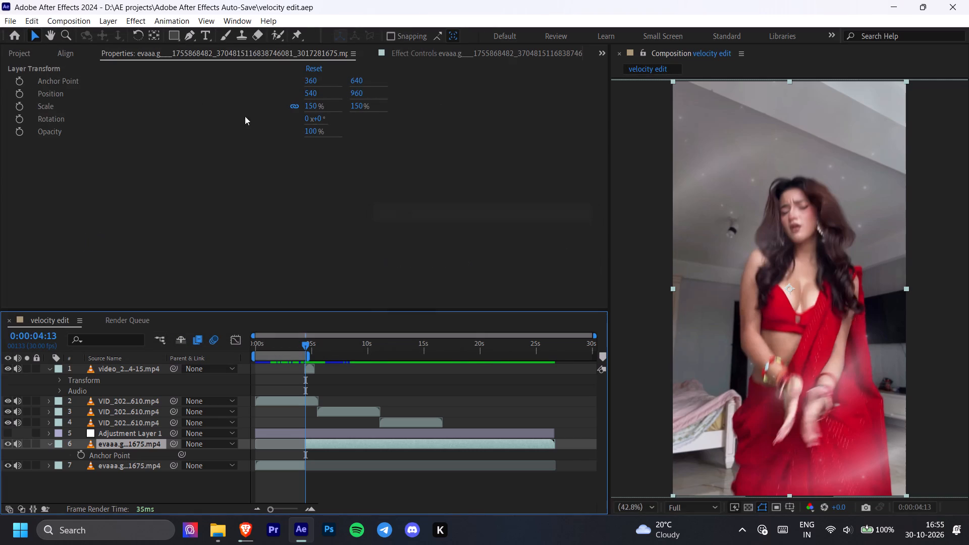
Close After Effects, clear the browser window out of the way, and relaunch After Effects 2024.
{"action": "left_click", "coordinate": [968, 0]}
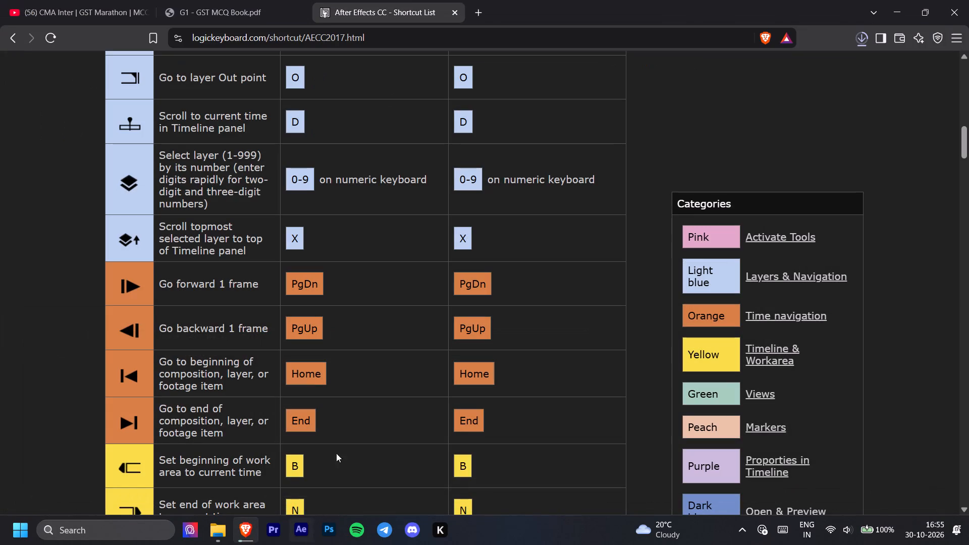
{"action": "left_click", "coordinate": [888, 18]}
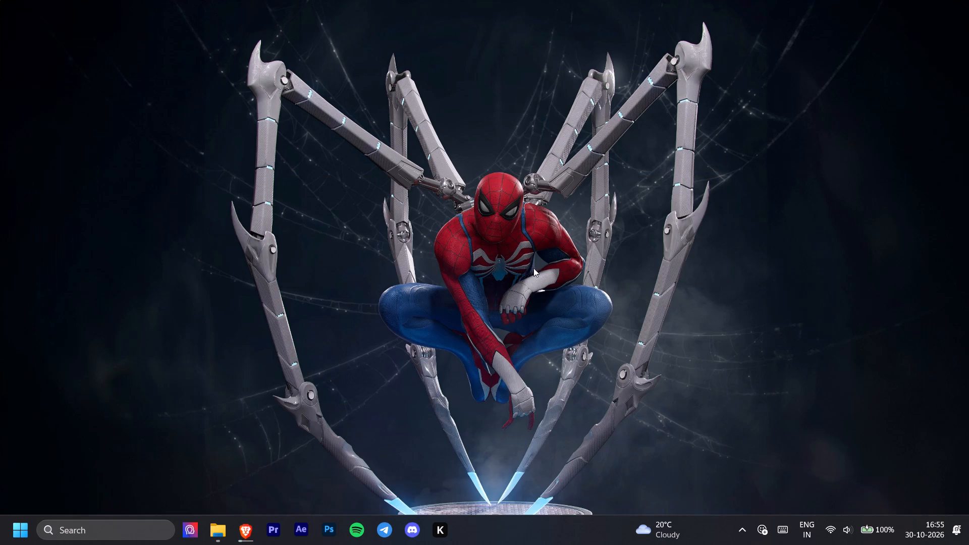
{"action": "left_click", "coordinate": [297, 525]}
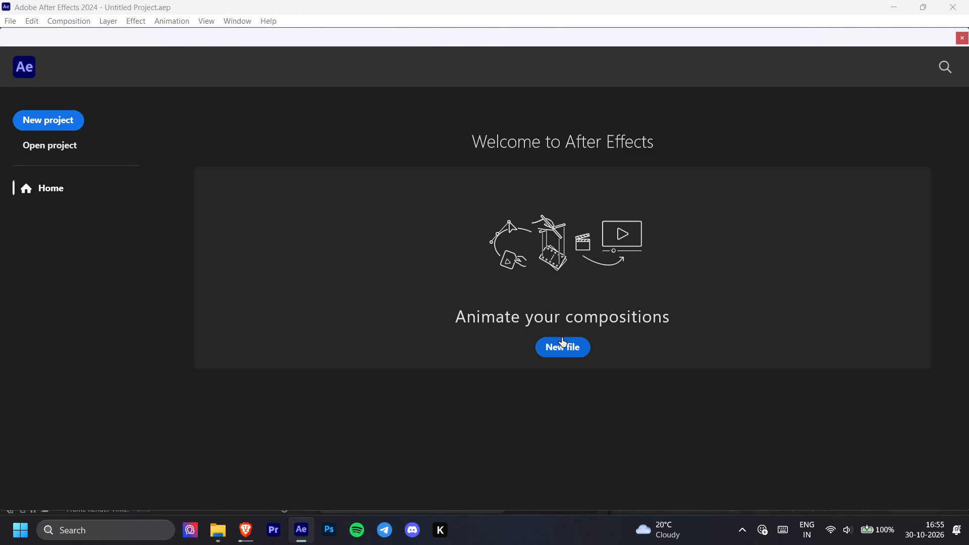
Reopen the saved velocity edit project from the recent files.
{"action": "left_click", "coordinate": [70, 144]}
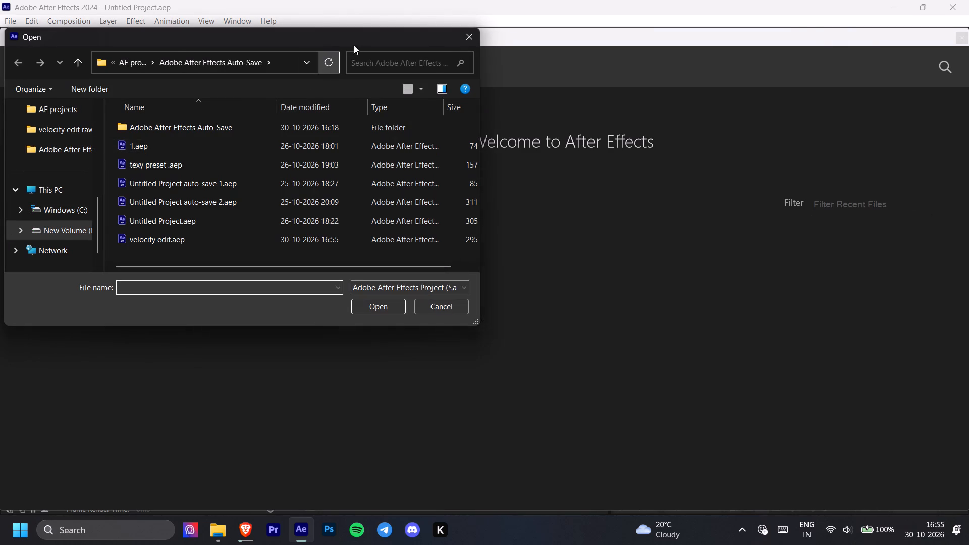
{"action": "left_click", "coordinate": [469, 36]}
{"action": "left_click", "coordinate": [378, 267]}
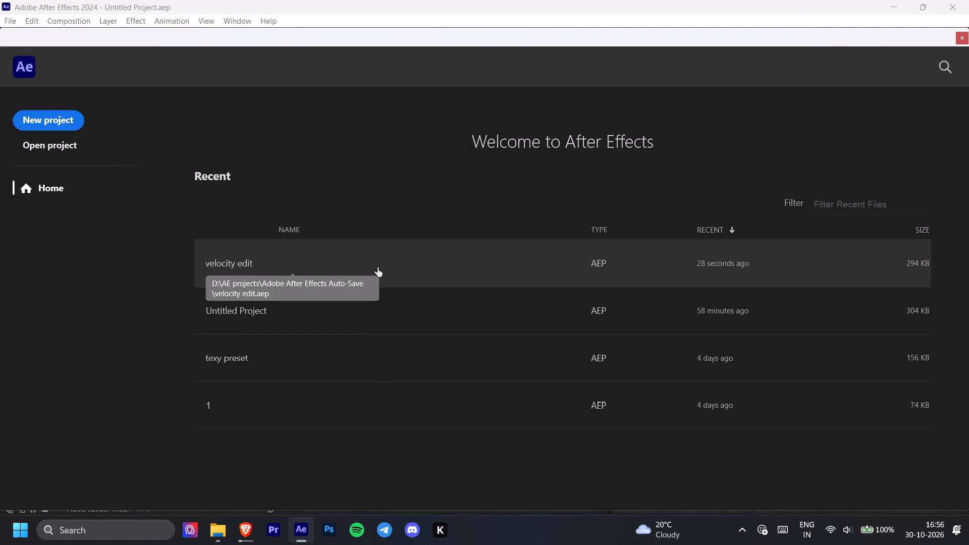
Open the velocity edit project from the recent files.
{"action": "left_click", "coordinate": [378, 267]}
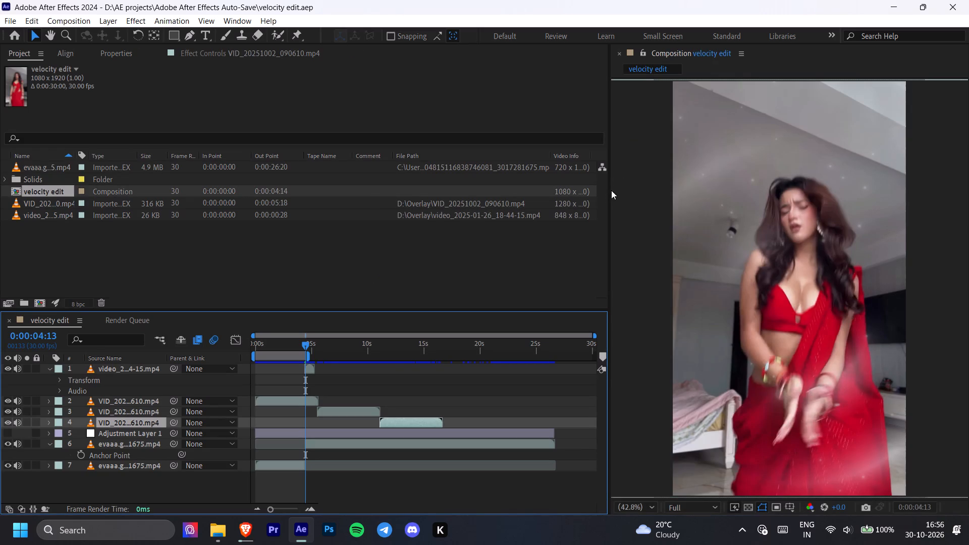
Extend the work area end to the composition's end at 30 s and preview the edit from the start.
{"action": "left_click_drag", "start_coordinate": [609, 192], "coordinate": [617, 193]}
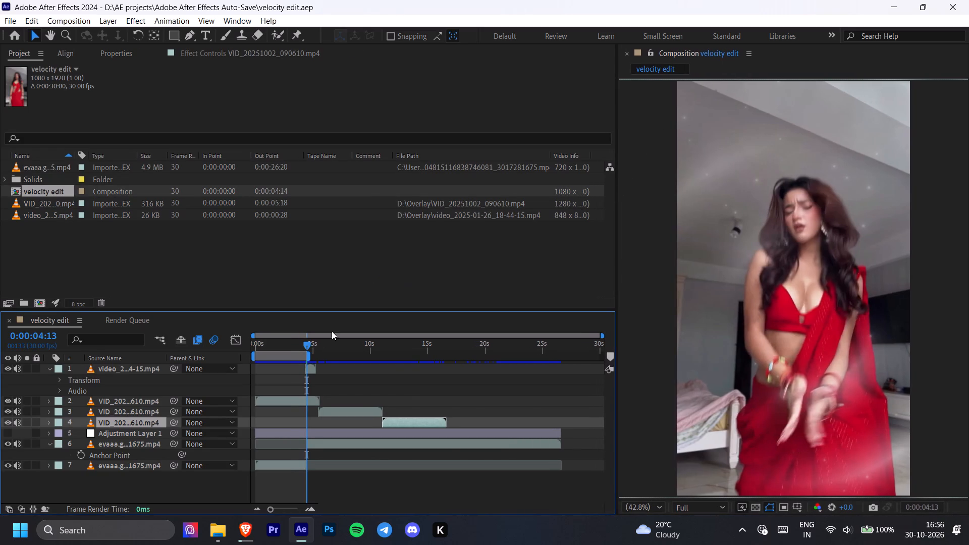
{"action": "left_click_drag", "start_coordinate": [306, 346], "coordinate": [226, 357]}
{"action": "key", "text": "space"}
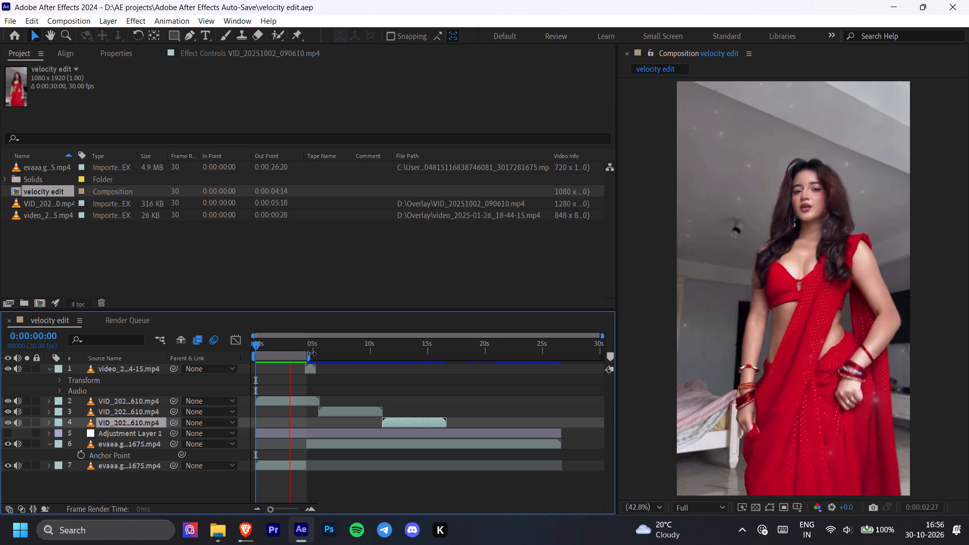
{"action": "left_click_drag", "start_coordinate": [308, 354], "coordinate": [420, 354]}
{"action": "key", "text": "space"}
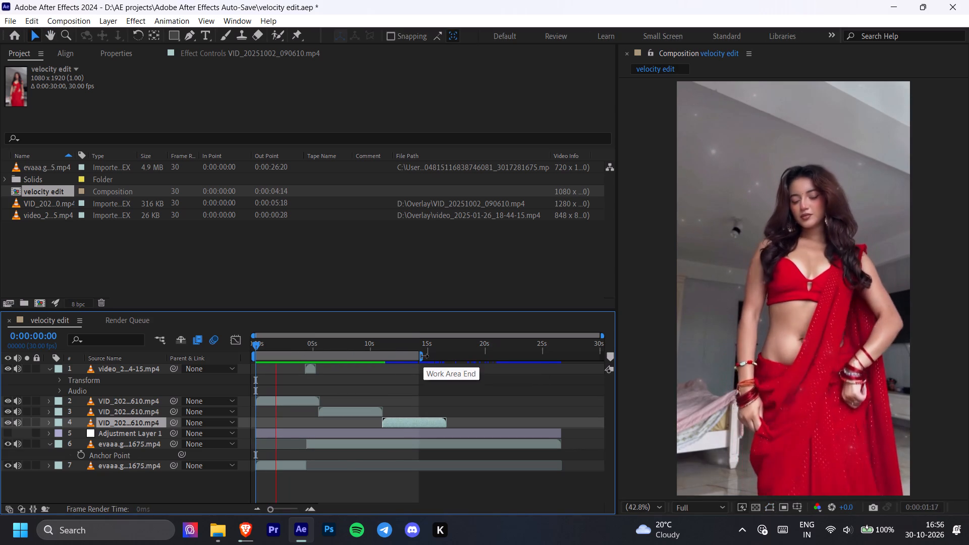
{"action": "left_click_drag", "start_coordinate": [421, 356], "coordinate": [602, 351]}
{"action": "key", "text": "space"}
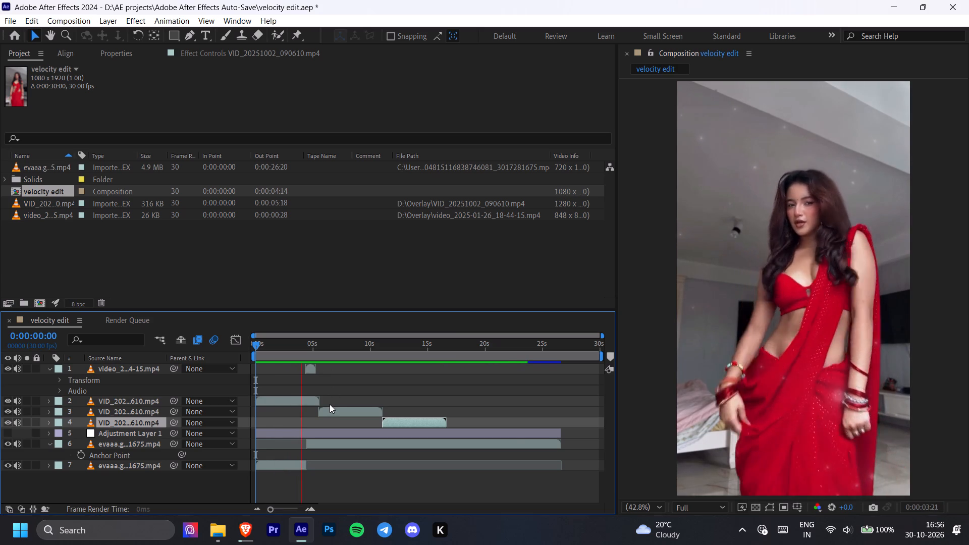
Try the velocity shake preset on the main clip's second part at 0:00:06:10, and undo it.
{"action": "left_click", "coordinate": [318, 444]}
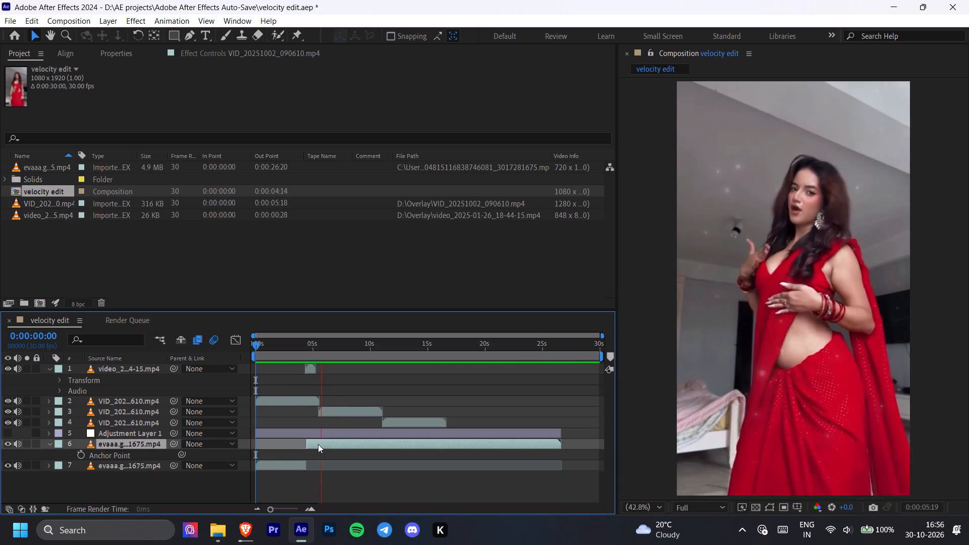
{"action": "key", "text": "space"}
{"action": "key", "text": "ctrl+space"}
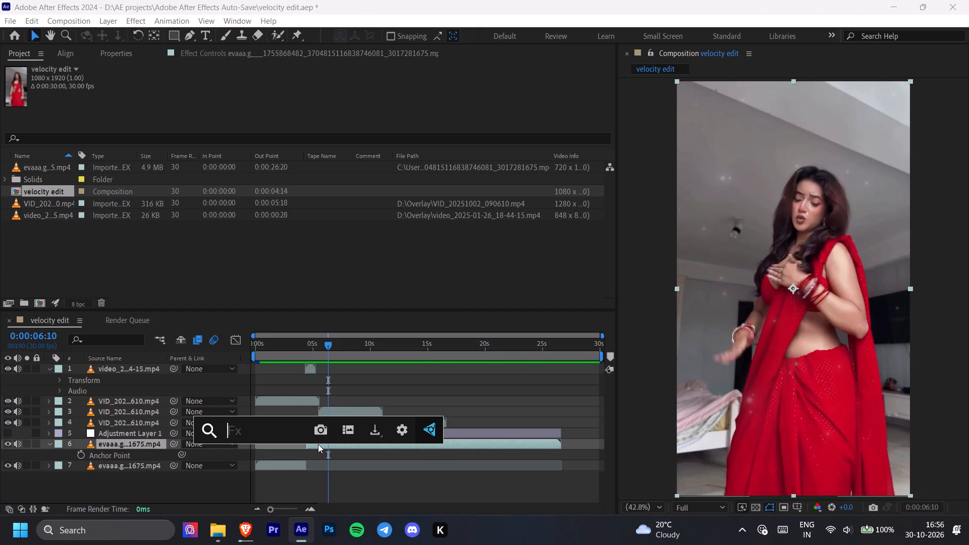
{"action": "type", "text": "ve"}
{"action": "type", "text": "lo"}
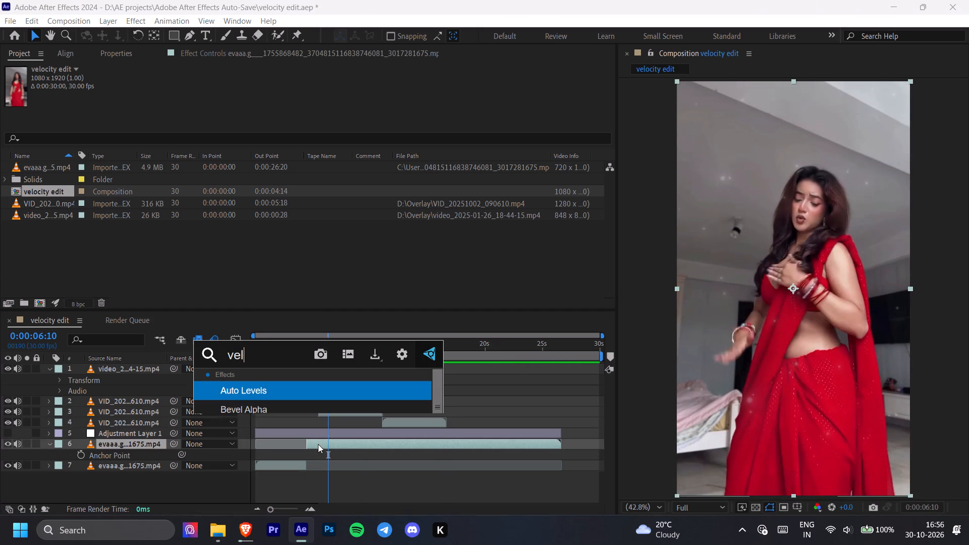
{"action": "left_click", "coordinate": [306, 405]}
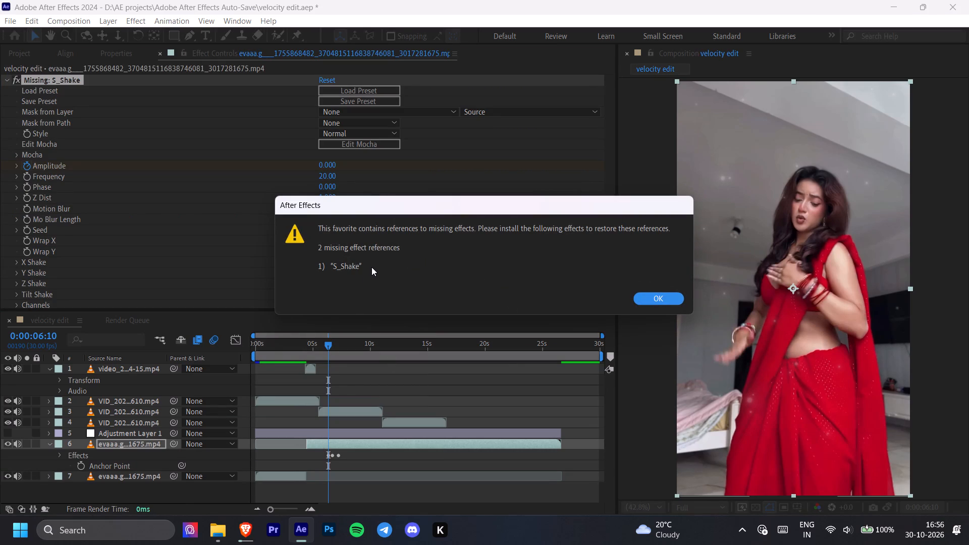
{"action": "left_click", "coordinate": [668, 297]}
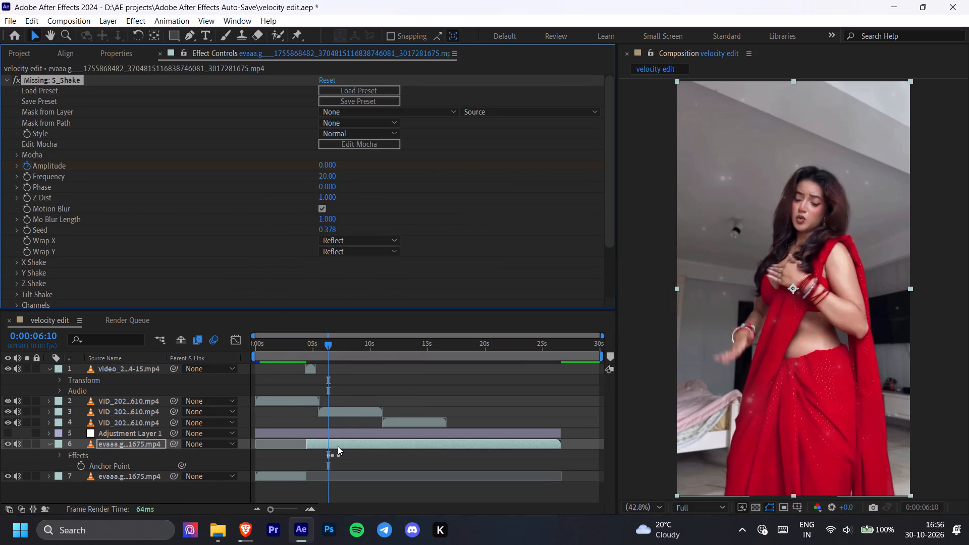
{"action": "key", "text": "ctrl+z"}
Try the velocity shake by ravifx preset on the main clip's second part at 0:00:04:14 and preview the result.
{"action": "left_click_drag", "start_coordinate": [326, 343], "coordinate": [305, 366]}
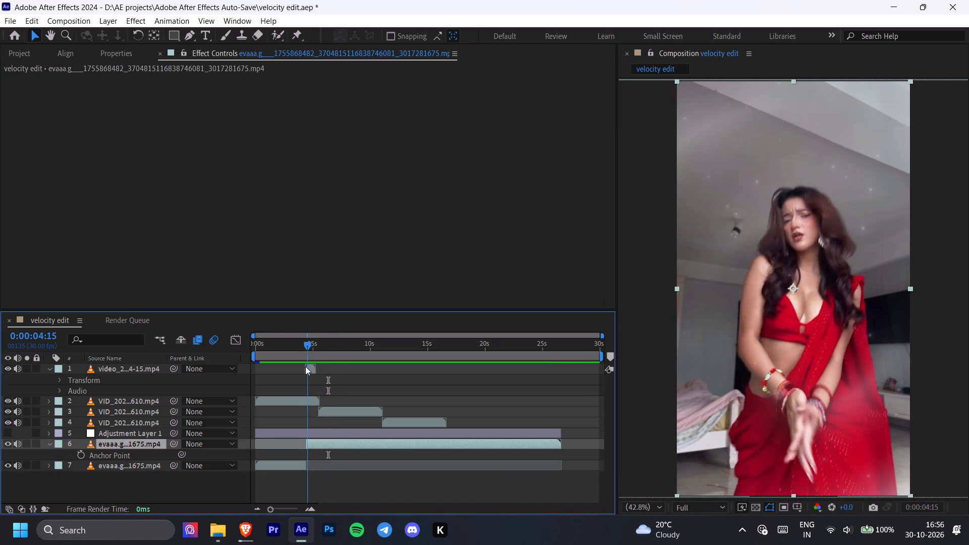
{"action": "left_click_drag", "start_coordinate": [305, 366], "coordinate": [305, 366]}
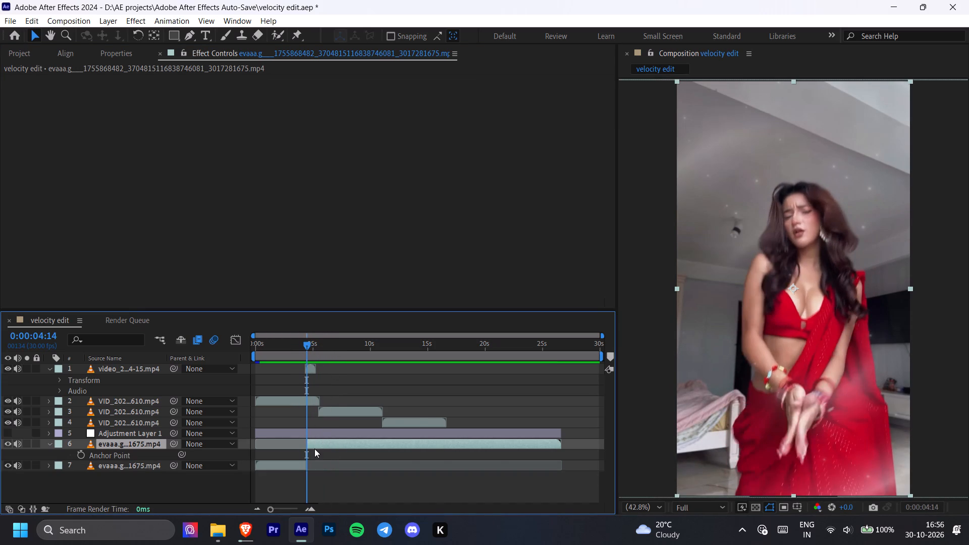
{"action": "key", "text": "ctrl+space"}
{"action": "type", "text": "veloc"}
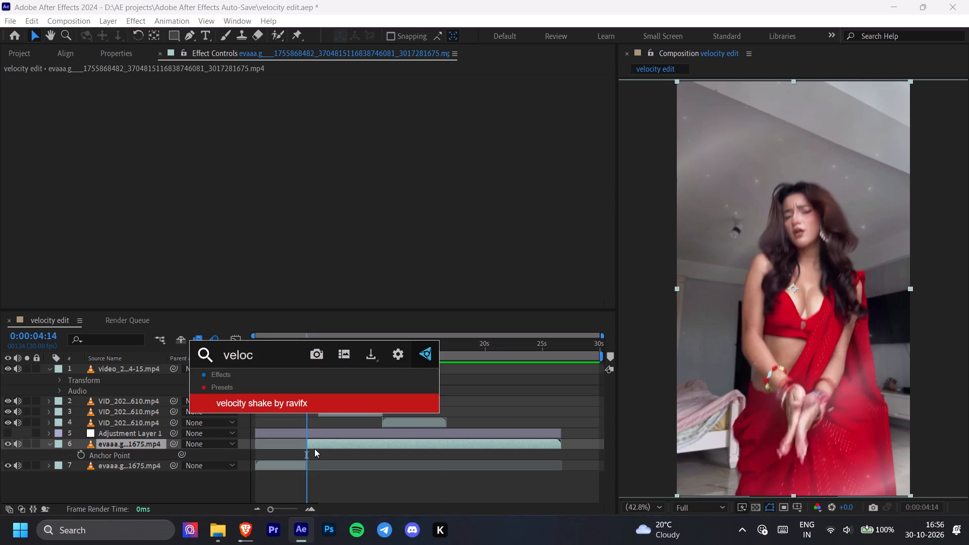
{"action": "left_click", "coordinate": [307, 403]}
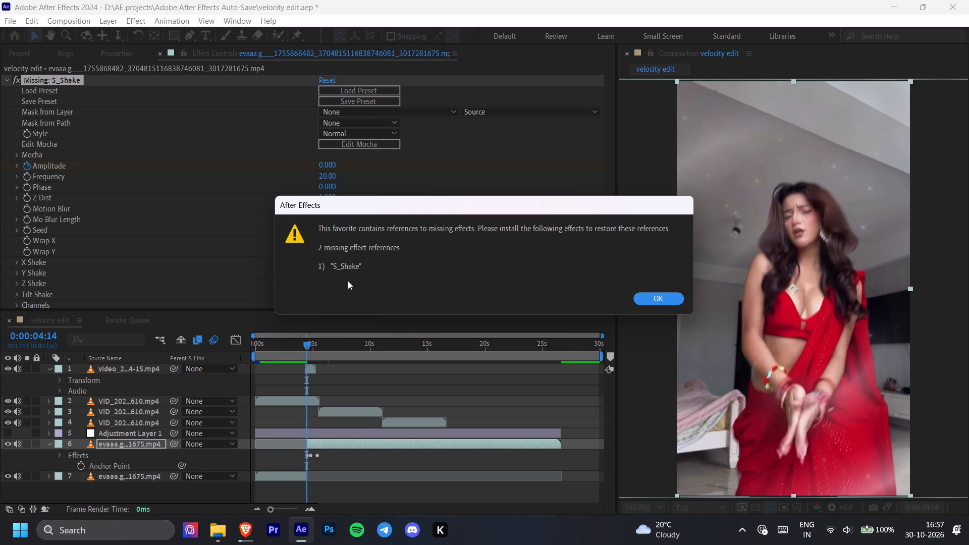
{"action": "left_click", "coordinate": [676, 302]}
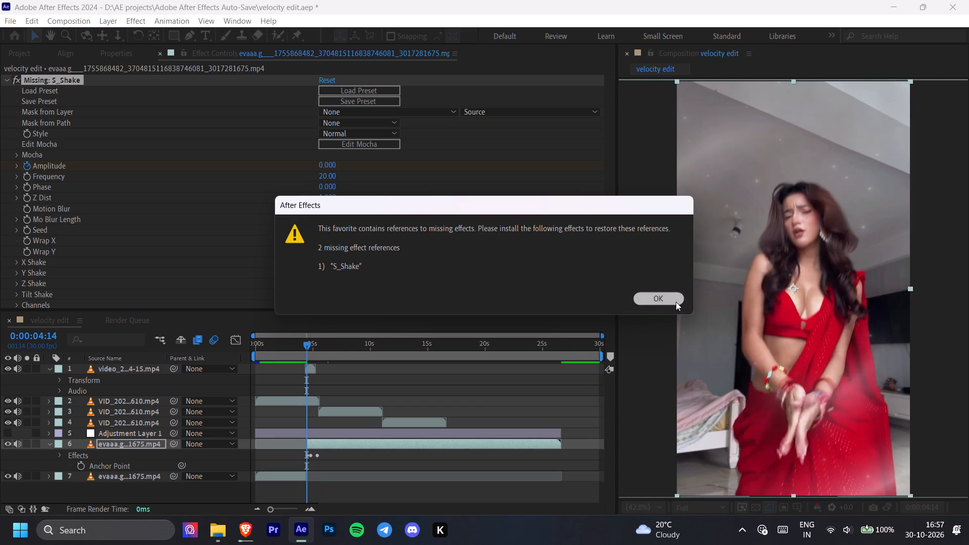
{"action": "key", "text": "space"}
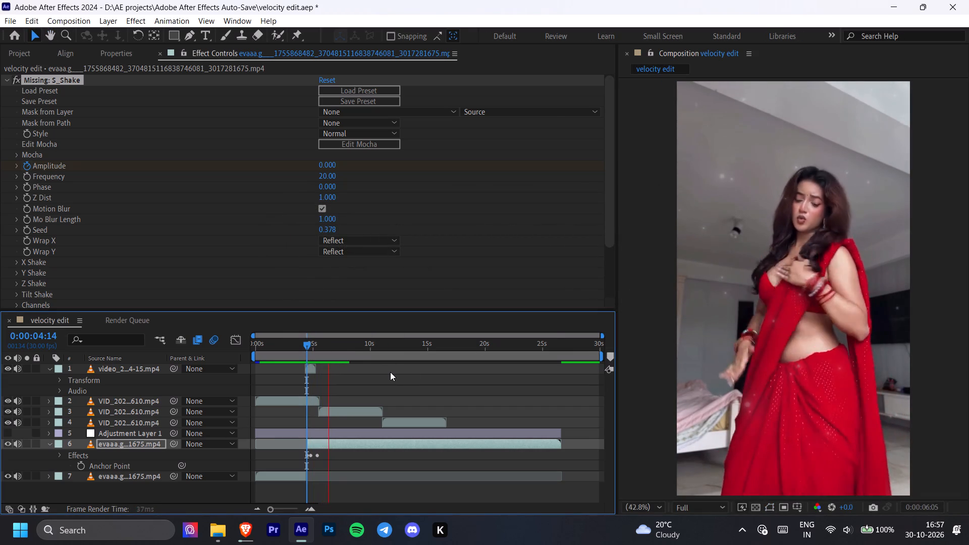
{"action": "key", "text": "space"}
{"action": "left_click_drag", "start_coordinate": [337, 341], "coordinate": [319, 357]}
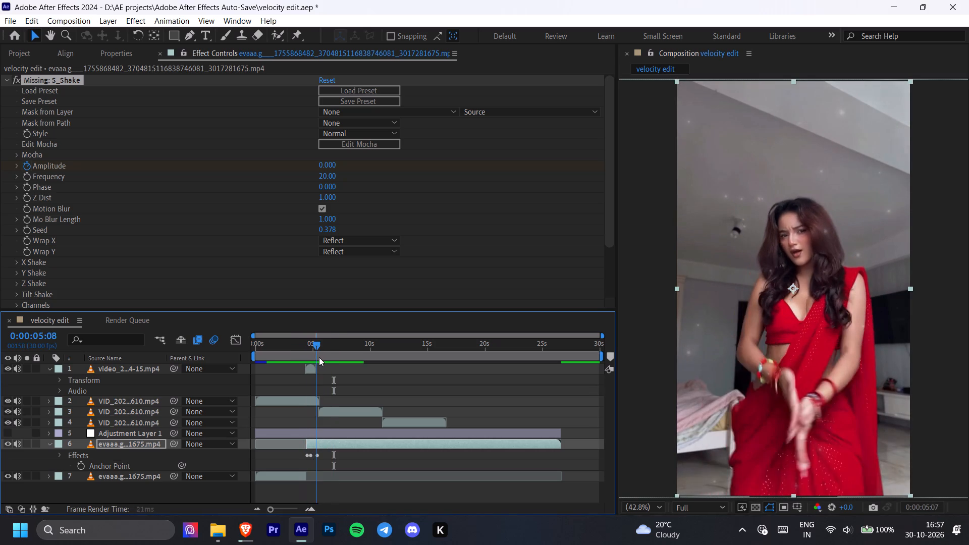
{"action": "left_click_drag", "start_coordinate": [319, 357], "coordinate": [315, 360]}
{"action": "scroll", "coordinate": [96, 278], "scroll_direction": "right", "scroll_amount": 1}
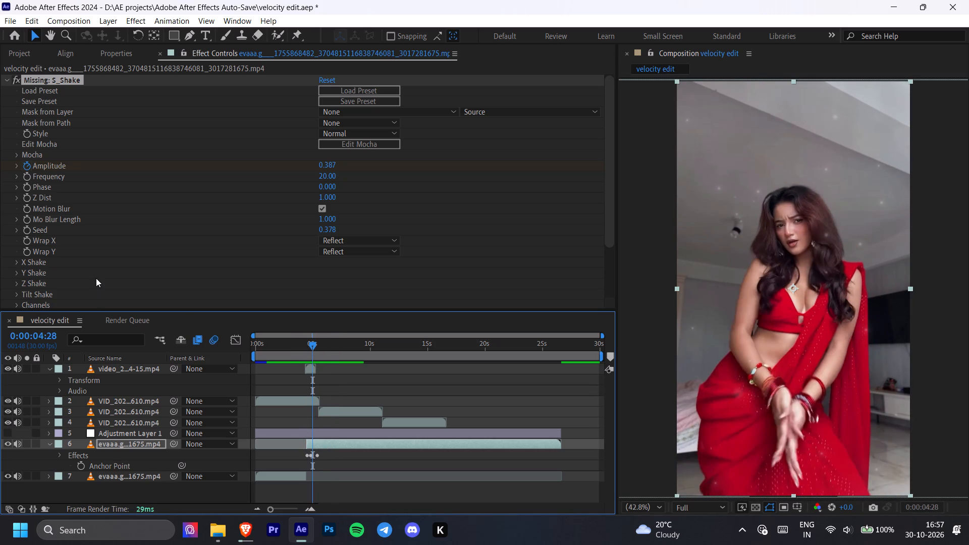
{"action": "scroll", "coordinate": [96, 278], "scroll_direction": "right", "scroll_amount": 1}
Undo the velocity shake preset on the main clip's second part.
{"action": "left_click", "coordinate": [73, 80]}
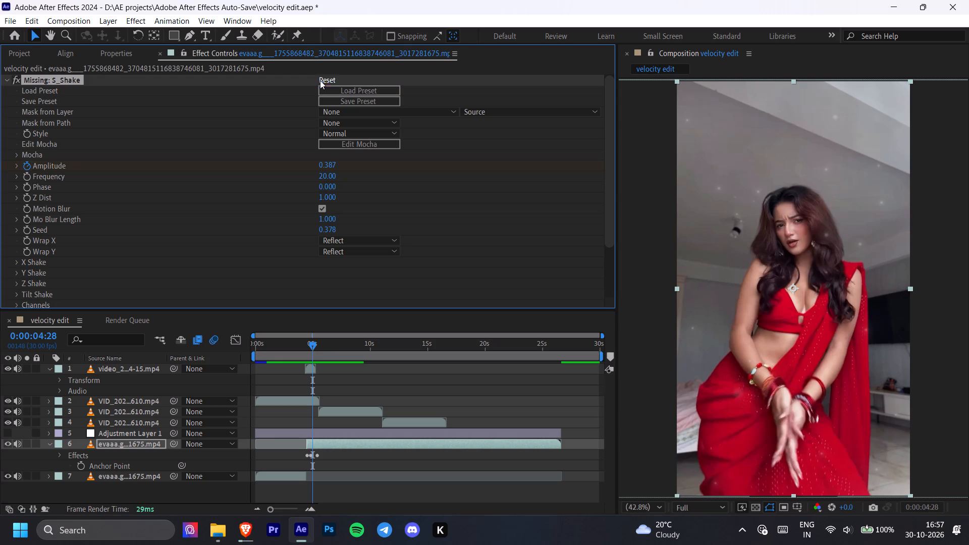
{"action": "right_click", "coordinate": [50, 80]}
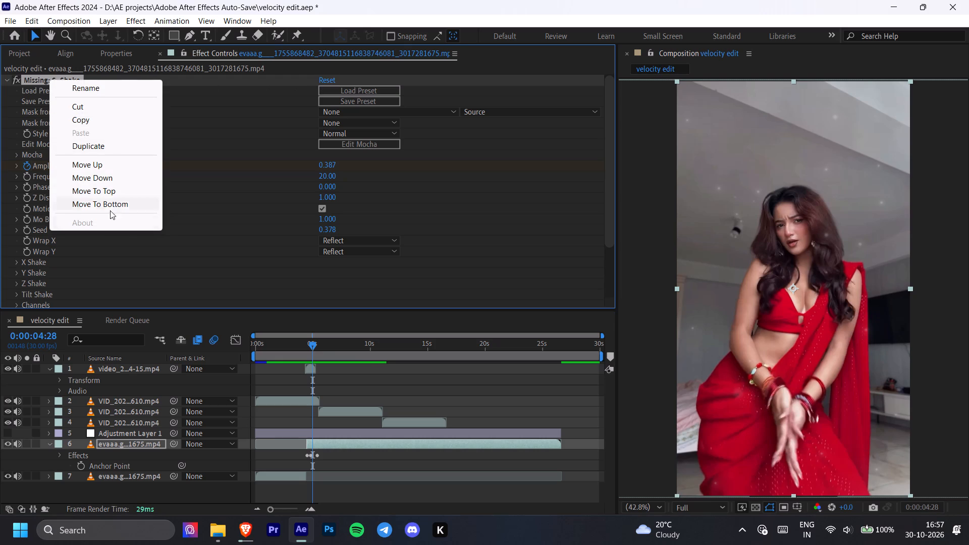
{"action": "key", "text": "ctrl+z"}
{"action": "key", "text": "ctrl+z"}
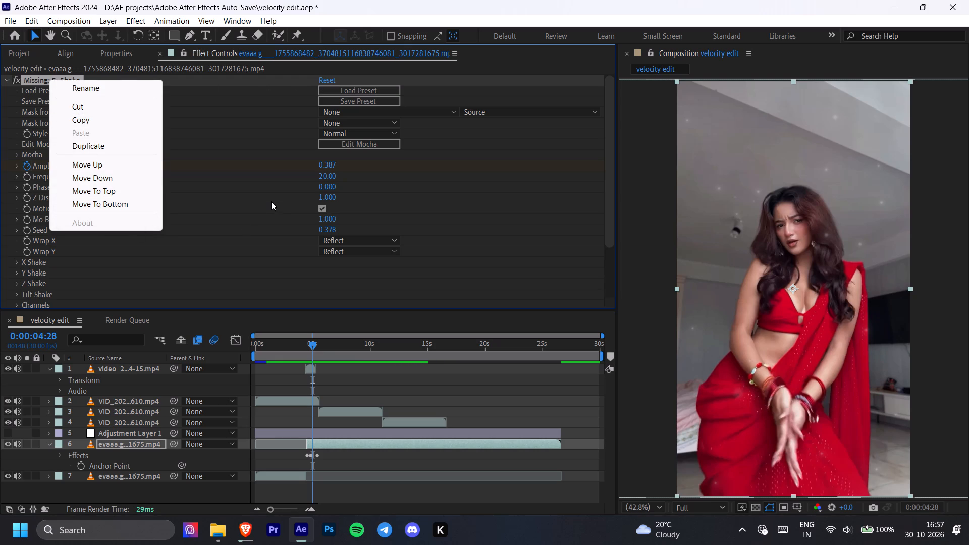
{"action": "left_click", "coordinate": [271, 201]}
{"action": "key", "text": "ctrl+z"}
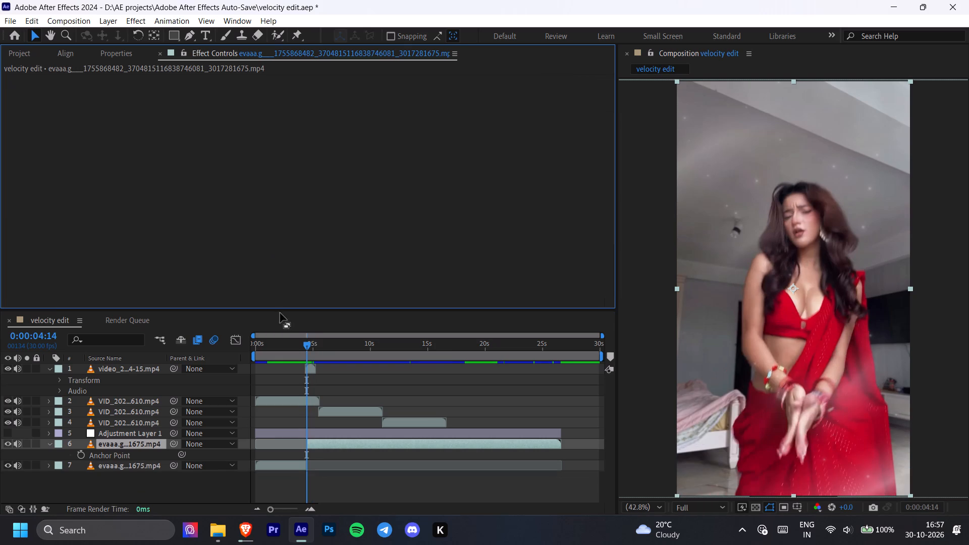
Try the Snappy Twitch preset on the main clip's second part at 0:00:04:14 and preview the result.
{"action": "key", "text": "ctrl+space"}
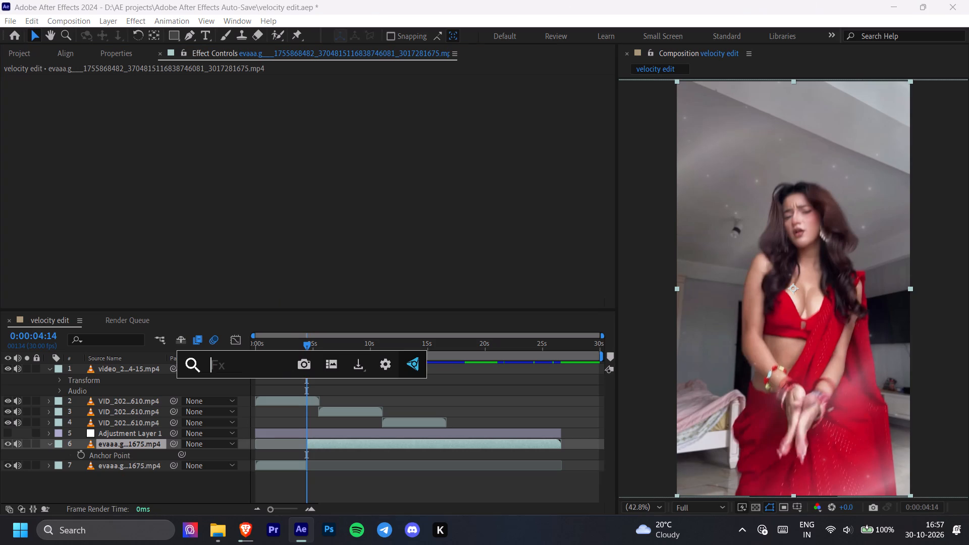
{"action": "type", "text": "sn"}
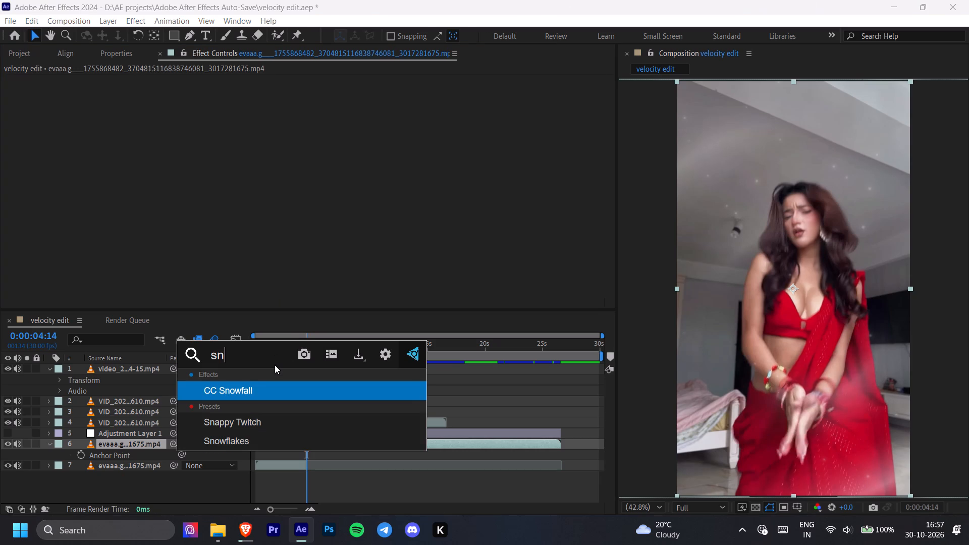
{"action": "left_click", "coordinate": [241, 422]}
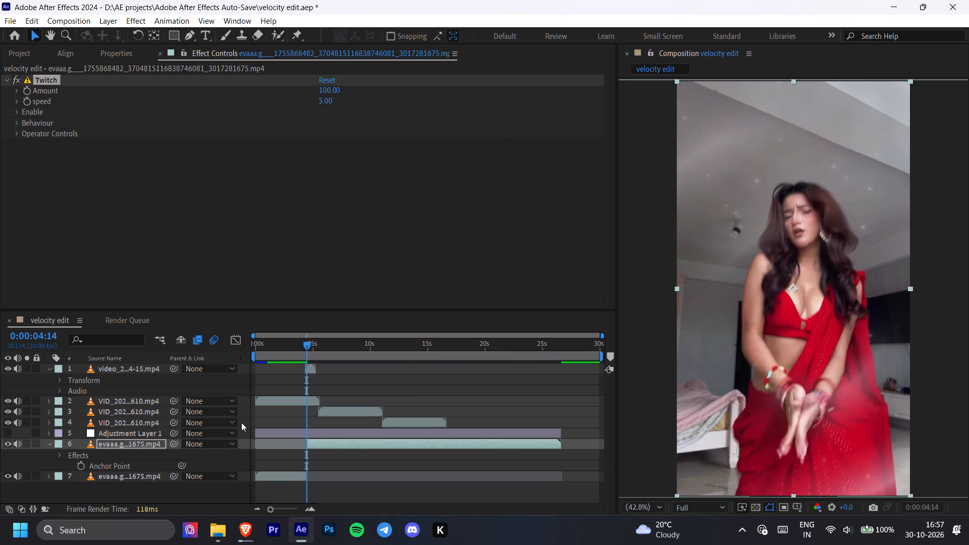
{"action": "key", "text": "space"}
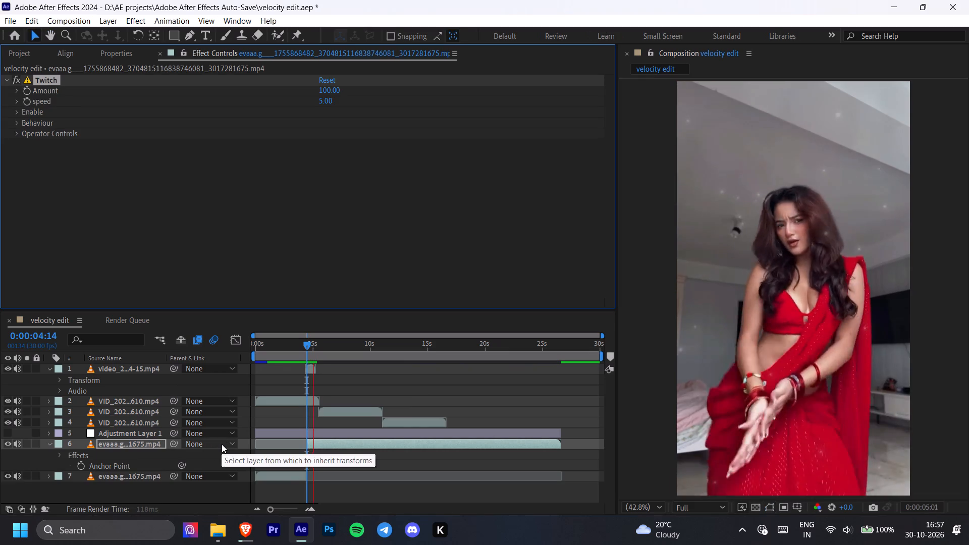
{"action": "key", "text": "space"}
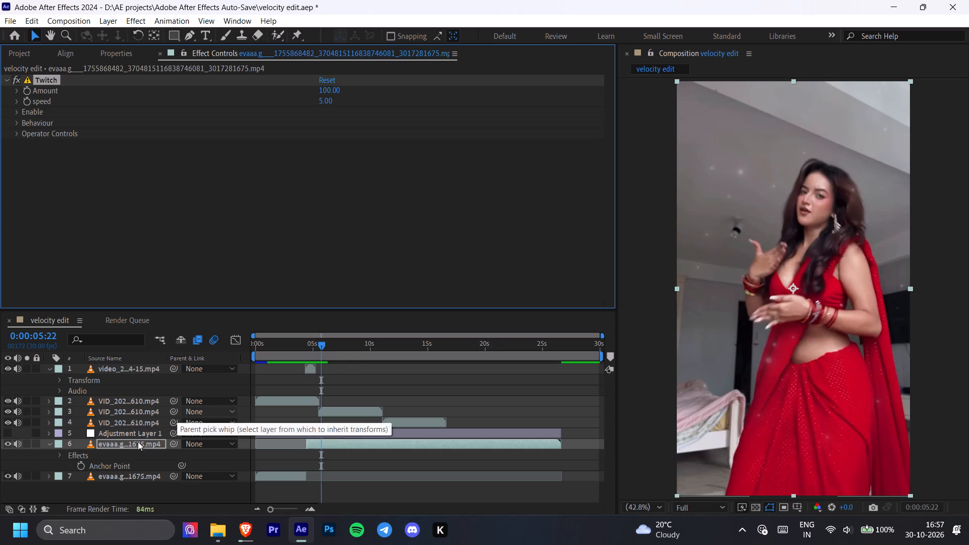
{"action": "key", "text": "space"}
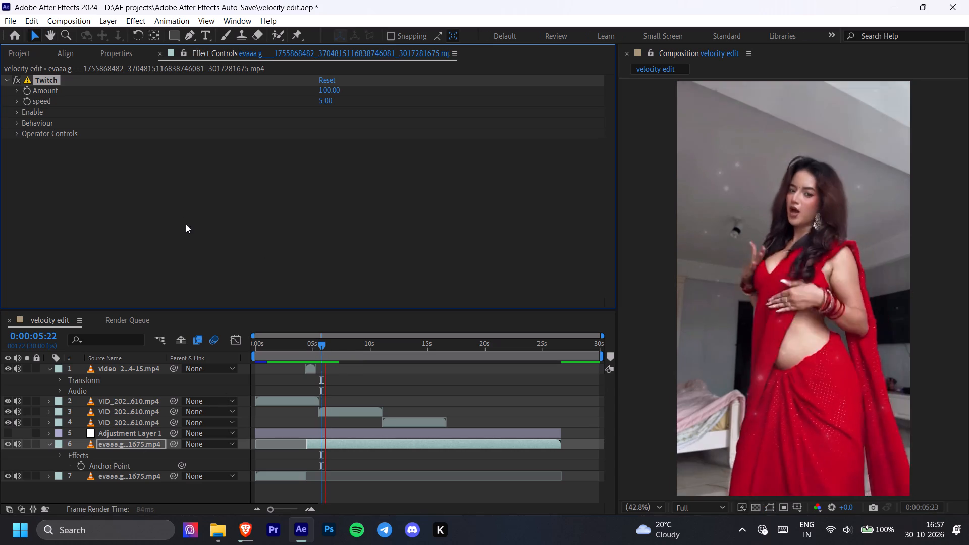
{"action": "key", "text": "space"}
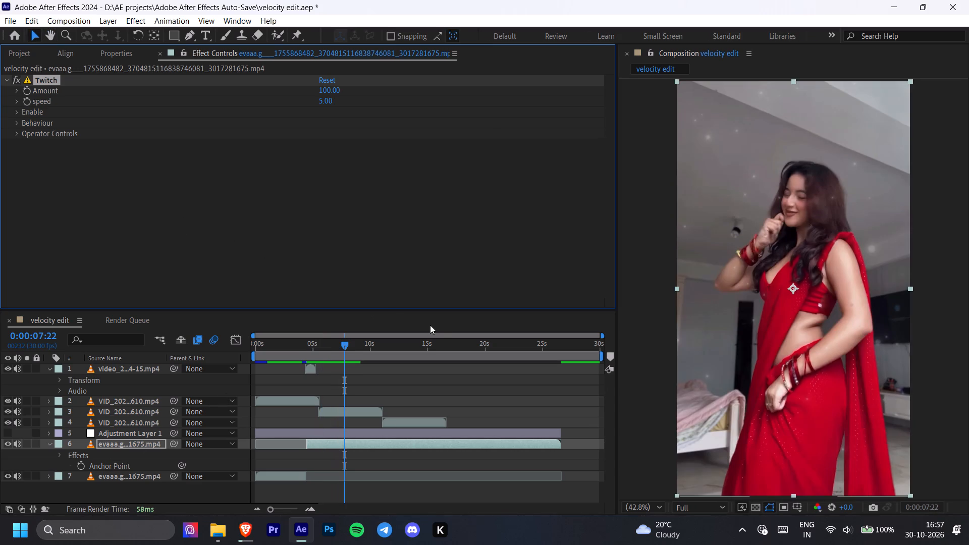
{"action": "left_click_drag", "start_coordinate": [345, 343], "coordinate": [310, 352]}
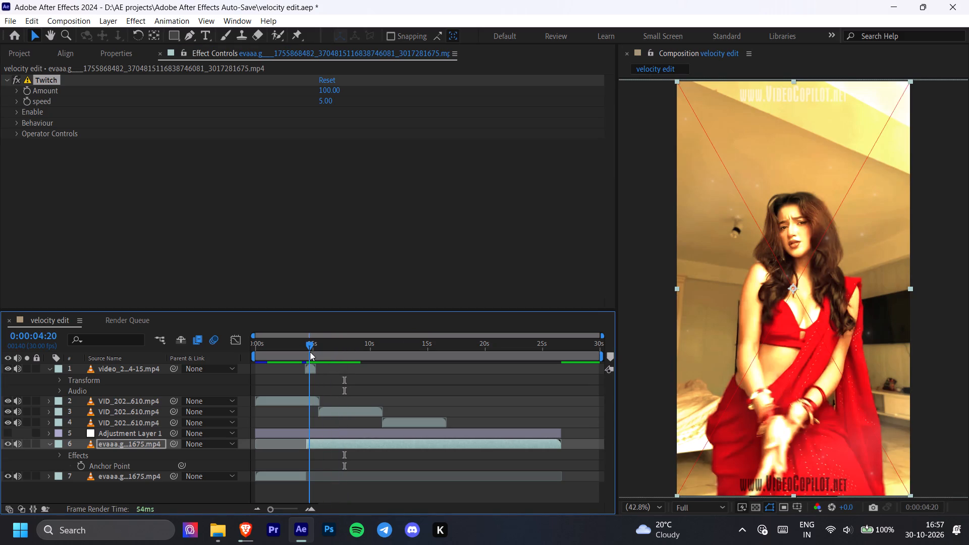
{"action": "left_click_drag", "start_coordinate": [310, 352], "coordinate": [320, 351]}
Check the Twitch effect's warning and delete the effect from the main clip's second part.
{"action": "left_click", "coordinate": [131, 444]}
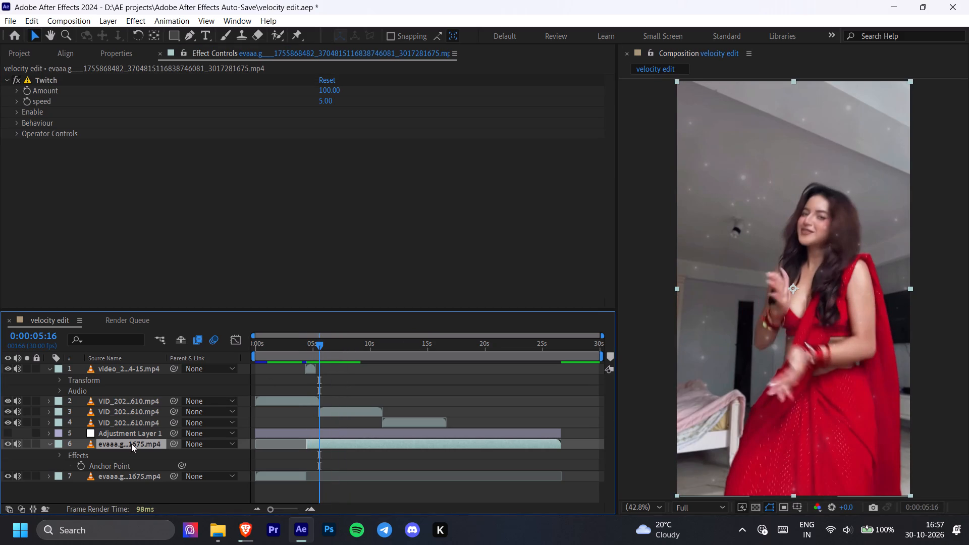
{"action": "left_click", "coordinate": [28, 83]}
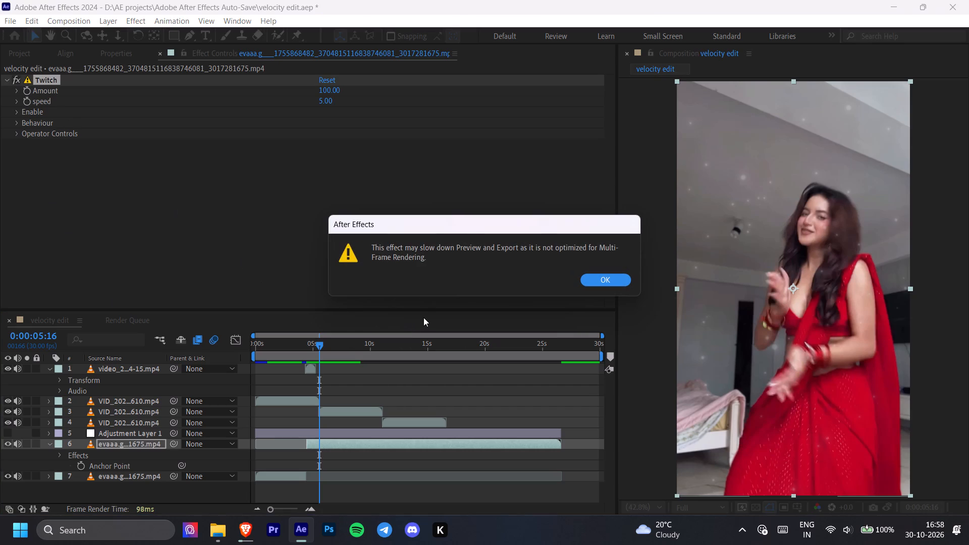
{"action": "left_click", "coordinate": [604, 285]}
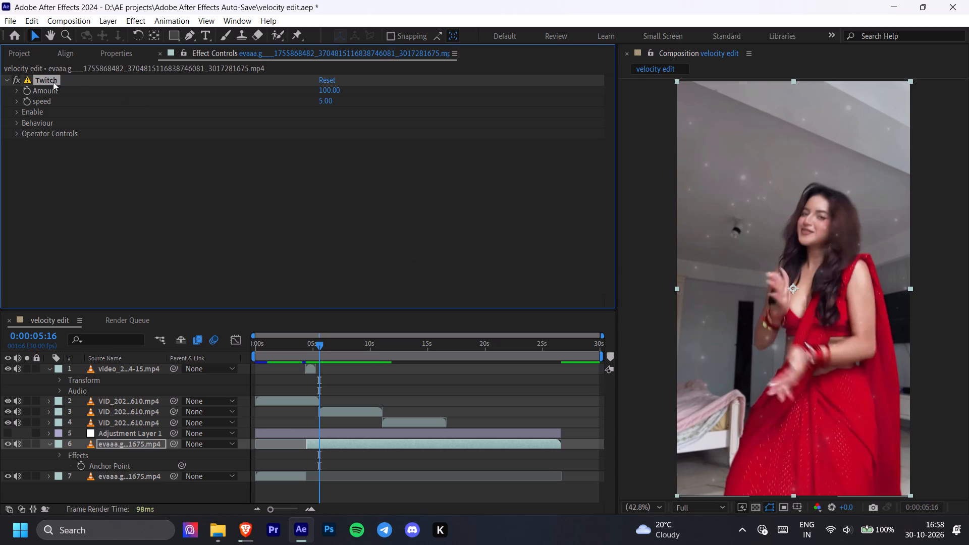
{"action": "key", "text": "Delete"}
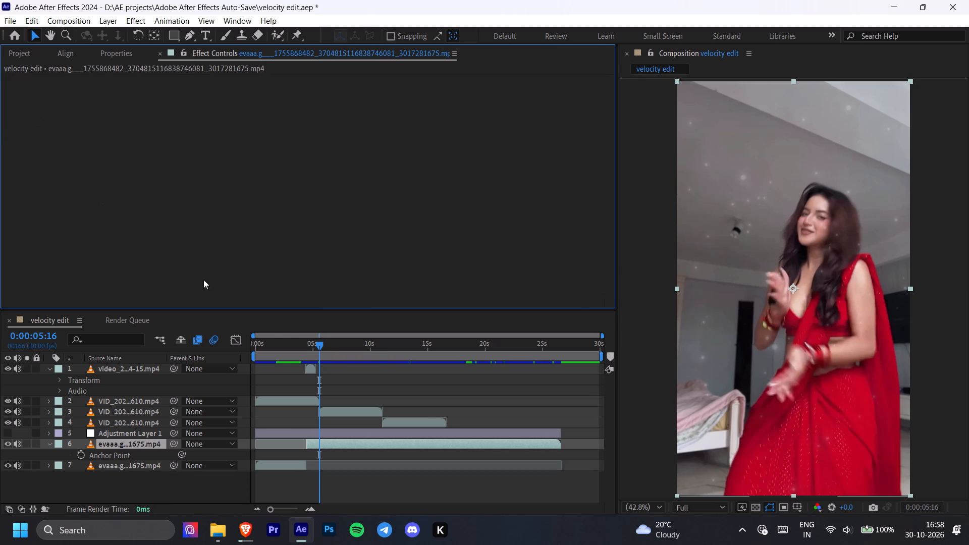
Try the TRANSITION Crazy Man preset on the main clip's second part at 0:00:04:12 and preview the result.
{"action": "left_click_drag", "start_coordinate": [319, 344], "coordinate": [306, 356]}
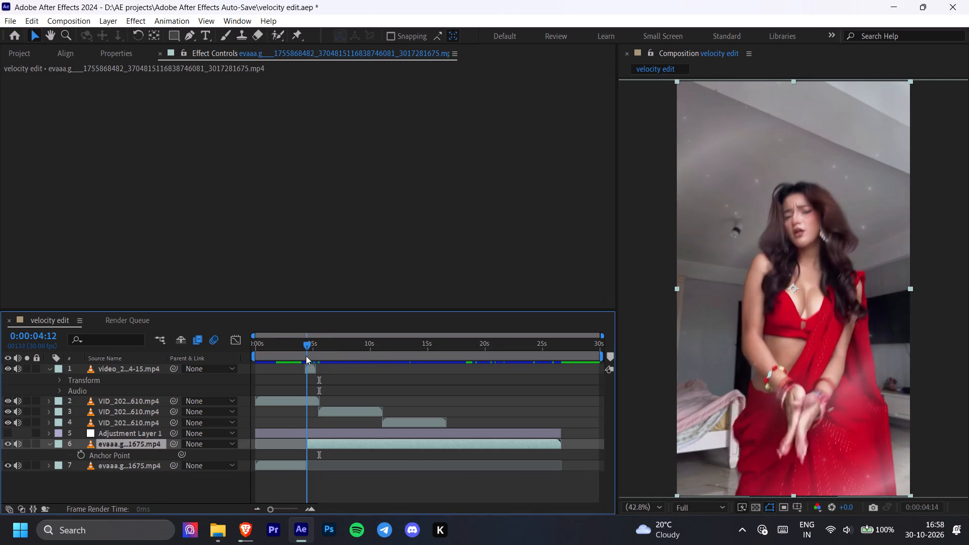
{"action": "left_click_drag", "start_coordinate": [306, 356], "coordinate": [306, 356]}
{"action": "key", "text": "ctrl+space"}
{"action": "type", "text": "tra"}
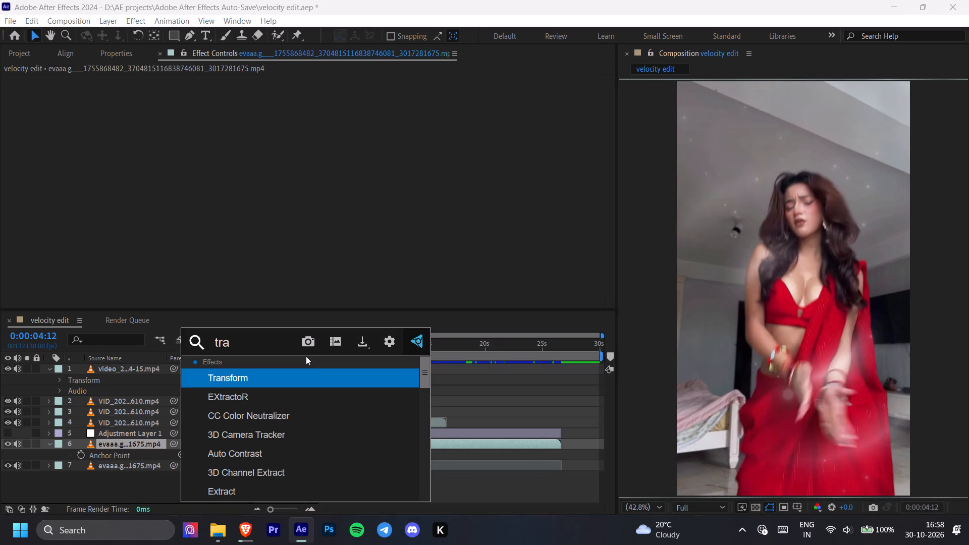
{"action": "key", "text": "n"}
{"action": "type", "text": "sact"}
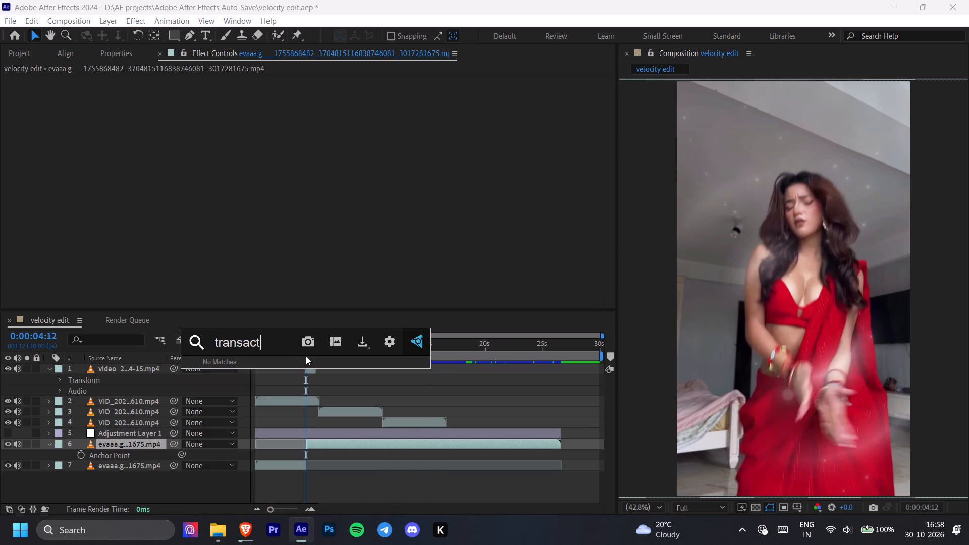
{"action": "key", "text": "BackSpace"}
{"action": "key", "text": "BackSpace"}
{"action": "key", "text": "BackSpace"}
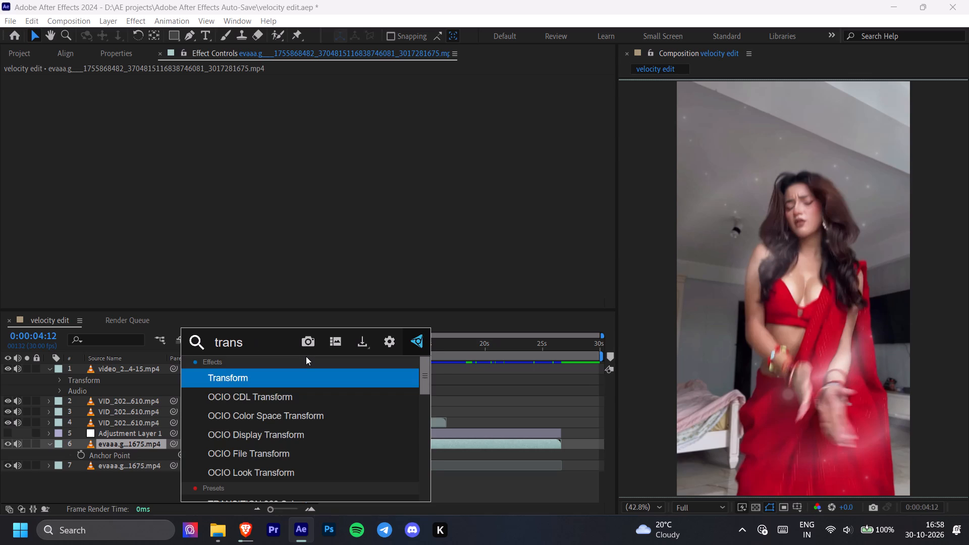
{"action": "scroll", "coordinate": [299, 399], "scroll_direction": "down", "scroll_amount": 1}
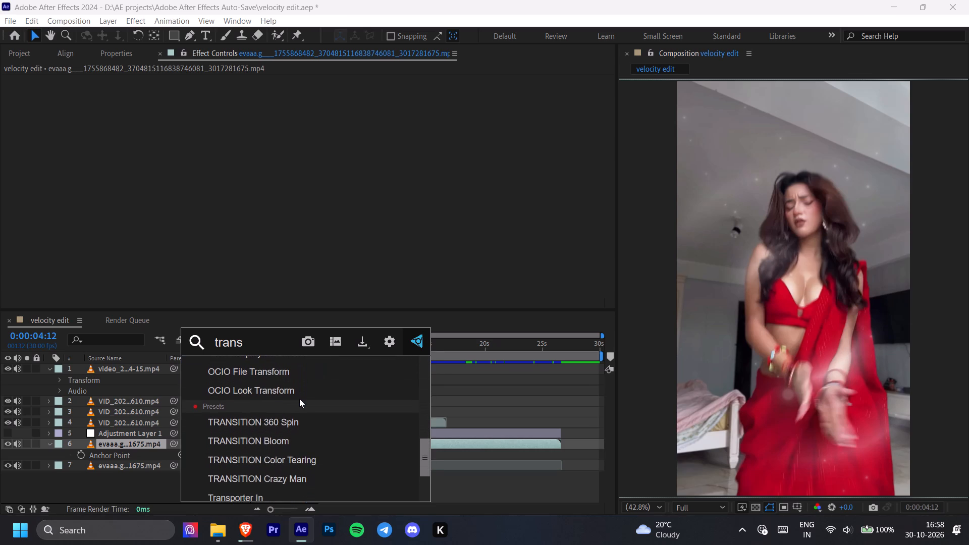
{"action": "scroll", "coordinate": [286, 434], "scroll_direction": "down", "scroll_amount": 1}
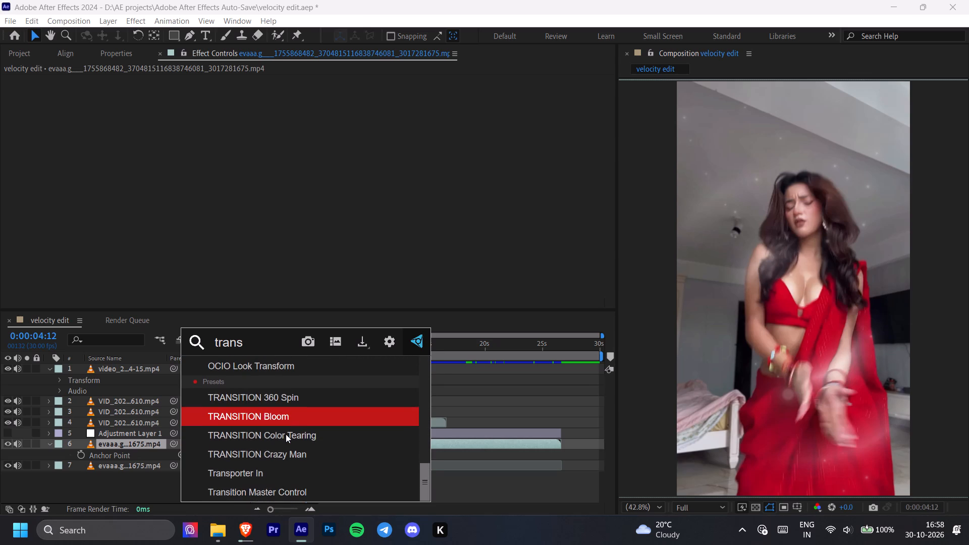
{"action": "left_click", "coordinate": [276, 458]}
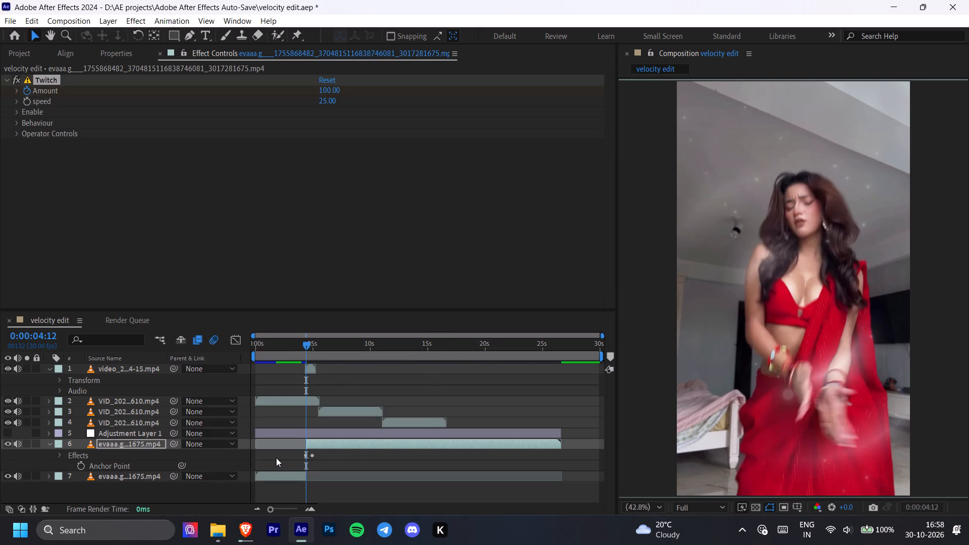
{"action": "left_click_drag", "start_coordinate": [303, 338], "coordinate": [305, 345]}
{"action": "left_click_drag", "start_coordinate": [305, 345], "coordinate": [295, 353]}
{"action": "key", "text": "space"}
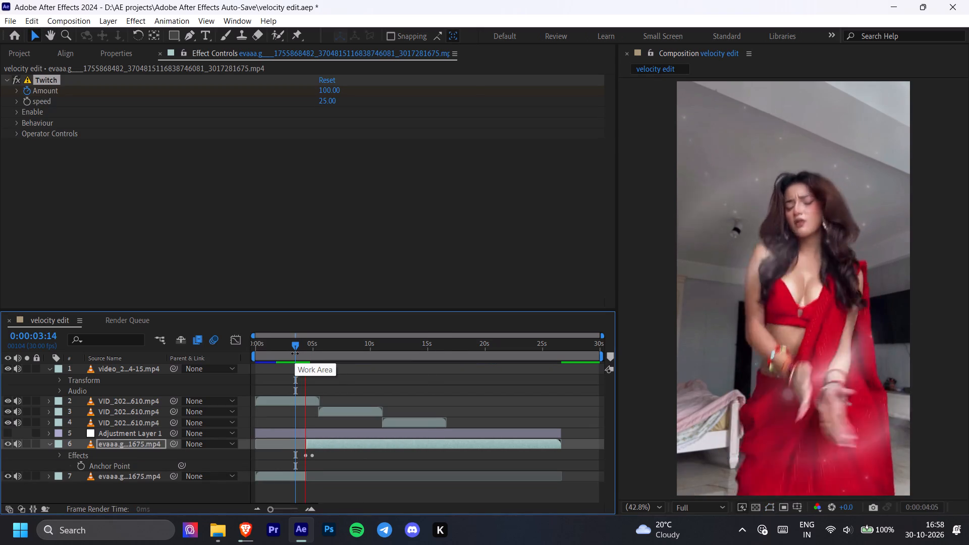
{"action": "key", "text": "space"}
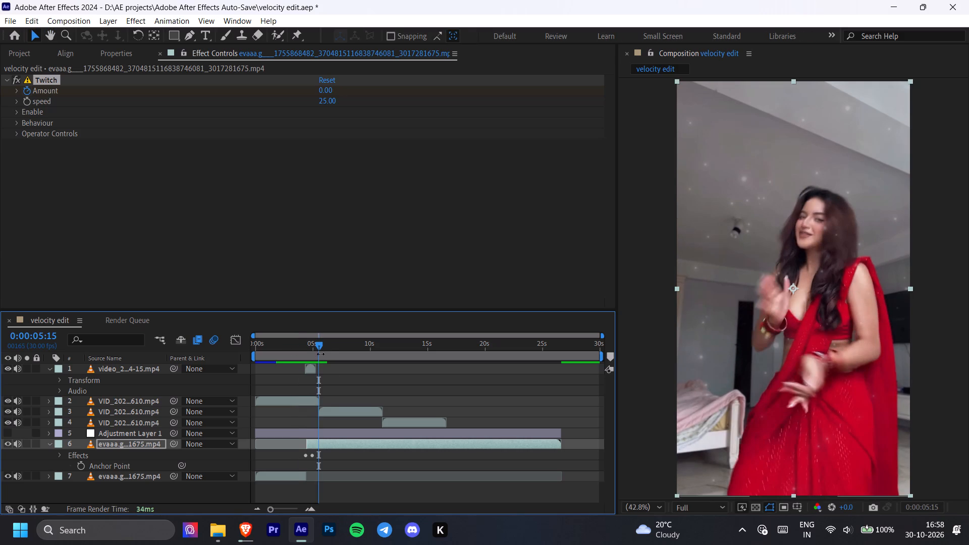
Check the Twitch effect's warning and replay the transition around the main-clip cut.
{"action": "left_click_drag", "start_coordinate": [320, 348], "coordinate": [307, 359]}
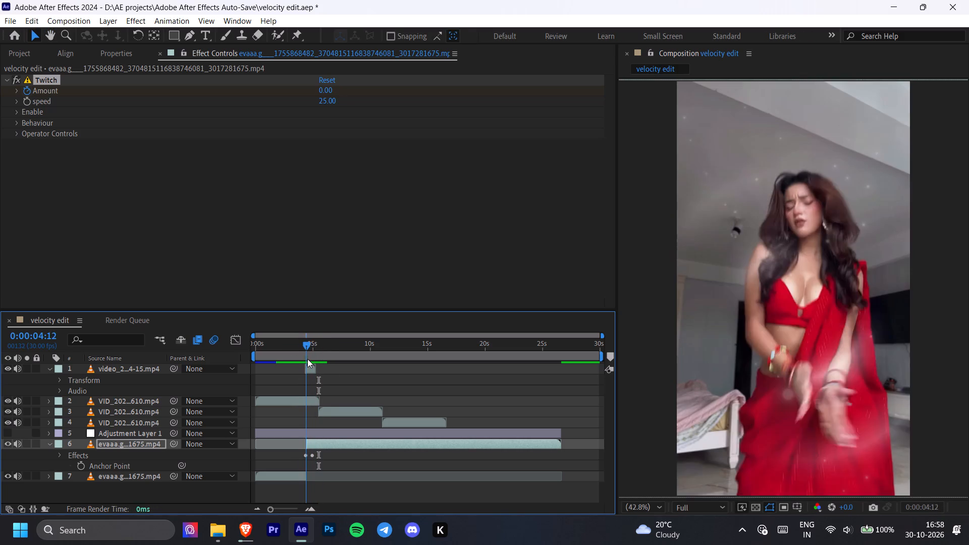
{"action": "left_click_drag", "start_coordinate": [307, 359], "coordinate": [313, 357]}
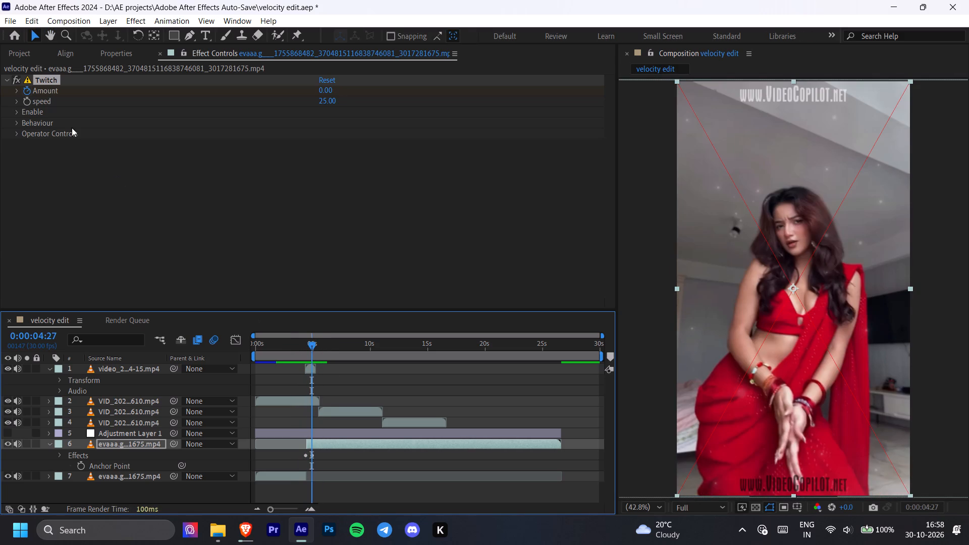
{"action": "left_click", "coordinate": [28, 81]}
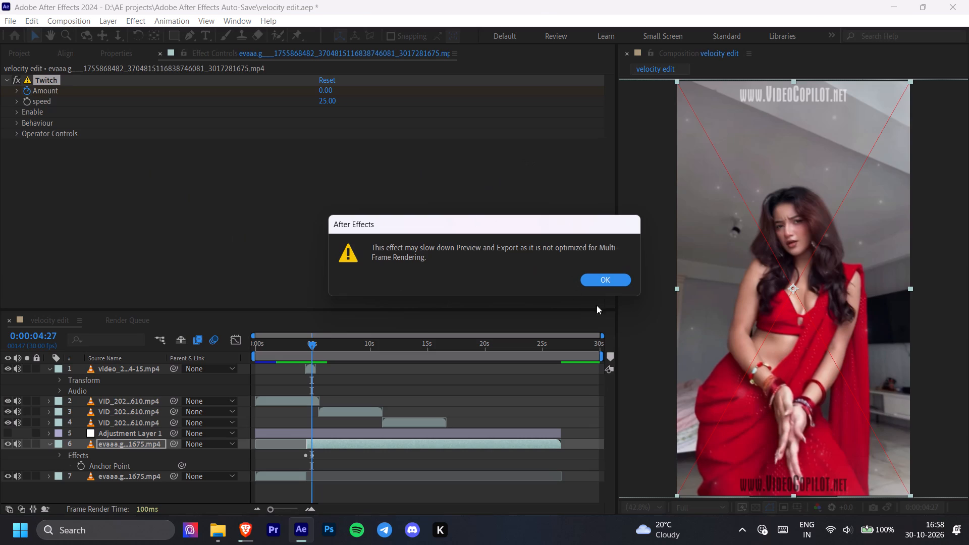
{"action": "left_click", "coordinate": [614, 281]}
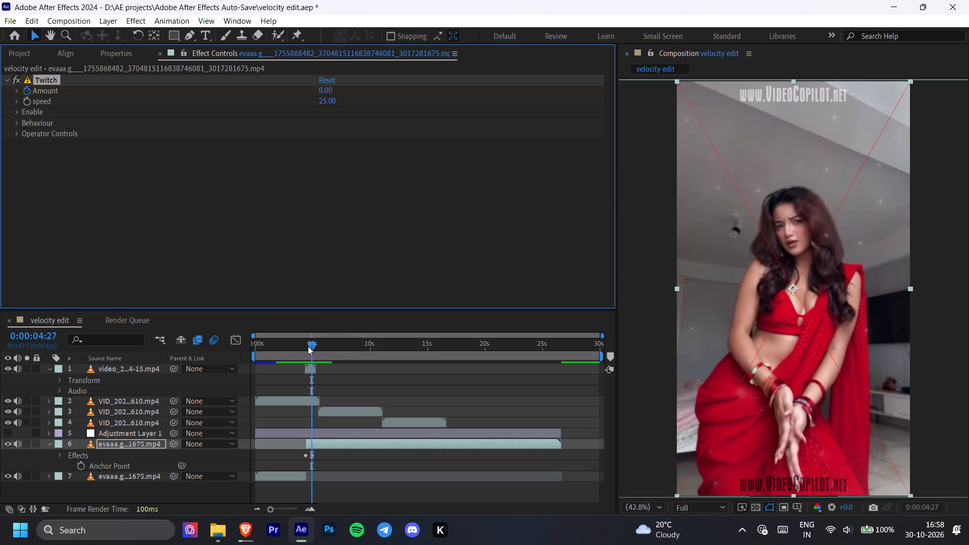
{"action": "left_click_drag", "start_coordinate": [315, 348], "coordinate": [306, 352]}
{"action": "key", "text": "space"}
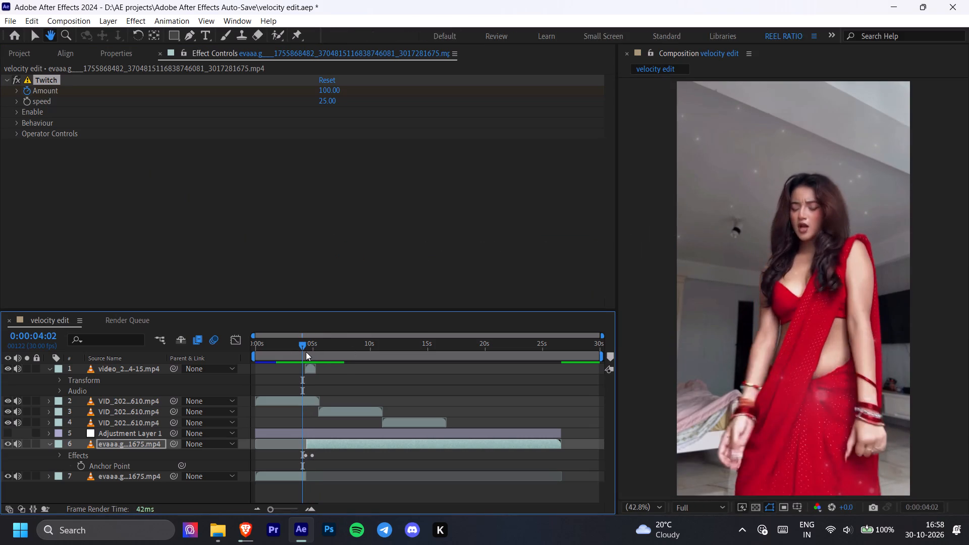
{"action": "key", "text": "space"}
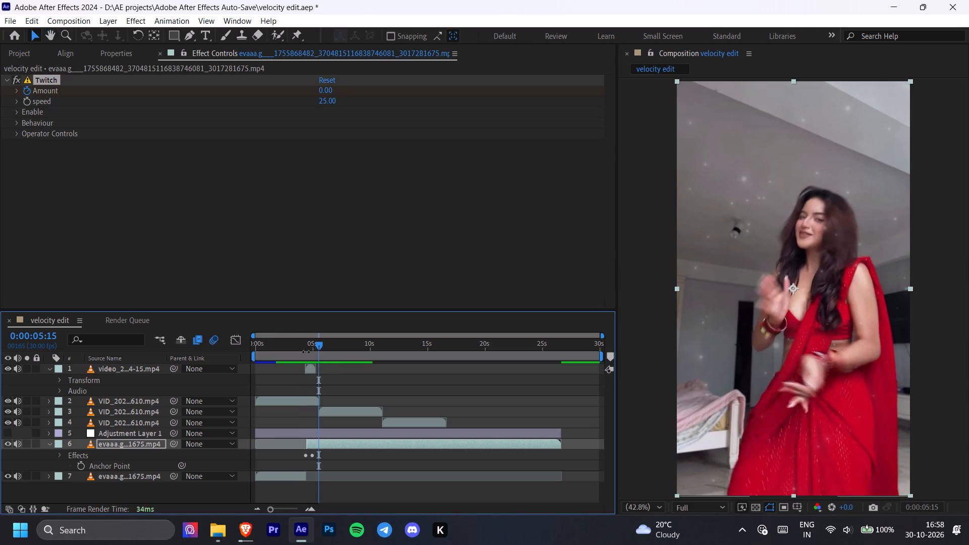
{"action": "left_click_drag", "start_coordinate": [318, 344], "coordinate": [276, 359]}
{"action": "key", "text": "space"}
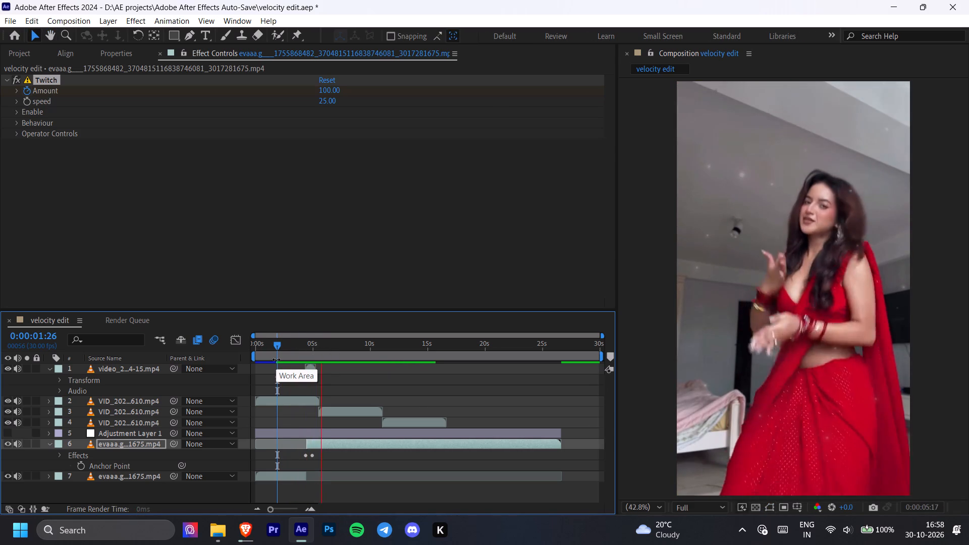
{"action": "key", "text": "space"}
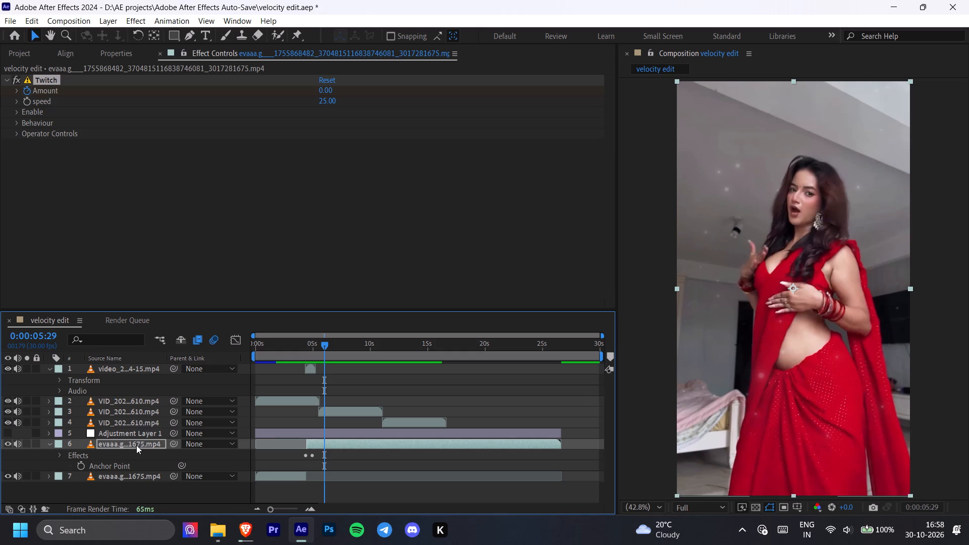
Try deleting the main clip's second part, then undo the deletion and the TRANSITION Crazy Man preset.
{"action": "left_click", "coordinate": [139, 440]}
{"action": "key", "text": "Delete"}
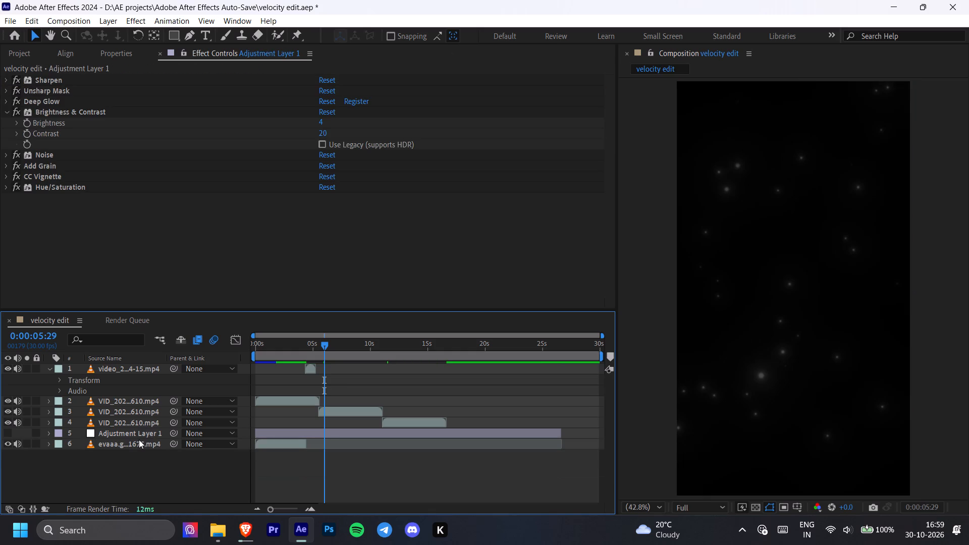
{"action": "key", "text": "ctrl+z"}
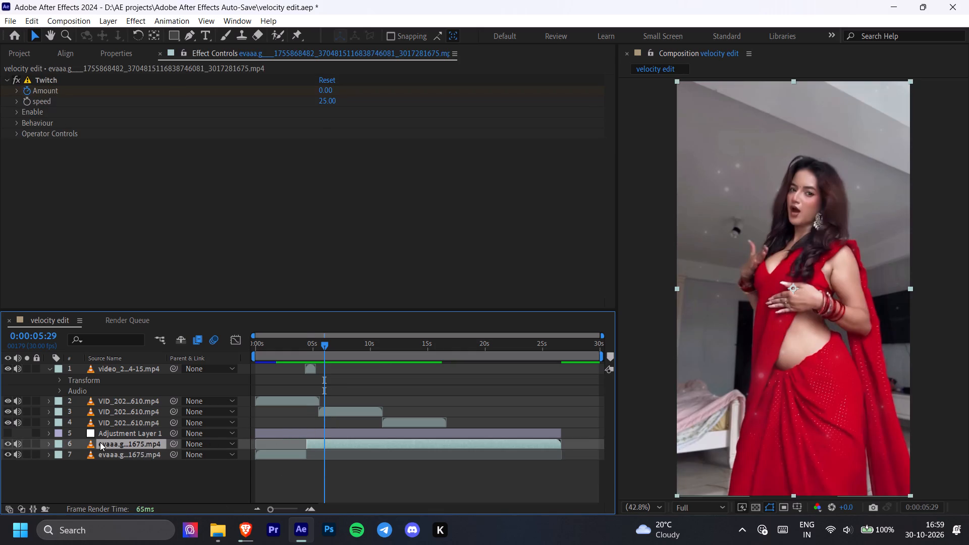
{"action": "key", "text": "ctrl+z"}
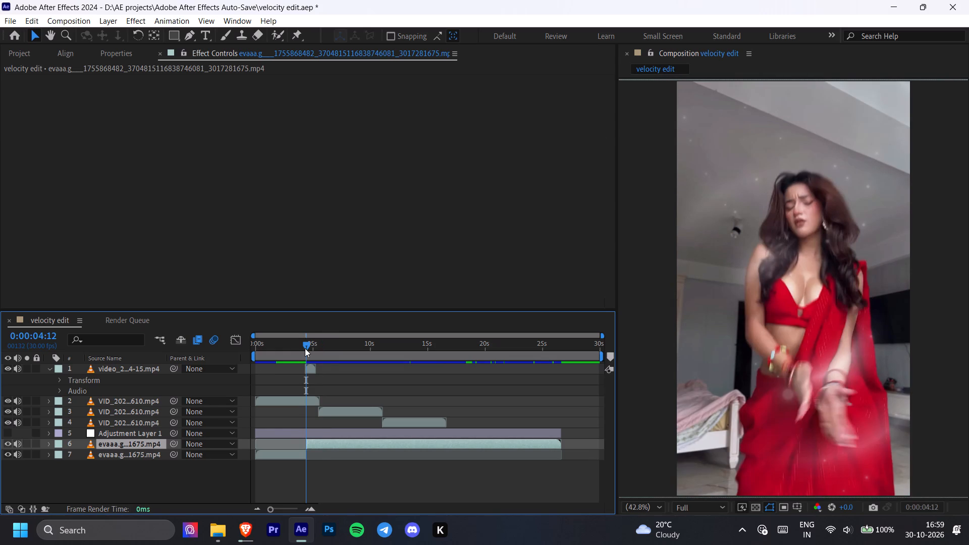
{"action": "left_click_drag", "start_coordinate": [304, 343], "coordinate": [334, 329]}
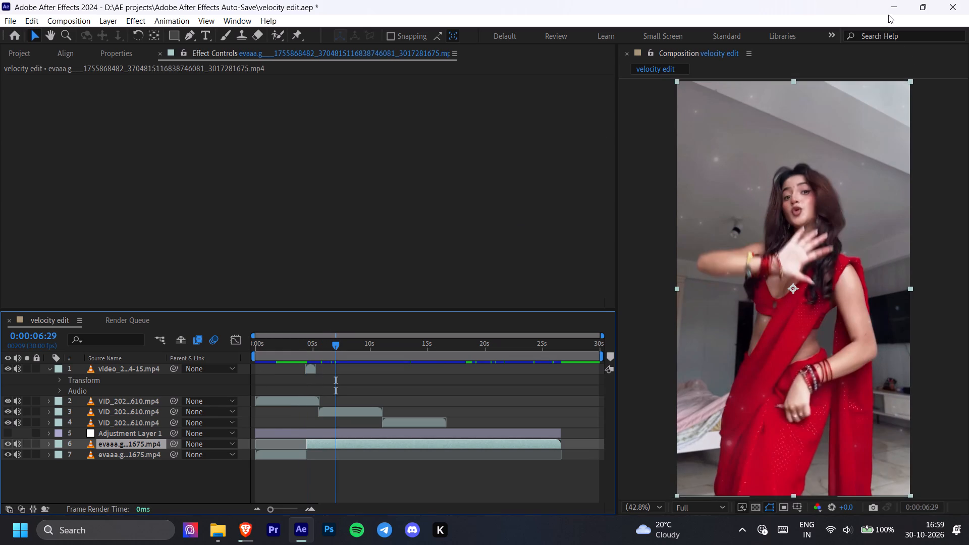
Switch to the Brave browser, open YouTube in a new tab and change to the other account.
{"action": "left_click", "coordinate": [890, 13]}
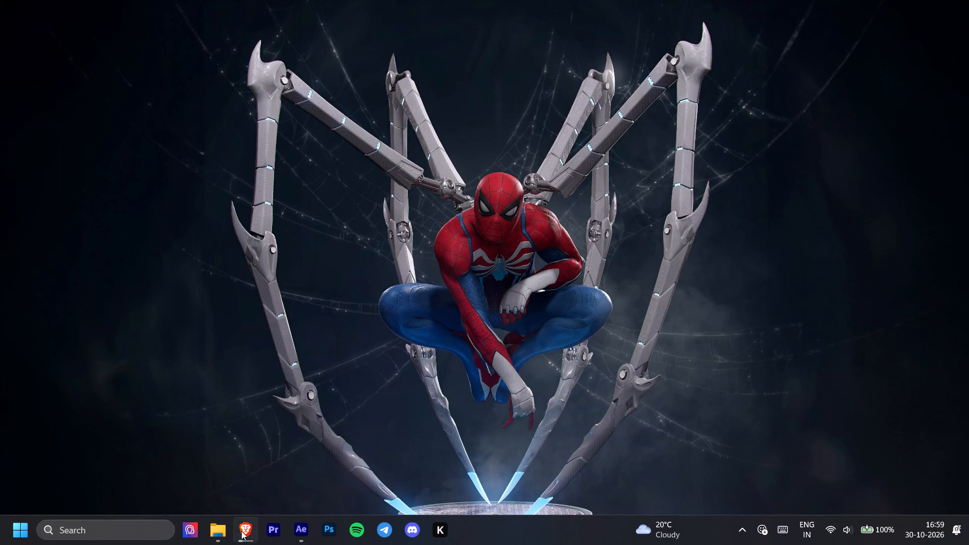
{"action": "left_click", "coordinate": [241, 531]}
{"action": "left_click", "coordinate": [482, 16]}
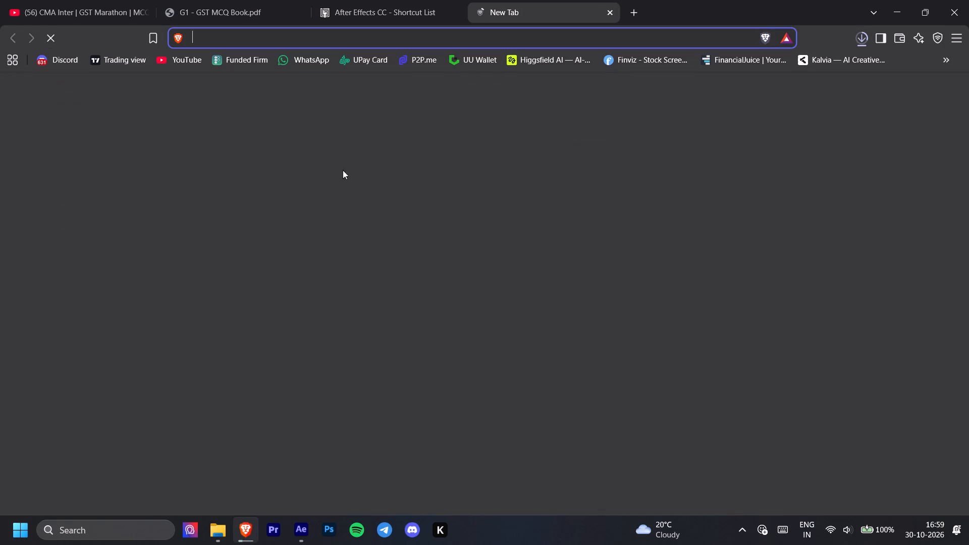
{"action": "left_click", "coordinate": [488, 115]}
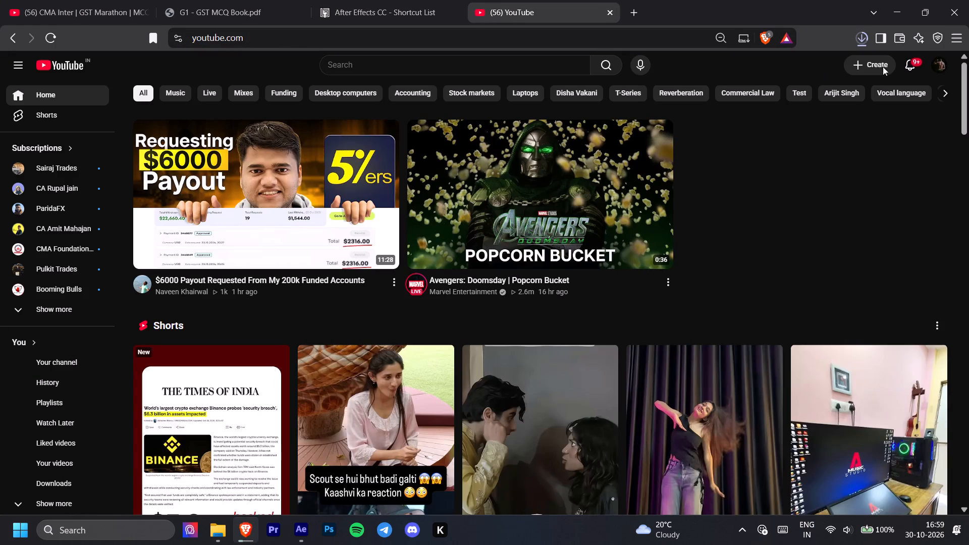
{"action": "left_click", "coordinate": [942, 62]}
{"action": "left_click", "coordinate": [898, 160]}
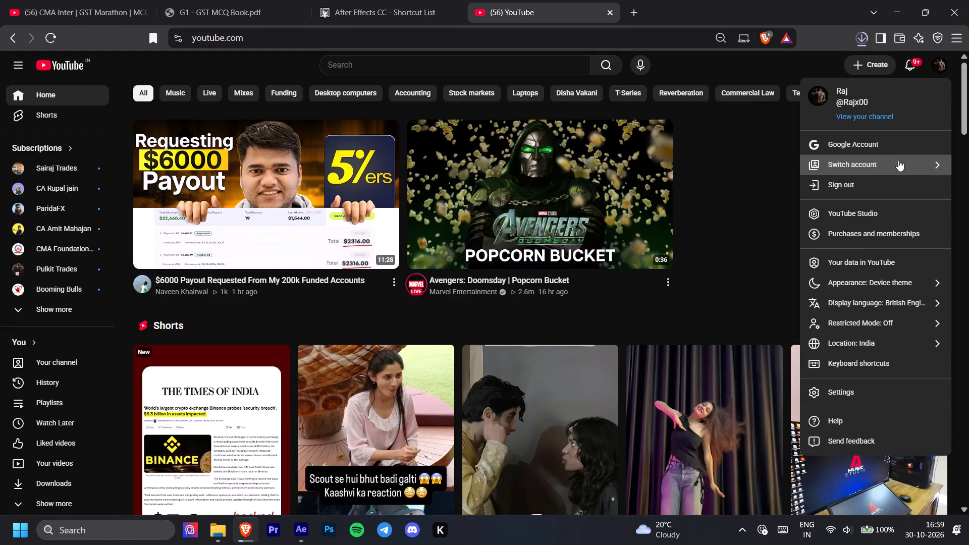
{"action": "left_click", "coordinate": [857, 252]}
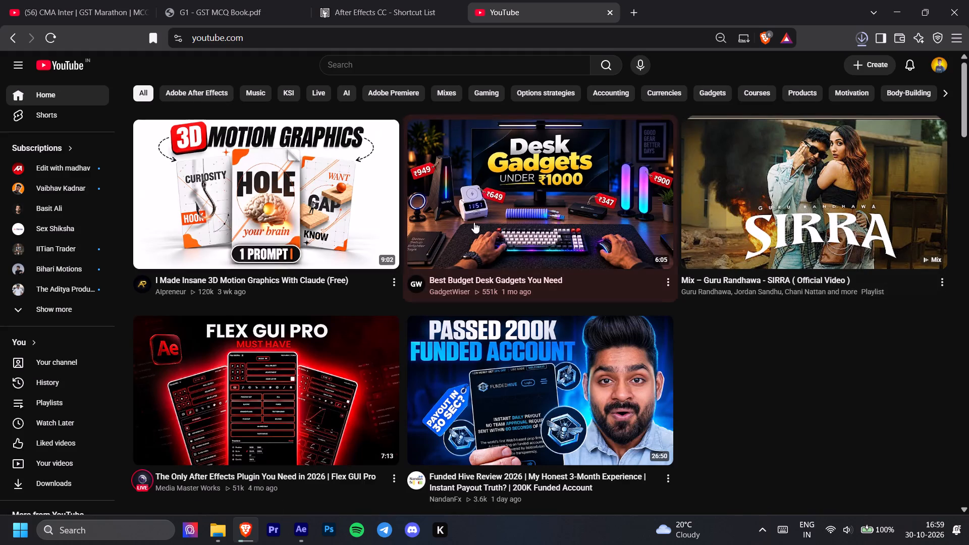
Search YouTube for "twitch plugin not working after effects" and look through the results for a fix.
{"action": "left_click", "coordinate": [388, 62]}
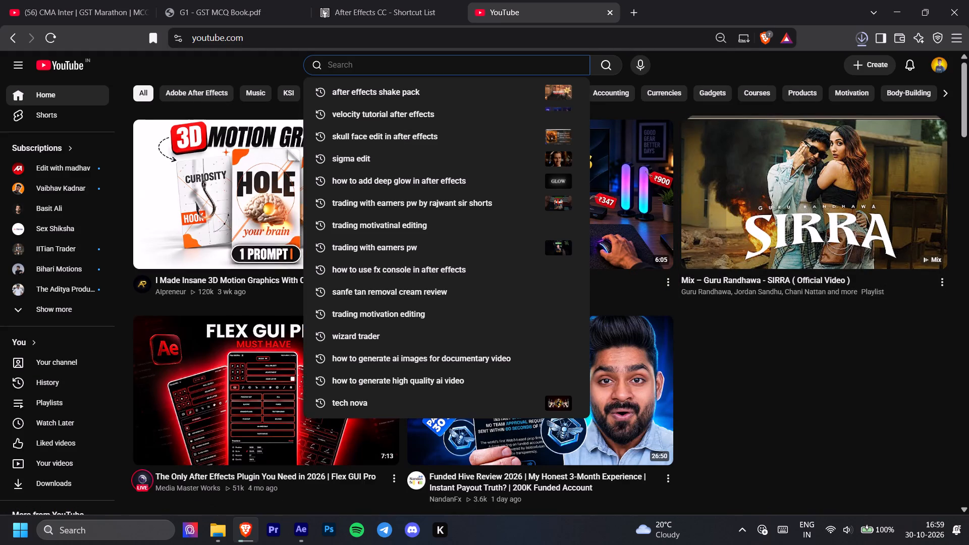
{"action": "type", "text": "twitch"}
{"action": "key", "text": "space"}
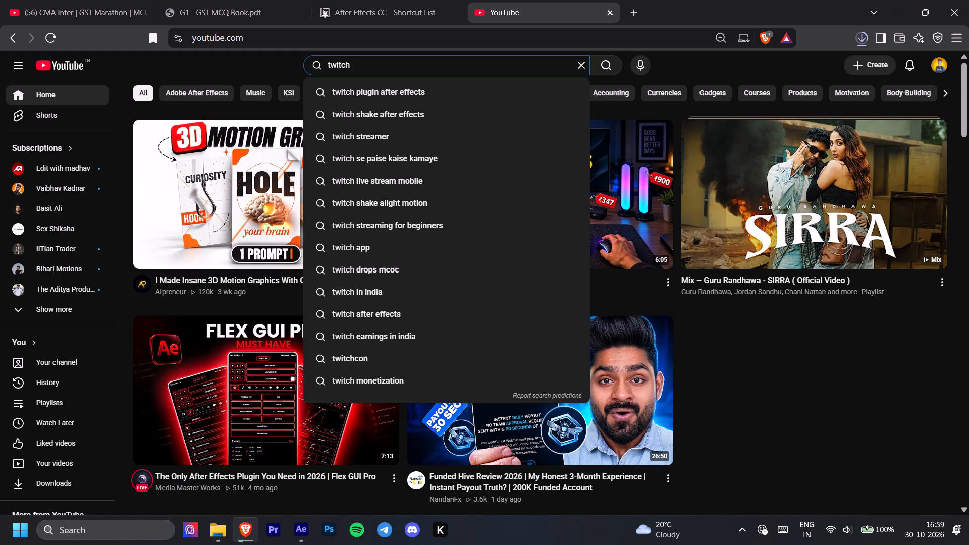
{"action": "type", "text": "is not"}
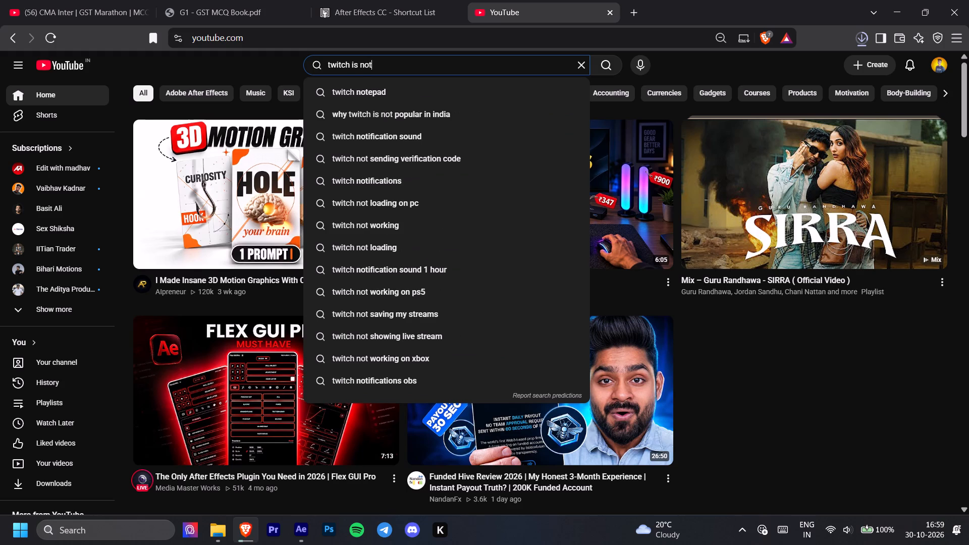
{"action": "key", "text": "space"}
{"action": "key", "text": "w"}
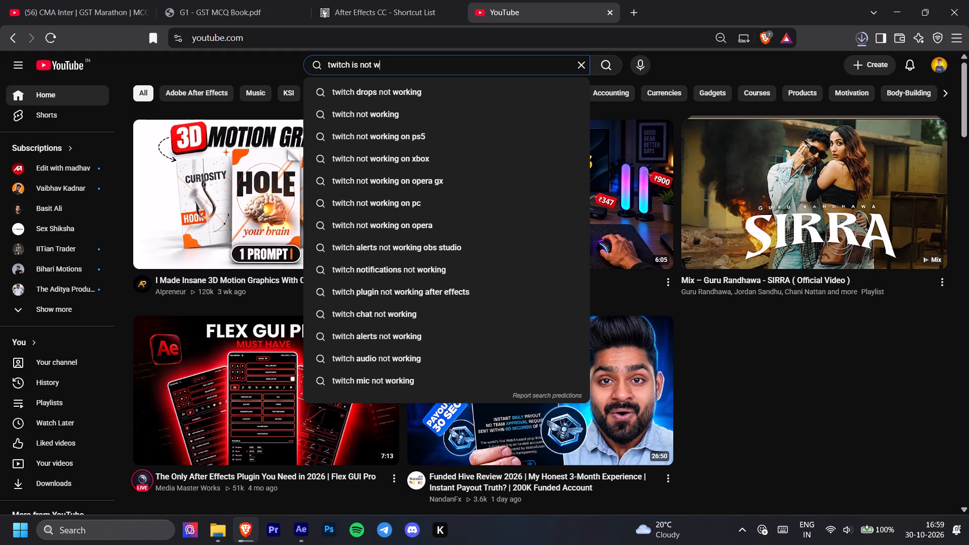
{"action": "type", "text": "orking"}
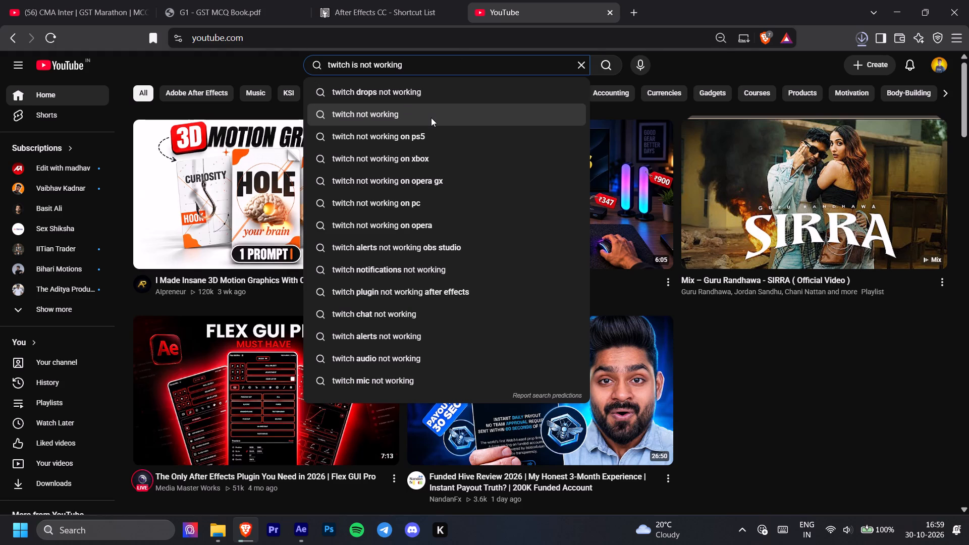
{"action": "type", "text": "in after"}
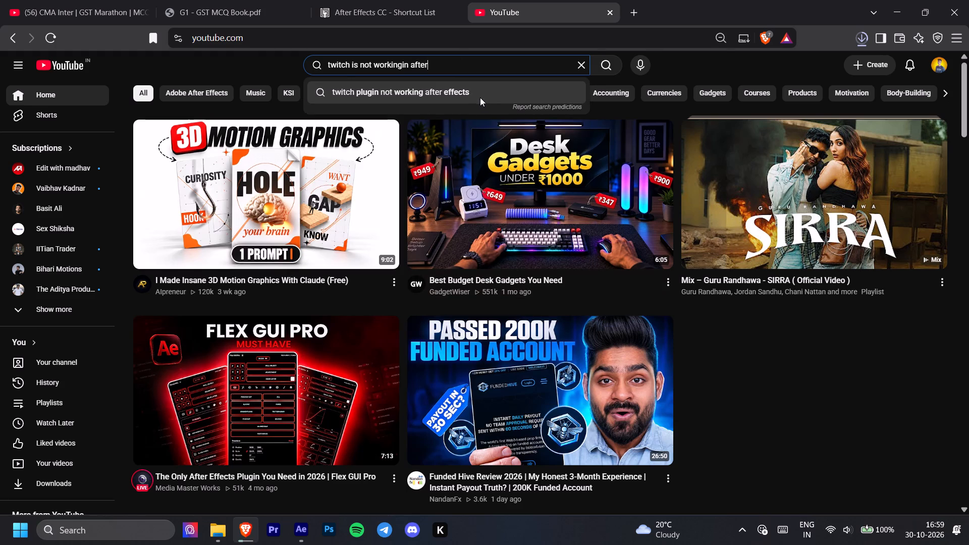
{"action": "left_click", "coordinate": [480, 97]}
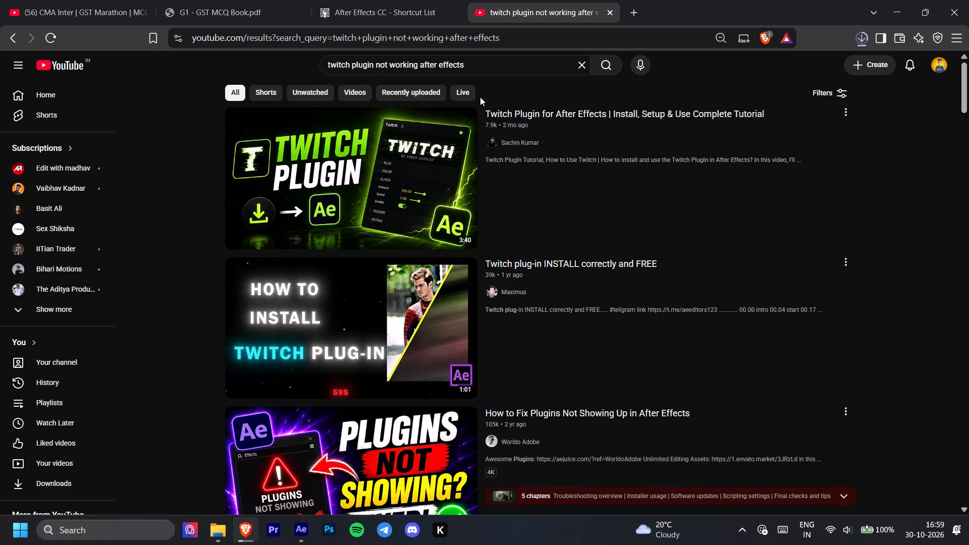
{"action": "scroll", "coordinate": [406, 288], "scroll_direction": "down", "scroll_amount": 5}
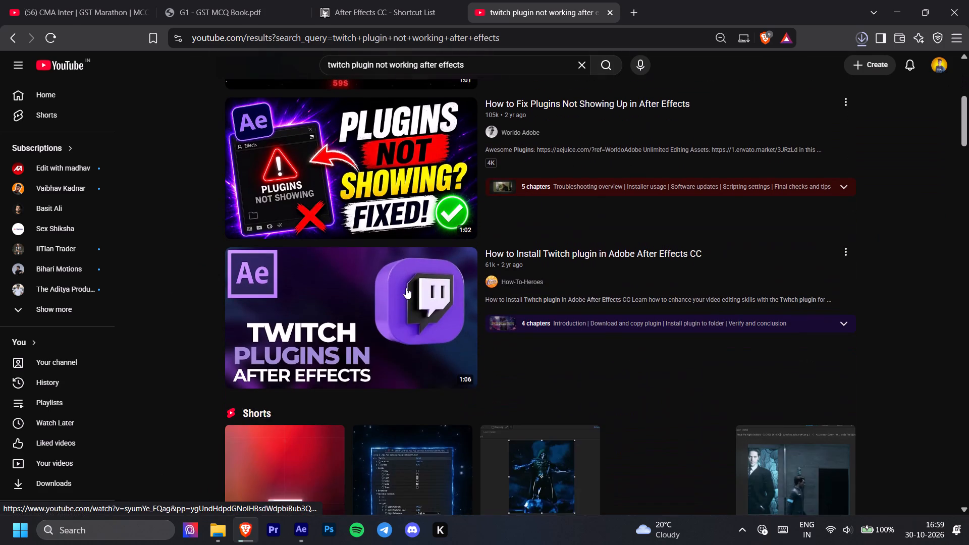
{"action": "scroll", "coordinate": [406, 288], "scroll_direction": "down", "scroll_amount": 5}
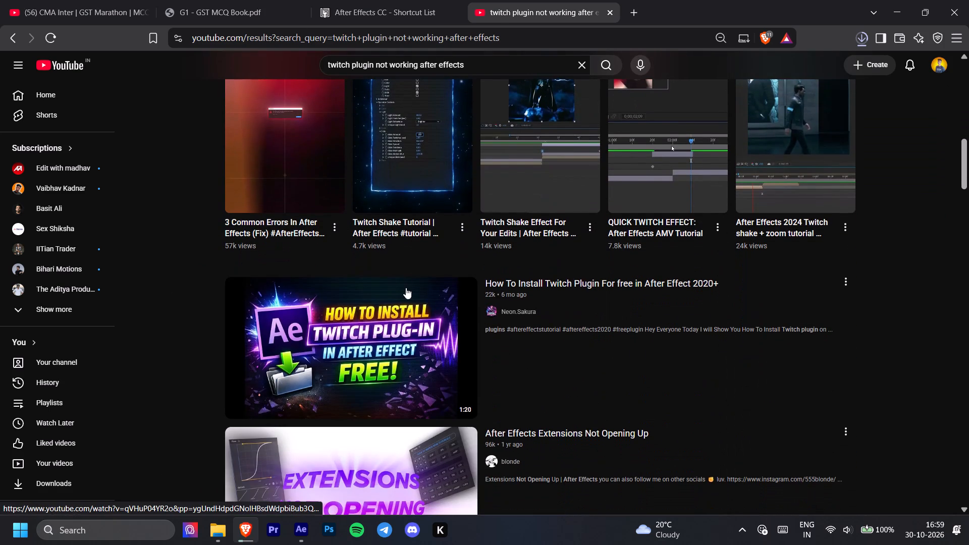
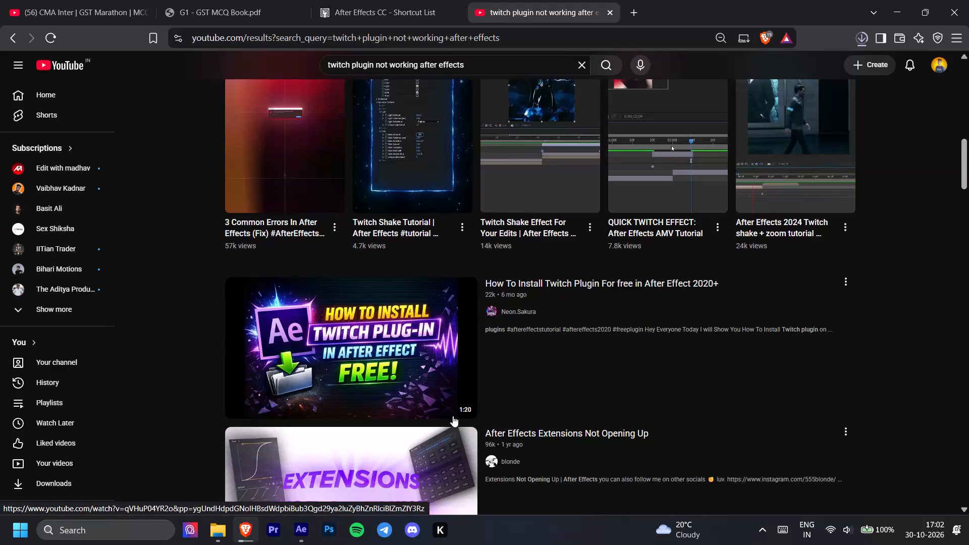
Open the Short "first Ae edit How to fix this audio problem and The red x", read its comments and return to the results.
{"action": "scroll", "coordinate": [453, 416], "scroll_direction": "down", "scroll_amount": 2}
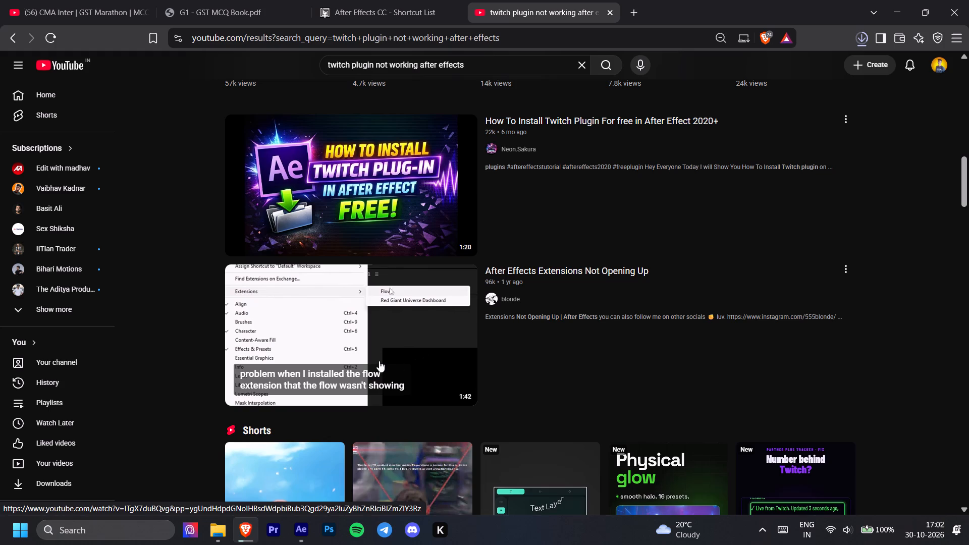
{"action": "scroll", "coordinate": [337, 387], "scroll_direction": "down", "scroll_amount": 3}
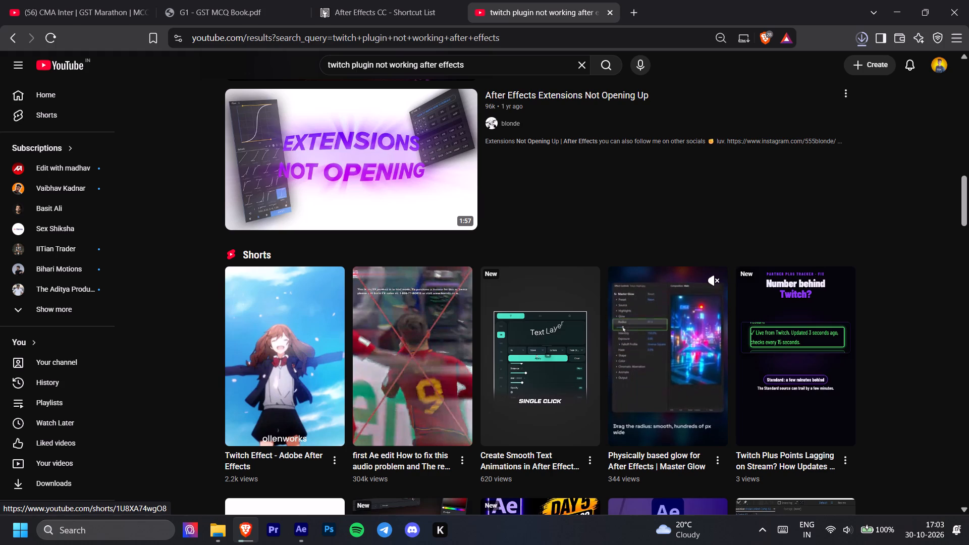
{"action": "left_click", "coordinate": [433, 412]}
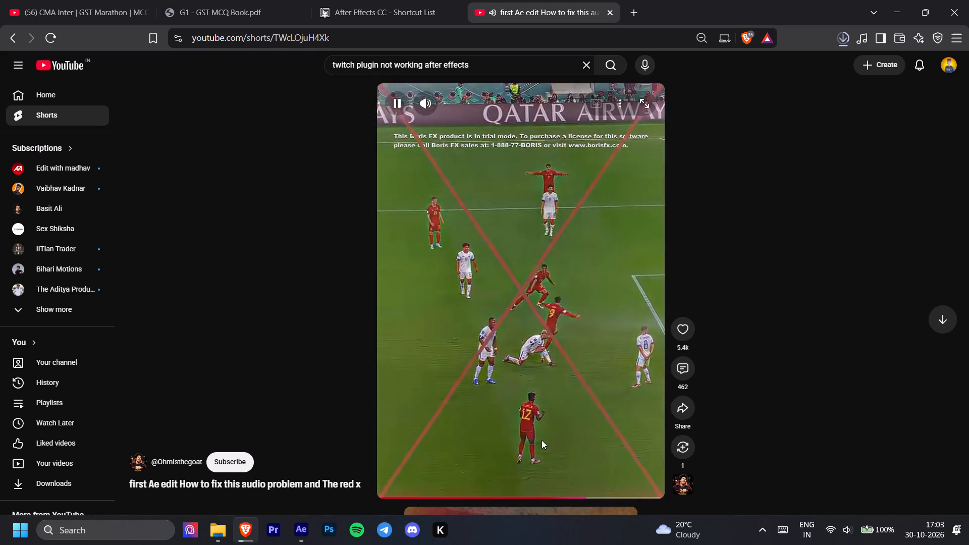
{"action": "left_click", "coordinate": [678, 371]}
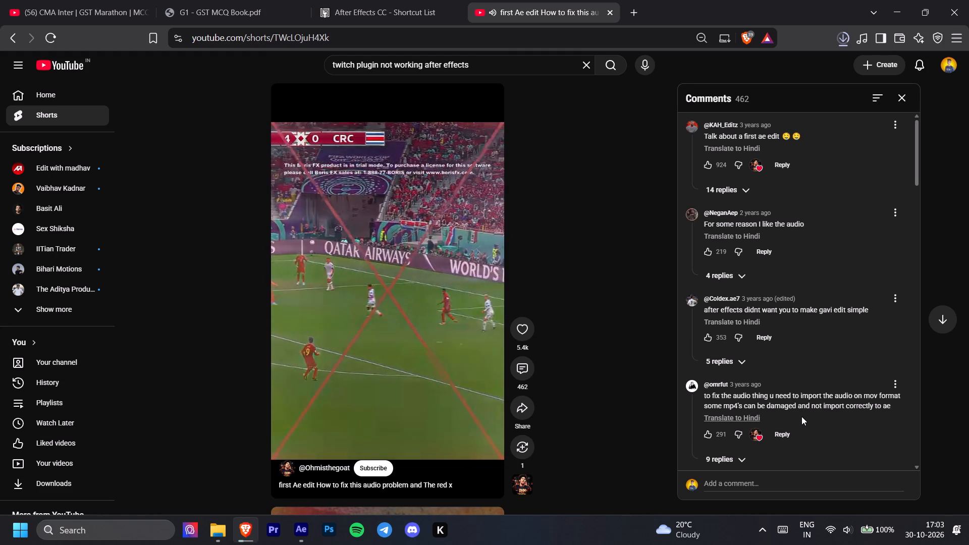
{"action": "scroll", "coordinate": [801, 416], "scroll_direction": "down", "scroll_amount": 2}
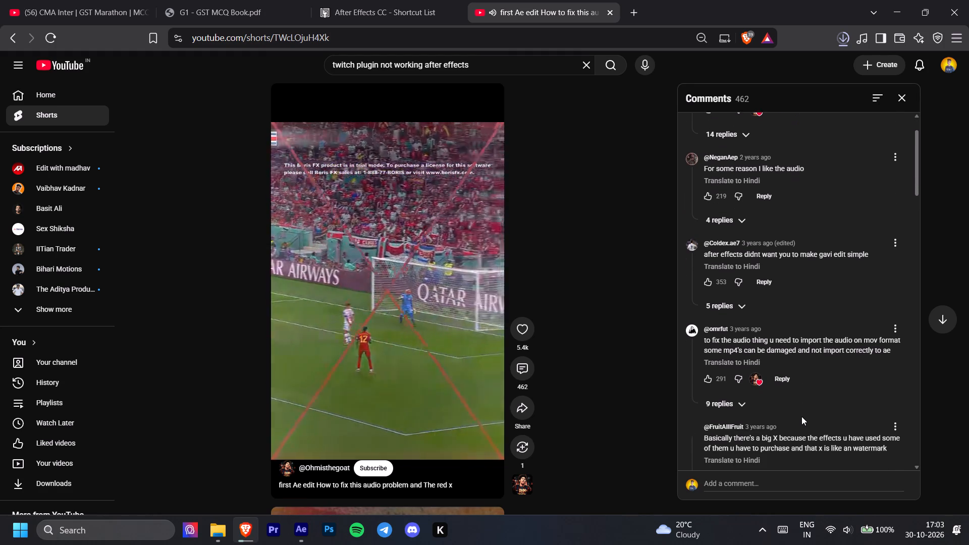
{"action": "scroll", "coordinate": [801, 416], "scroll_direction": "down", "scroll_amount": 2}
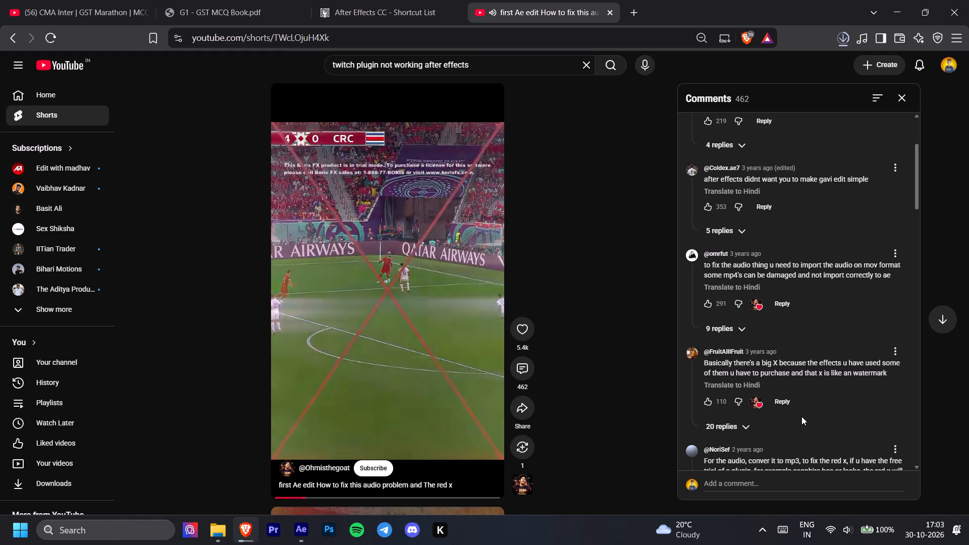
{"action": "scroll", "coordinate": [801, 416], "scroll_direction": "down", "scroll_amount": 1}
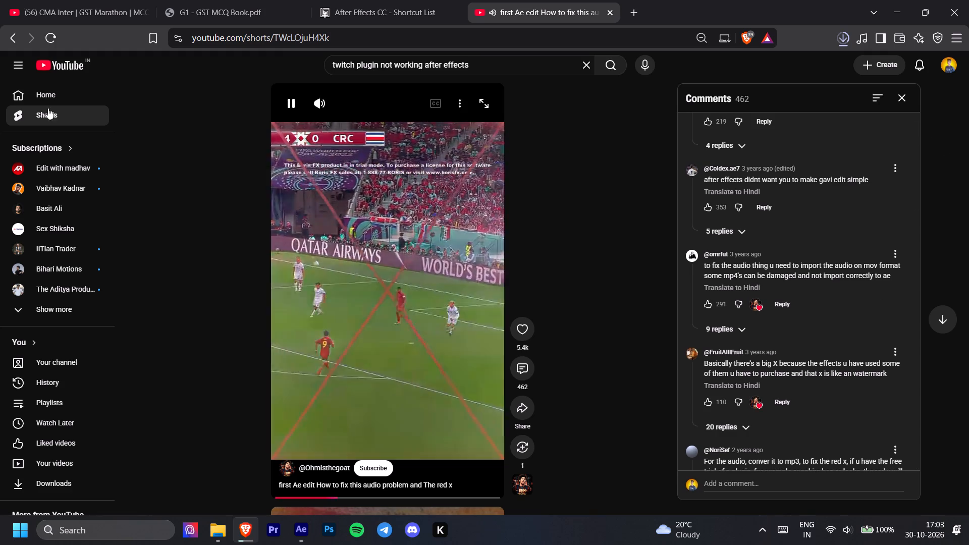
{"action": "left_click", "coordinate": [10, 36]}
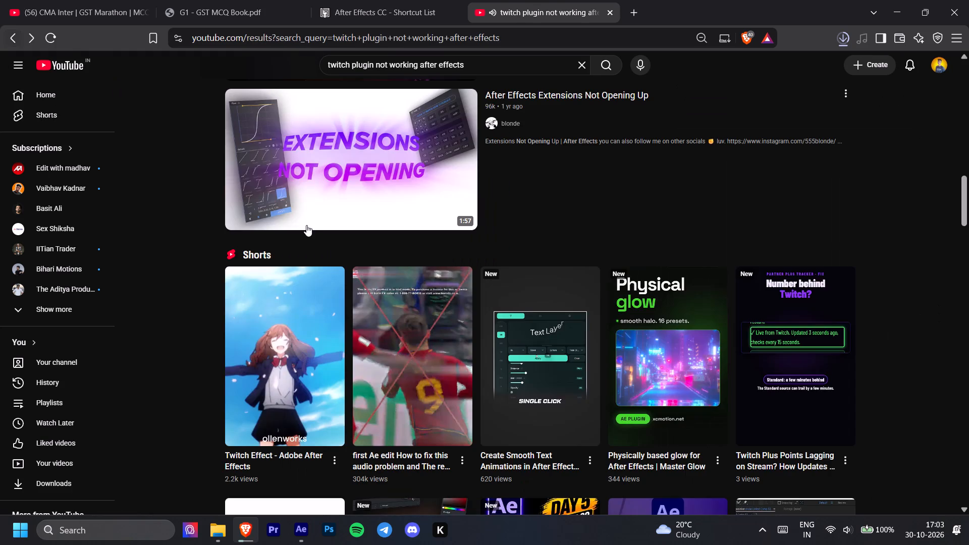
Look through the search results for a video that addresses the plugin problem or the red X in After Effects.
{"action": "scroll", "coordinate": [352, 367], "scroll_direction": "down", "scroll_amount": 6}
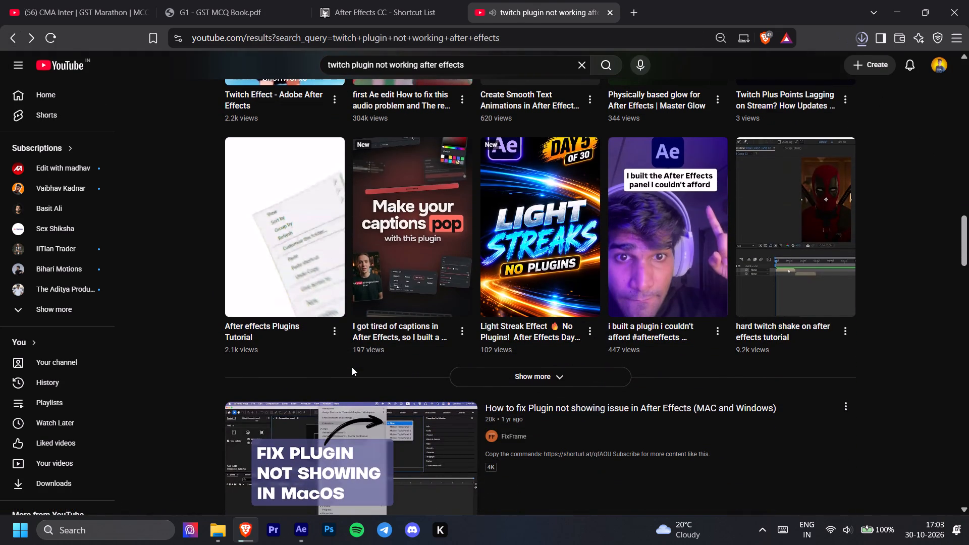
{"action": "scroll", "coordinate": [352, 367], "scroll_direction": "down", "scroll_amount": 2}
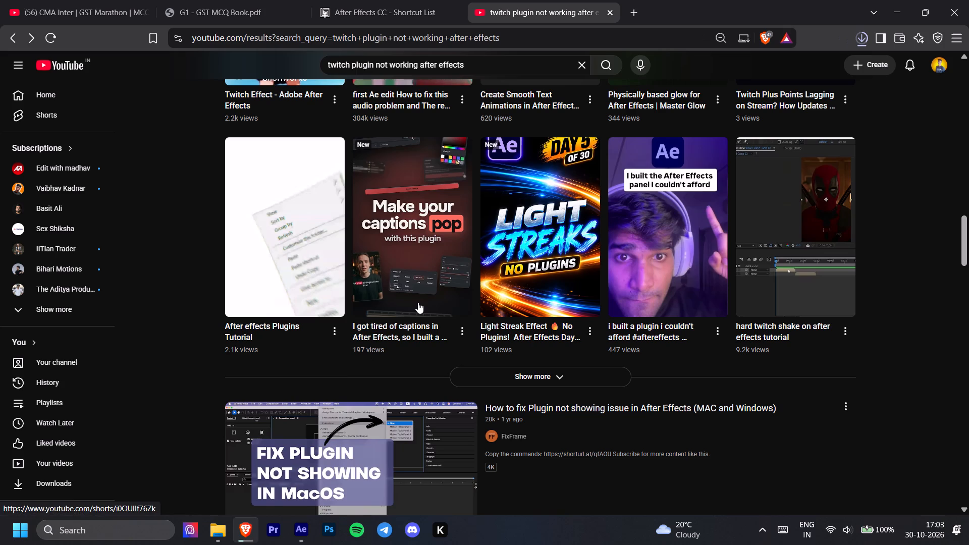
{"action": "scroll", "coordinate": [418, 302], "scroll_direction": "up", "scroll_amount": 1}
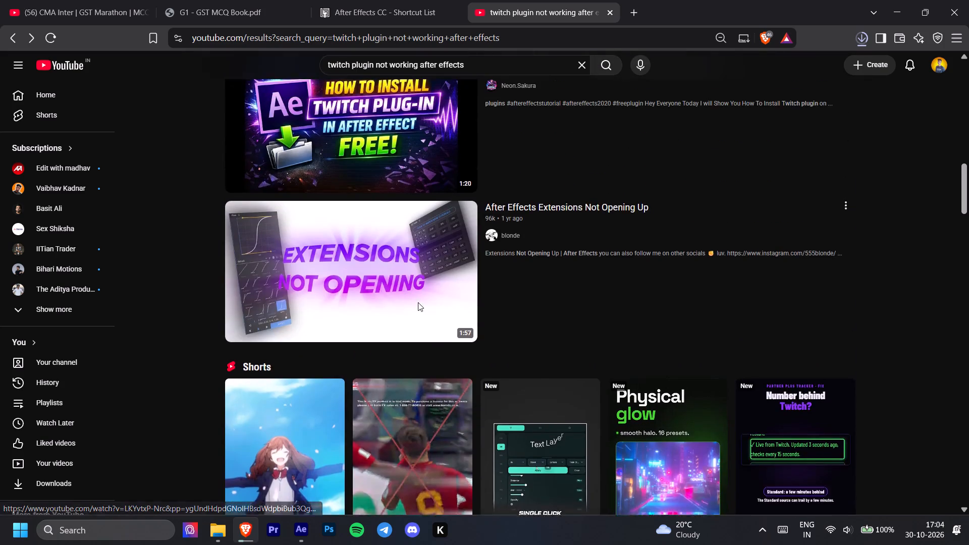
{"action": "scroll", "coordinate": [418, 302], "scroll_direction": "down", "scroll_amount": 3}
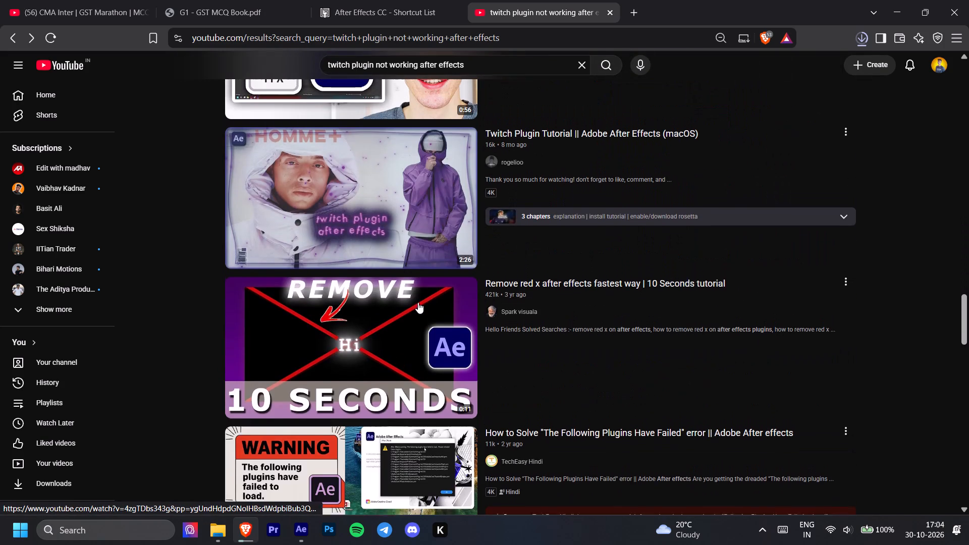
{"action": "scroll", "coordinate": [418, 302], "scroll_direction": "down", "scroll_amount": 3}
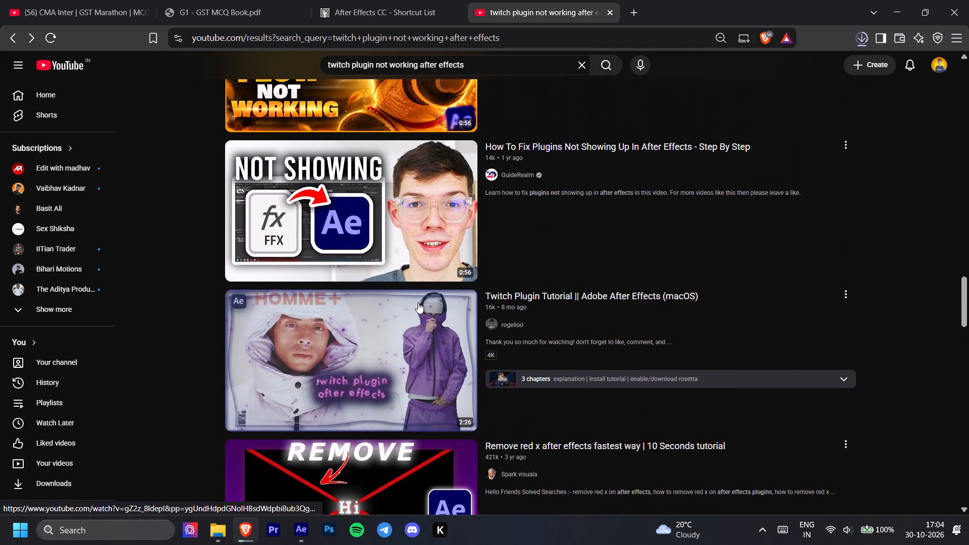
{"action": "scroll", "coordinate": [418, 302], "scroll_direction": "down", "scroll_amount": 1}
{"action": "scroll", "coordinate": [418, 302], "scroll_direction": "up", "scroll_amount": 1}
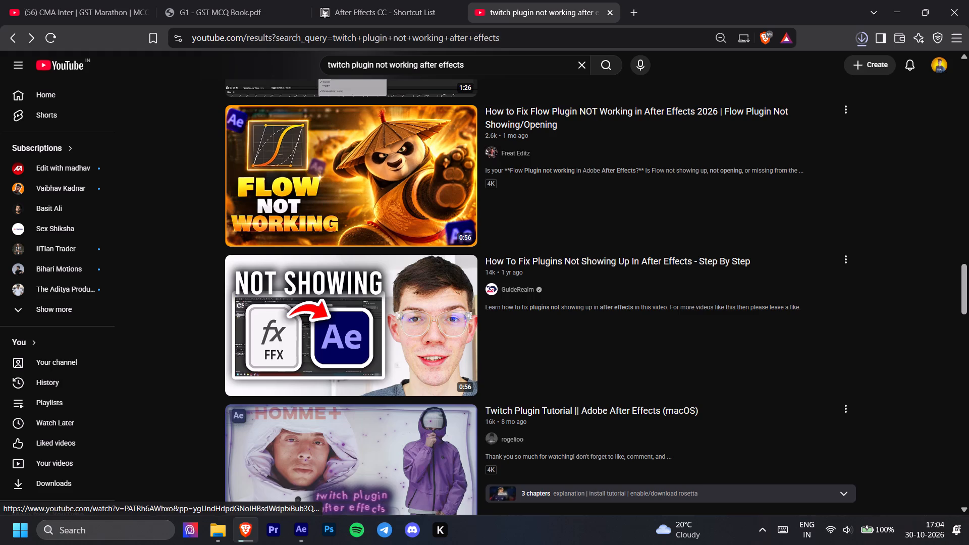
{"action": "scroll", "coordinate": [418, 302], "scroll_direction": "up", "scroll_amount": 1}
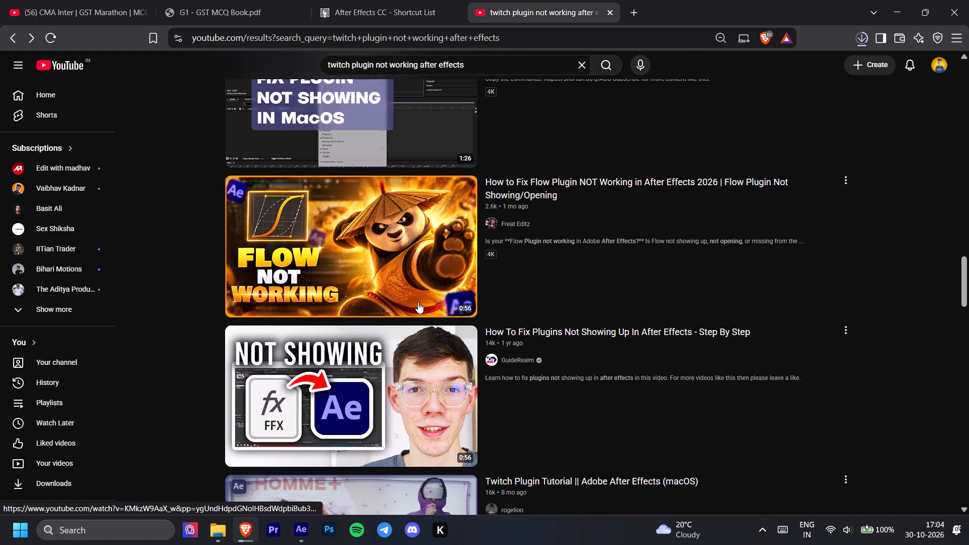
{"action": "scroll", "coordinate": [382, 262], "scroll_direction": "up", "scroll_amount": 1}
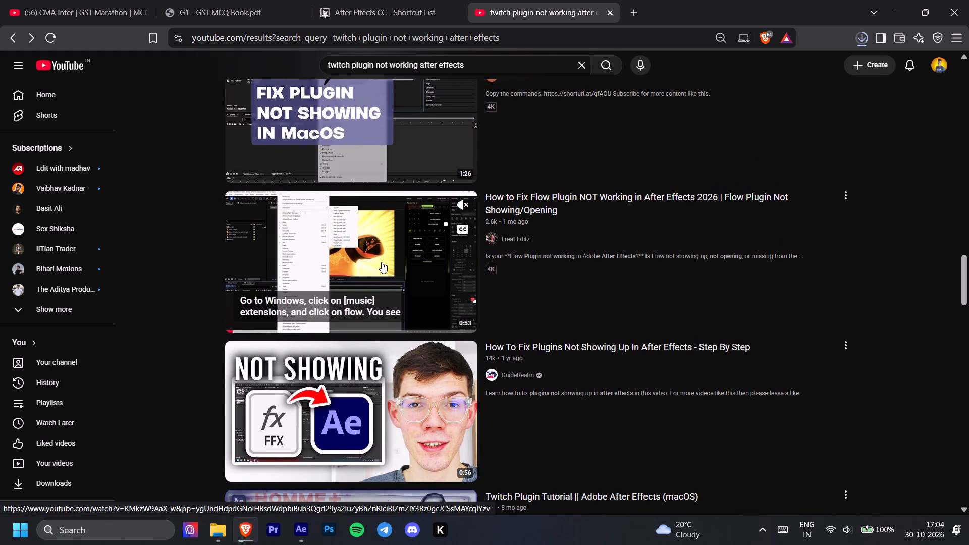
{"action": "scroll", "coordinate": [382, 262], "scroll_direction": "up", "scroll_amount": 1}
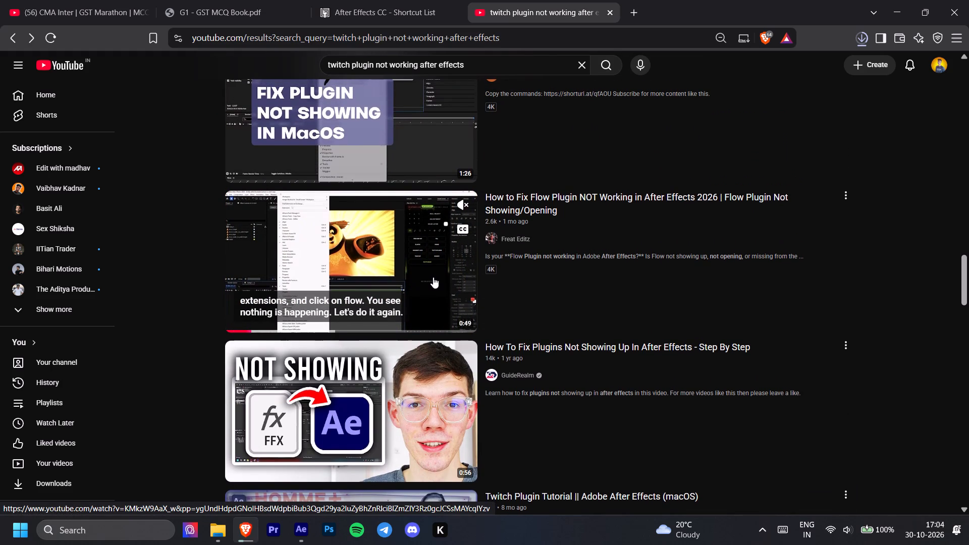
{"action": "scroll", "coordinate": [374, 286], "scroll_direction": "down", "scroll_amount": 5}
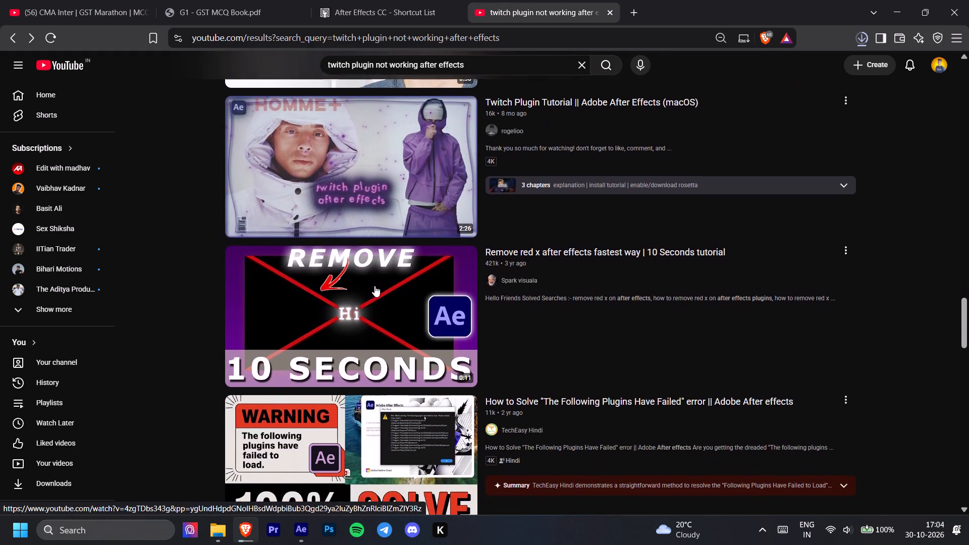
{"action": "scroll", "coordinate": [374, 286], "scroll_direction": "down", "scroll_amount": 1}
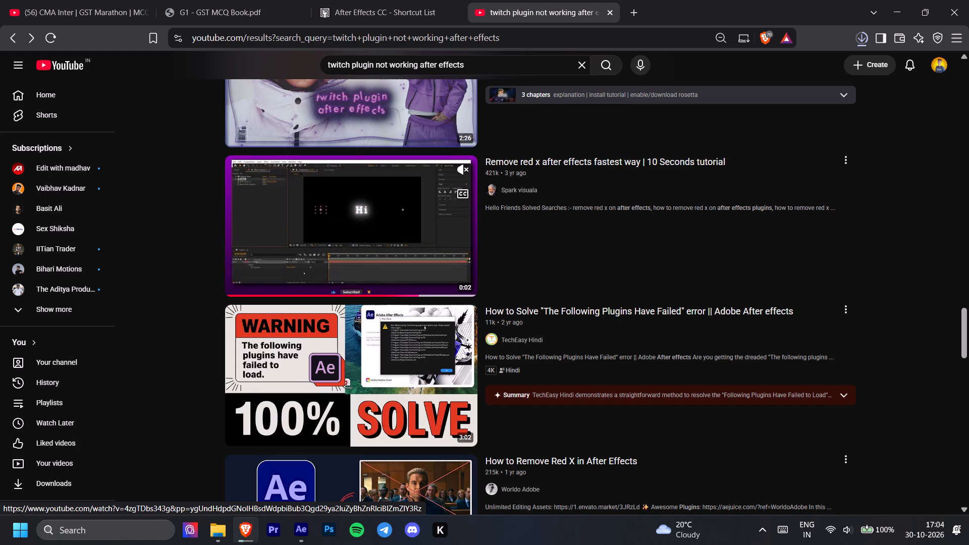
Watch "Remove red x after effects fastest way | 10 Seconds tutorial", cancel autoplay, read its comments and return to the results.
{"action": "left_click", "coordinate": [373, 250]}
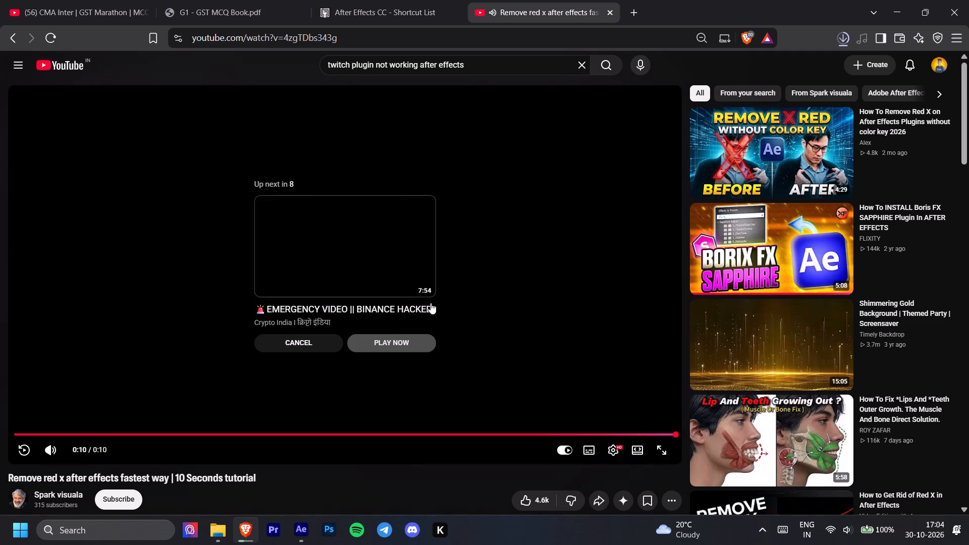
{"action": "scroll", "coordinate": [319, 335], "scroll_direction": "down", "scroll_amount": 1}
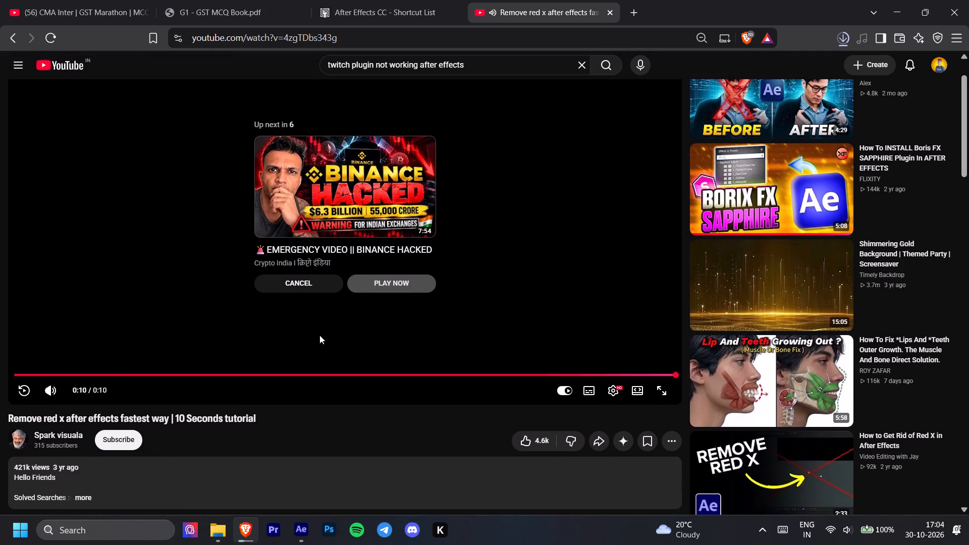
{"action": "left_click", "coordinate": [304, 284]}
{"action": "scroll", "coordinate": [177, 475], "scroll_direction": "down", "scroll_amount": 2}
{"action": "scroll", "coordinate": [241, 342], "scroll_direction": "down", "scroll_amount": 2}
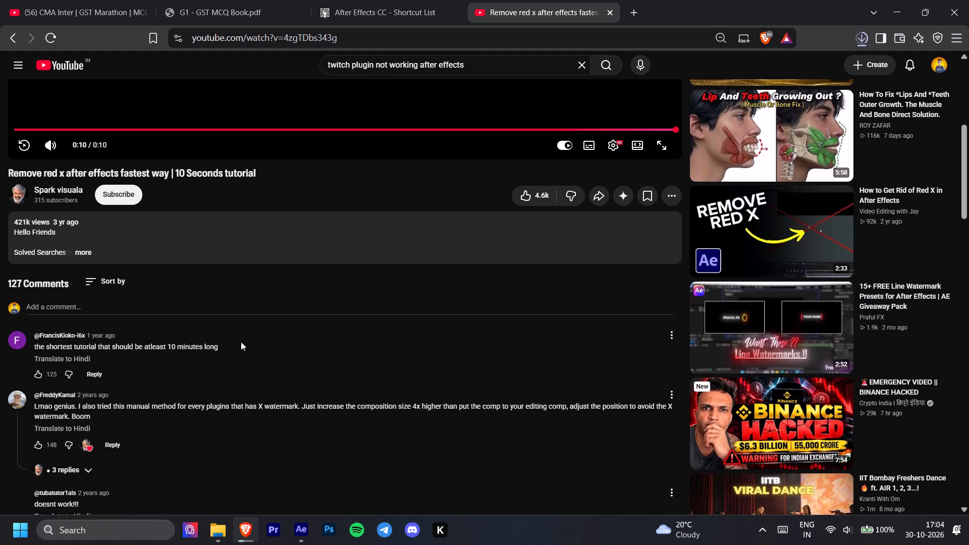
{"action": "scroll", "coordinate": [241, 342], "scroll_direction": "down", "scroll_amount": 1}
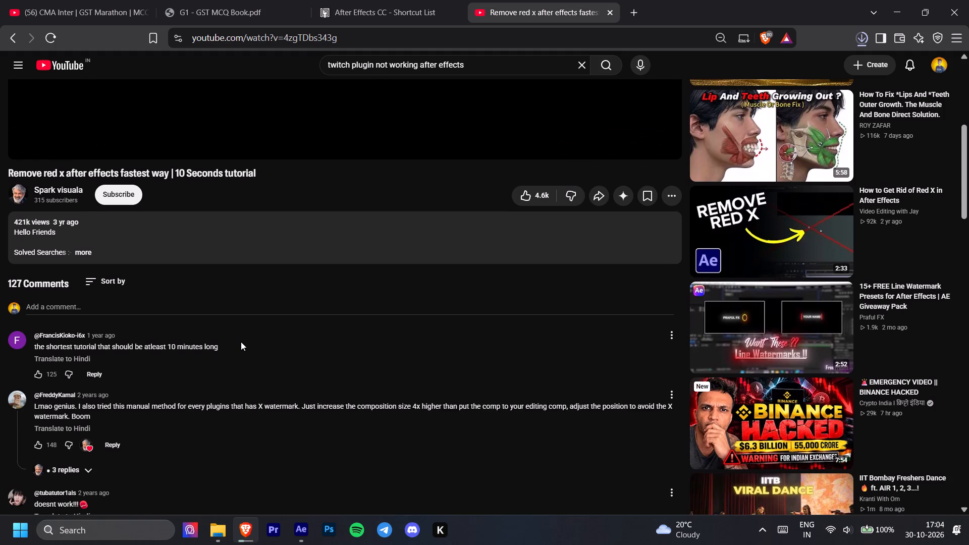
{"action": "scroll", "coordinate": [241, 342], "scroll_direction": "down", "scroll_amount": 1}
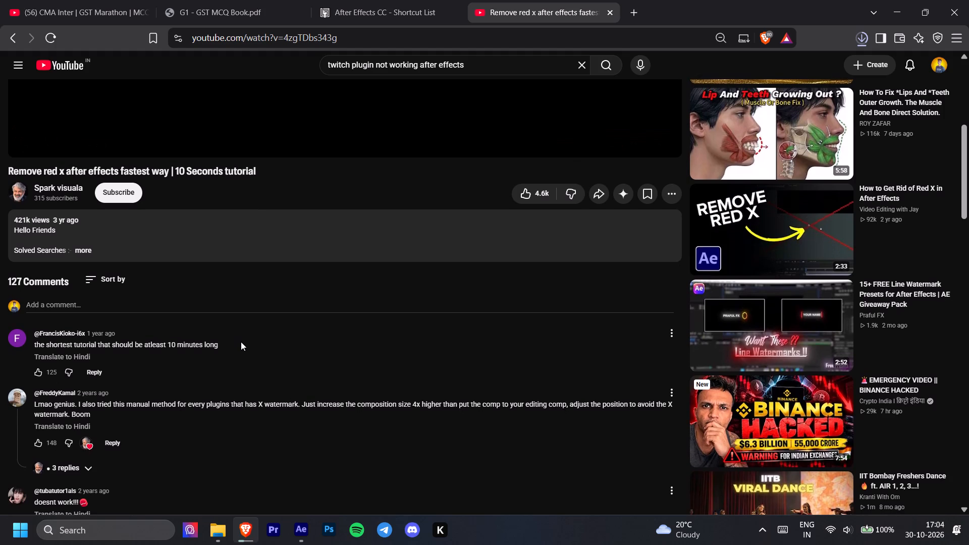
{"action": "scroll", "coordinate": [241, 342], "scroll_direction": "down", "scroll_amount": 5}
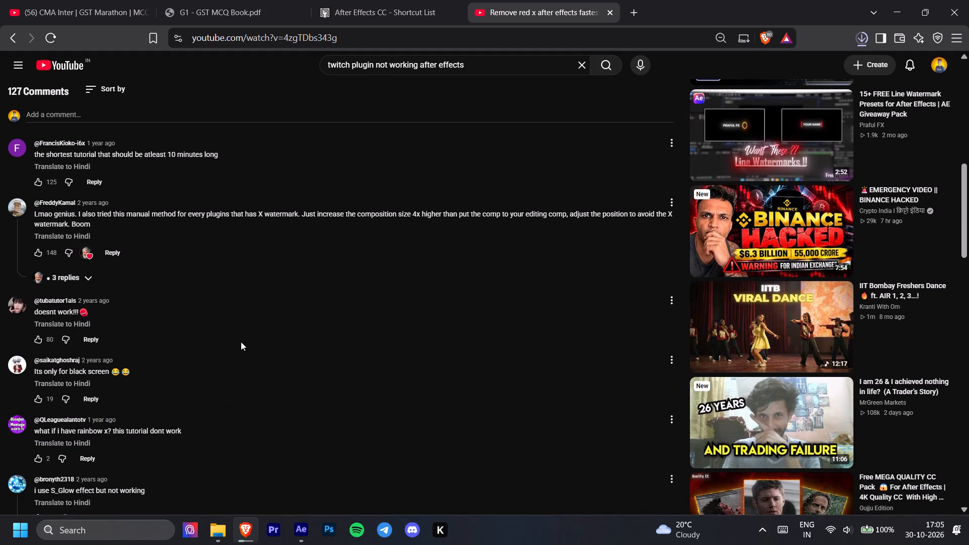
{"action": "scroll", "coordinate": [241, 342], "scroll_direction": "down", "scroll_amount": 1}
{"action": "scroll", "coordinate": [241, 342], "scroll_direction": "up", "scroll_amount": 2}
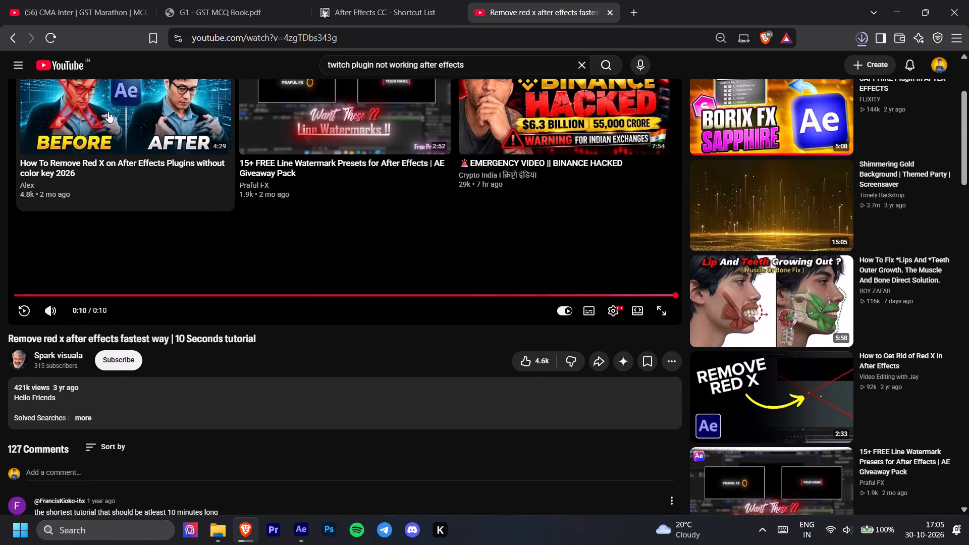
{"action": "left_click", "coordinate": [8, 38]}
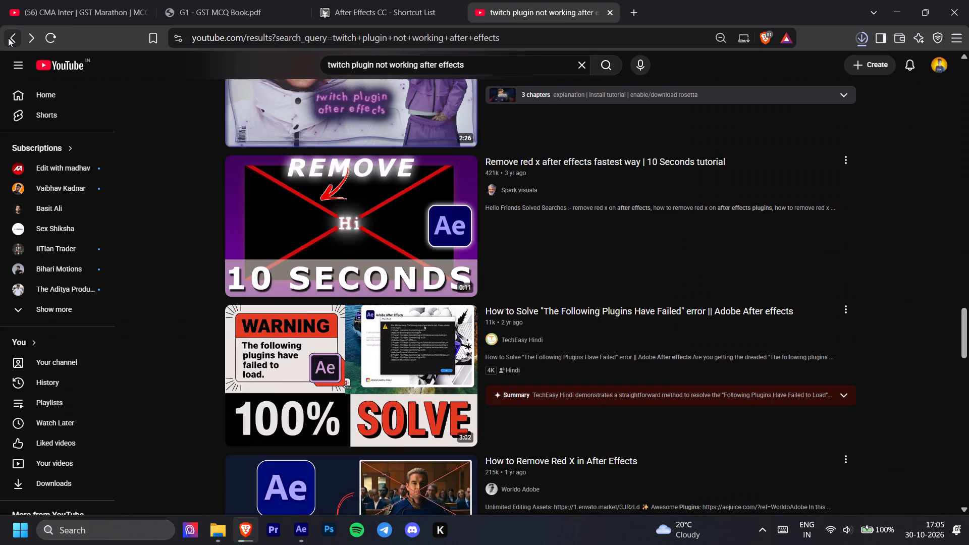
Return to the first search result, "Twitch Plugin for After Effects | Install, Setup & Use Complete Tutorial", and preview it unmuted with captions off.
{"action": "scroll", "coordinate": [262, 324], "scroll_direction": "down", "scroll_amount": 1}
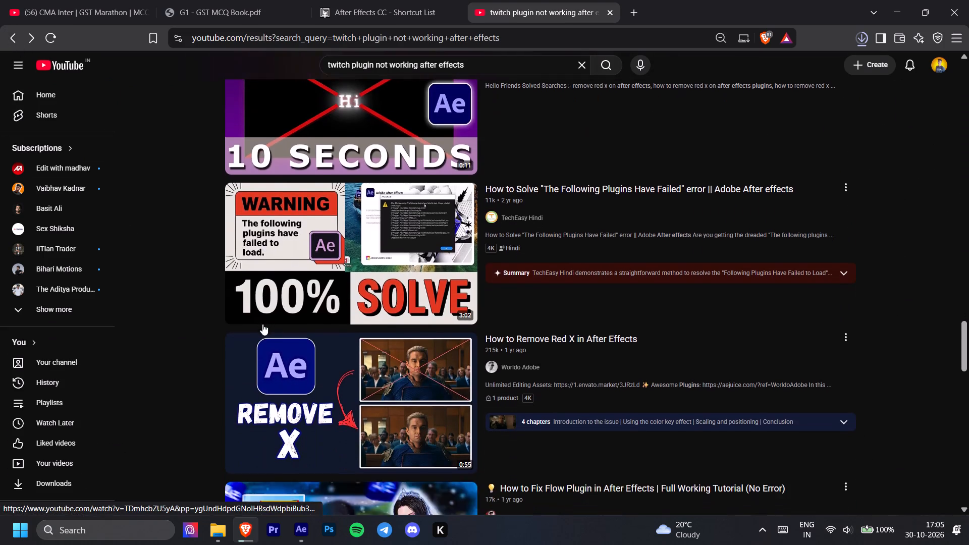
{"action": "scroll", "coordinate": [262, 324], "scroll_direction": "down", "scroll_amount": 1}
{"action": "scroll", "coordinate": [262, 324], "scroll_direction": "right", "scroll_amount": 1}
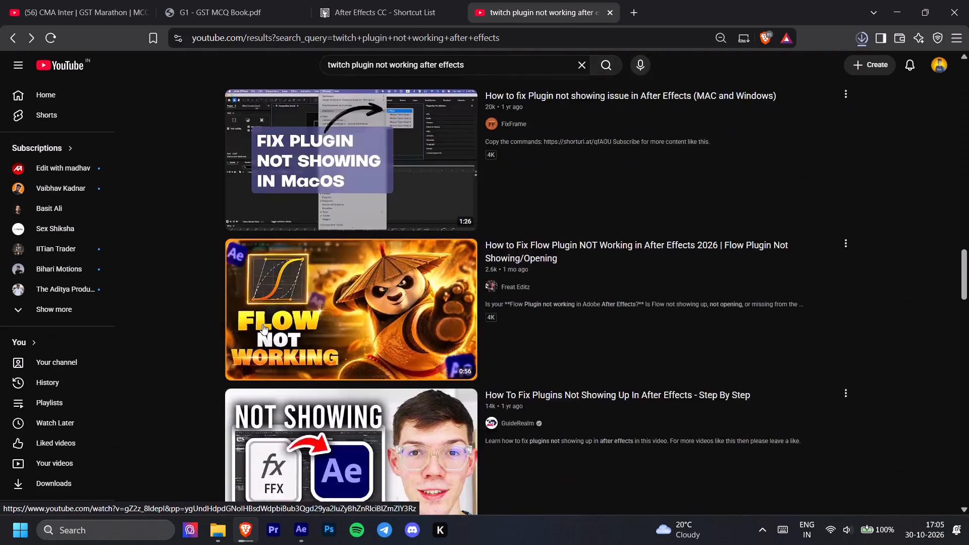
{"action": "scroll", "coordinate": [262, 324], "scroll_direction": "up", "scroll_amount": 7}
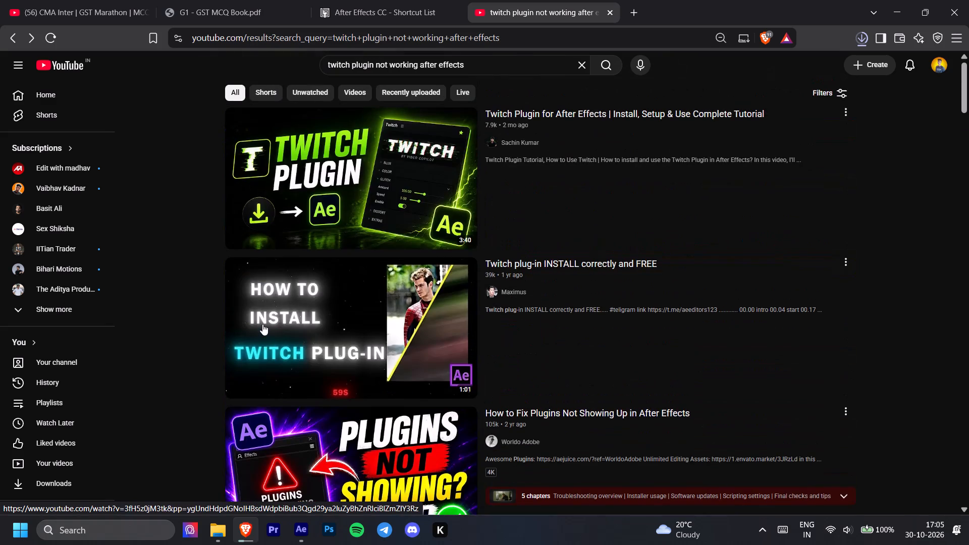
{"action": "scroll", "coordinate": [262, 324], "scroll_direction": "up", "scroll_amount": 2}
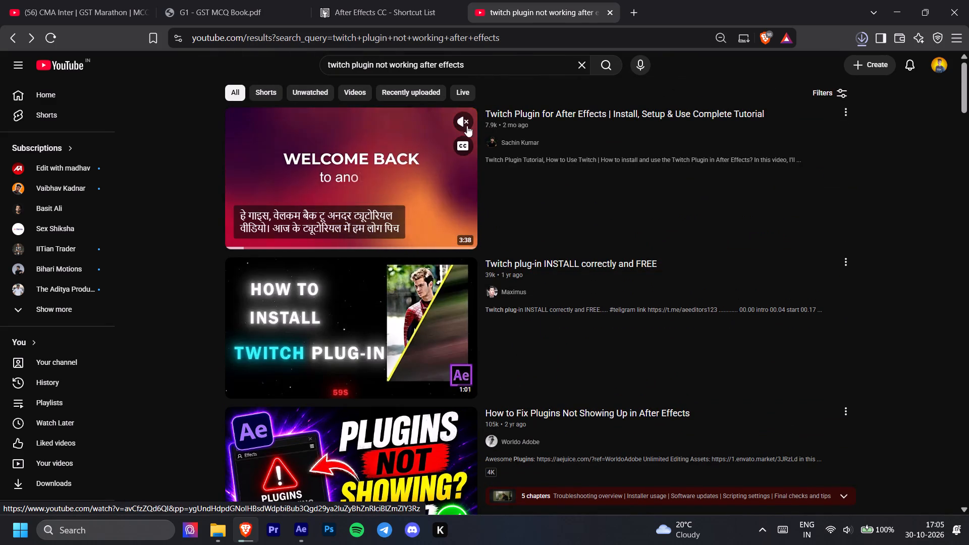
{"action": "left_click", "coordinate": [463, 121]}
{"action": "left_click", "coordinate": [464, 148]}
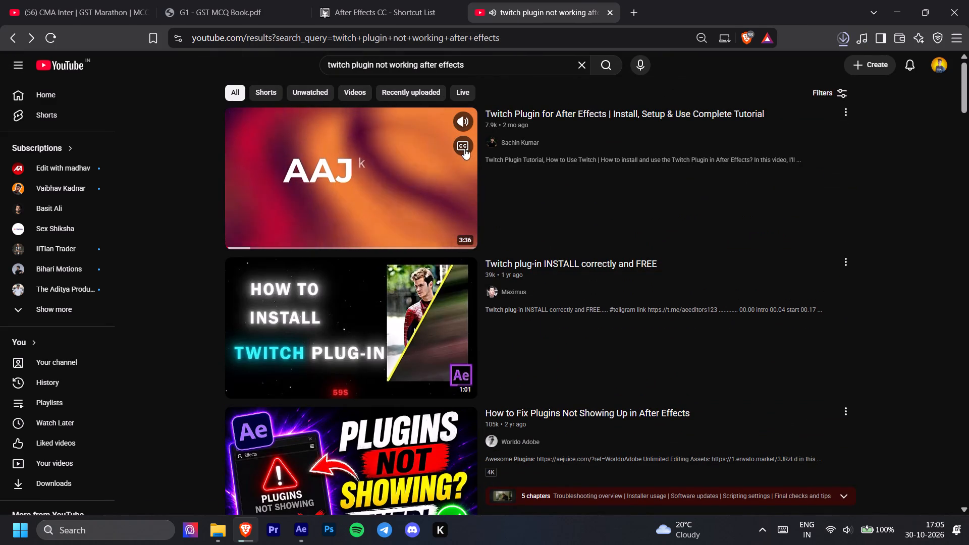
Open "Twitch Plugin for After Effects | Install, Setup & Use Complete Tutorial", skim its installation part, watch how the effect is used and pause it.
{"action": "left_click", "coordinate": [354, 229]}
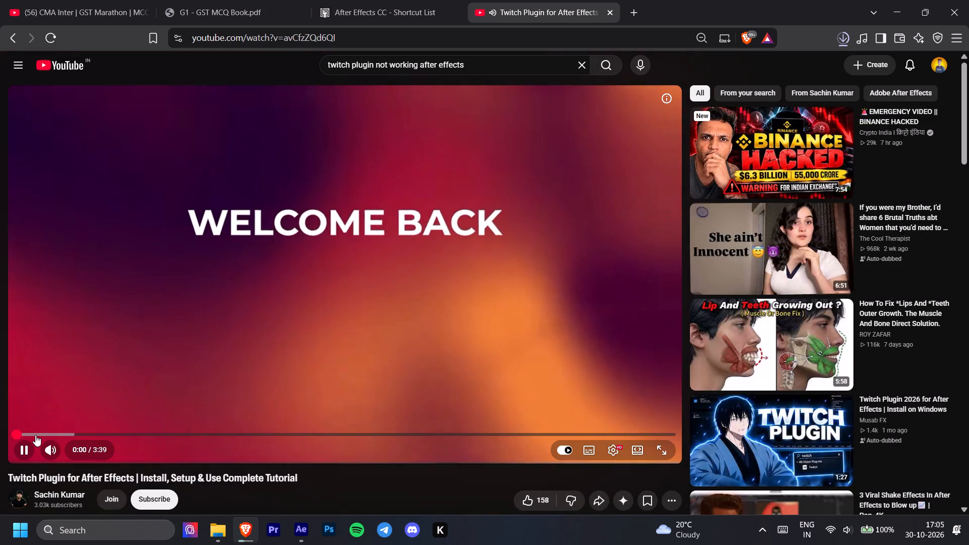
{"action": "left_click", "coordinate": [35, 435]}
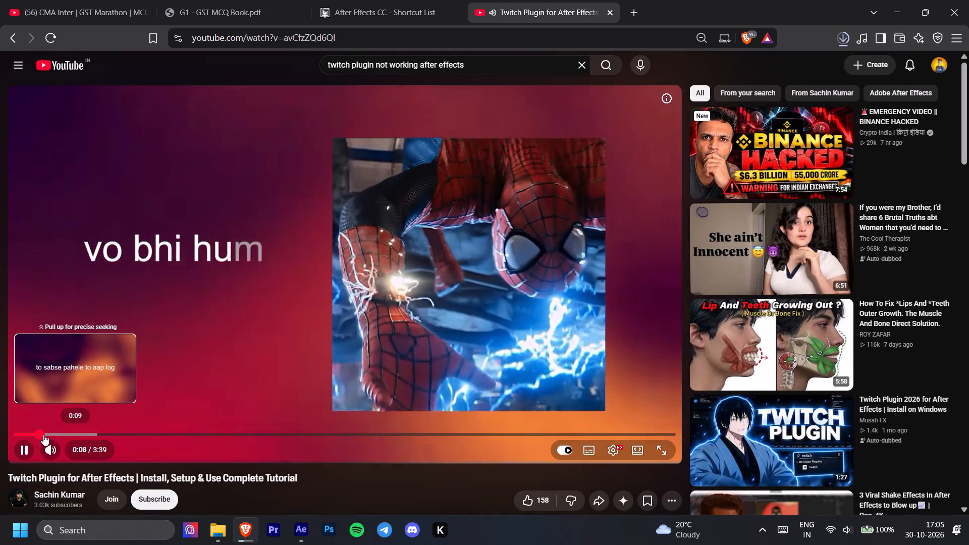
{"action": "left_click", "coordinate": [64, 428]}
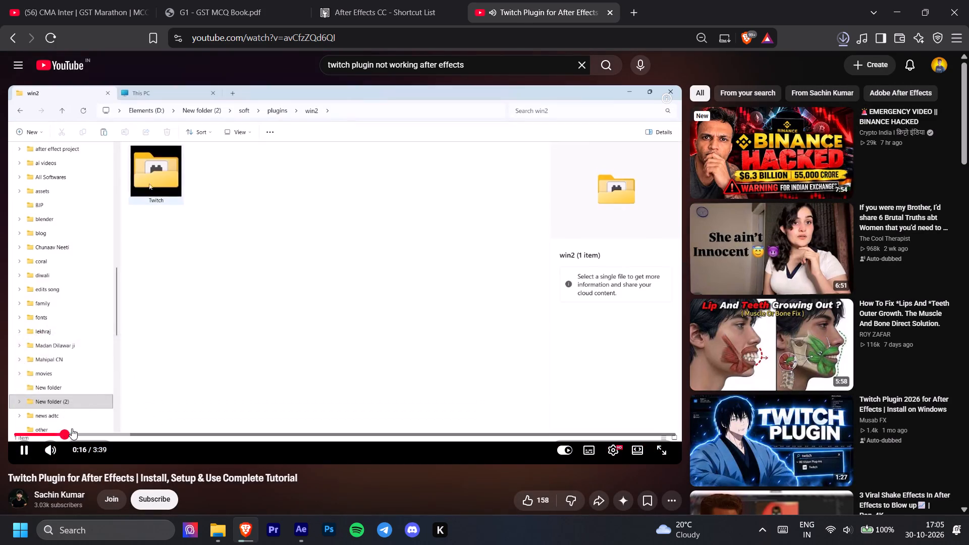
{"action": "left_click", "coordinate": [78, 428]}
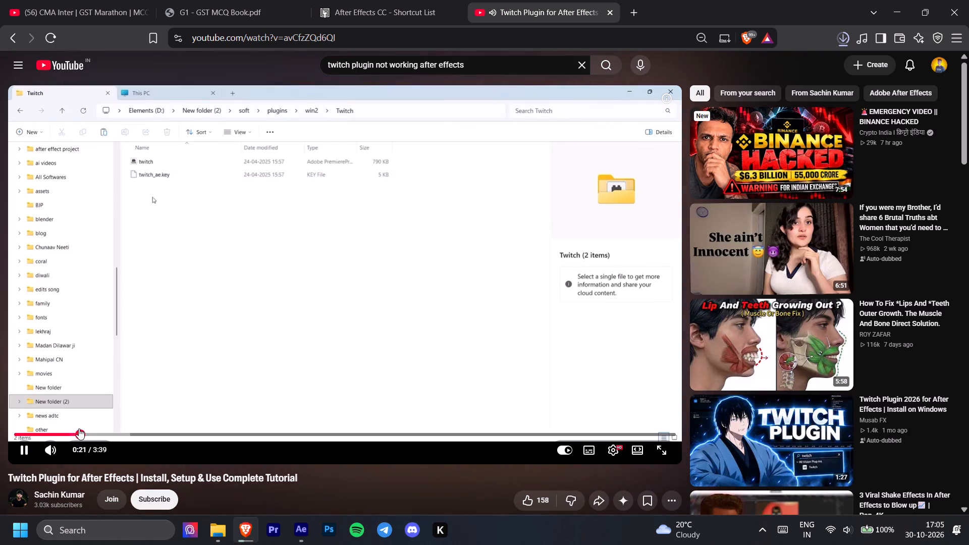
{"action": "left_click", "coordinate": [107, 430]}
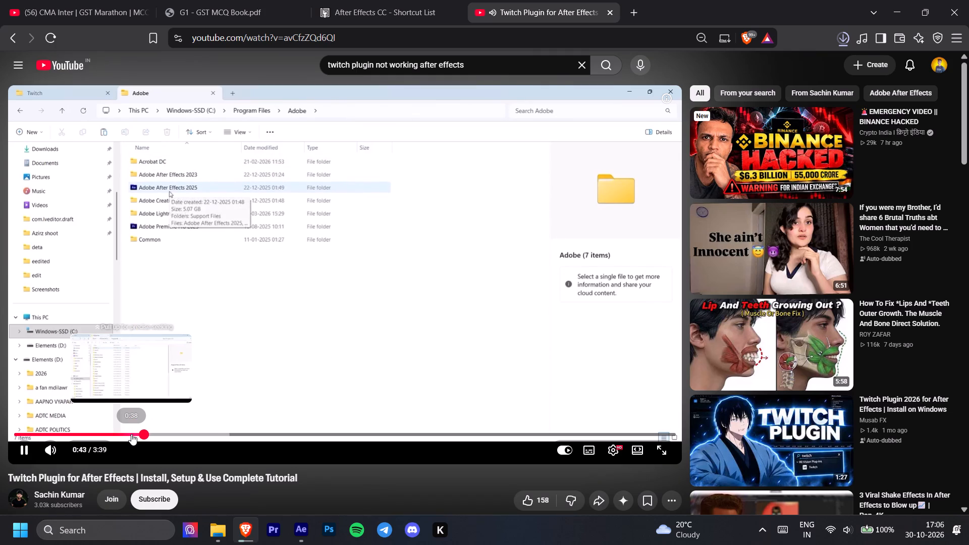
{"action": "scroll", "coordinate": [131, 434], "scroll_direction": "right", "scroll_amount": 1}
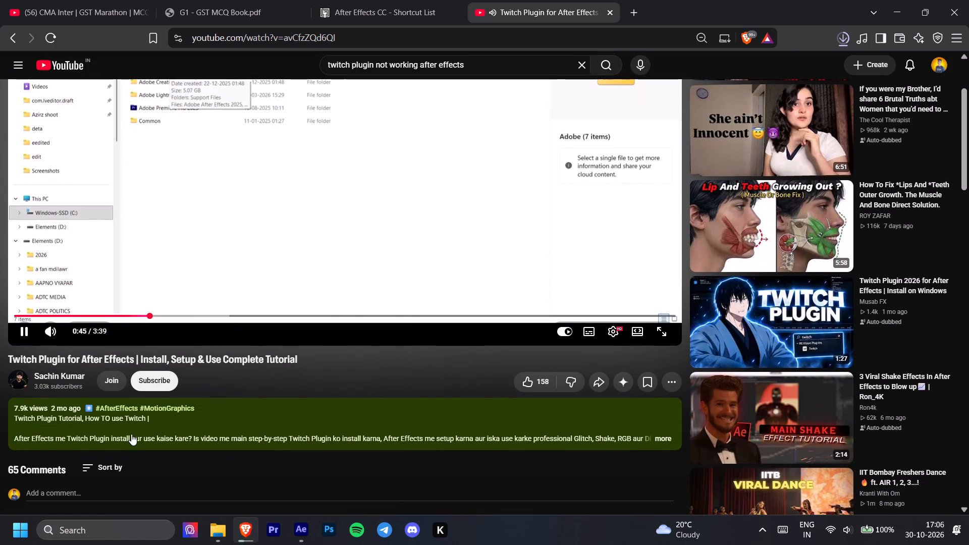
{"action": "scroll", "coordinate": [131, 434], "scroll_direction": "right", "scroll_amount": 2}
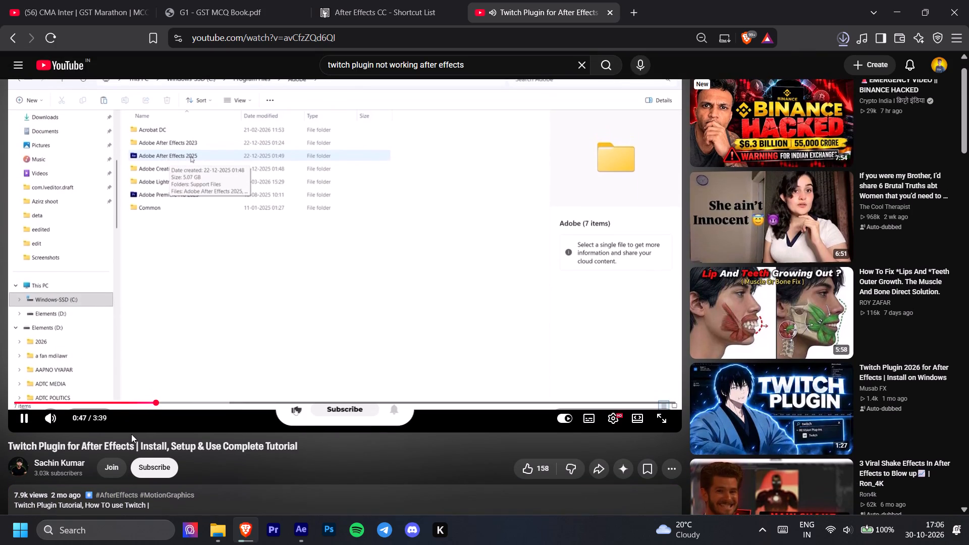
{"action": "left_click", "coordinate": [197, 400]}
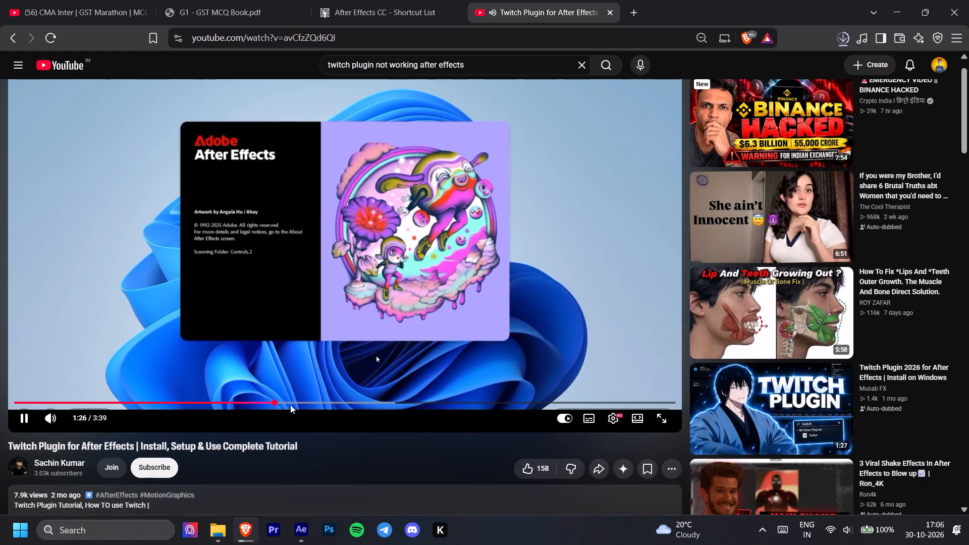
{"action": "left_click", "coordinate": [302, 402]}
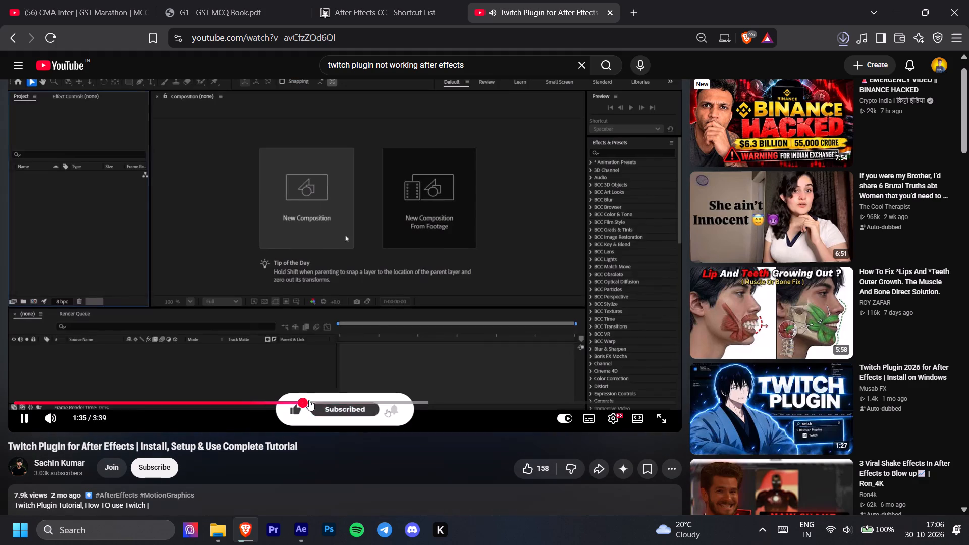
{"action": "left_click", "coordinate": [340, 397]}
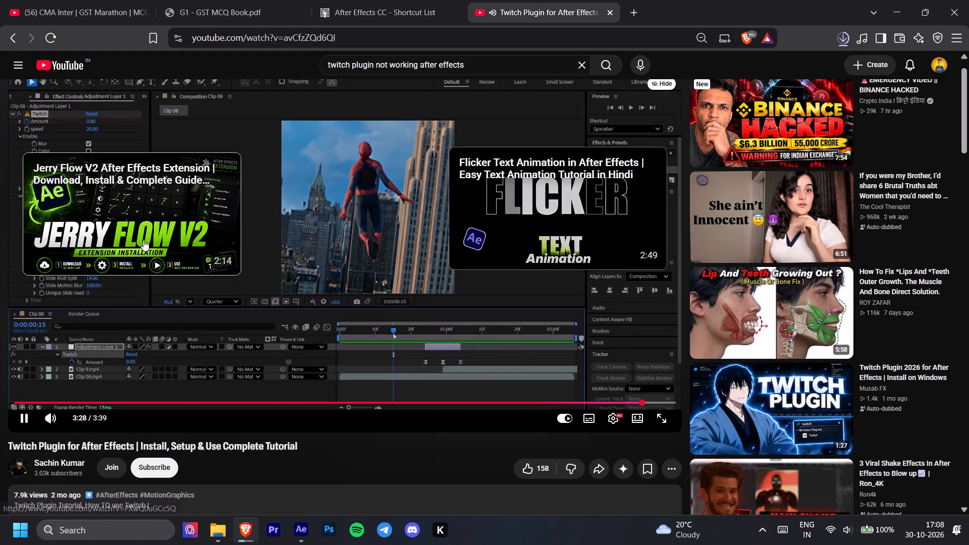
{"action": "left_click", "coordinate": [353, 284]}
Read the tutorial's comments, including the replies to the question about whether the plugin is free for life.
{"action": "scroll", "coordinate": [353, 284], "scroll_direction": "down", "scroll_amount": 3}
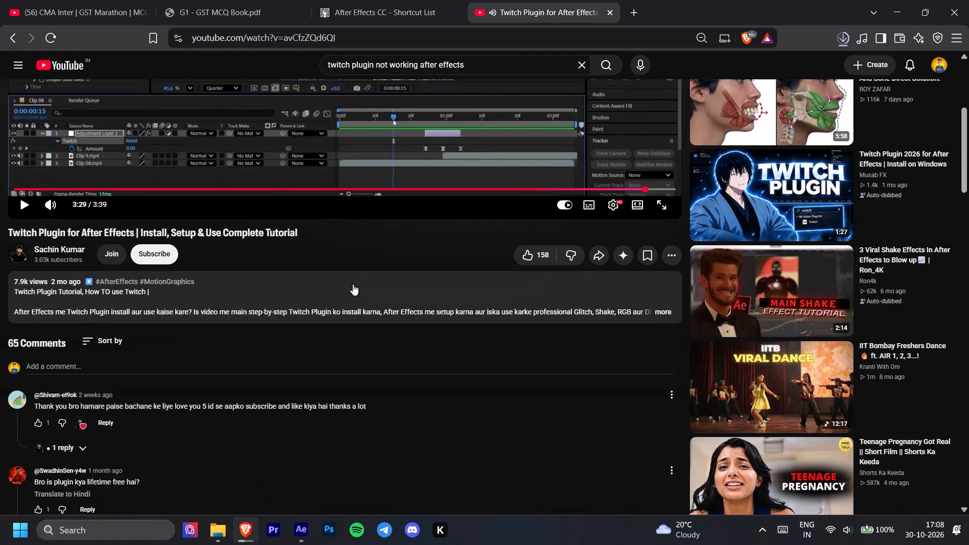
{"action": "scroll", "coordinate": [353, 284], "scroll_direction": "down", "scroll_amount": 1}
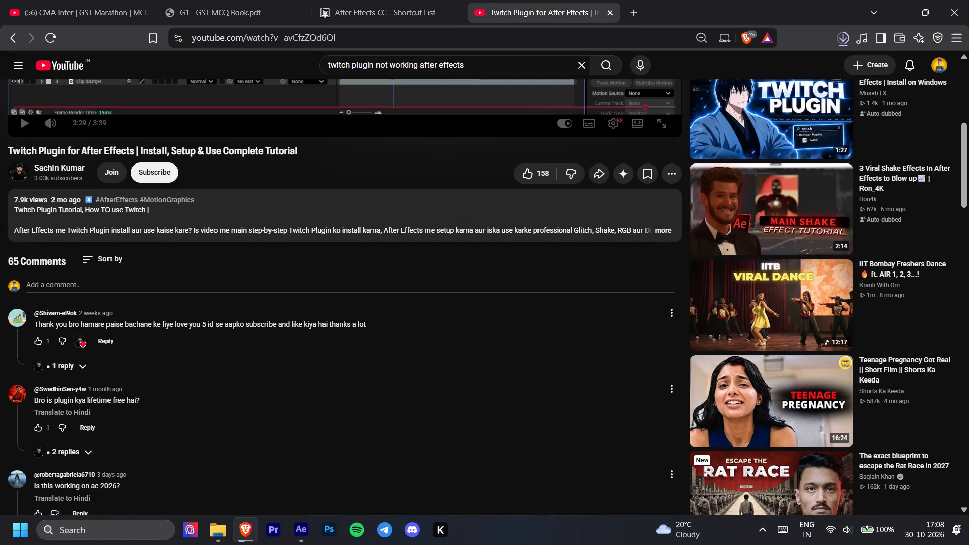
{"action": "left_click", "coordinate": [56, 448]}
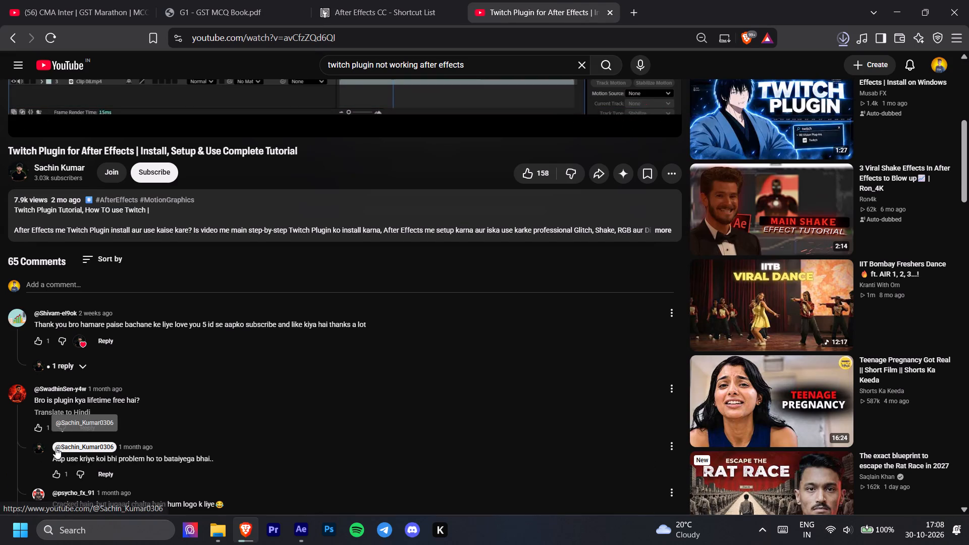
{"action": "scroll", "coordinate": [379, 391], "scroll_direction": "down", "scroll_amount": 1}
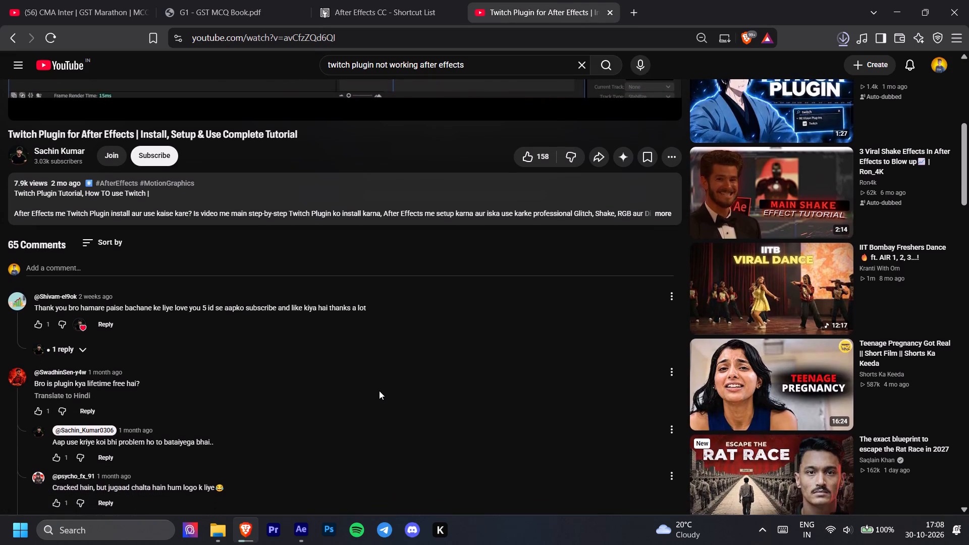
{"action": "scroll", "coordinate": [379, 391], "scroll_direction": "down", "scroll_amount": 4}
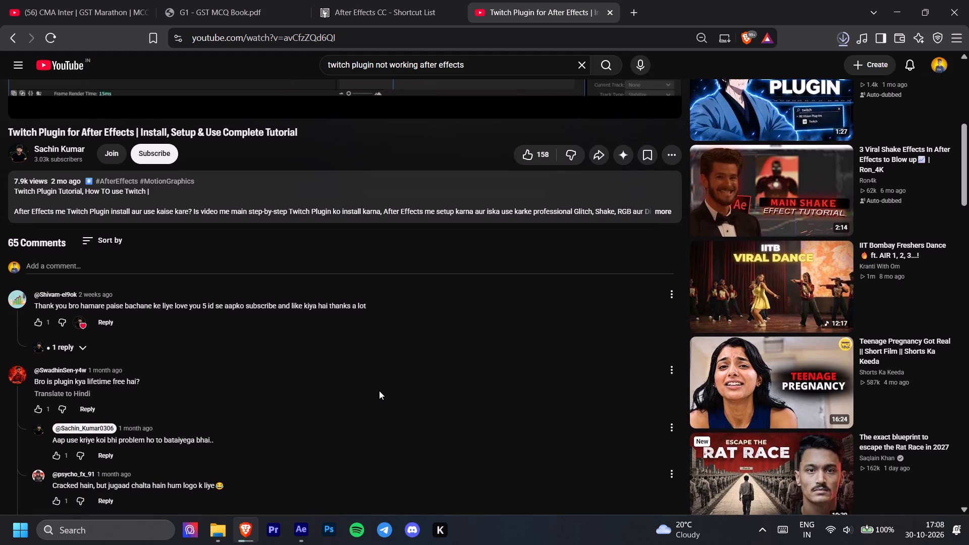
{"action": "scroll", "coordinate": [379, 391], "scroll_direction": "down", "scroll_amount": 1}
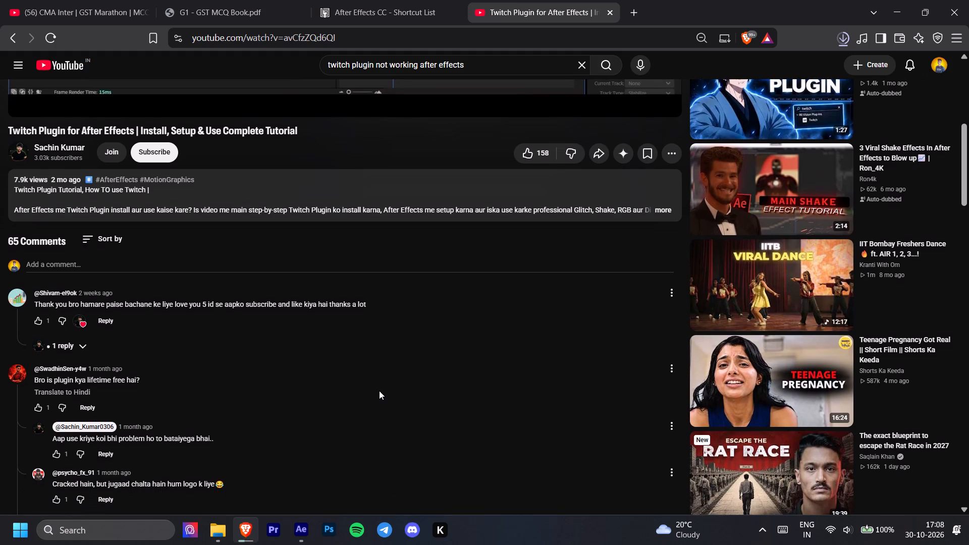
{"action": "scroll", "coordinate": [379, 391], "scroll_direction": "down", "scroll_amount": 1}
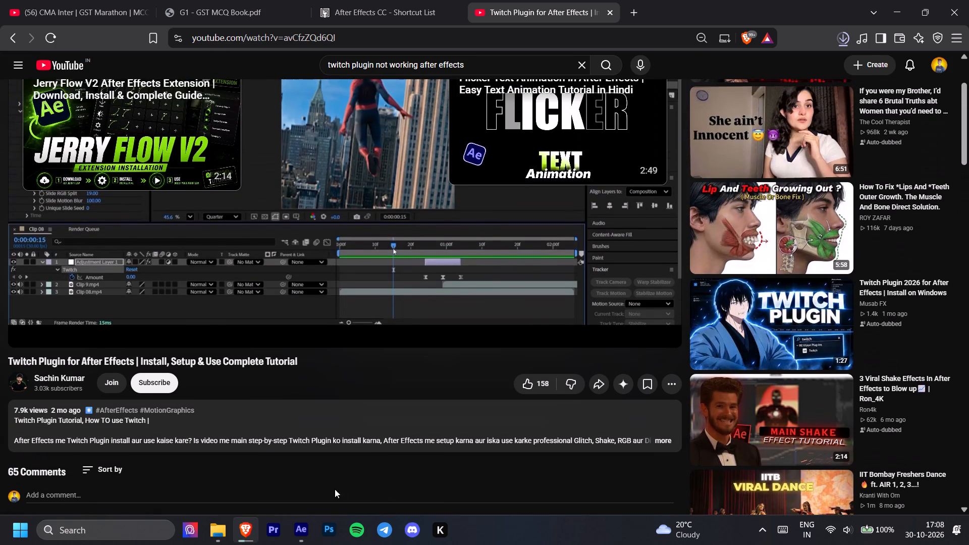
Switch to After Effects, move the playhead to 0:00:03:24 and add a new adjustment layer directly above the main clip.
{"action": "left_click", "coordinate": [306, 536]}
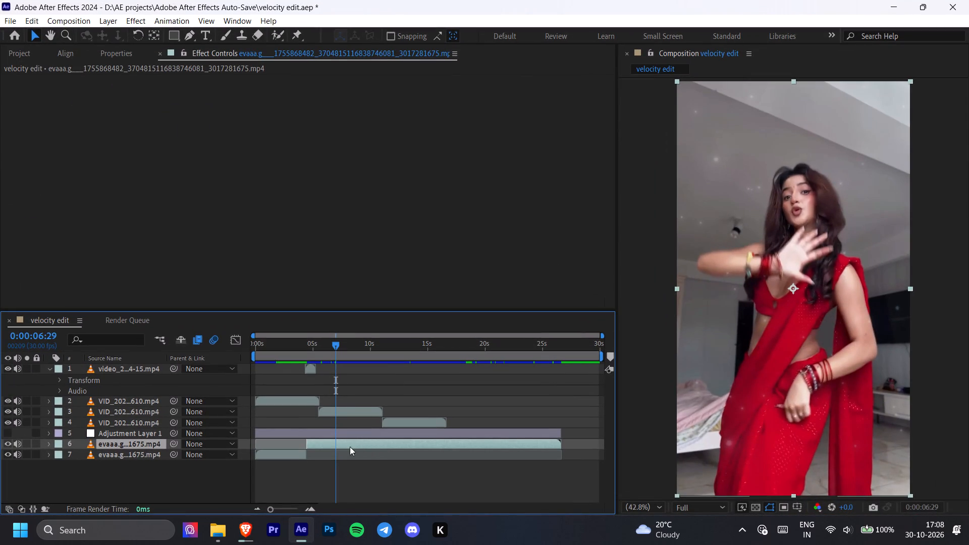
{"action": "left_click_drag", "start_coordinate": [336, 341], "coordinate": [300, 378]}
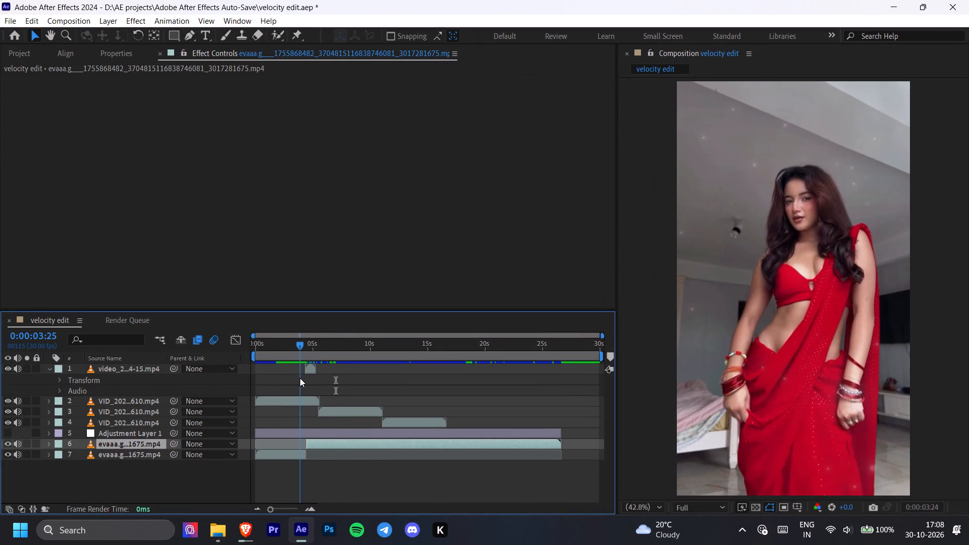
{"action": "left_click_drag", "start_coordinate": [300, 378], "coordinate": [299, 381]}
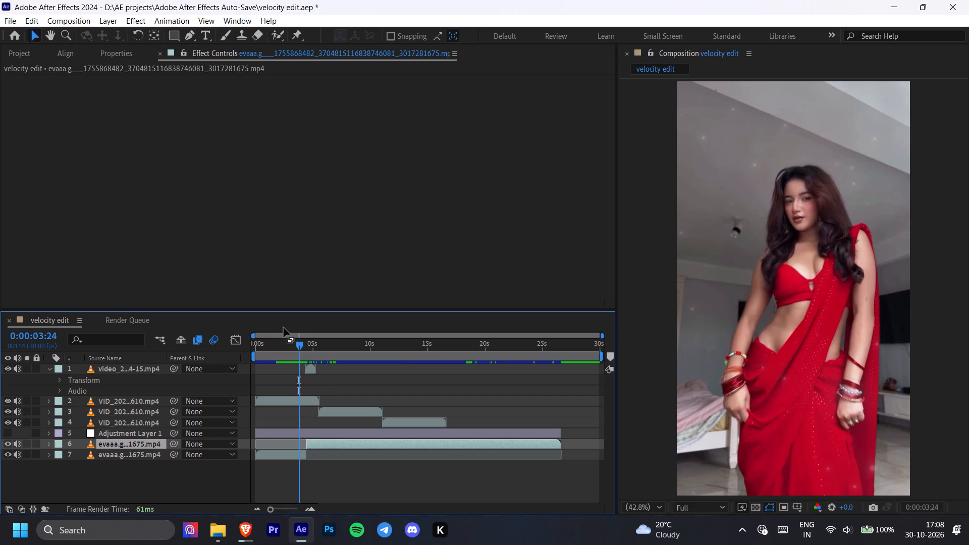
{"action": "left_click", "coordinate": [101, 54]}
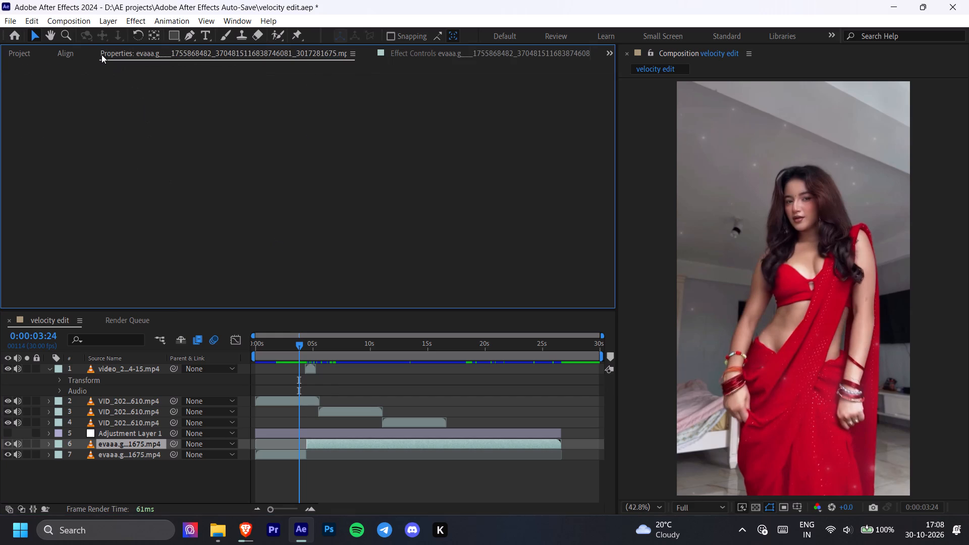
{"action": "right_click", "coordinate": [221, 386]}
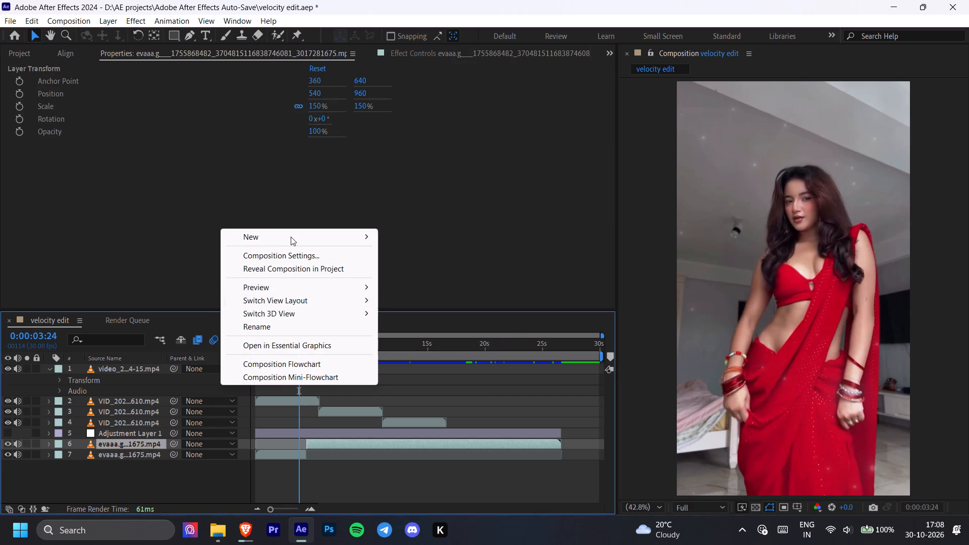
{"action": "left_click", "coordinate": [290, 237]}
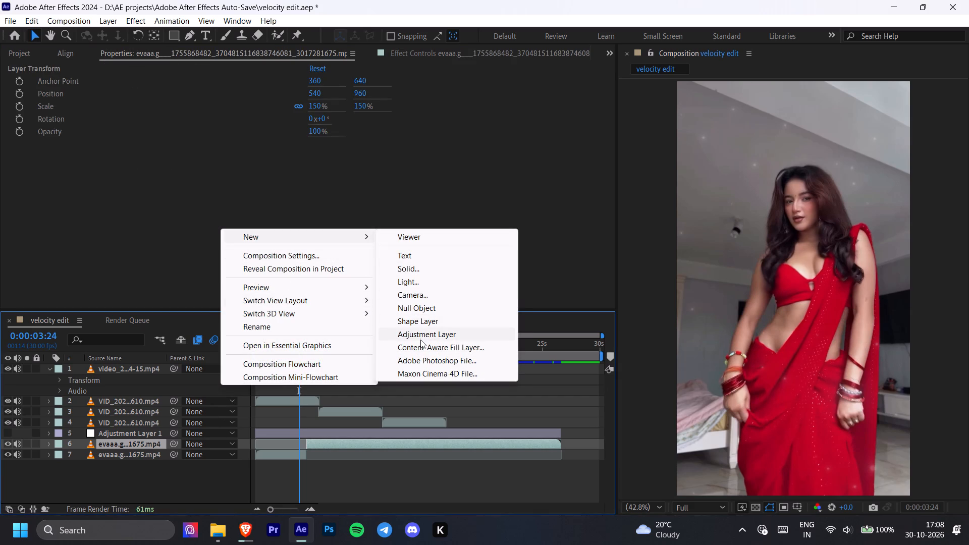
{"action": "left_click", "coordinate": [420, 339]}
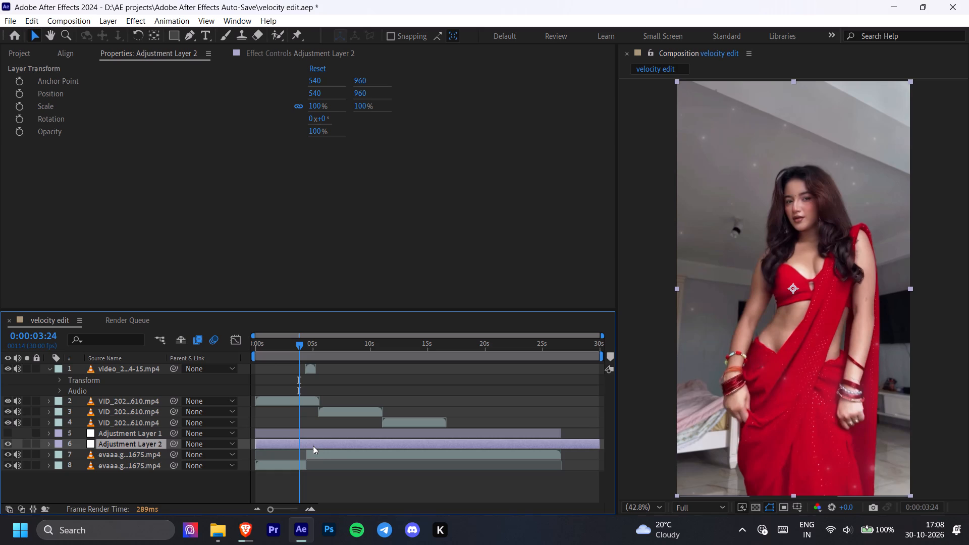
Split the new adjustment layer at 0:00:03:24 and 0:00:05:13, delete the outer pieces and shift the remaining piece slightly earlier over the main-clip cut.
{"action": "key", "text": "ctrl+shift+d"}
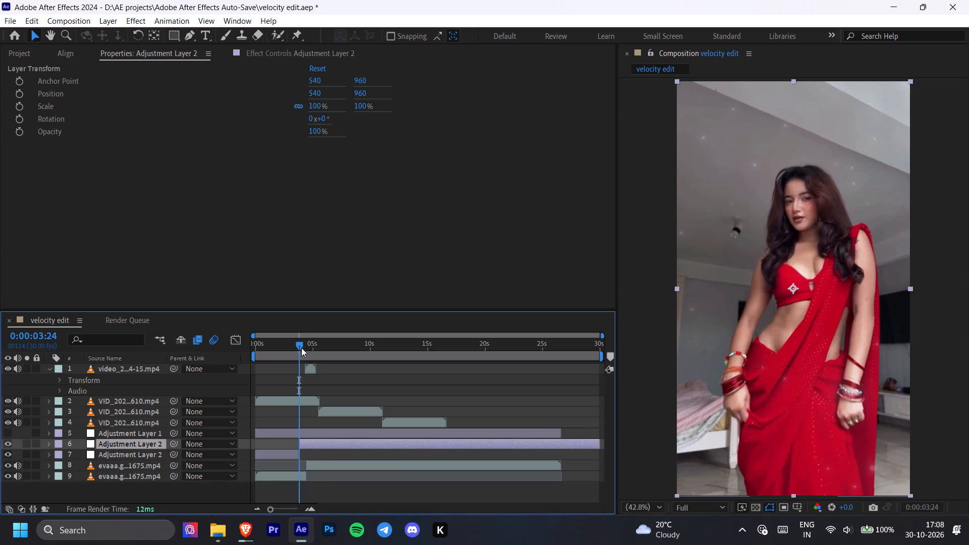
{"action": "left_click_drag", "start_coordinate": [301, 341], "coordinate": [320, 352]}
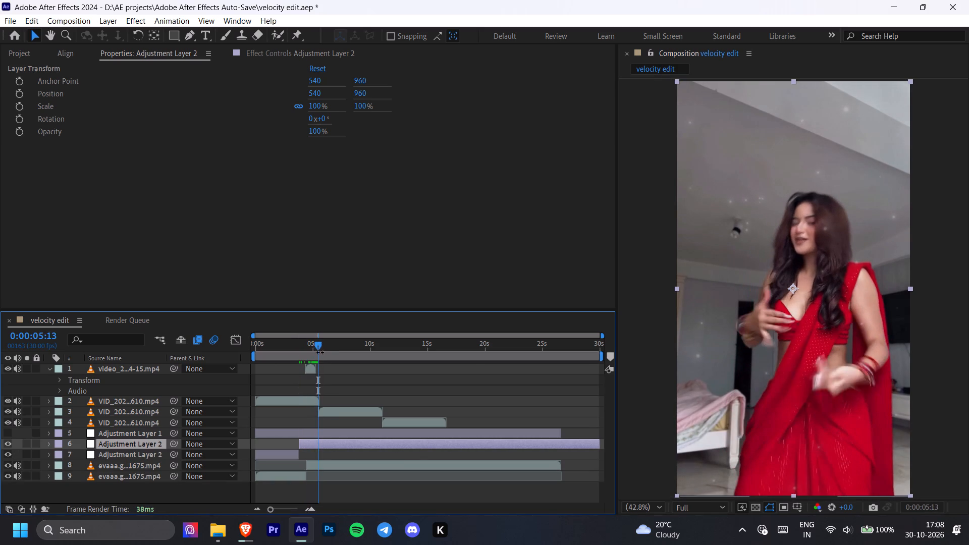
{"action": "left_click", "coordinate": [331, 441]}
{"action": "key", "text": "ctrl+shift+d"}
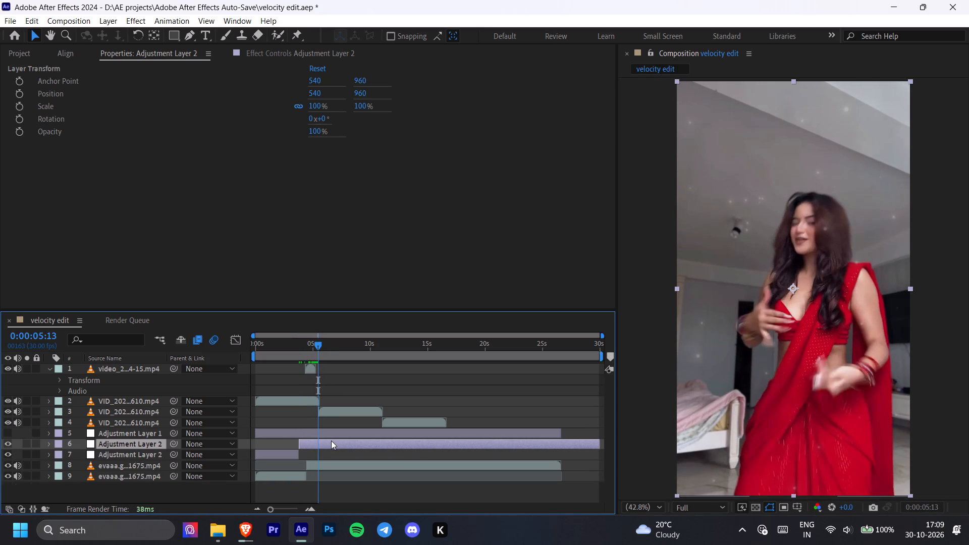
{"action": "left_click", "coordinate": [331, 441]}
{"action": "key", "text": "Delete"}
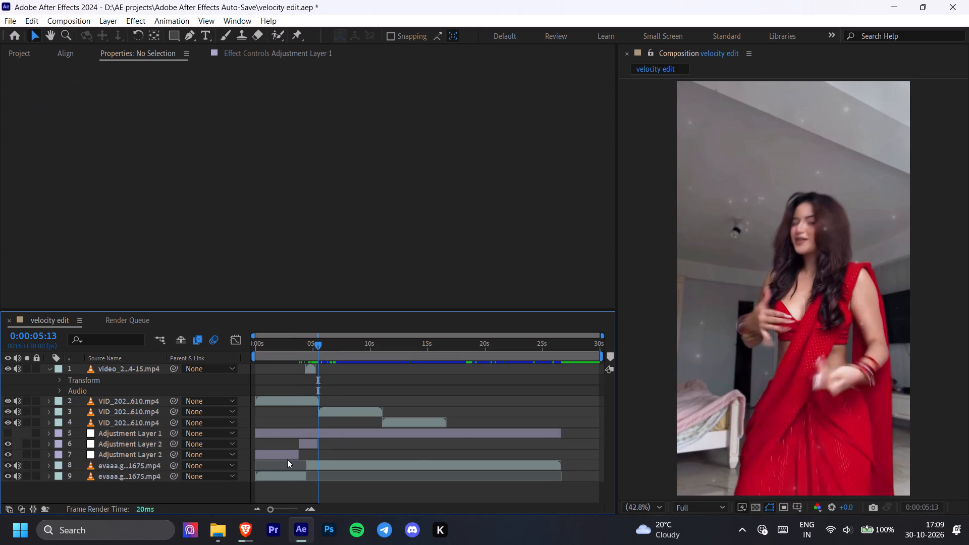
{"action": "left_click", "coordinate": [283, 456]}
{"action": "key", "text": "Delete"}
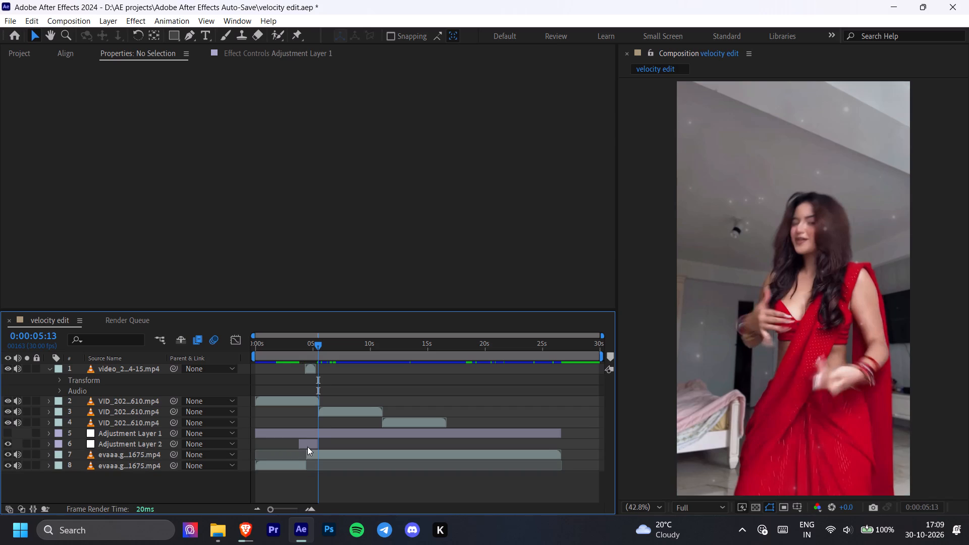
{"action": "left_click", "coordinate": [307, 447]}
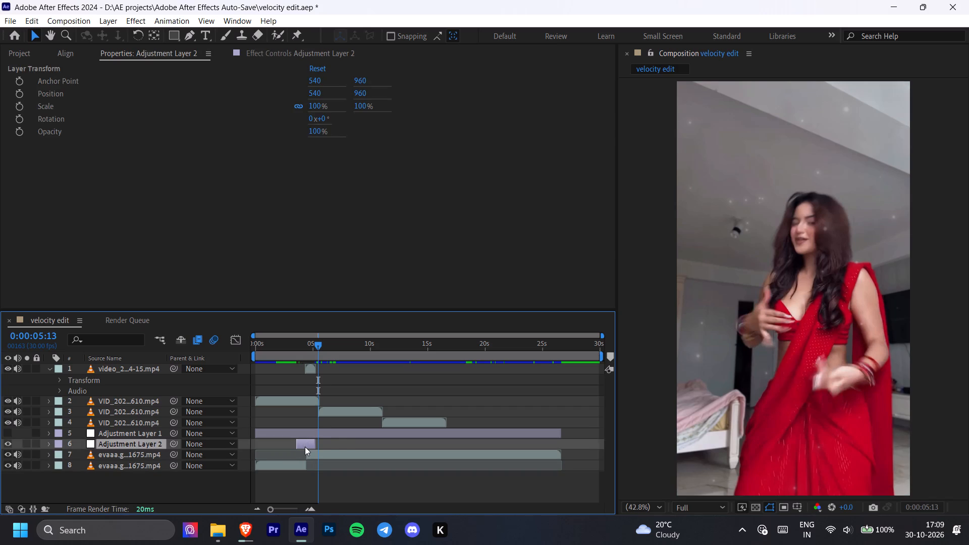
Apply the Twitch effect to the short adjustment layer over the main-clip cut.
{"action": "left_click", "coordinate": [308, 445]}
{"action": "key", "text": "ctrl+space"}
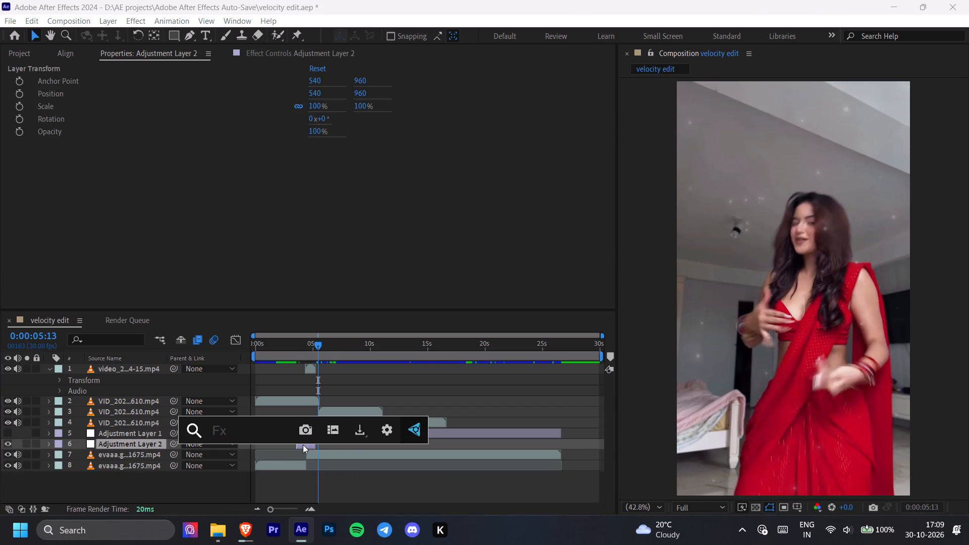
{"action": "key", "text": "y"}
{"action": "key", "text": "BackSpace"}
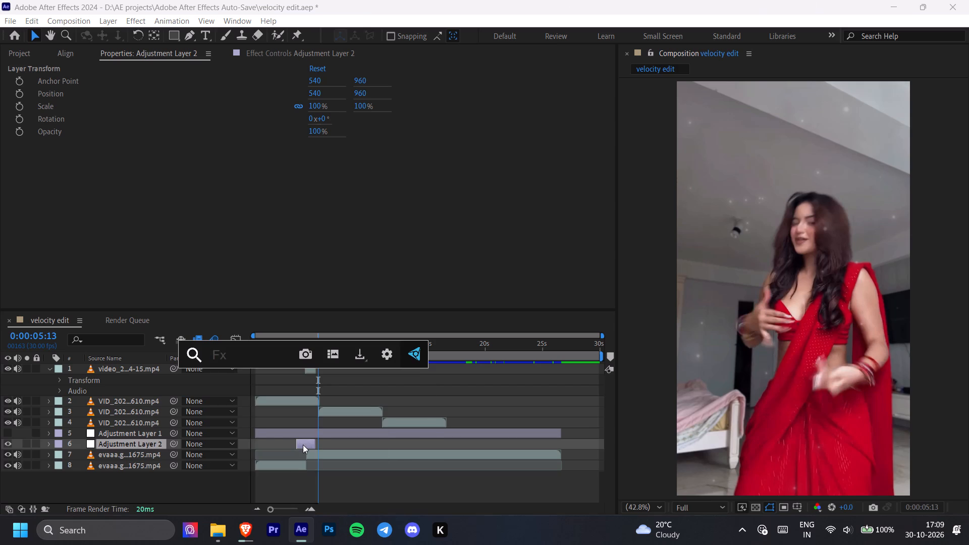
{"action": "type", "text": "twi"}
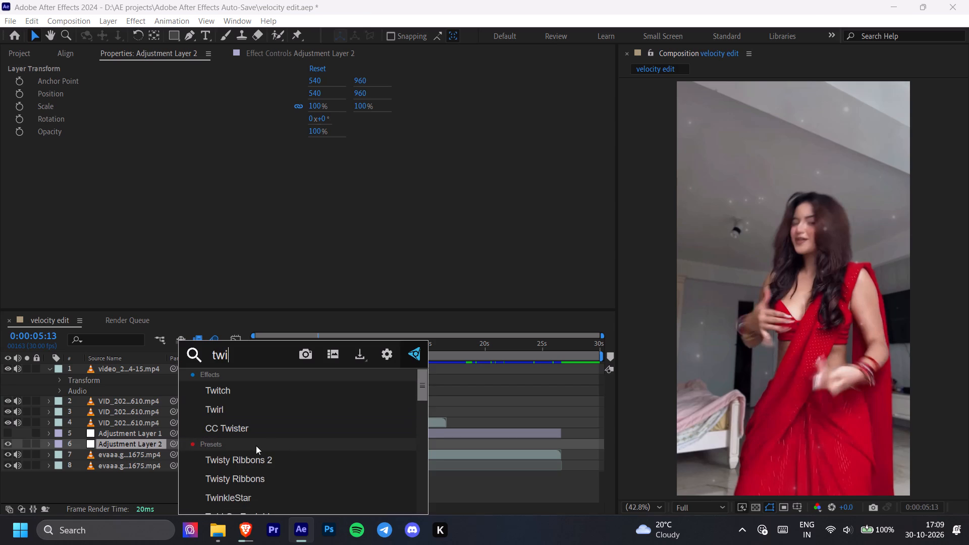
{"action": "left_click", "coordinate": [286, 396]}
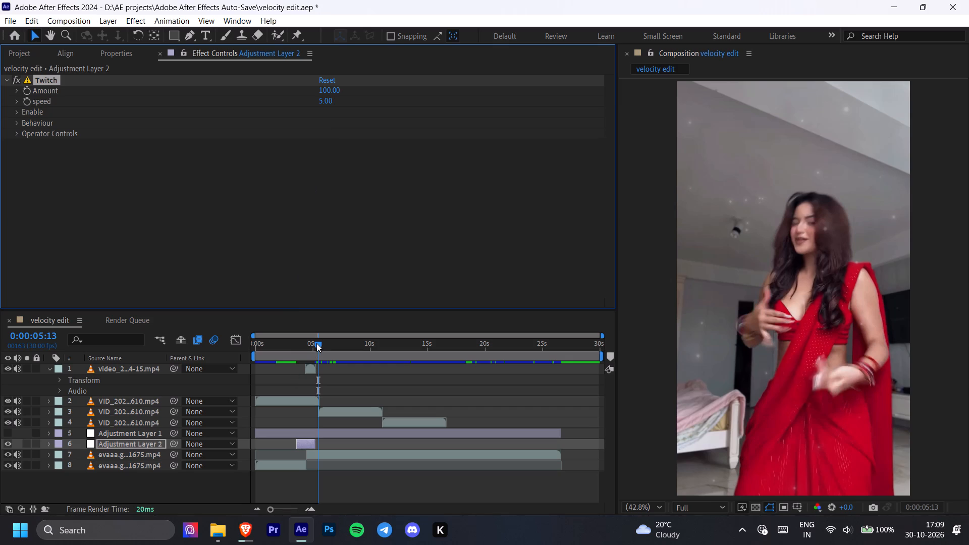
Move the playhead to 0:00:03:17, at the start of the short adjustment layer.
{"action": "left_click_drag", "start_coordinate": [316, 343], "coordinate": [296, 365]}
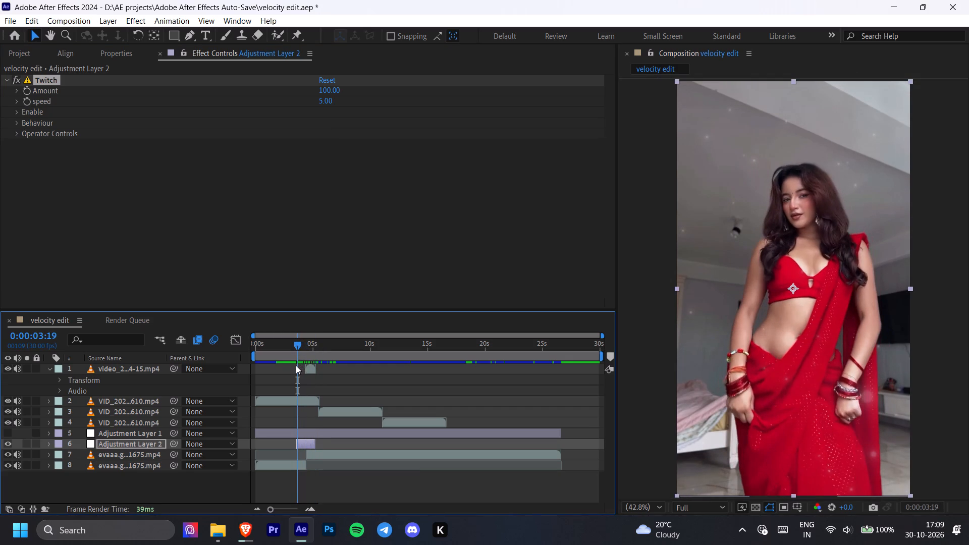
{"action": "scroll", "coordinate": [422, 467], "scroll_direction": "up", "scroll_amount": 2, "text": "ctrl+alt"}
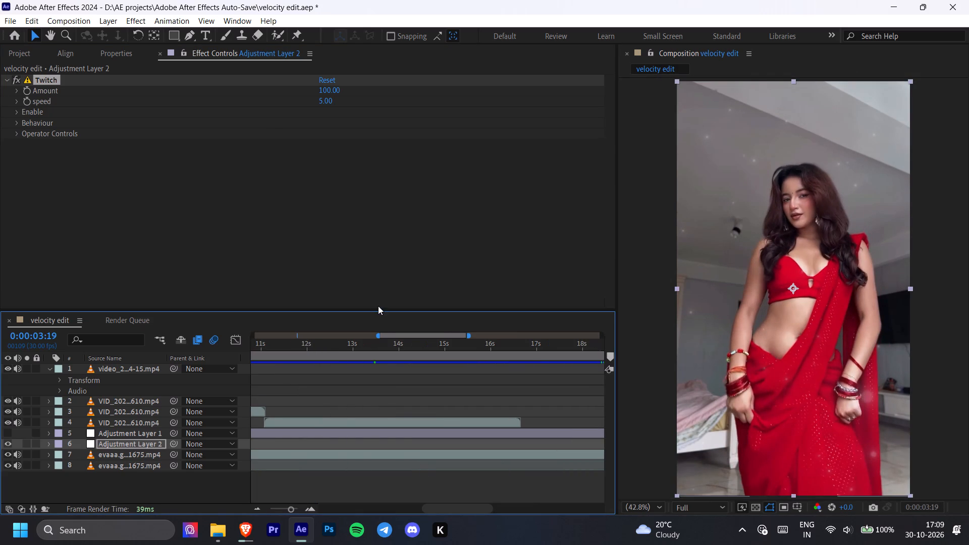
{"action": "left_click_drag", "start_coordinate": [343, 346], "coordinate": [224, 362]}
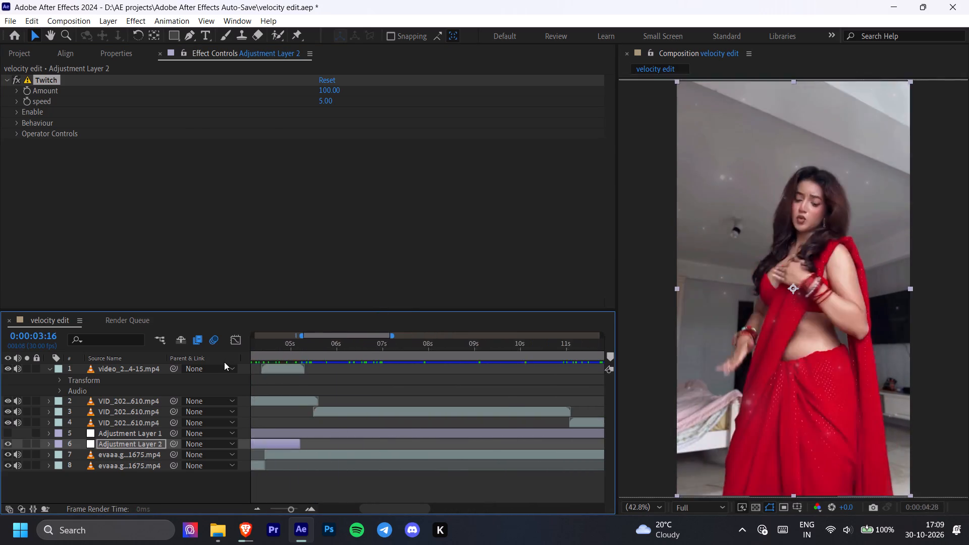
{"action": "left_click_drag", "start_coordinate": [224, 362], "coordinate": [417, 356]}
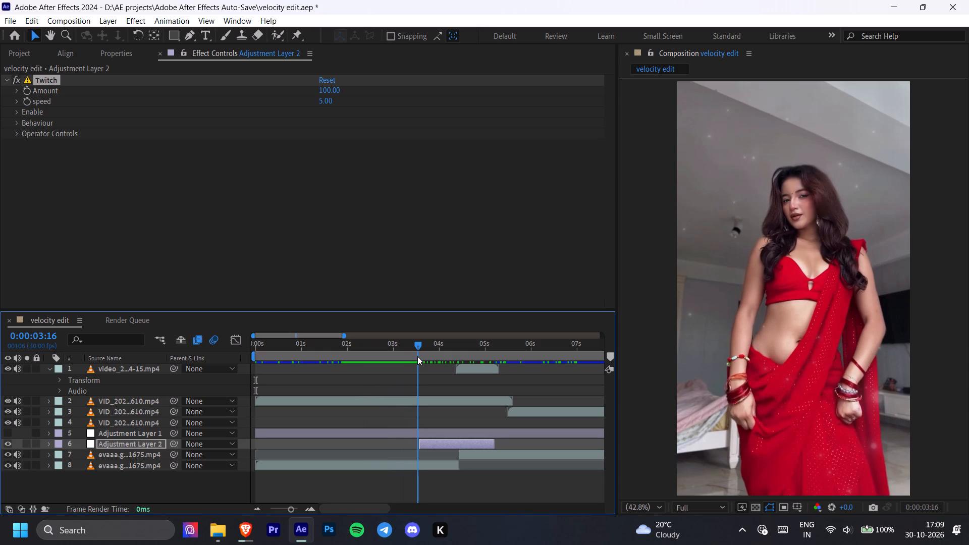
{"action": "left_click_drag", "start_coordinate": [417, 356], "coordinate": [419, 356]}
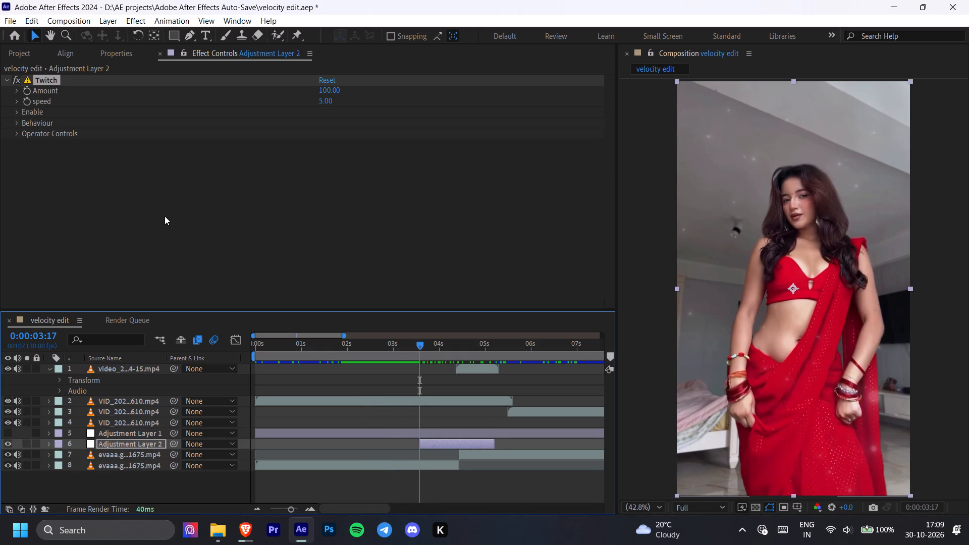
Enable Twitch's Blur, Scale and Slide operators, trying Light briefly and leaving it off.
{"action": "left_click", "coordinate": [16, 90]}
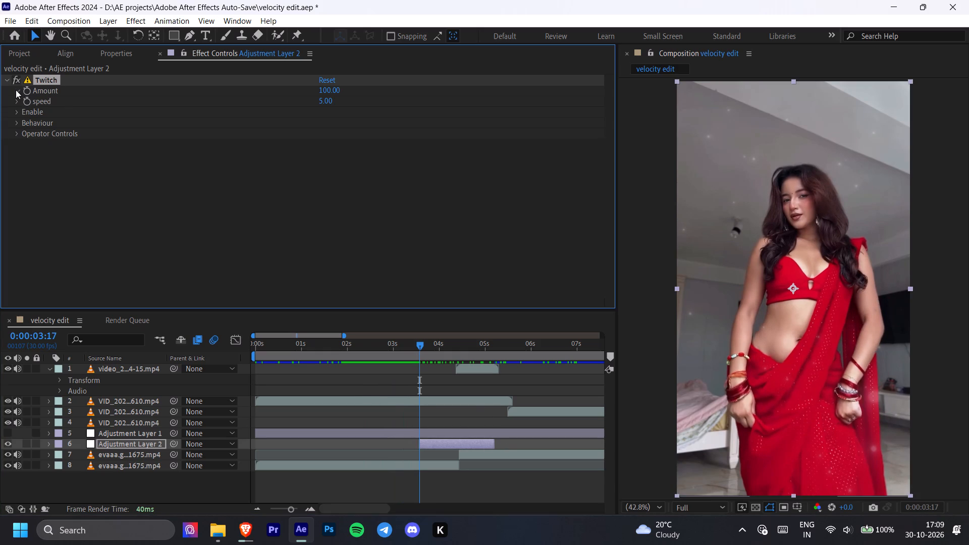
{"action": "left_click", "coordinate": [17, 117]}
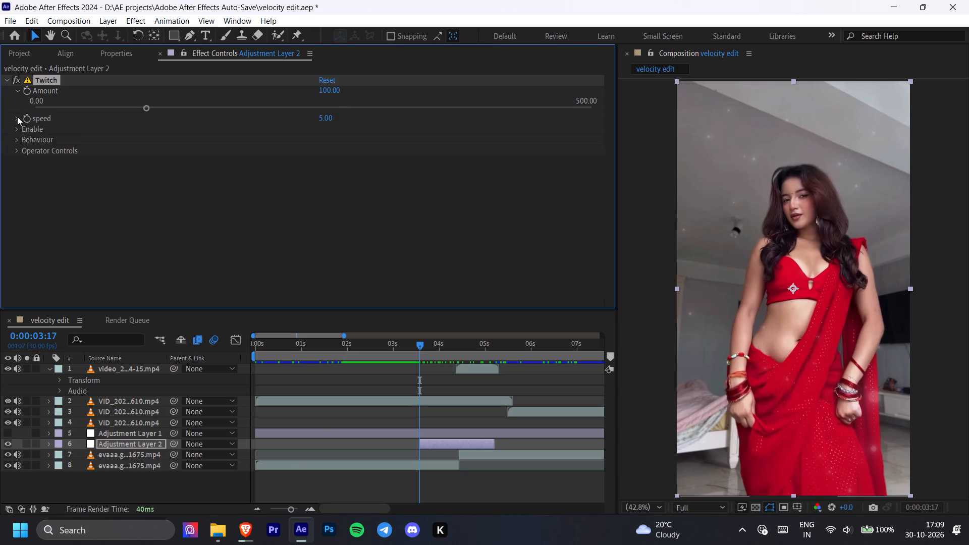
{"action": "left_click", "coordinate": [17, 117]}
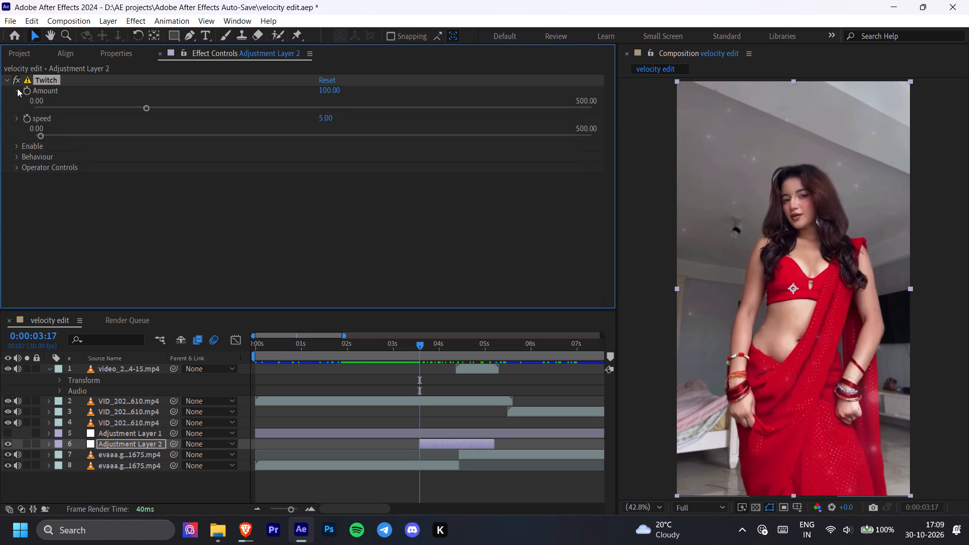
{"action": "left_click", "coordinate": [17, 88]}
{"action": "left_click", "coordinate": [18, 109]}
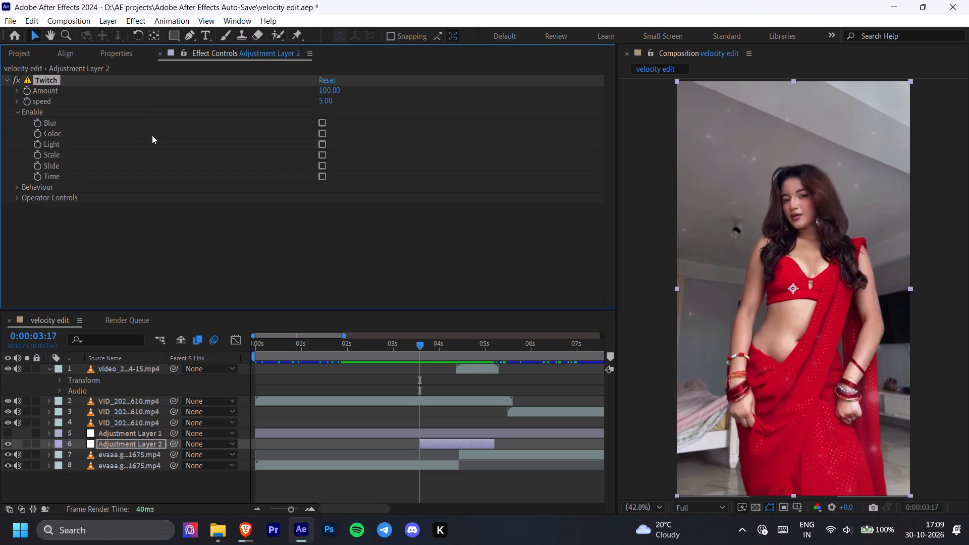
{"action": "left_click", "coordinate": [324, 120]}
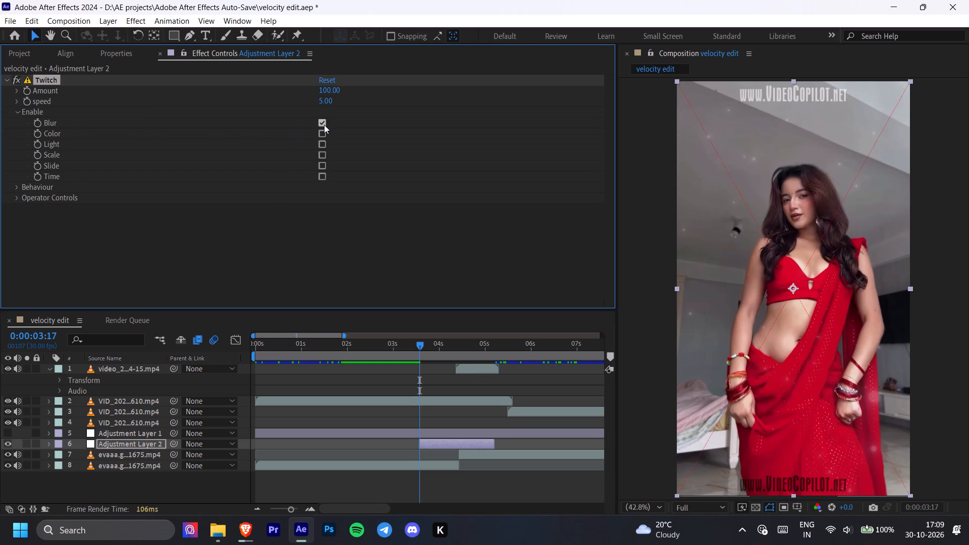
{"action": "left_click", "coordinate": [322, 153]}
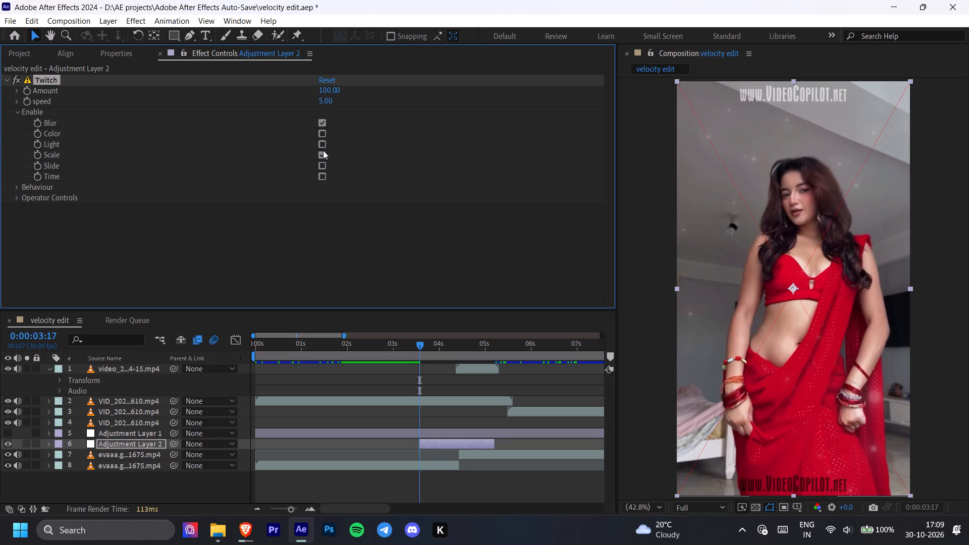
{"action": "left_click", "coordinate": [323, 145]}
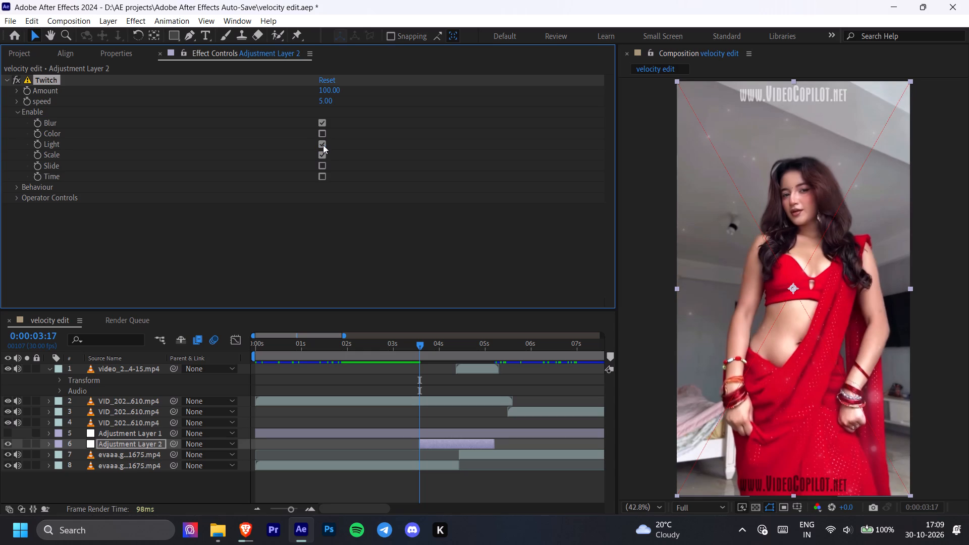
{"action": "left_click", "coordinate": [323, 145]}
{"action": "left_click", "coordinate": [323, 166]}
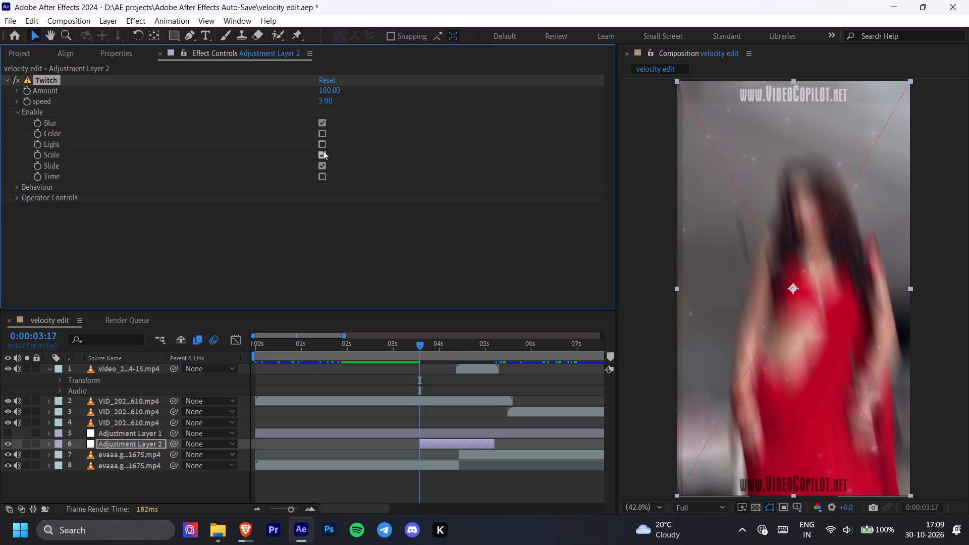
Compare Twitch with Scale on and off and leave it disabled, try Time briefly, and enable Light.
{"action": "left_click", "coordinate": [323, 151]}
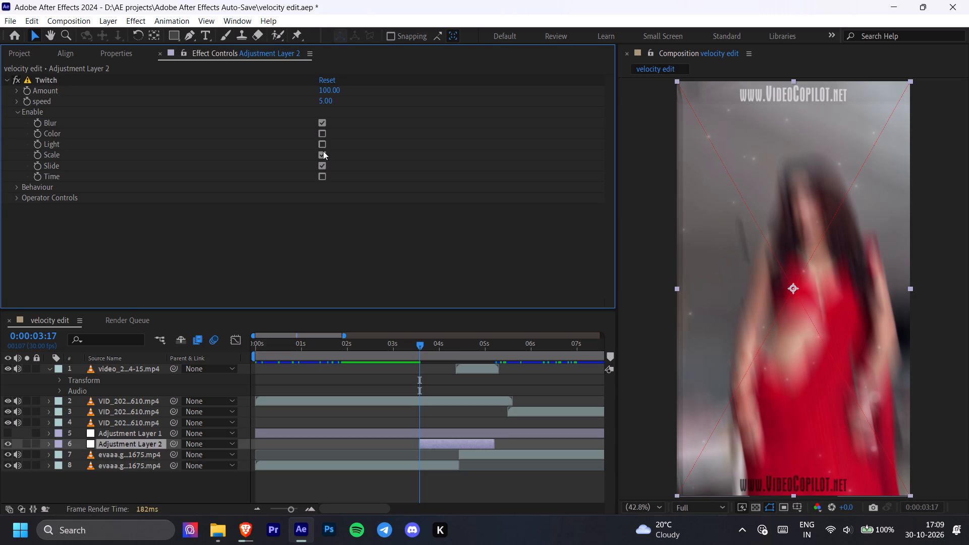
{"action": "left_click", "coordinate": [323, 153]}
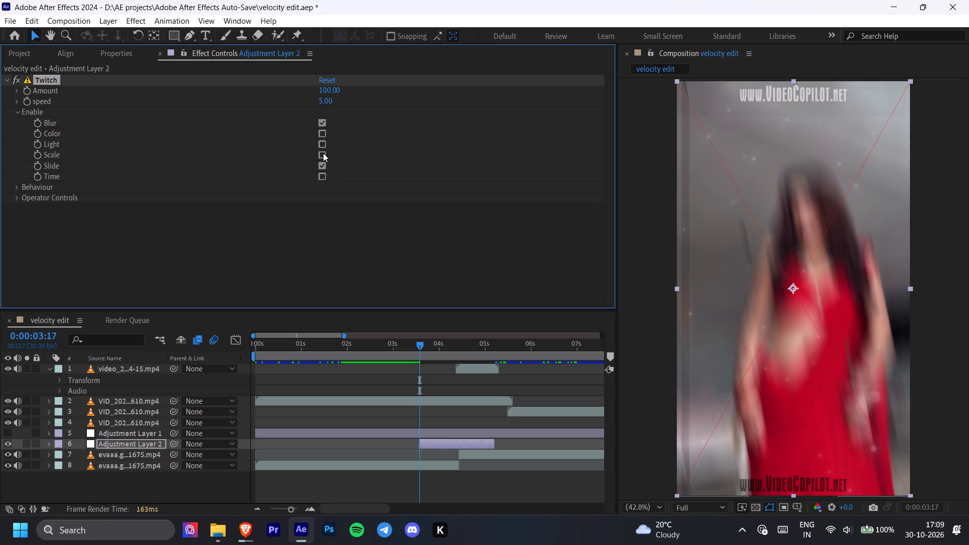
{"action": "left_click", "coordinate": [323, 153]}
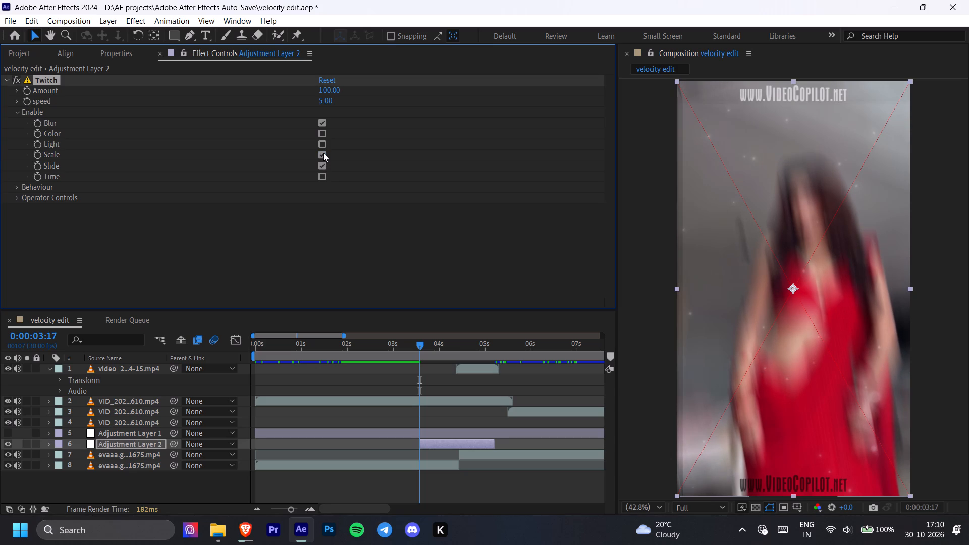
{"action": "left_click", "coordinate": [323, 153]}
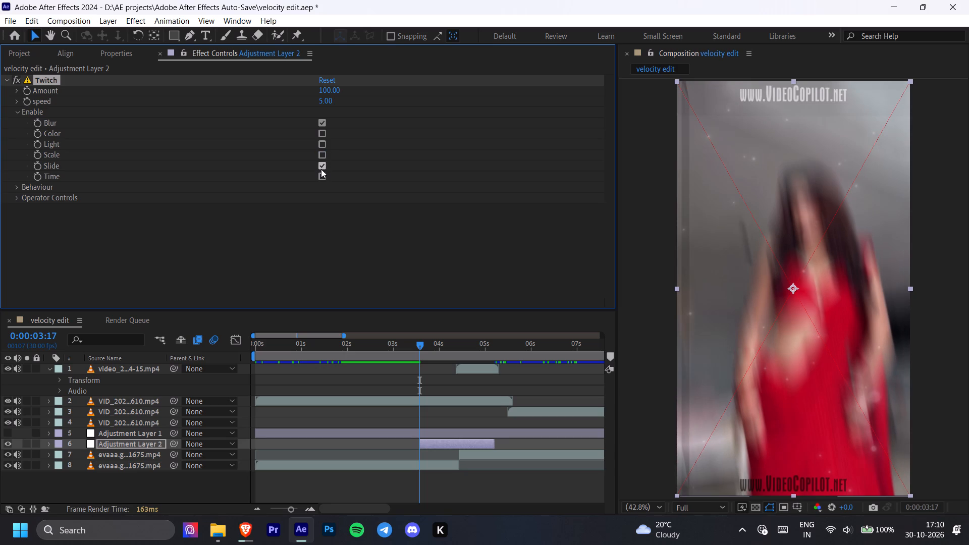
{"action": "left_click", "coordinate": [322, 174]}
{"action": "left_click", "coordinate": [322, 174]}
{"action": "left_click", "coordinate": [322, 143]}
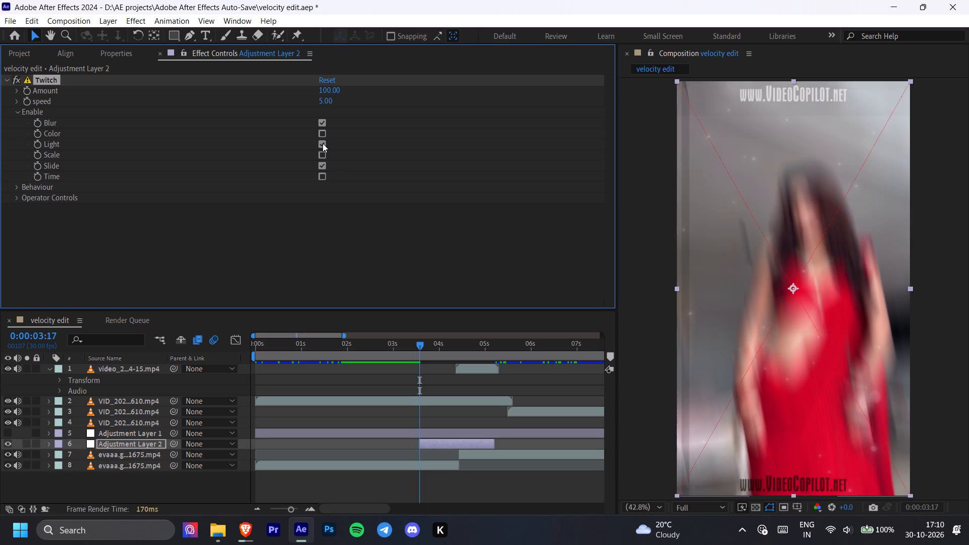
{"action": "left_click", "coordinate": [22, 113]}
{"action": "left_click", "coordinate": [15, 112]}
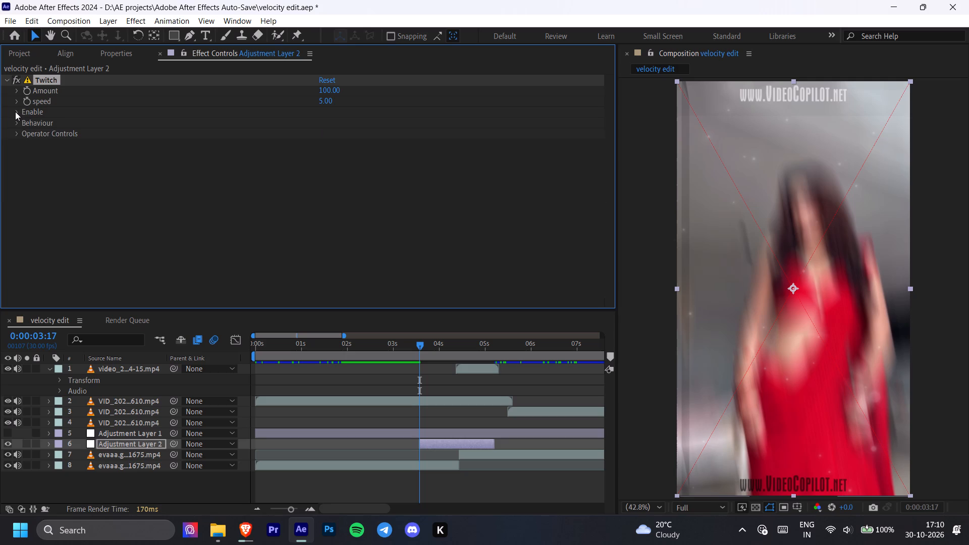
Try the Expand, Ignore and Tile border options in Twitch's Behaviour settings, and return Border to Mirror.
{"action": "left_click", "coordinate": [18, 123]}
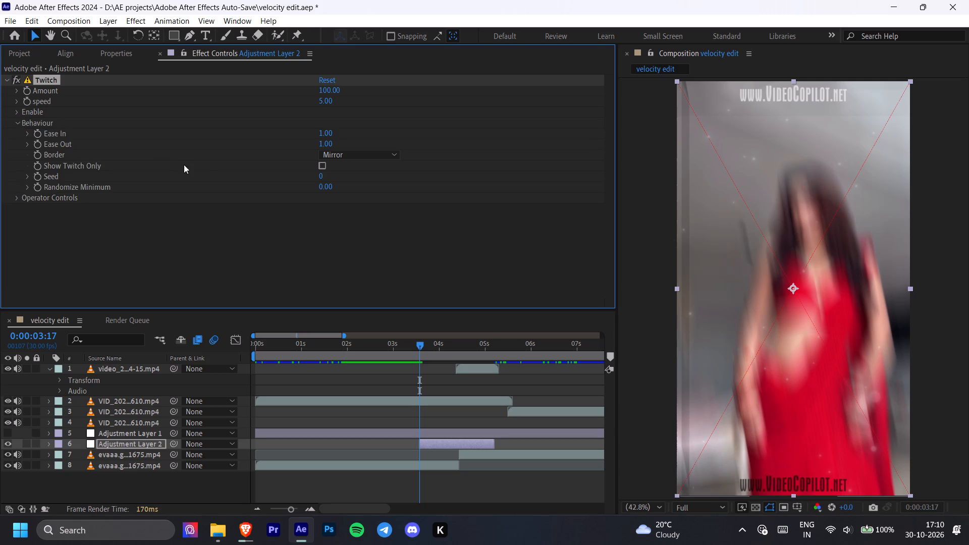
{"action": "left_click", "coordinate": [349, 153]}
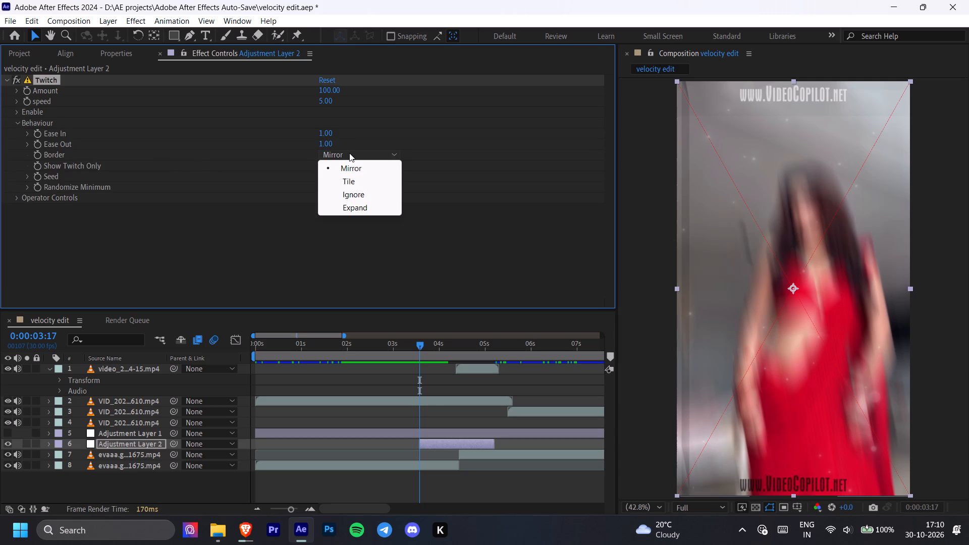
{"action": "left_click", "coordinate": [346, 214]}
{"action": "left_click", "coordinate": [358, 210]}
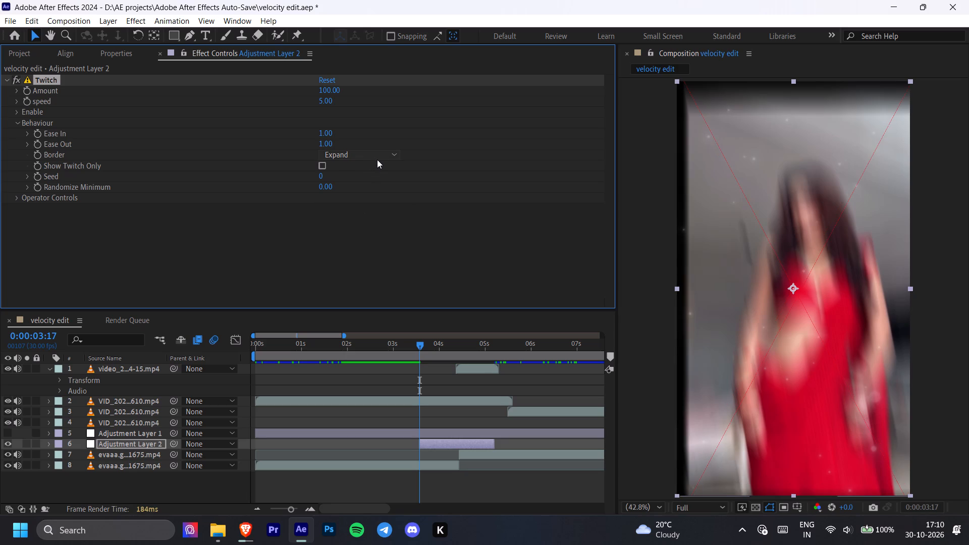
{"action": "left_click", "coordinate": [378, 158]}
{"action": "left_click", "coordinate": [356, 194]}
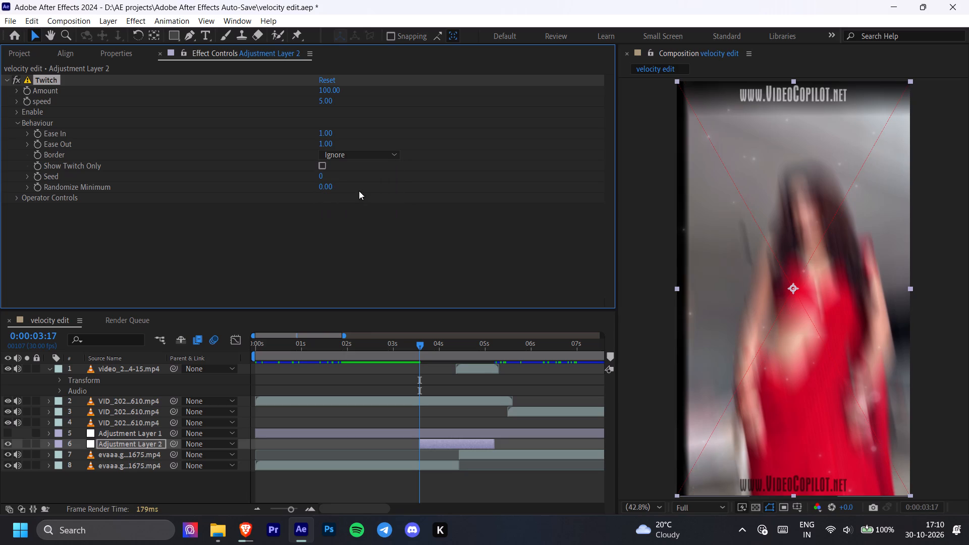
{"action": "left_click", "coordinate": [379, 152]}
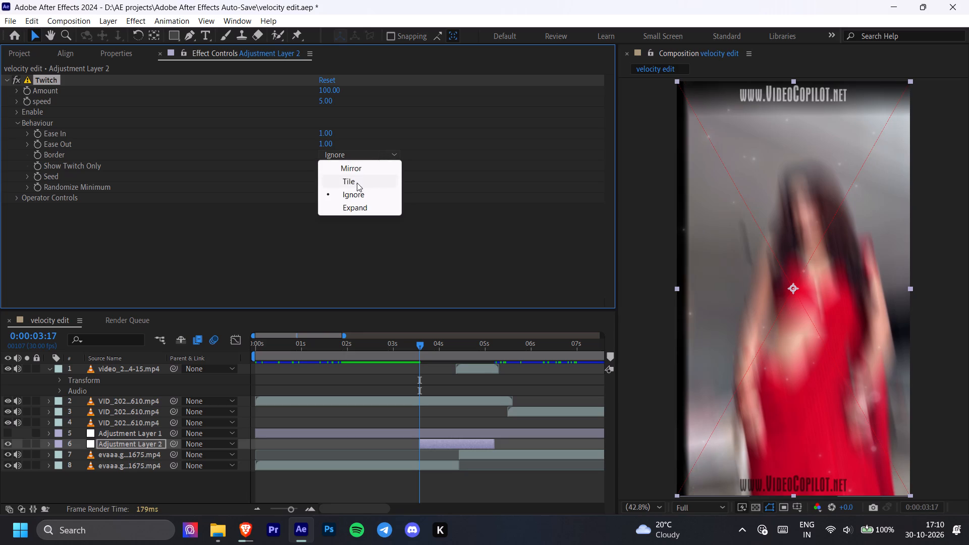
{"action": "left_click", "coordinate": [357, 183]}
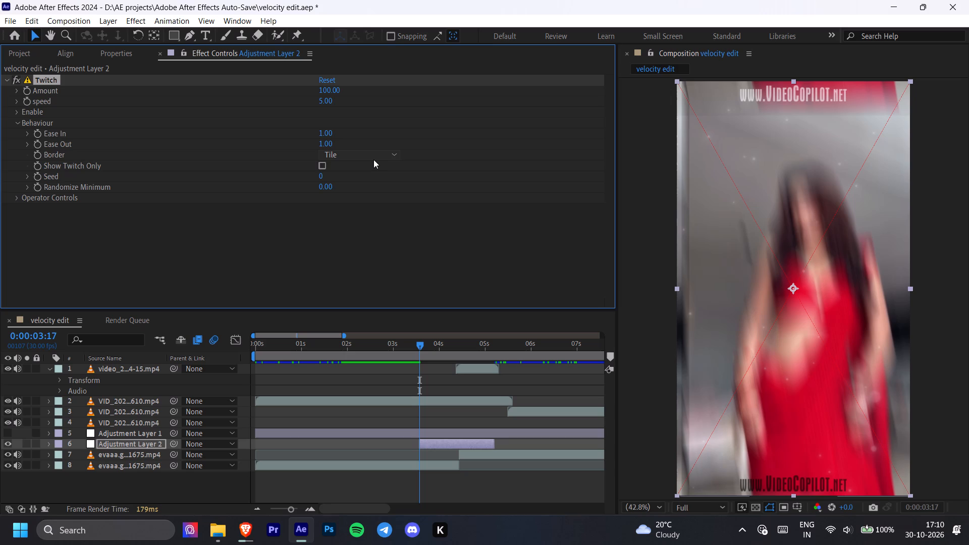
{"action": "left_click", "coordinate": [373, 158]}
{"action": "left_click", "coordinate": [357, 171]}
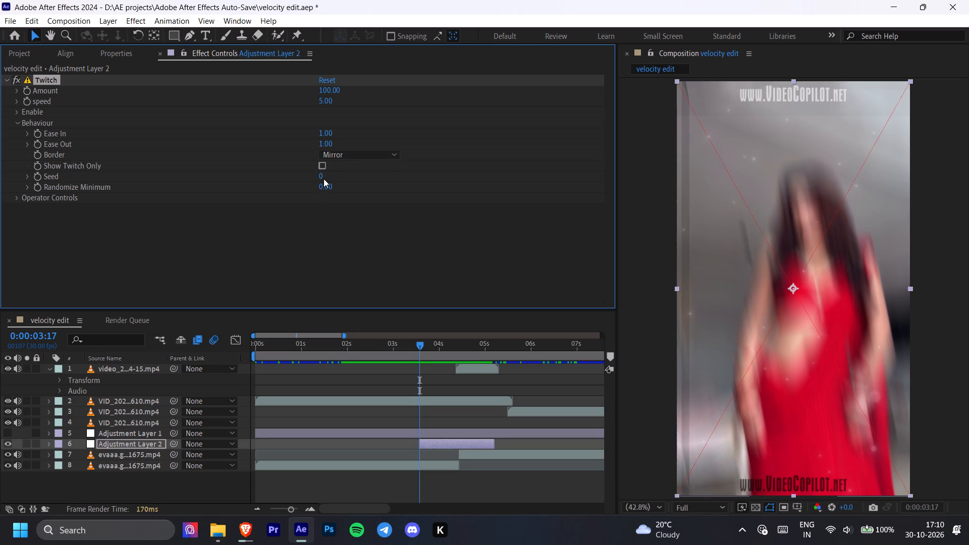
Set Twitch's speed to 100 and start keyframing it at 0:00:03:17.
{"action": "left_click", "coordinate": [15, 198]}
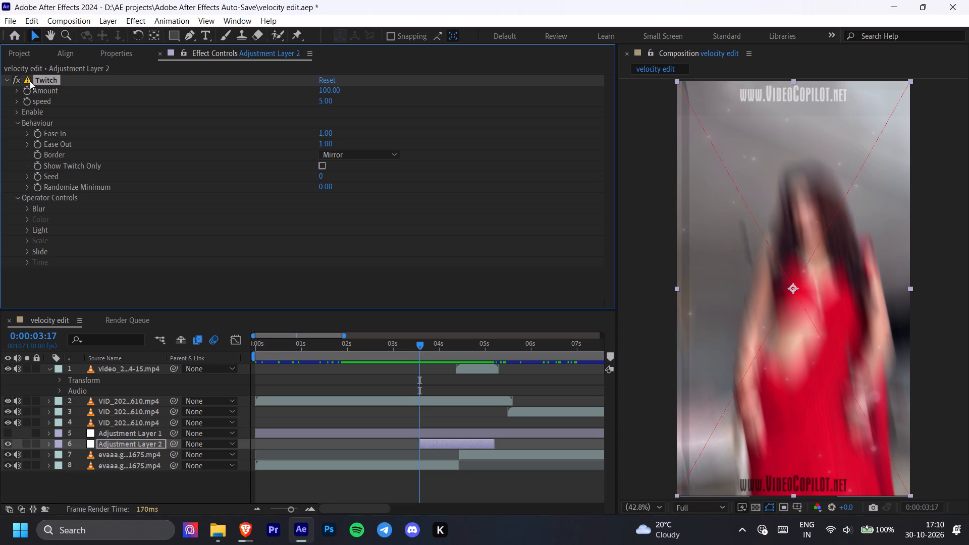
{"action": "left_click", "coordinate": [16, 121]}
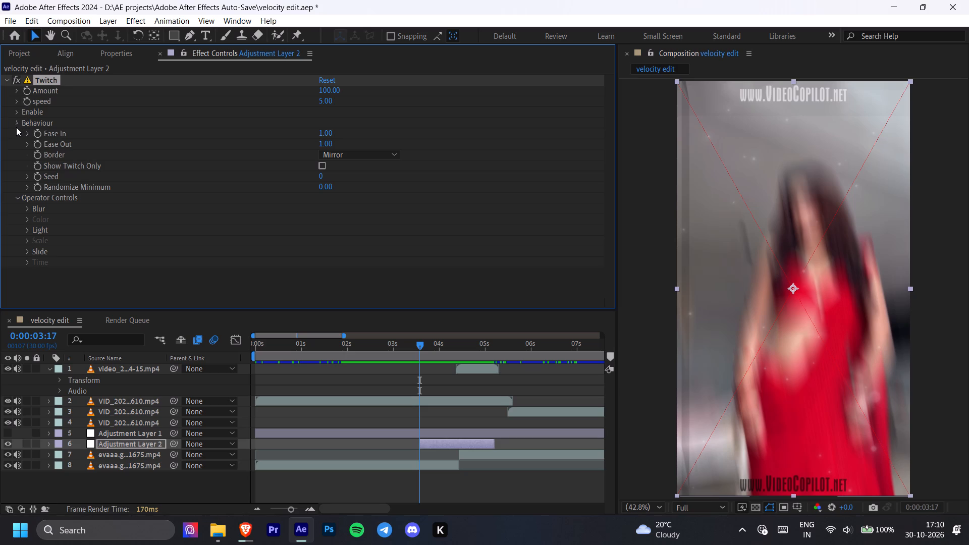
{"action": "left_click", "coordinate": [16, 127]}
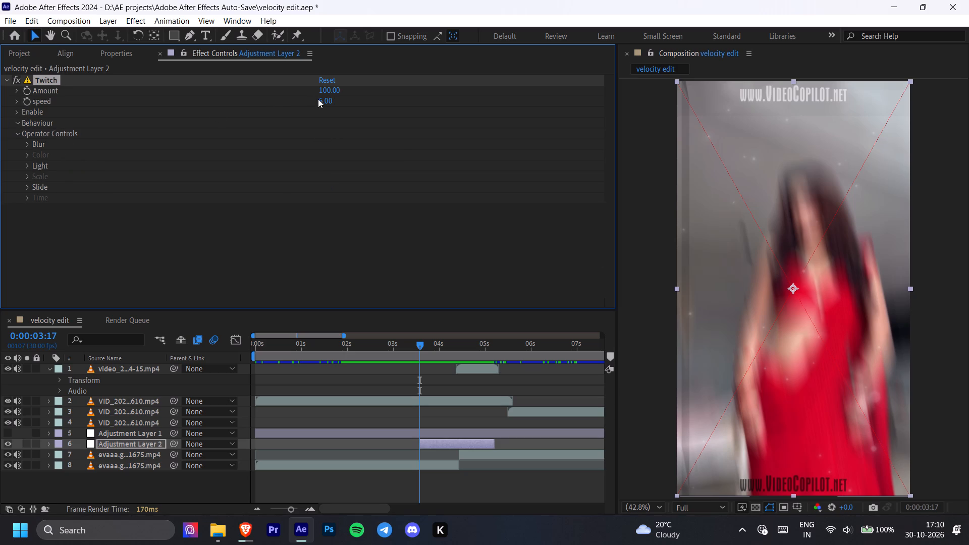
{"action": "left_click", "coordinate": [320, 99]}
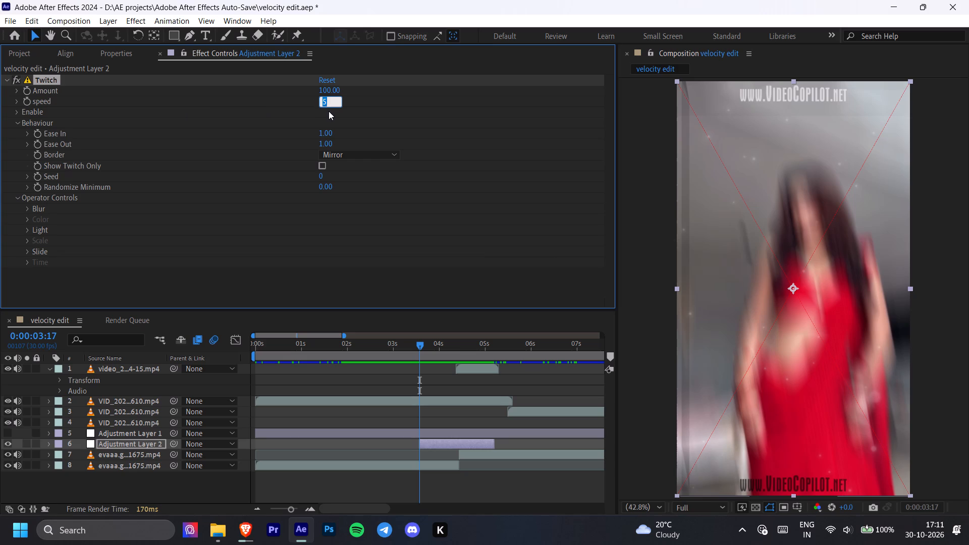
{"action": "type", "text": "100"}
{"action": "left_click", "coordinate": [28, 101]}
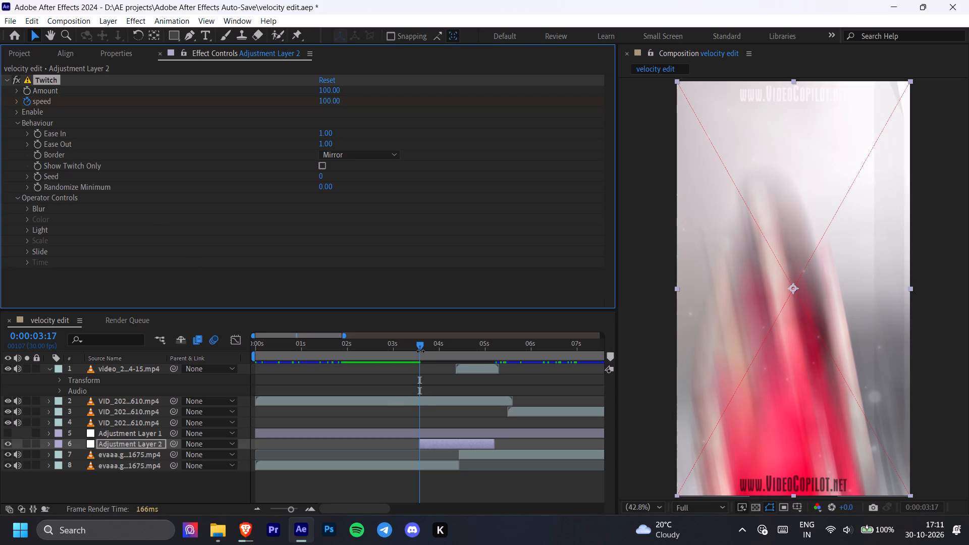
Add a second Twitch speed keyframe at 0:00:04:11, near the cut between the main clips, keeping the value at 100.
{"action": "left_click_drag", "start_coordinate": [421, 344], "coordinate": [455, 359]}
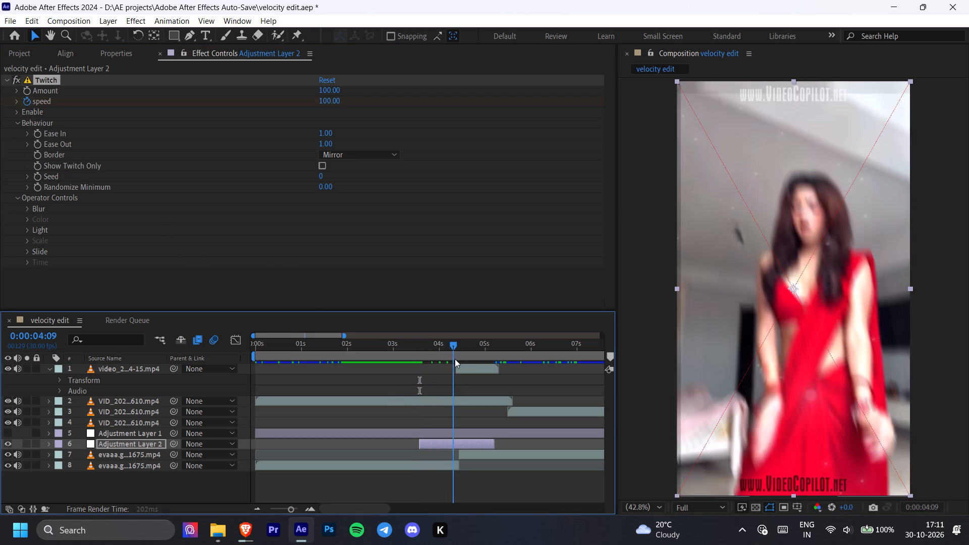
{"action": "left_click_drag", "start_coordinate": [455, 359], "coordinate": [458, 359]}
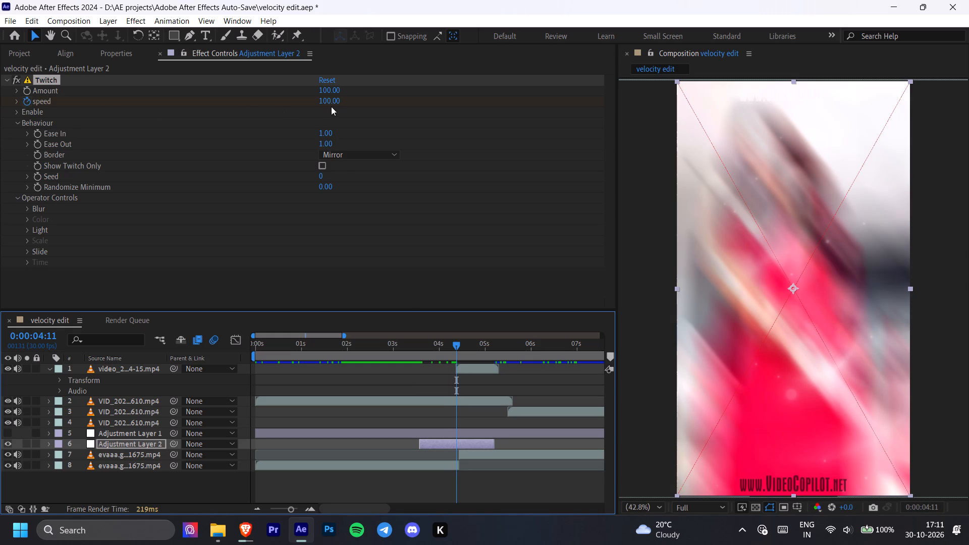
{"action": "left_click", "coordinate": [18, 100]}
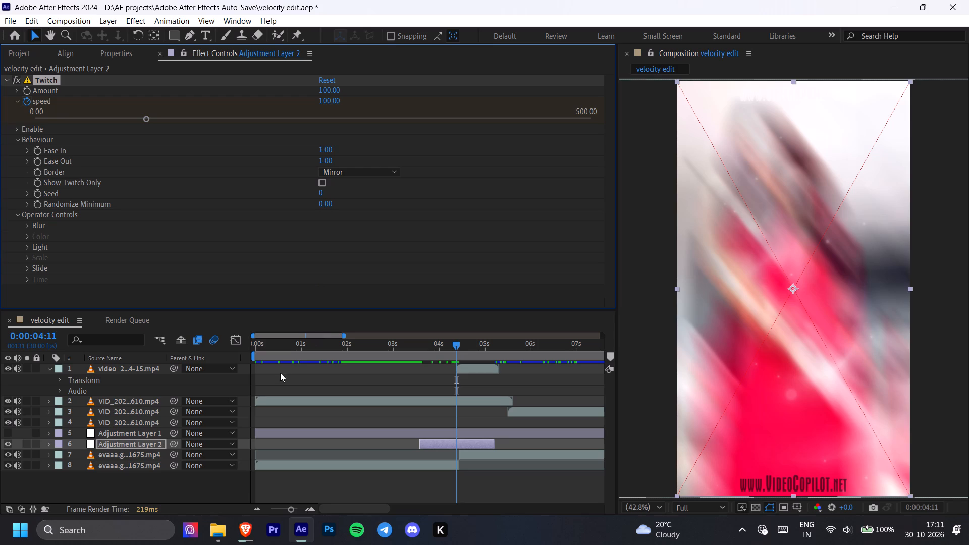
{"action": "left_click", "coordinate": [47, 444]}
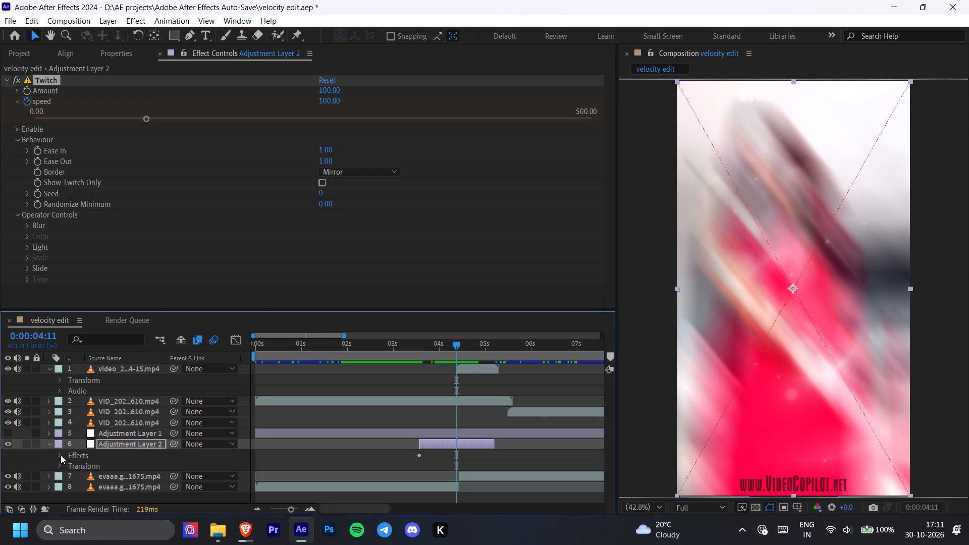
{"action": "left_click", "coordinate": [59, 452]}
{"action": "scroll", "coordinate": [81, 454], "scroll_direction": "down", "scroll_amount": 1}
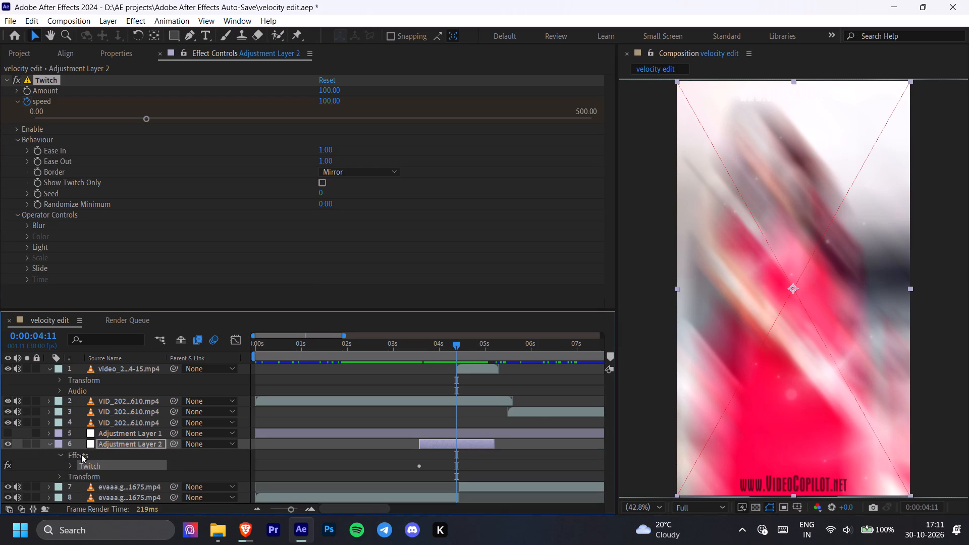
{"action": "left_click", "coordinate": [69, 465]}
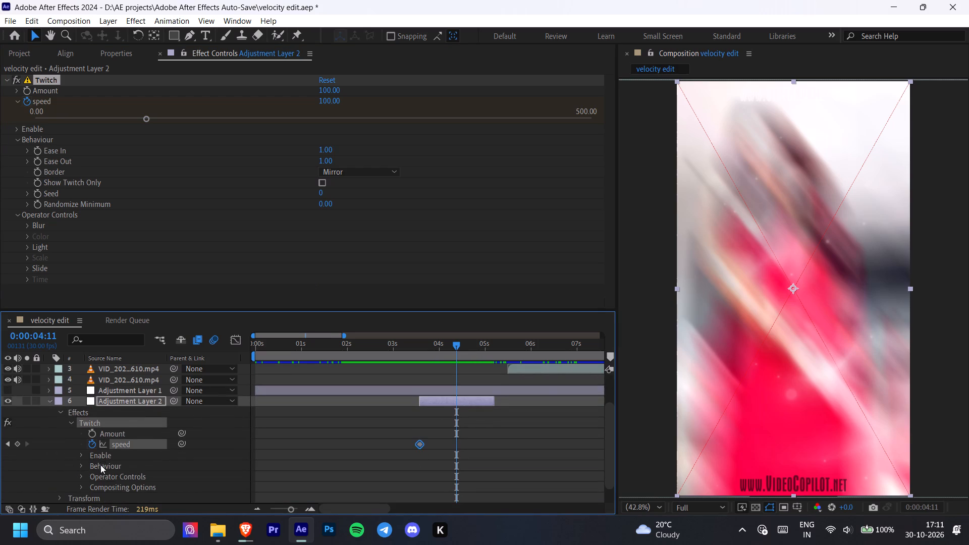
{"action": "left_click", "coordinate": [16, 421]}
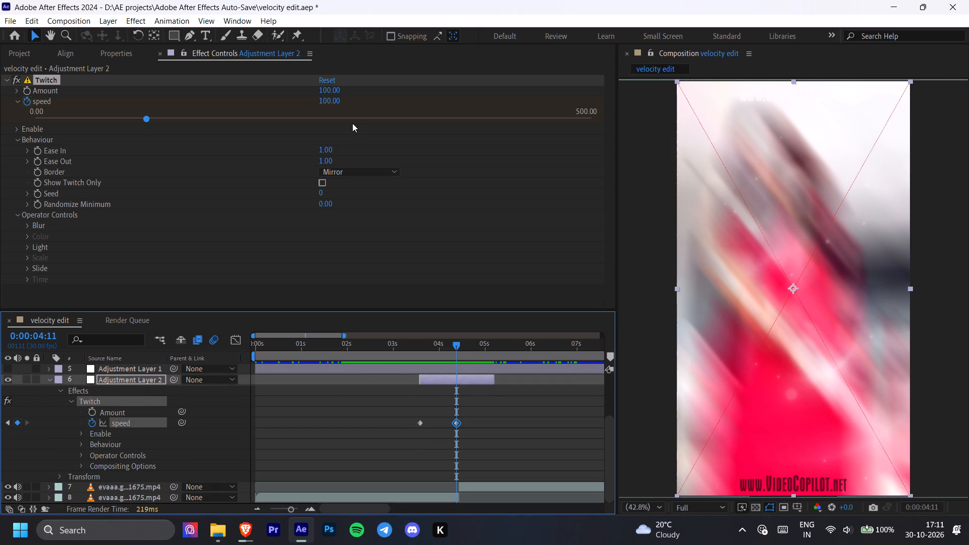
Add a third Twitch speed keyframe at 0:00:05:05, near the end of Adjustment Layer 2, and set its value to 0.
{"action": "left_click_drag", "start_coordinate": [455, 344], "coordinate": [489, 358]}
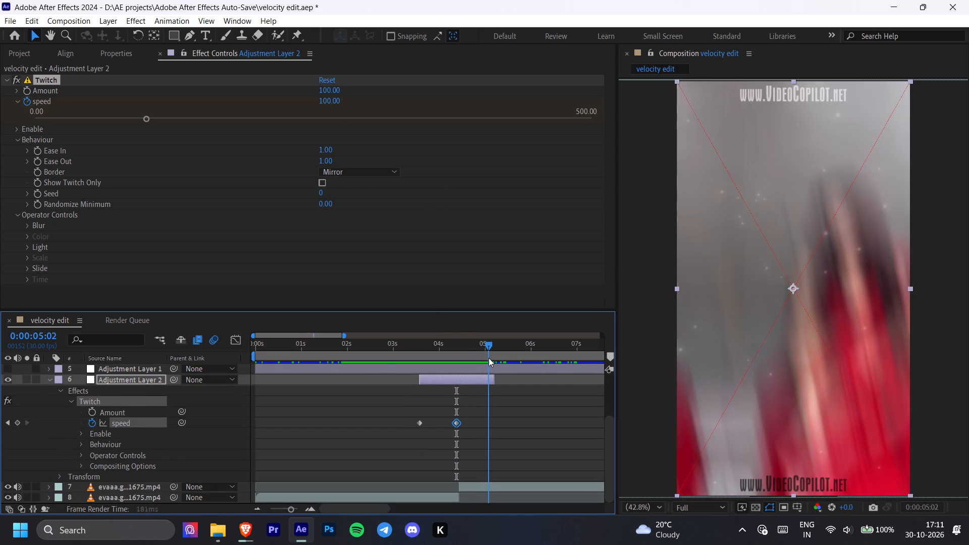
{"action": "left_click_drag", "start_coordinate": [489, 358], "coordinate": [494, 358]}
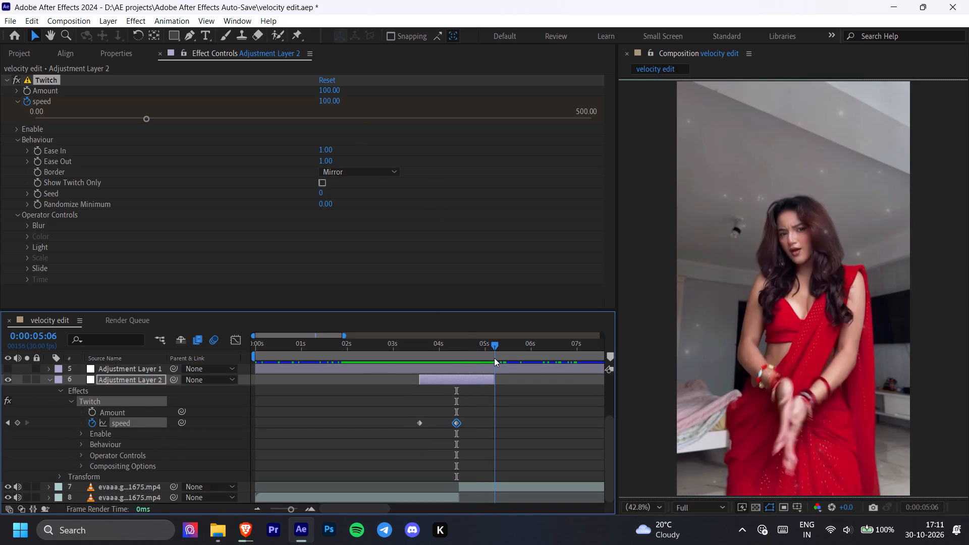
{"action": "left_click_drag", "start_coordinate": [494, 358], "coordinate": [493, 360]}
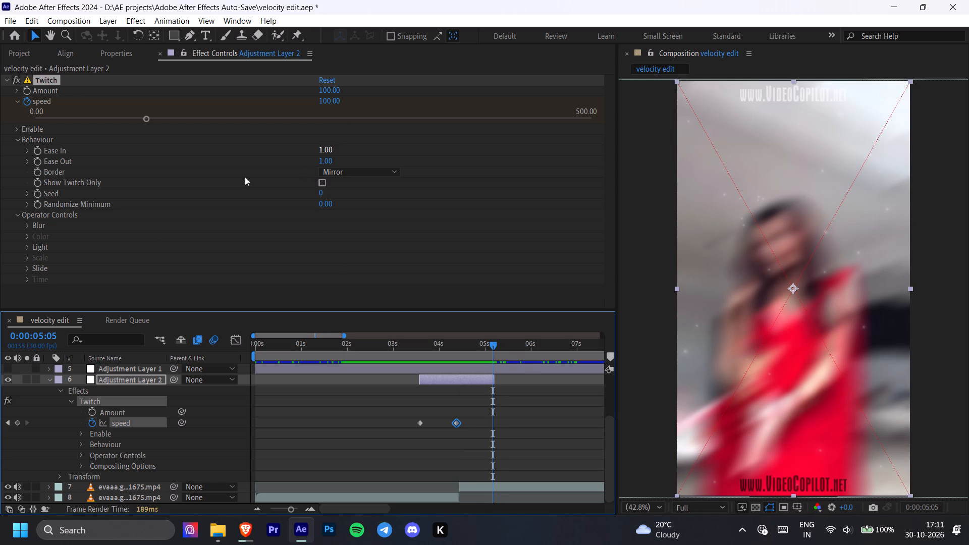
{"action": "left_click", "coordinate": [16, 420]}
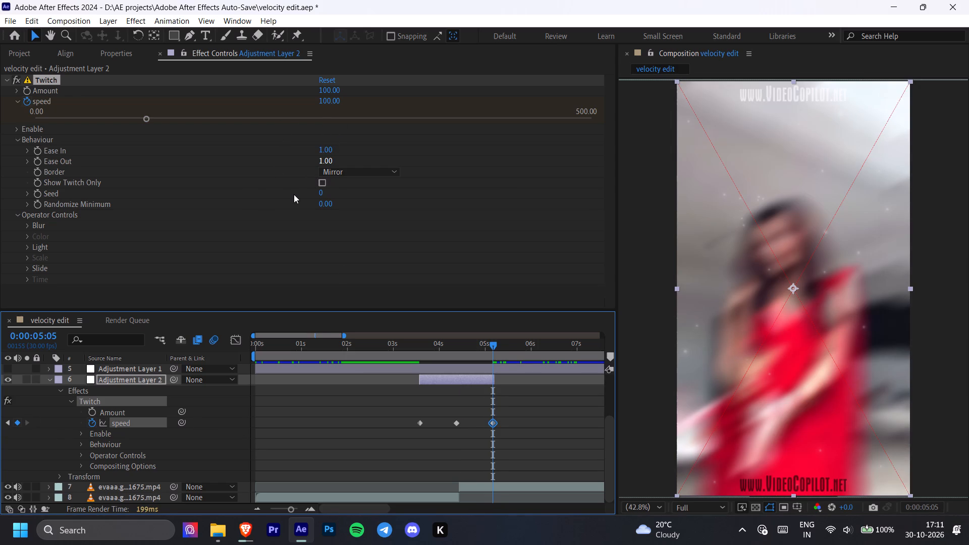
{"action": "scroll", "coordinate": [294, 194], "scroll_direction": "up", "scroll_amount": 1}
{"action": "left_click", "coordinate": [332, 99]}
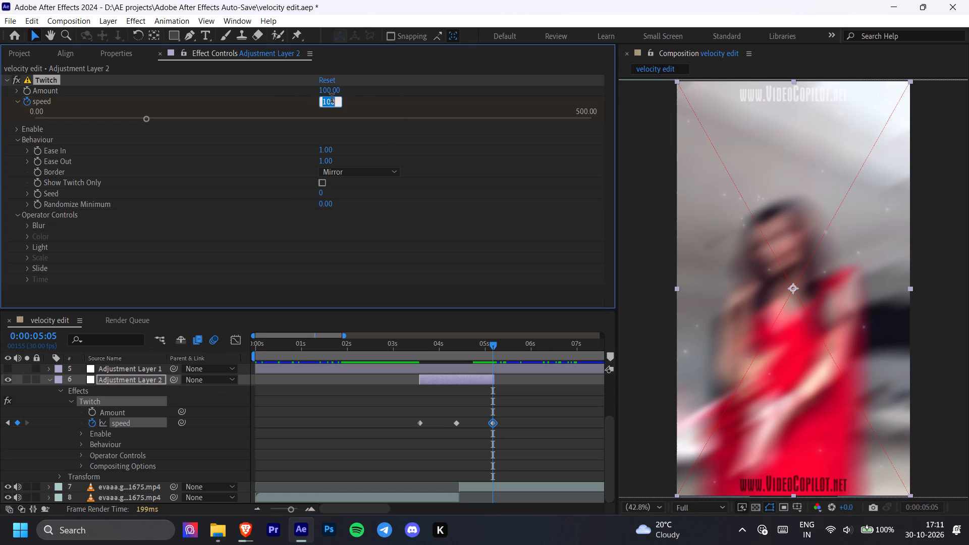
{"action": "key", "text": "0"}
{"action": "left_click", "coordinate": [421, 424]}
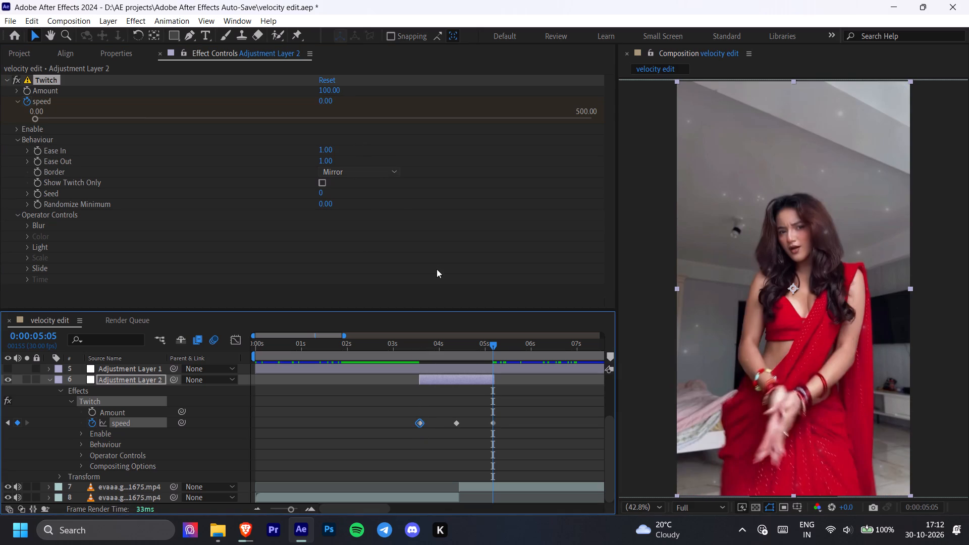
Scrub across Adjustment Layer 2 to examine the keyframed Twitch transition, ending at 0:00:04:22.
{"action": "left_click_drag", "start_coordinate": [493, 345], "coordinate": [432, 365]}
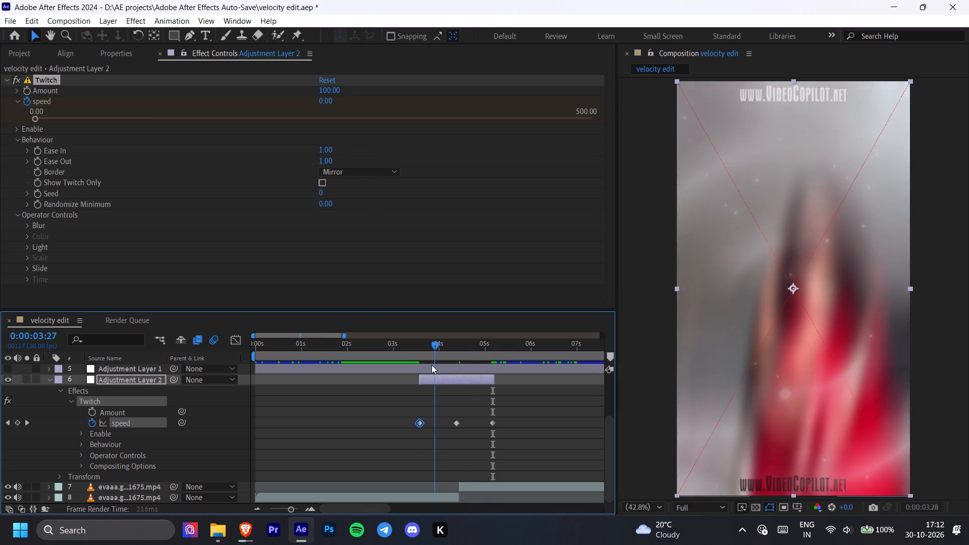
{"action": "left_click_drag", "start_coordinate": [432, 365], "coordinate": [434, 367]}
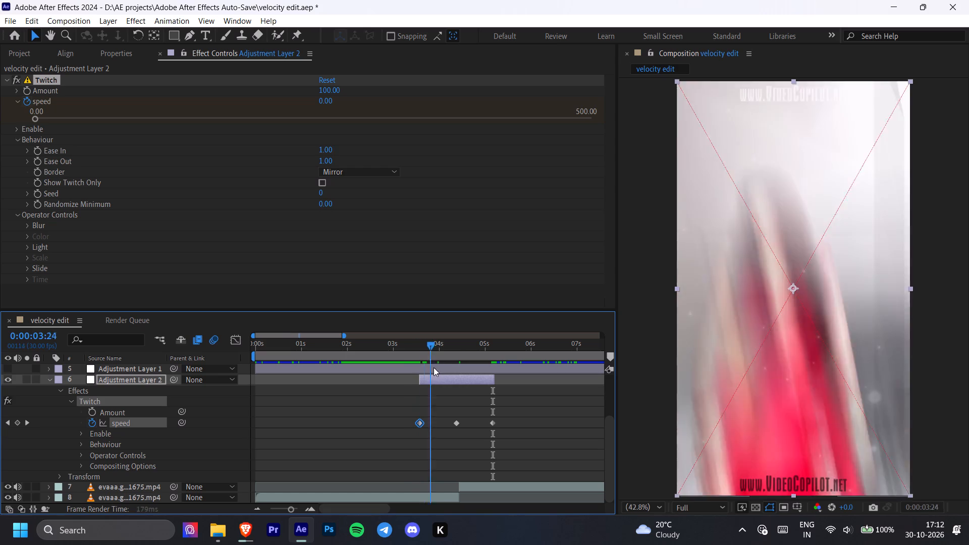
{"action": "left_click_drag", "start_coordinate": [434, 367], "coordinate": [474, 386]}
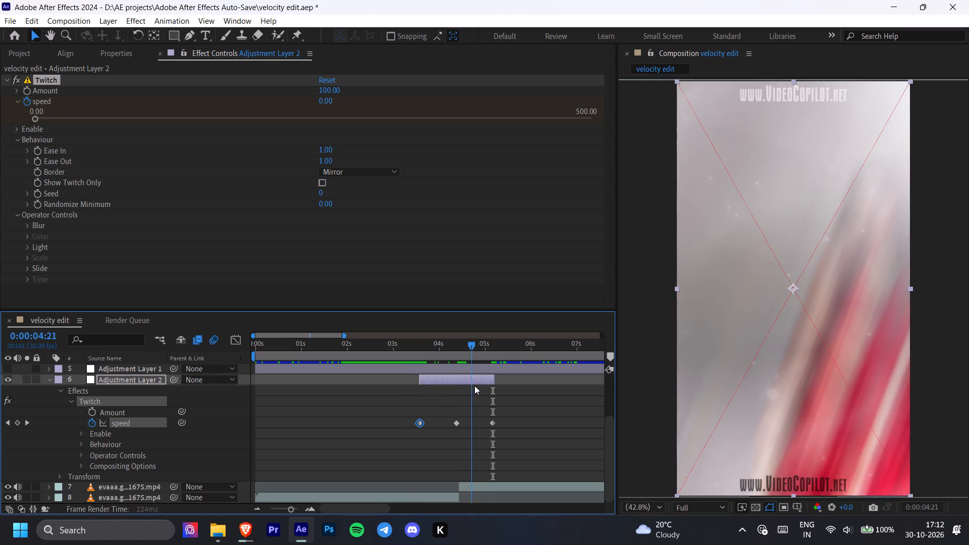
{"action": "left_click_drag", "start_coordinate": [474, 386], "coordinate": [501, 403]}
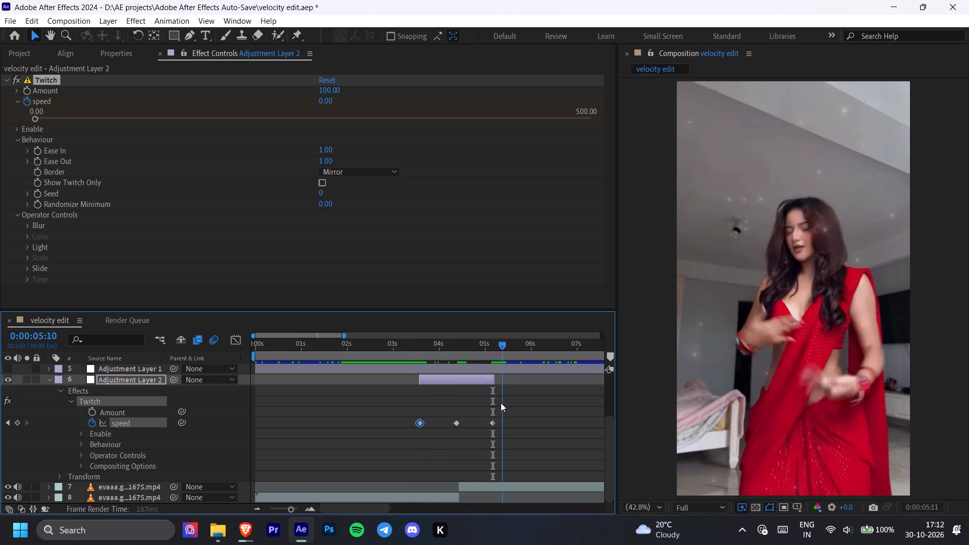
{"action": "left_click_drag", "start_coordinate": [501, 403], "coordinate": [473, 410]}
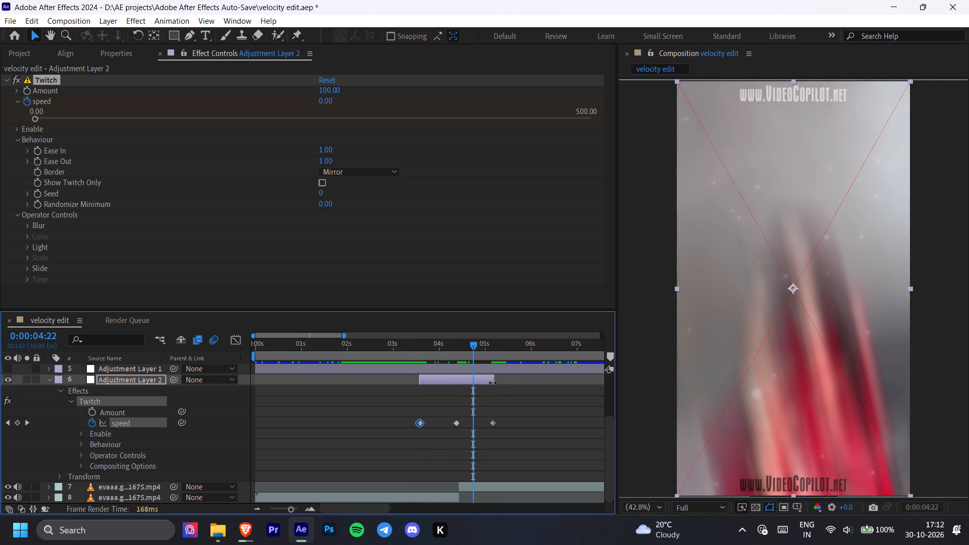
Apply Easy Ease to all three Twitch speed keyframes, first trying Easy Ease In and undoing it.
{"action": "left_click_drag", "start_coordinate": [407, 402], "coordinate": [450, 437]}
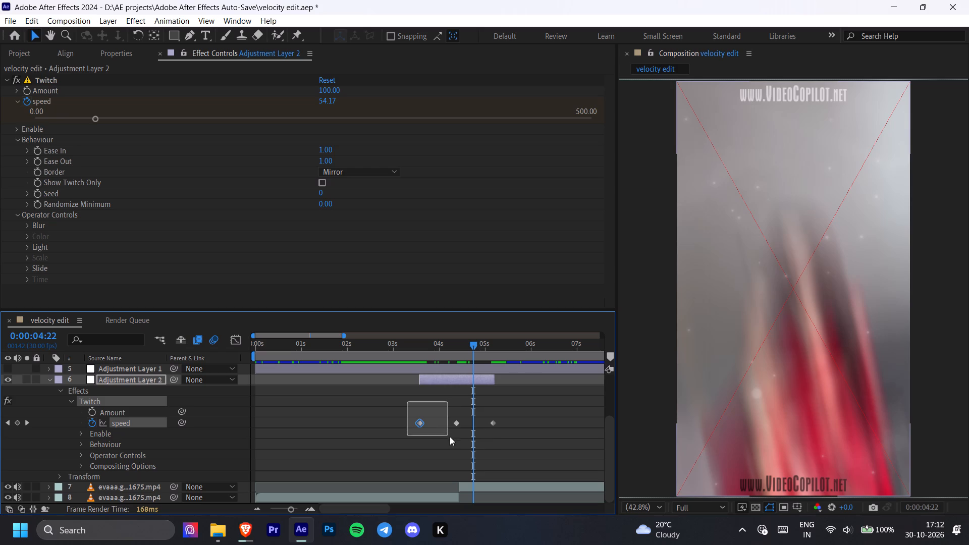
{"action": "left_click_drag", "start_coordinate": [450, 437], "coordinate": [496, 438]}
{"action": "right_click", "coordinate": [495, 423]}
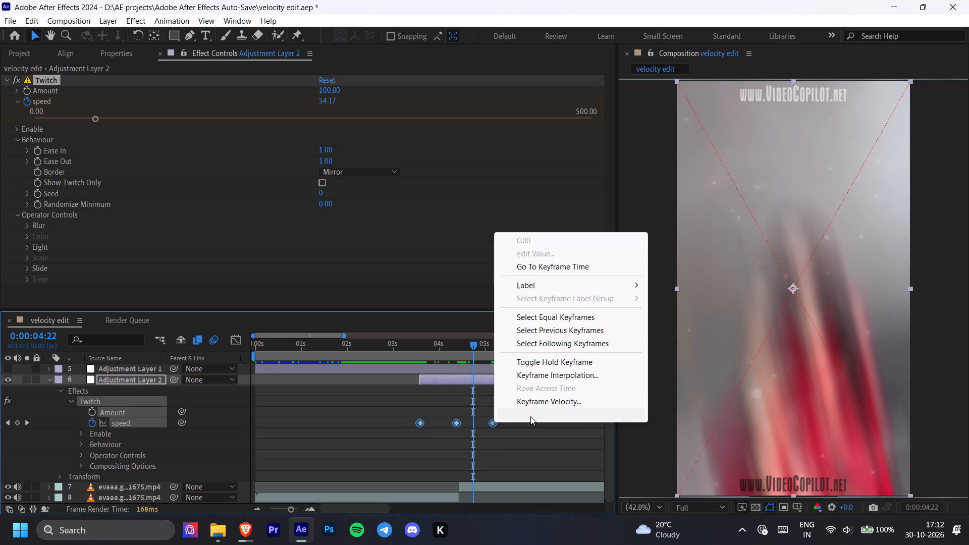
{"action": "left_click", "coordinate": [530, 416]}
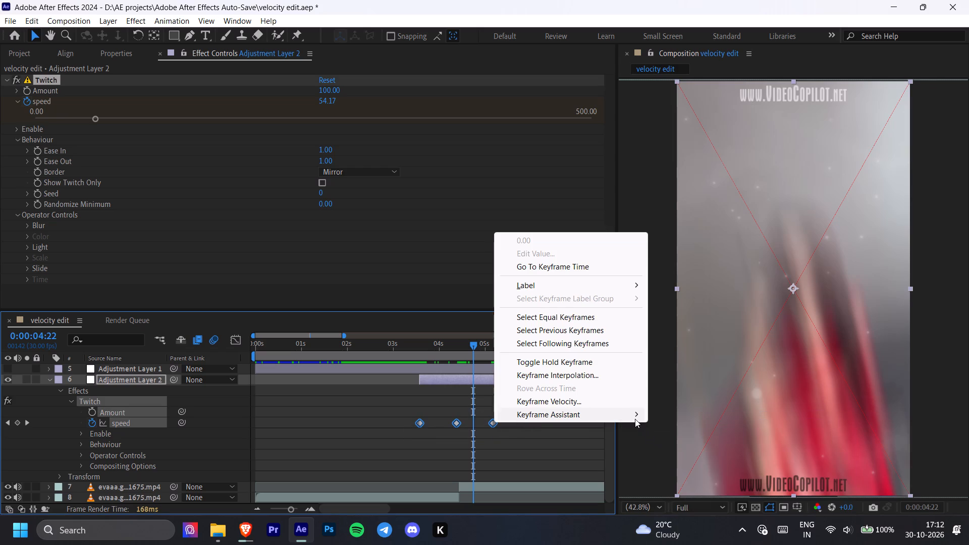
{"action": "left_click", "coordinate": [635, 419]}
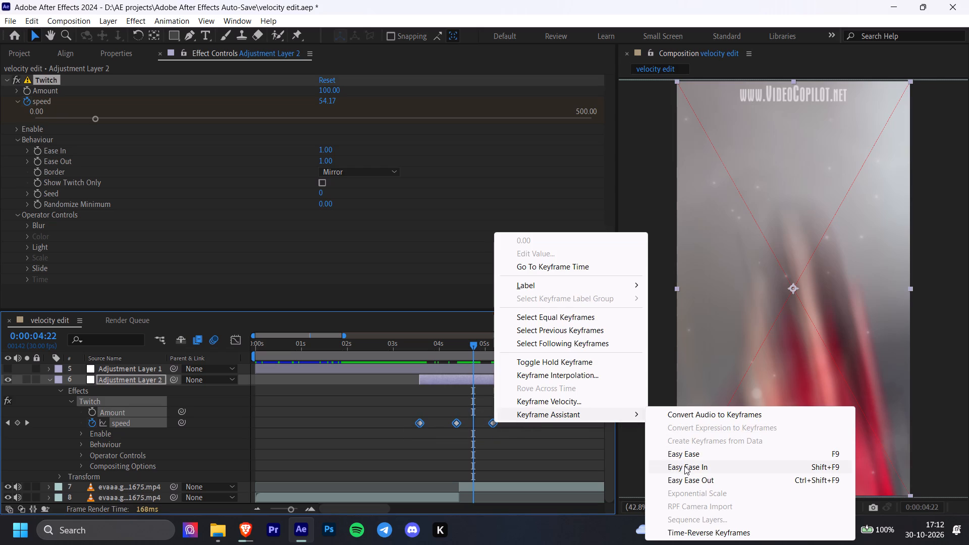
{"action": "left_click", "coordinate": [684, 466]}
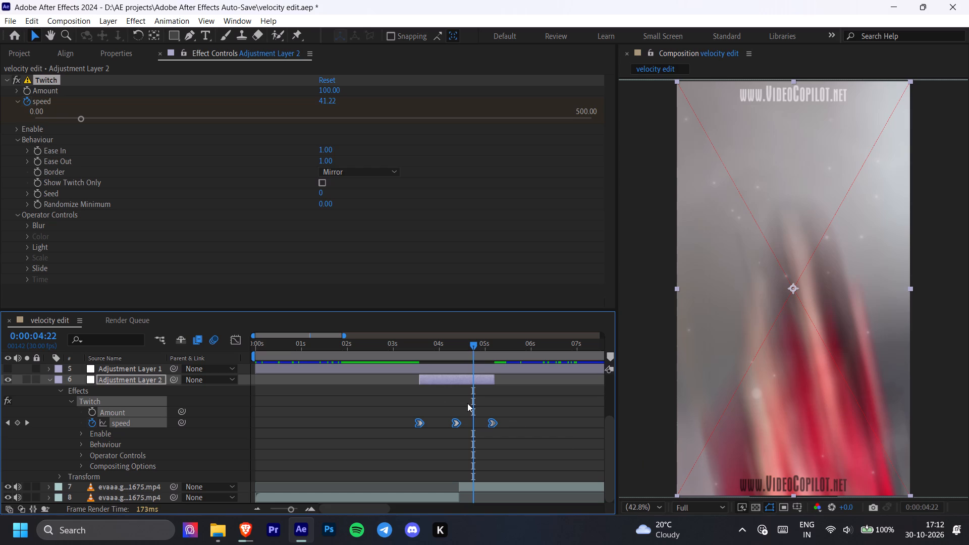
{"action": "key", "text": "ctrl+z"}
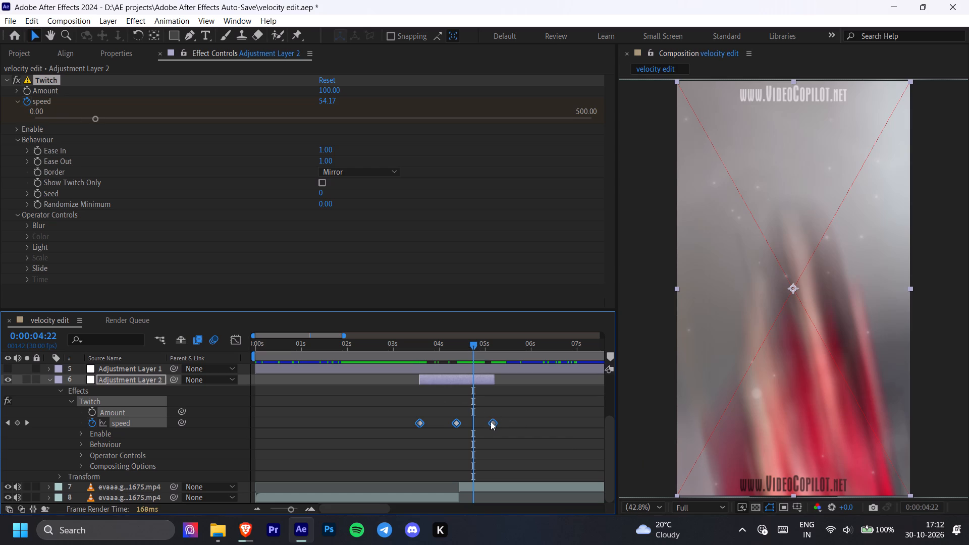
{"action": "right_click", "coordinate": [491, 421]}
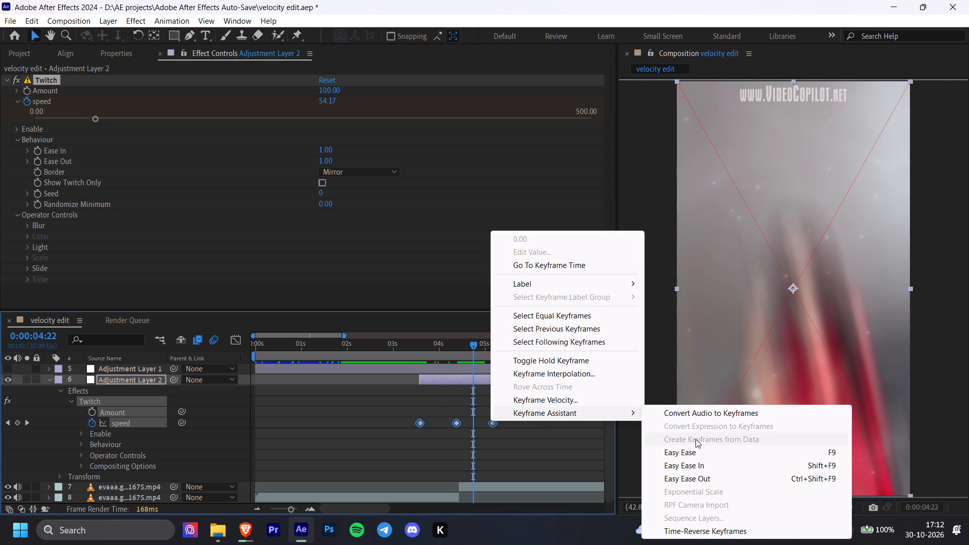
{"action": "left_click", "coordinate": [681, 457]}
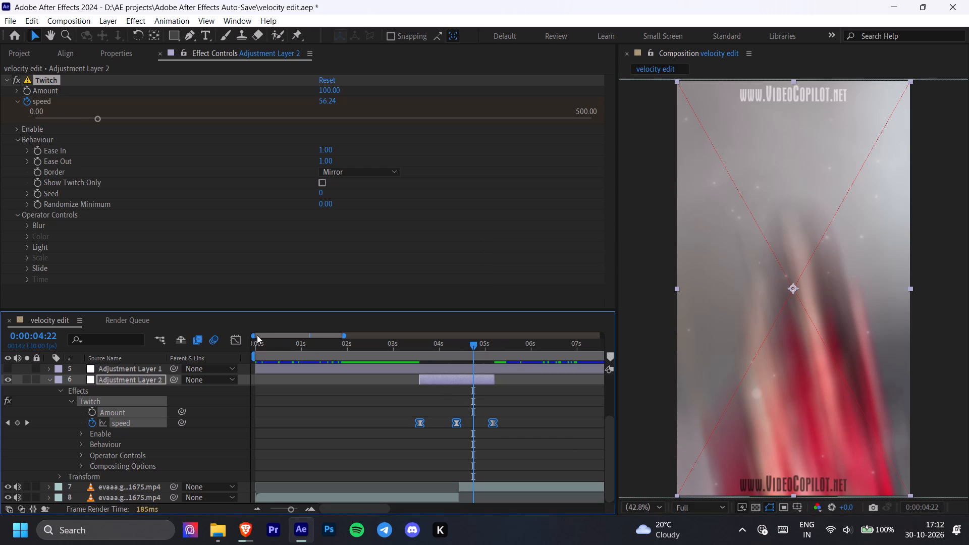
In the Graph Editor, move the middle Twitch speed keyframe to 0:00:04:15 at a value of about 101.
{"action": "left_click", "coordinate": [232, 339]}
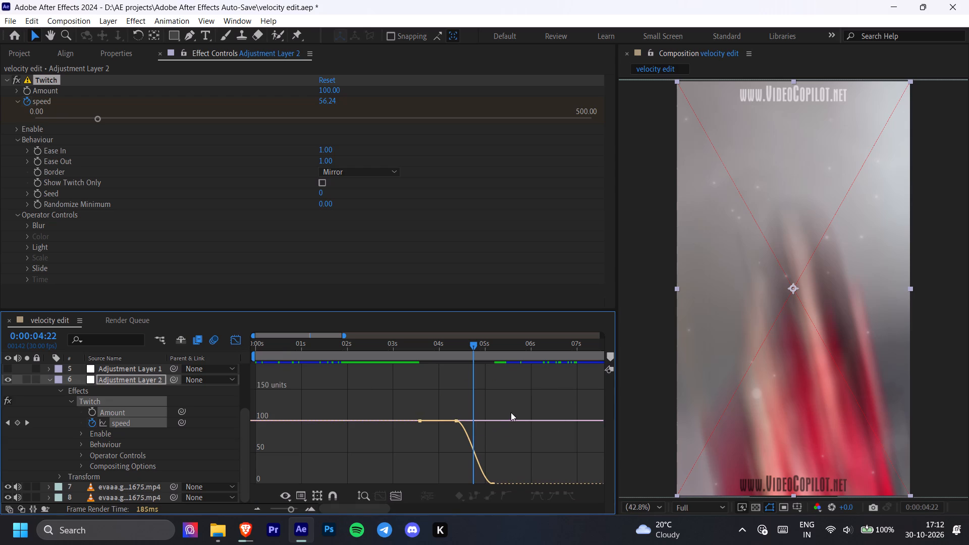
{"action": "left_click", "coordinate": [392, 494]}
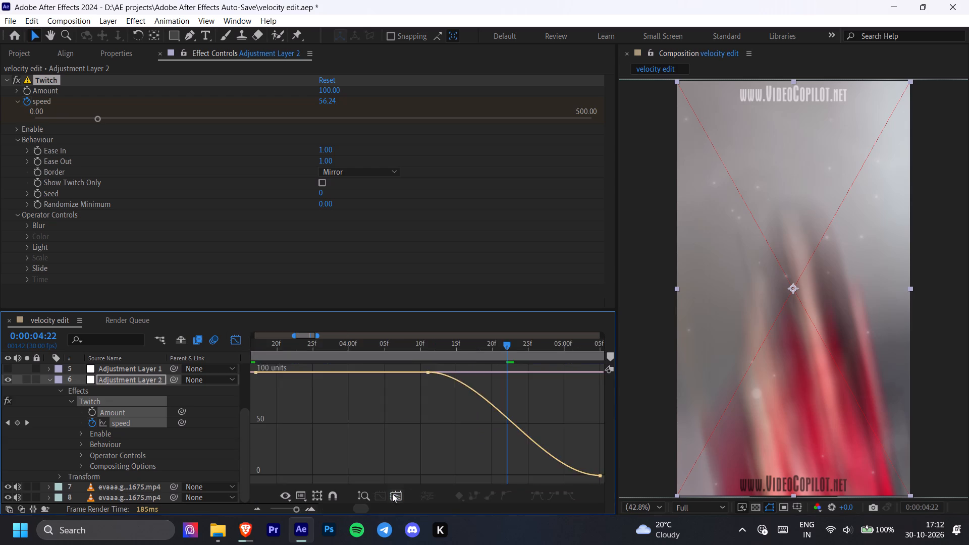
{"action": "scroll", "coordinate": [475, 447], "scroll_direction": "down", "scroll_amount": 6, "text": "ctrl"}
{"action": "scroll", "coordinate": [475, 447], "scroll_direction": "up", "scroll_amount": 6, "text": "ctrl"}
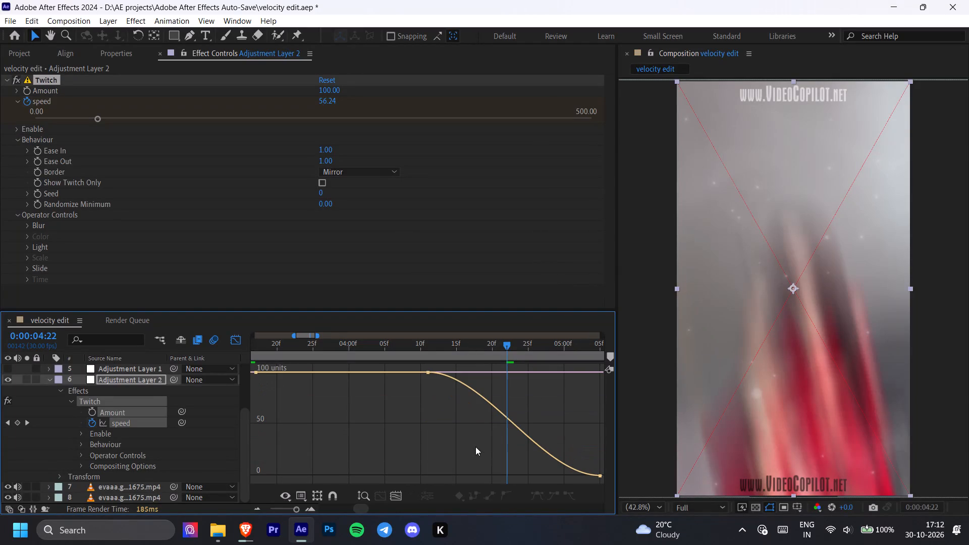
{"action": "scroll", "coordinate": [475, 447], "scroll_direction": "down", "scroll_amount": 1, "text": "ctrl"}
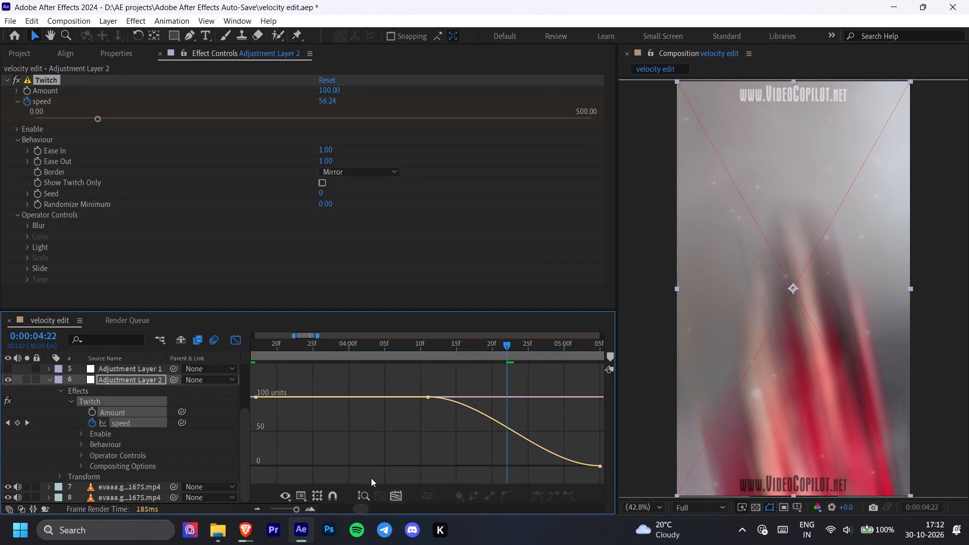
{"action": "left_click", "coordinate": [355, 495]}
{"action": "left_click", "coordinate": [361, 495]}
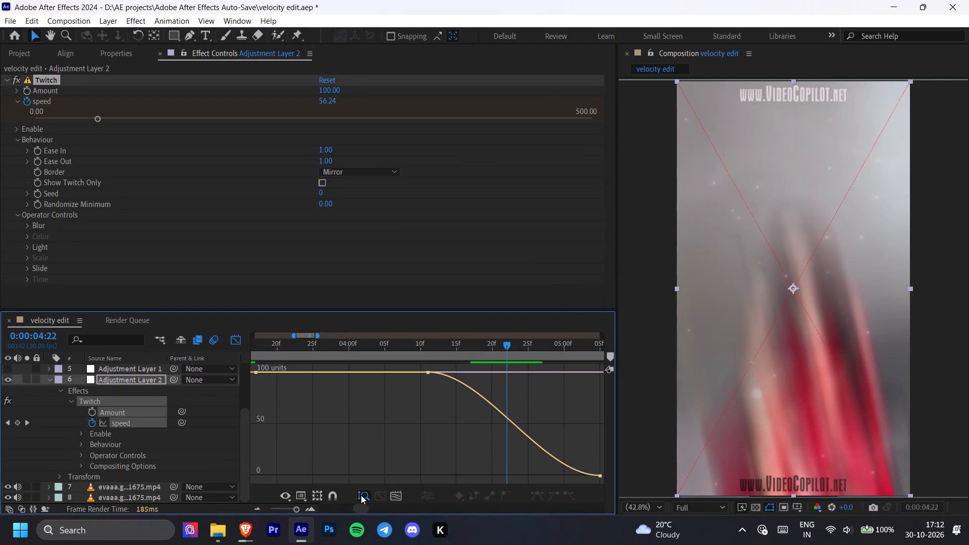
{"action": "left_click", "coordinate": [361, 495]}
{"action": "double_click", "coordinate": [361, 495]}
{"action": "left_click", "coordinate": [331, 495]}
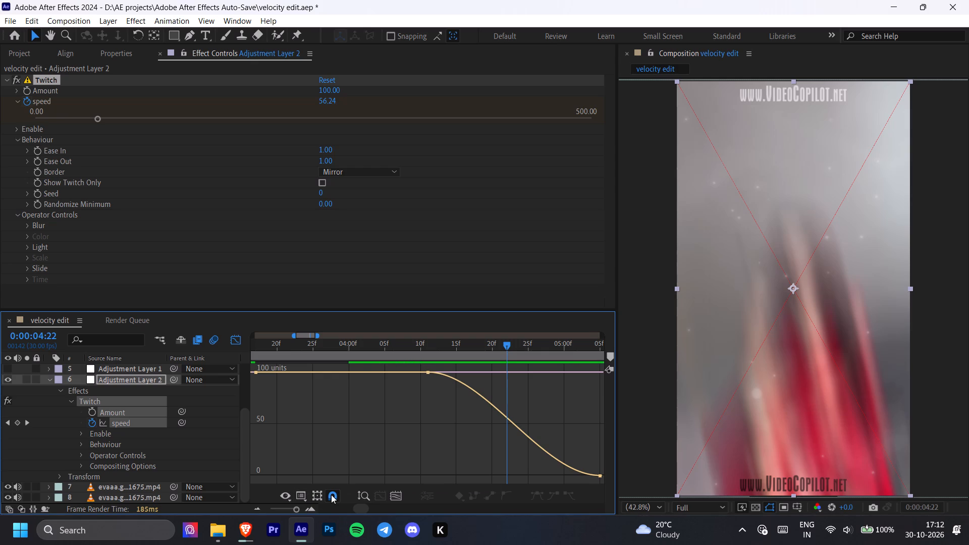
{"action": "left_click", "coordinate": [331, 495]}
{"action": "left_click_drag", "start_coordinate": [535, 402], "coordinate": [428, 369]}
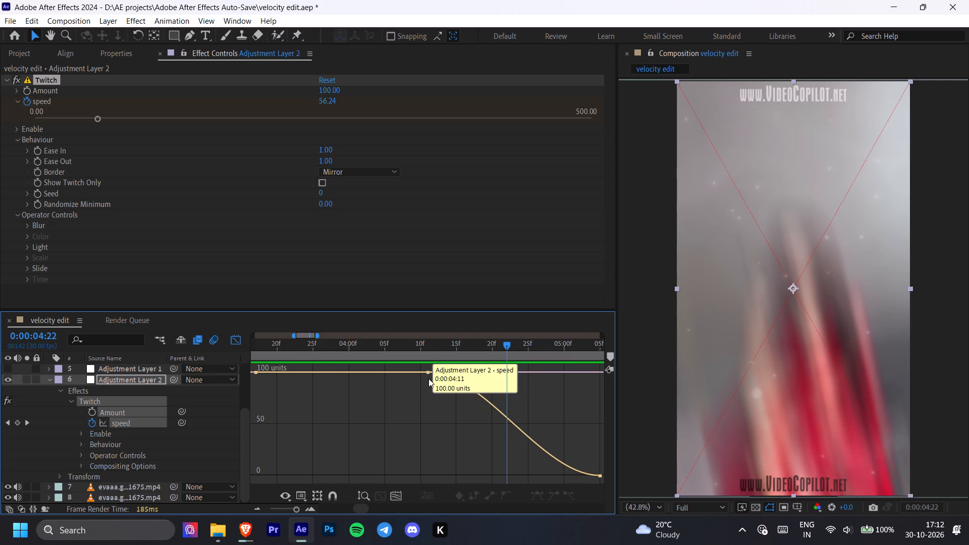
{"action": "left_click_drag", "start_coordinate": [429, 374], "coordinate": [463, 374]}
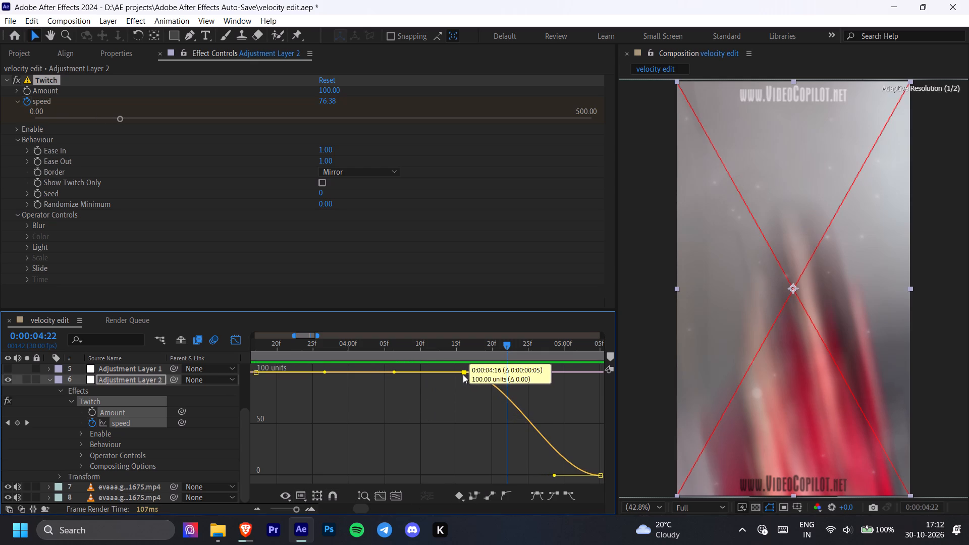
{"action": "left_click_drag", "start_coordinate": [463, 374], "coordinate": [459, 375]}
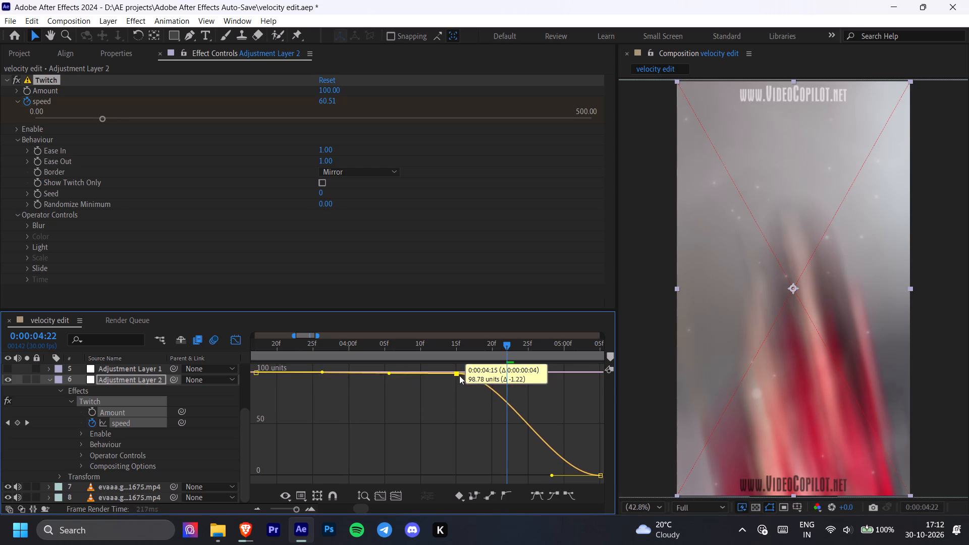
{"action": "left_click_drag", "start_coordinate": [459, 375], "coordinate": [461, 373]}
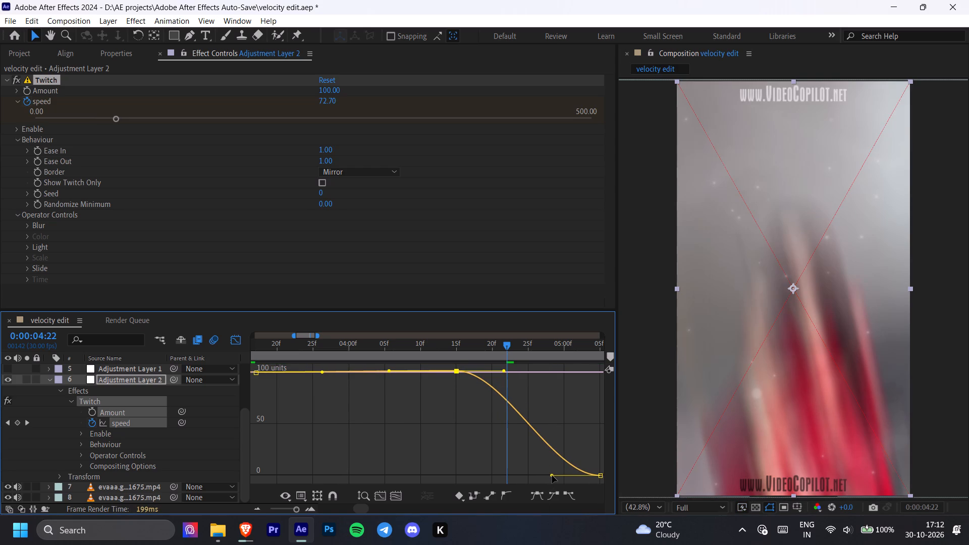
Stretch the last speed keyframe's incoming ease handle back to the middle keyframe, making the curve drop steeply and settle slowly.
{"action": "left_click_drag", "start_coordinate": [552, 475], "coordinate": [438, 476]}
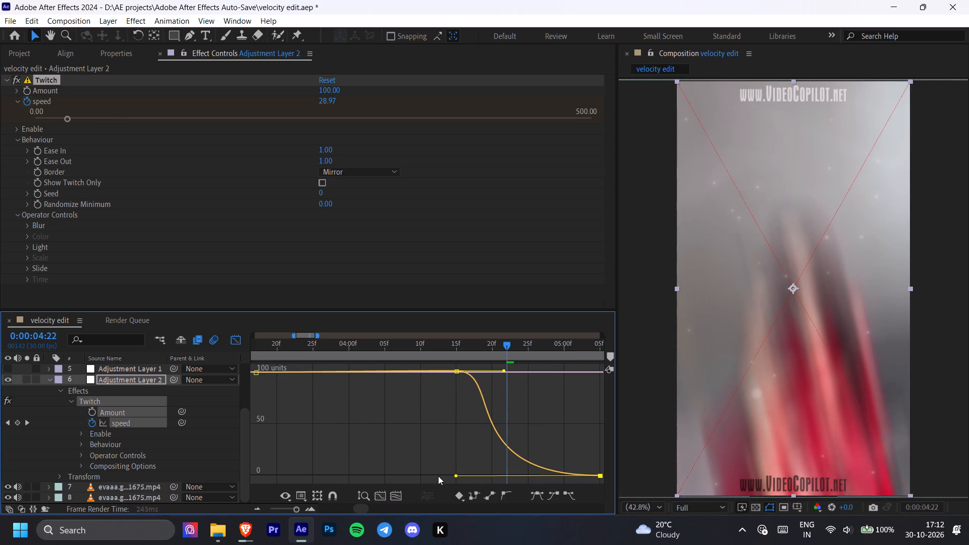
{"action": "left_click_drag", "start_coordinate": [438, 476], "coordinate": [438, 474]}
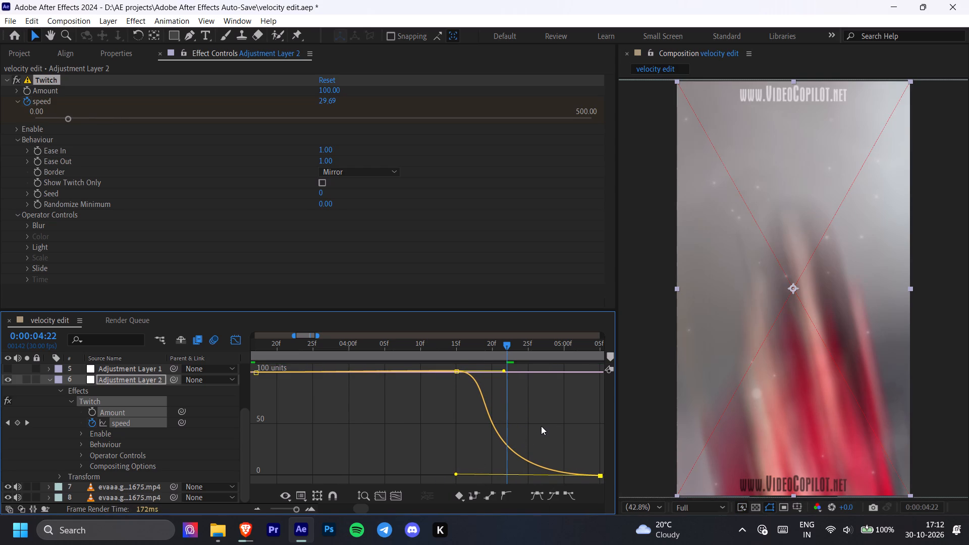
{"action": "left_click_drag", "start_coordinate": [541, 426], "coordinate": [521, 433]}
{"action": "left_click", "coordinate": [236, 338]}
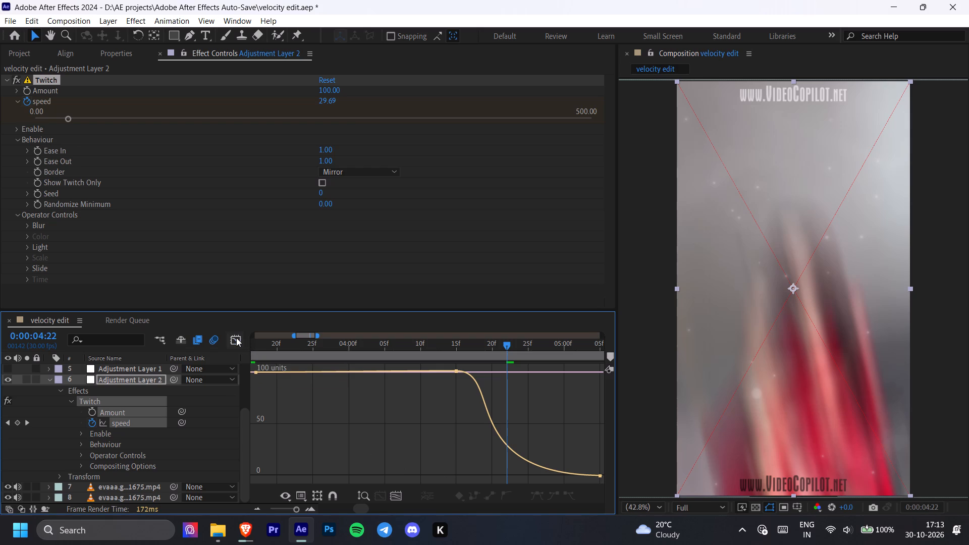
Move the middle Twitch speed keyframe earlier to about 0:00:04:06, keeping its value.
{"action": "scroll", "coordinate": [502, 433], "scroll_direction": "down", "scroll_amount": 2, "text": "ctrl"}
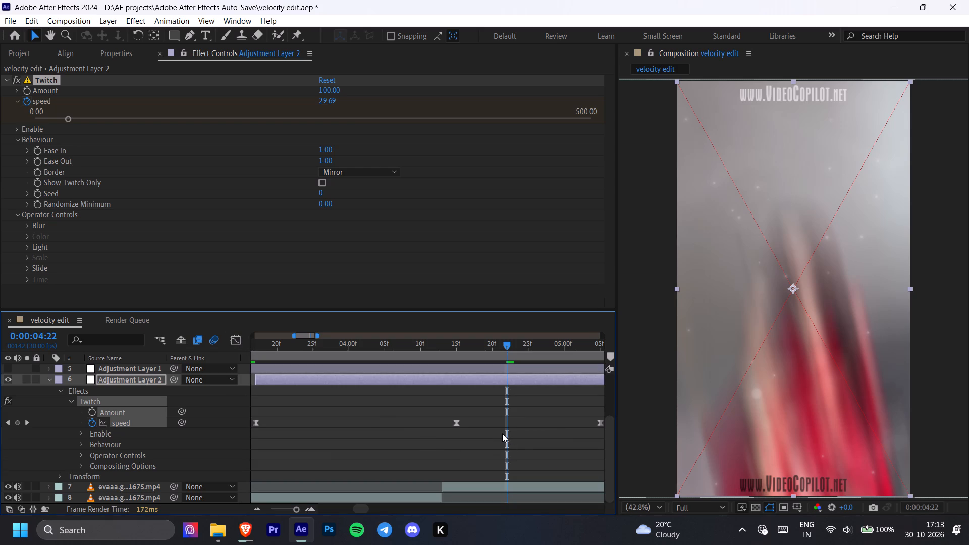
{"action": "scroll", "coordinate": [502, 433], "scroll_direction": "down", "scroll_amount": 2, "text": "ctrl+alt"}
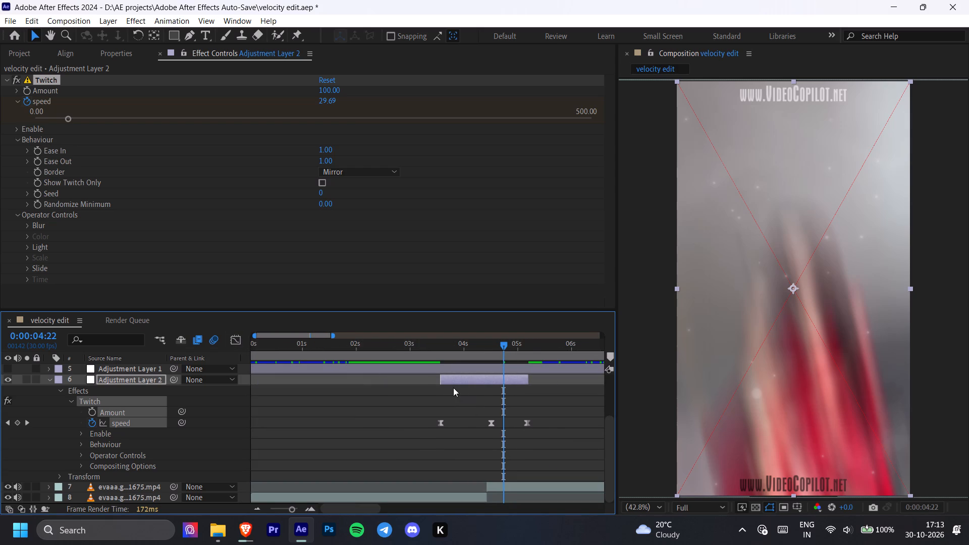
{"action": "left_click", "coordinate": [493, 422]}
{"action": "left_click", "coordinate": [493, 422]}
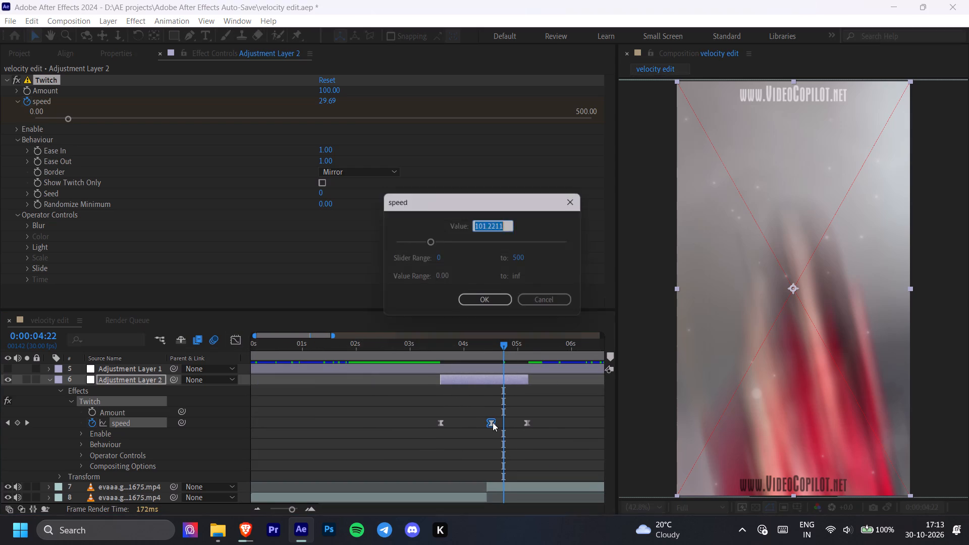
{"action": "left_click", "coordinate": [501, 312]}
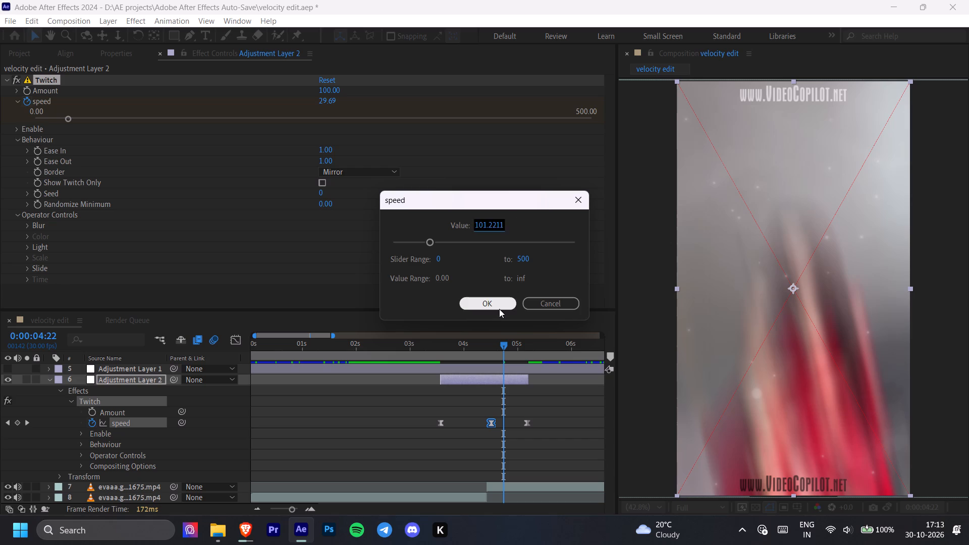
{"action": "left_click", "coordinate": [499, 309]}
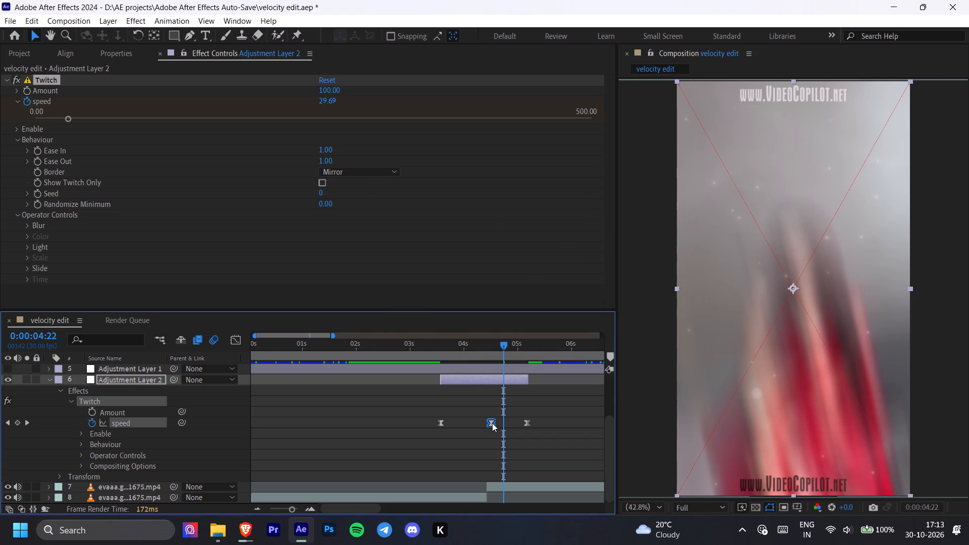
{"action": "left_click_drag", "start_coordinate": [492, 423], "coordinate": [482, 425]}
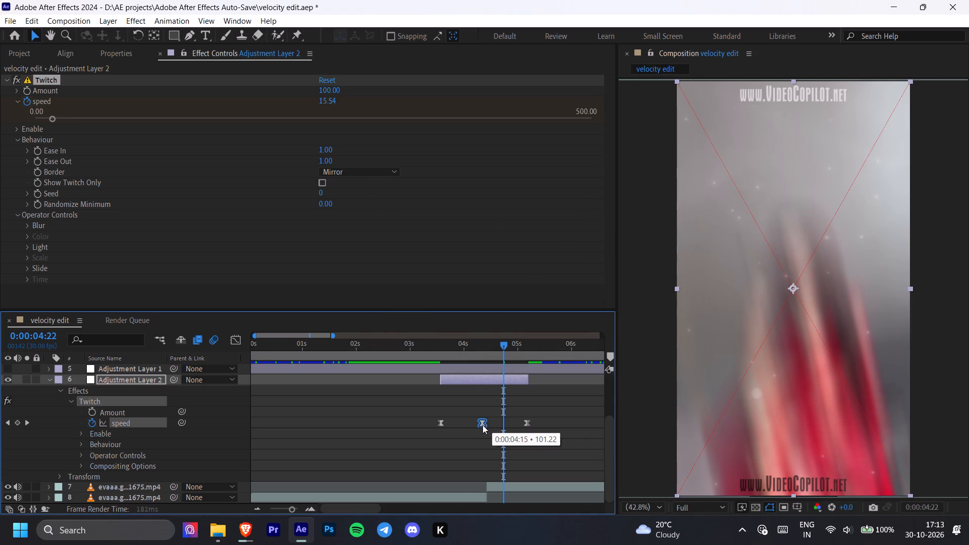
{"action": "left_click_drag", "start_coordinate": [482, 425], "coordinate": [475, 427]}
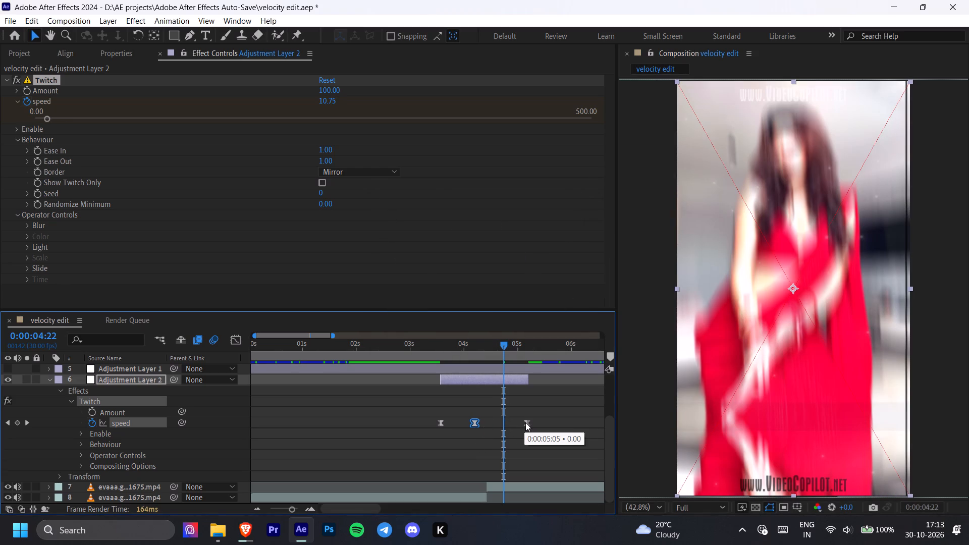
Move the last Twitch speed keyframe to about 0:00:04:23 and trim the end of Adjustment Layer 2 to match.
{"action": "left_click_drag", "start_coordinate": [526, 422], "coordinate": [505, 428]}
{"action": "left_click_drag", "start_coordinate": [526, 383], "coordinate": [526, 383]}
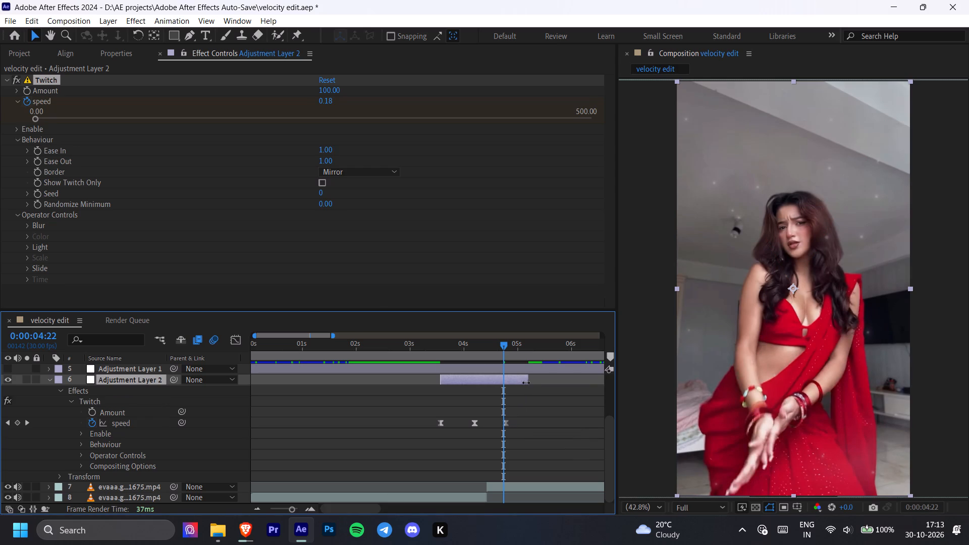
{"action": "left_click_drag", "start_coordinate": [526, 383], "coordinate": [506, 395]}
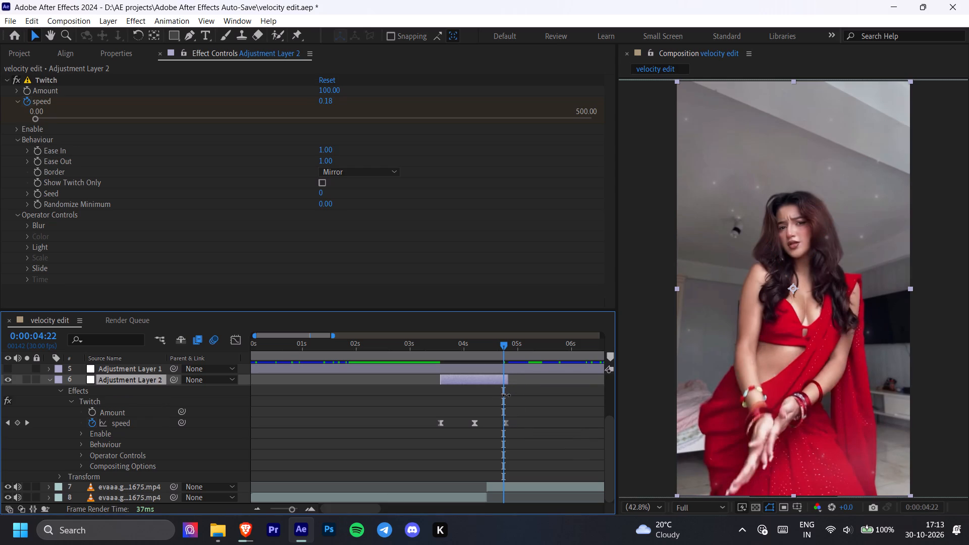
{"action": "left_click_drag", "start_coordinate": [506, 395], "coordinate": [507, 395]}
Scrub and play back from before Adjustment Layer 2 to past its end to examine the timing of the Twitch transition.
{"action": "left_click_drag", "start_coordinate": [503, 346], "coordinate": [442, 369]}
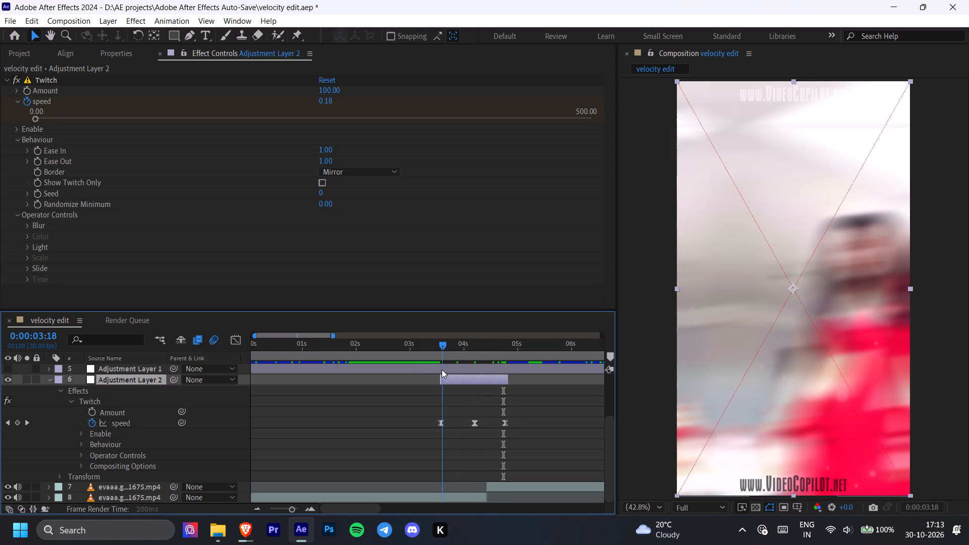
{"action": "left_click_drag", "start_coordinate": [442, 369], "coordinate": [526, 376]}
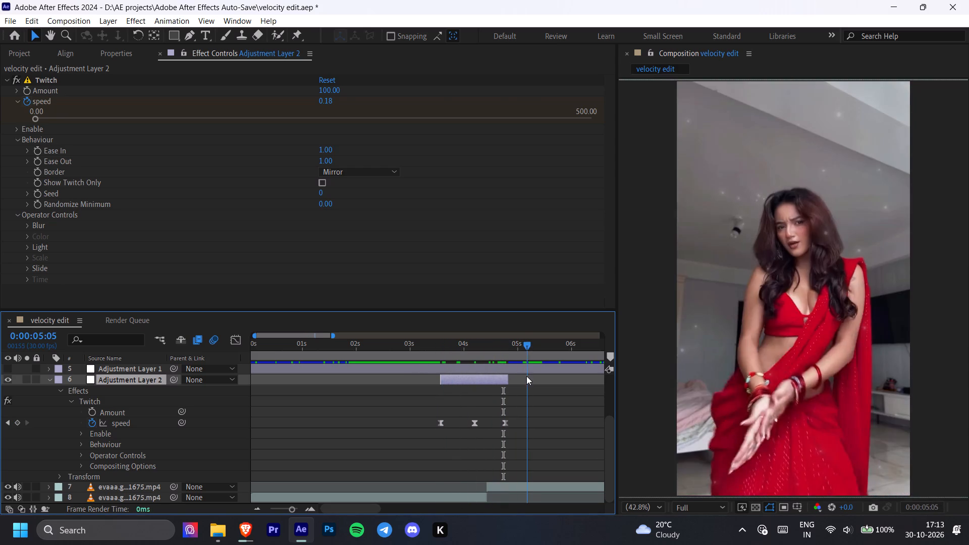
{"action": "left_click_drag", "start_coordinate": [526, 376], "coordinate": [410, 369]}
{"action": "key", "text": "space"}
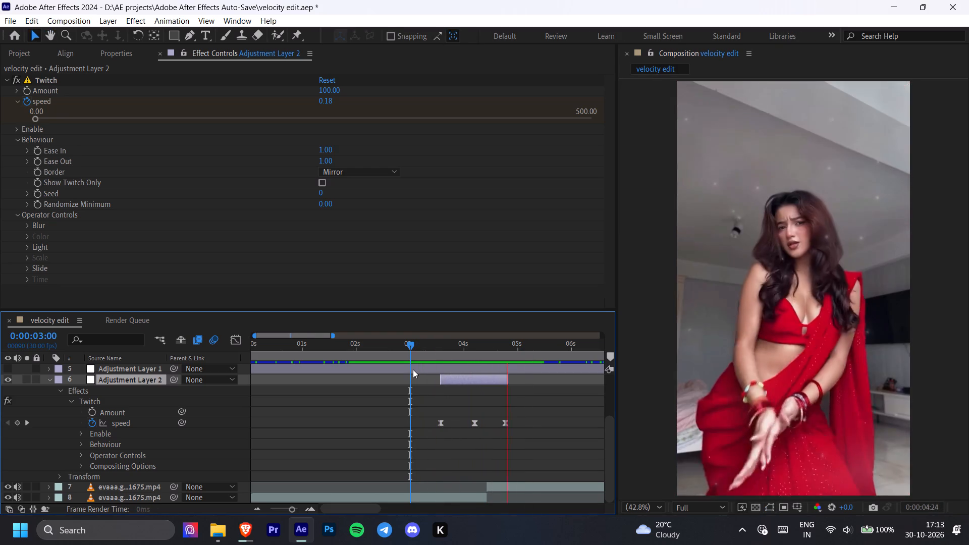
{"action": "key", "text": "space"}
{"action": "left_click_drag", "start_coordinate": [456, 342], "coordinate": [446, 344]}
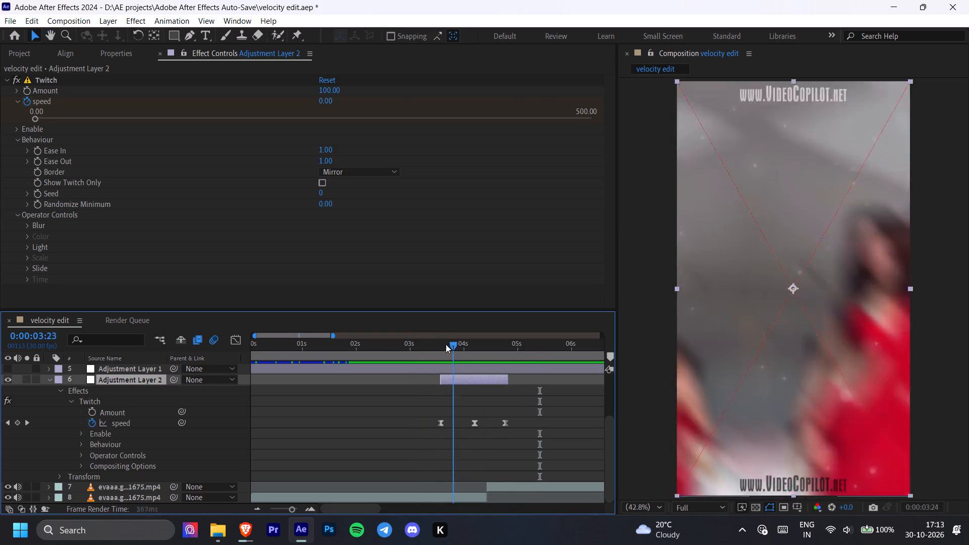
{"action": "left_click_drag", "start_coordinate": [446, 344], "coordinate": [433, 347]}
{"action": "key", "text": "space"}
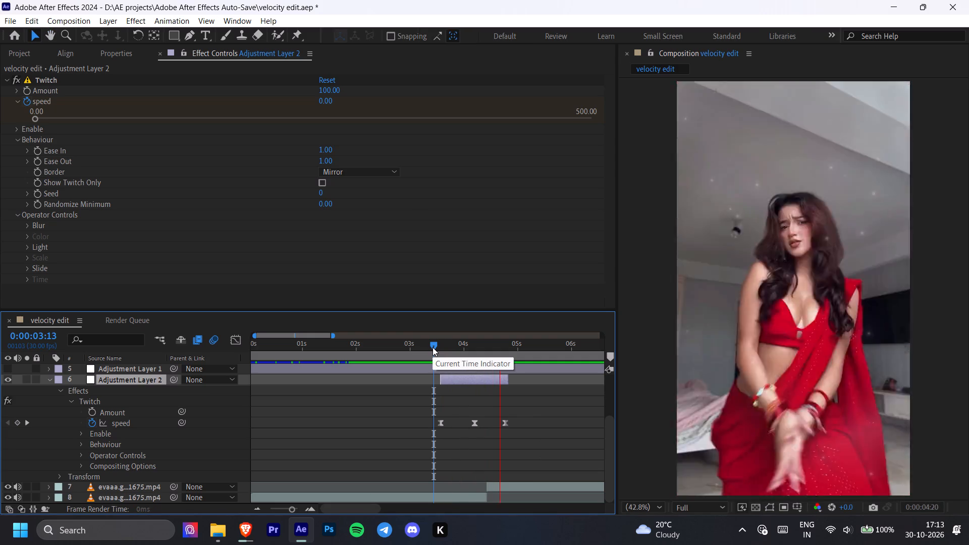
{"action": "key", "text": "space"}
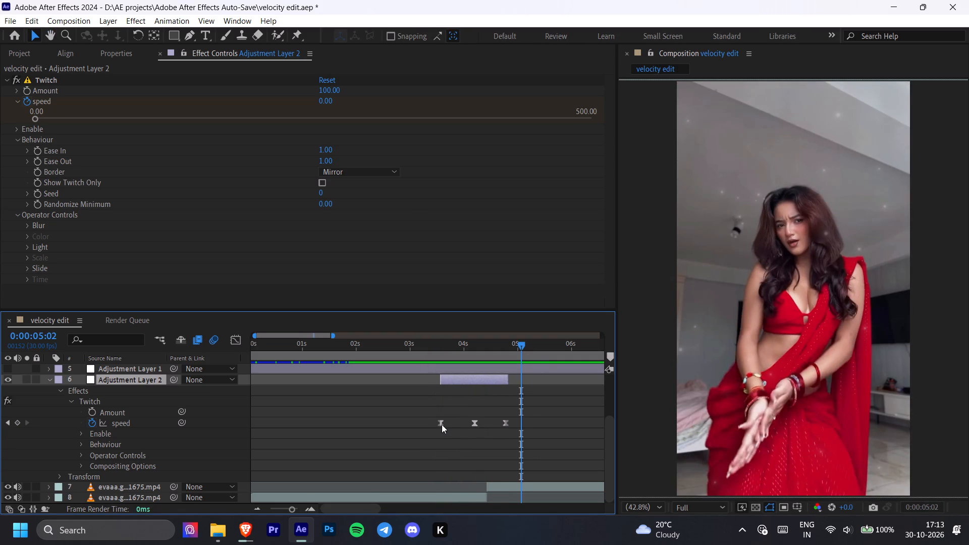
Move the first and last speed keyframes to about 0:00:03:26 and 0:00:04:15, and trim both ends of Adjustment Layer 2 around them.
{"action": "left_click_drag", "start_coordinate": [440, 424], "coordinate": [457, 428]}
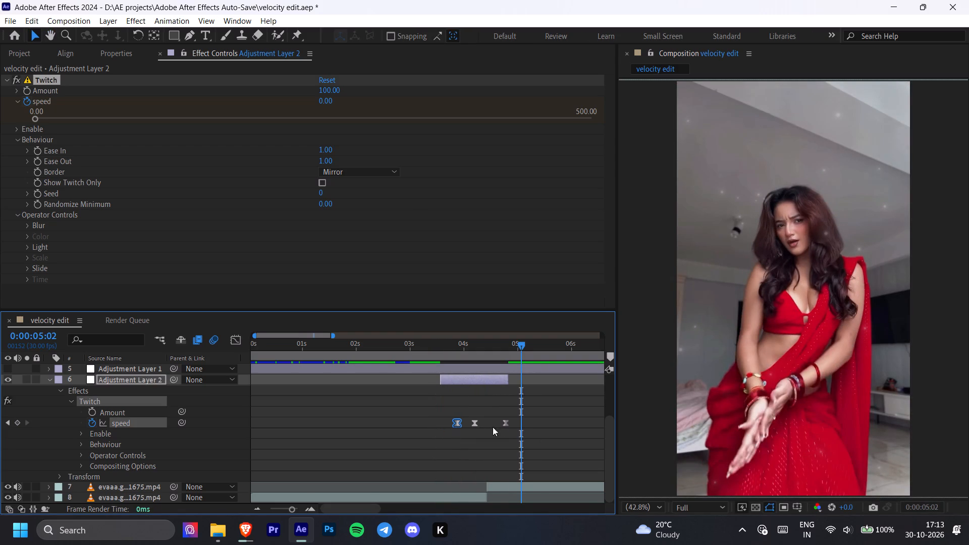
{"action": "left_click_drag", "start_coordinate": [505, 423], "coordinate": [491, 424]}
{"action": "left_click_drag", "start_coordinate": [442, 380], "coordinate": [449, 383]}
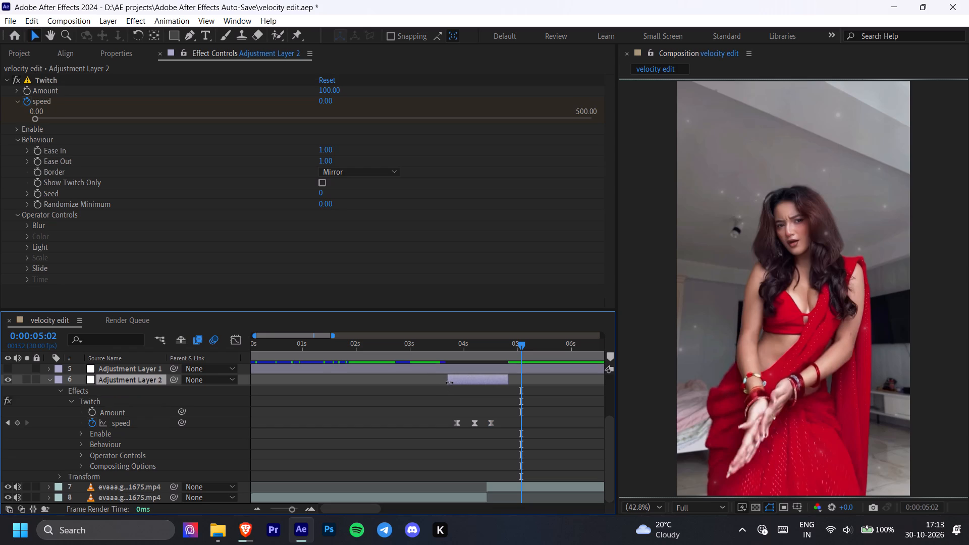
{"action": "left_click_drag", "start_coordinate": [449, 383], "coordinate": [459, 386]}
{"action": "left_click_drag", "start_coordinate": [507, 381], "coordinate": [492, 387]}
Slide Adjustment Layer 2 with its keyframes earlier so it starts at 0:00:03:15, and check the frame there.
{"action": "left_click_drag", "start_coordinate": [475, 377], "coordinate": [456, 381]}
{"action": "left_click_drag", "start_coordinate": [521, 342], "coordinate": [437, 362]}
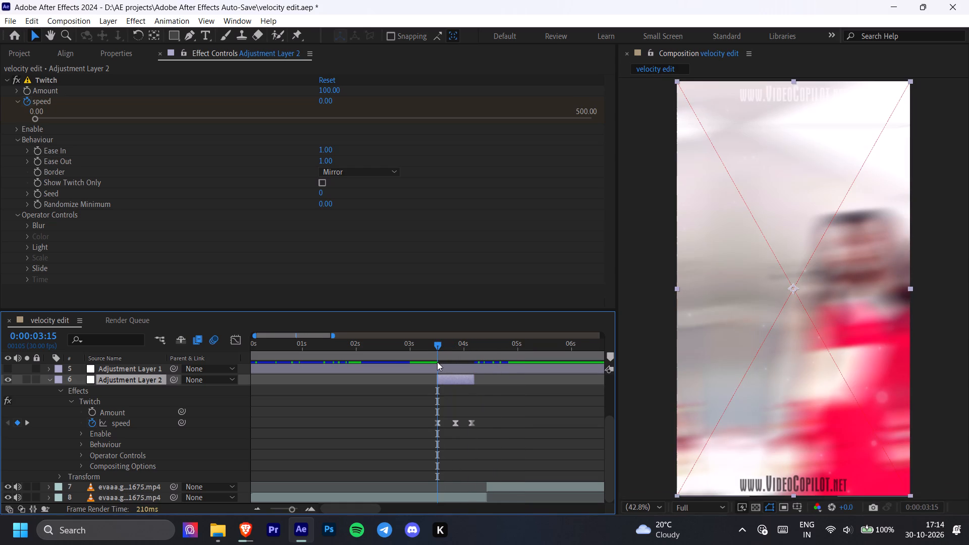
Play back from 0:00:03:15 and again from the start of the composition to examine the Twitch transition.
{"action": "key", "text": "space"}
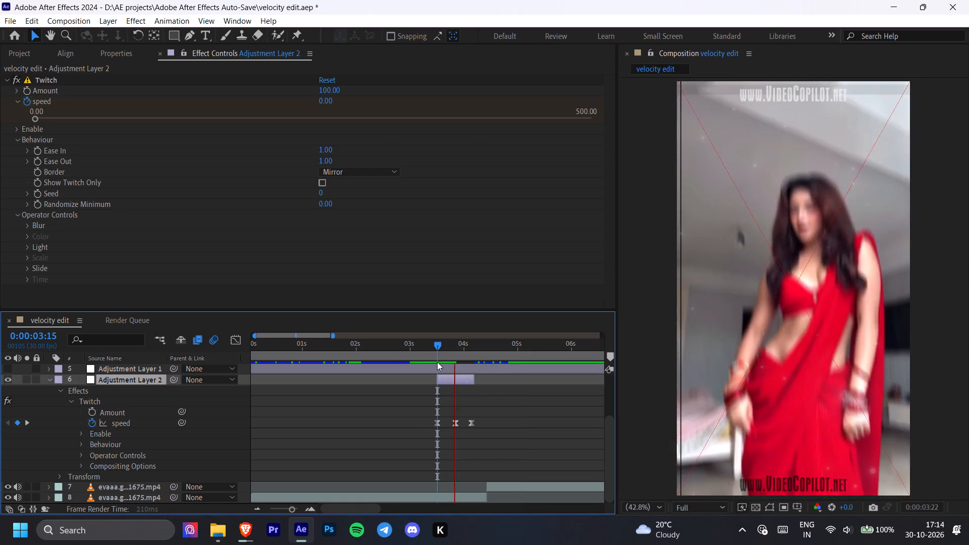
{"action": "key", "text": "space"}
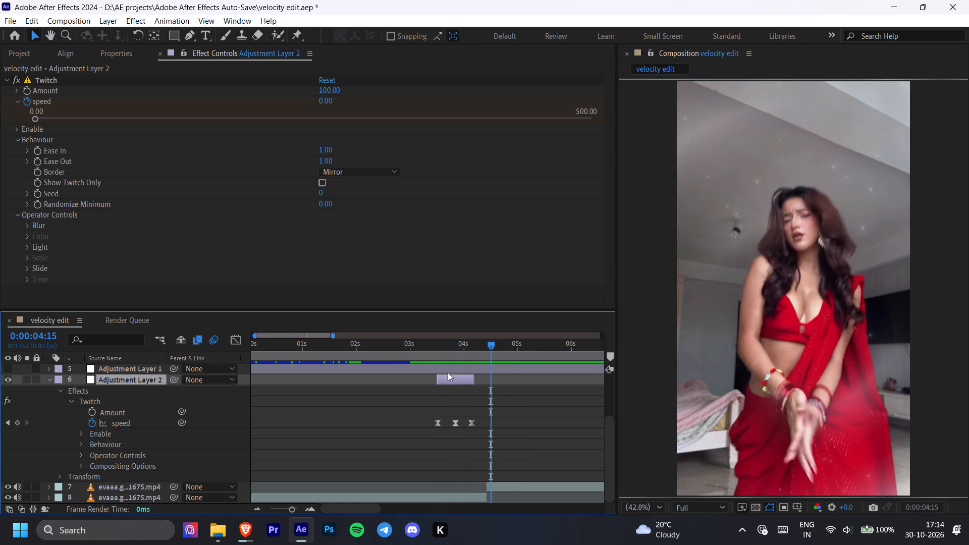
{"action": "left_click_drag", "start_coordinate": [336, 349], "coordinate": [221, 376]}
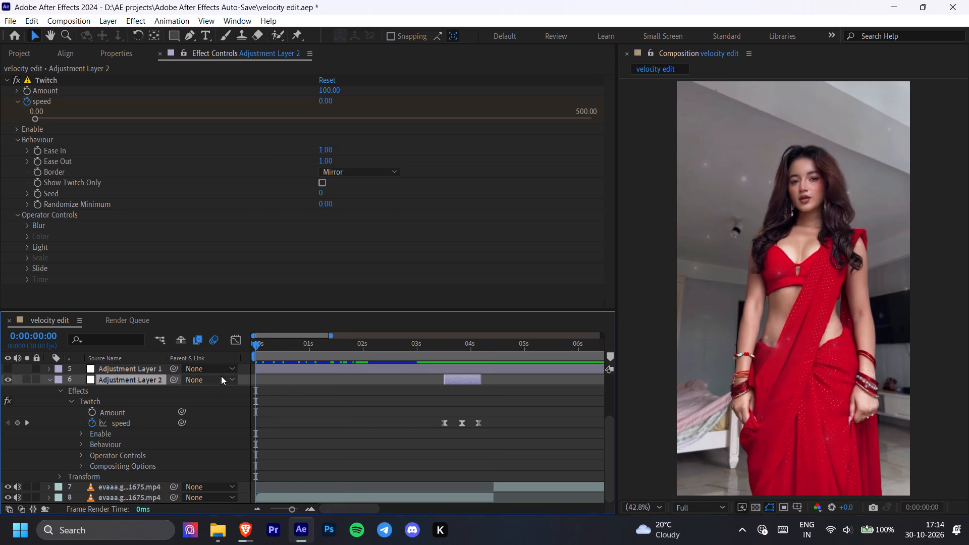
{"action": "key", "text": "space"}
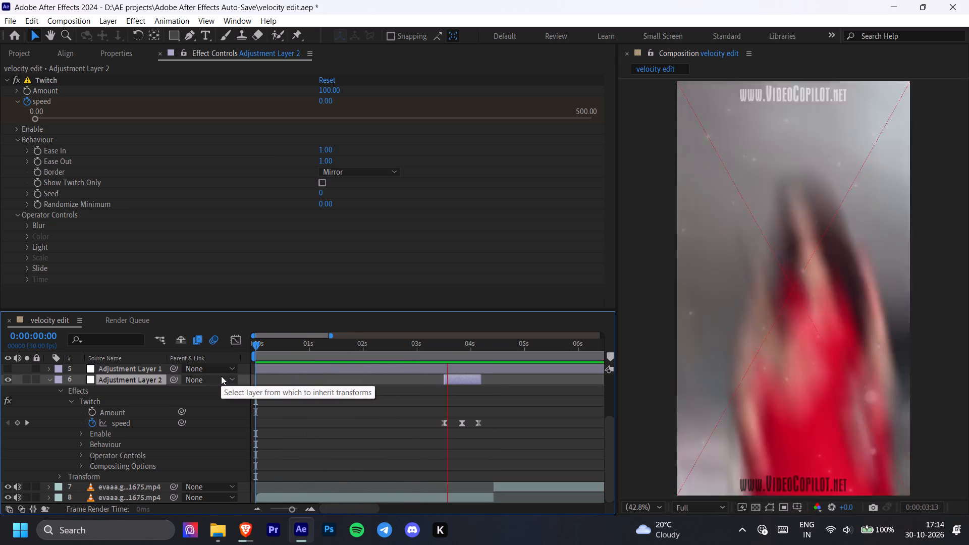
{"action": "key", "text": "space"}
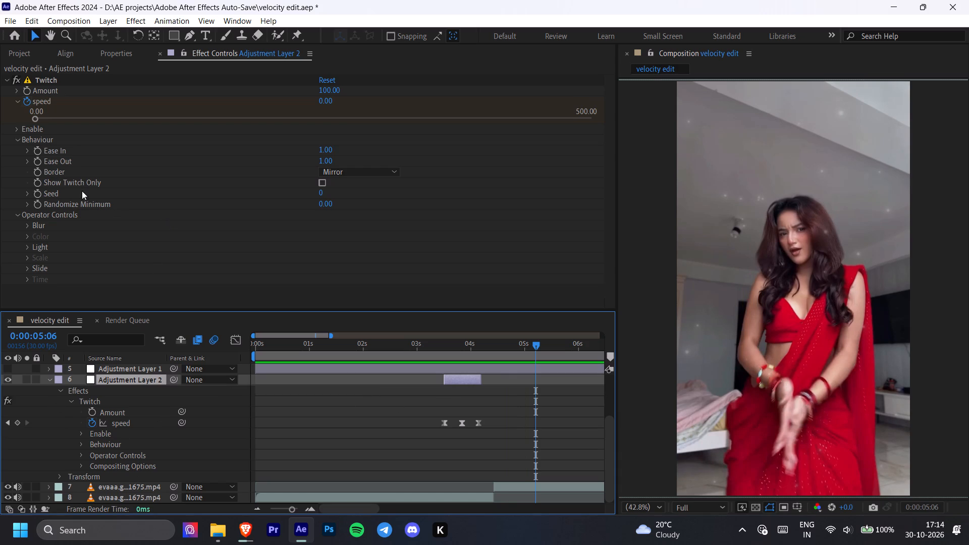
Disable Light and Slide in the Twitch effect, keeping only Blur enabled, and preview the transition from 0:00:03:12.
{"action": "left_click", "coordinate": [18, 142]}
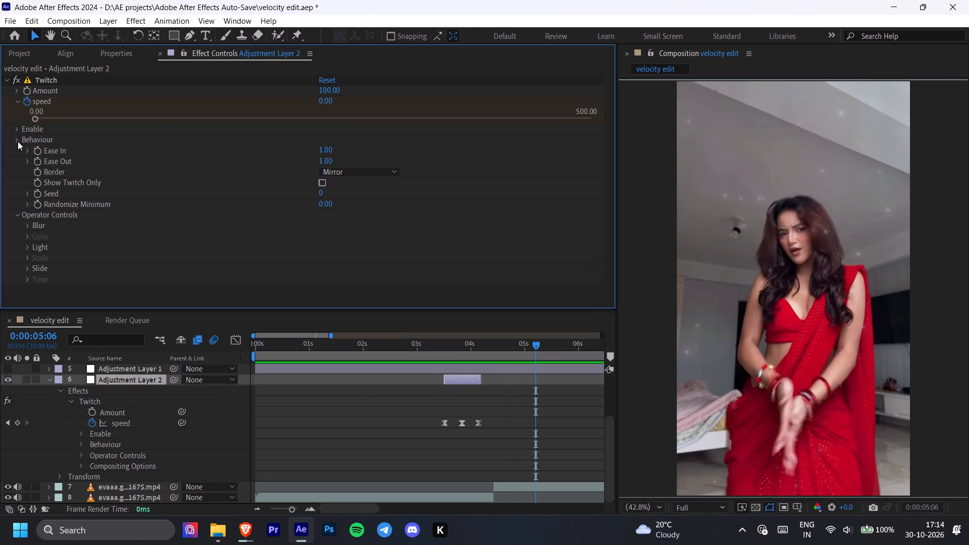
{"action": "left_click", "coordinate": [18, 128]}
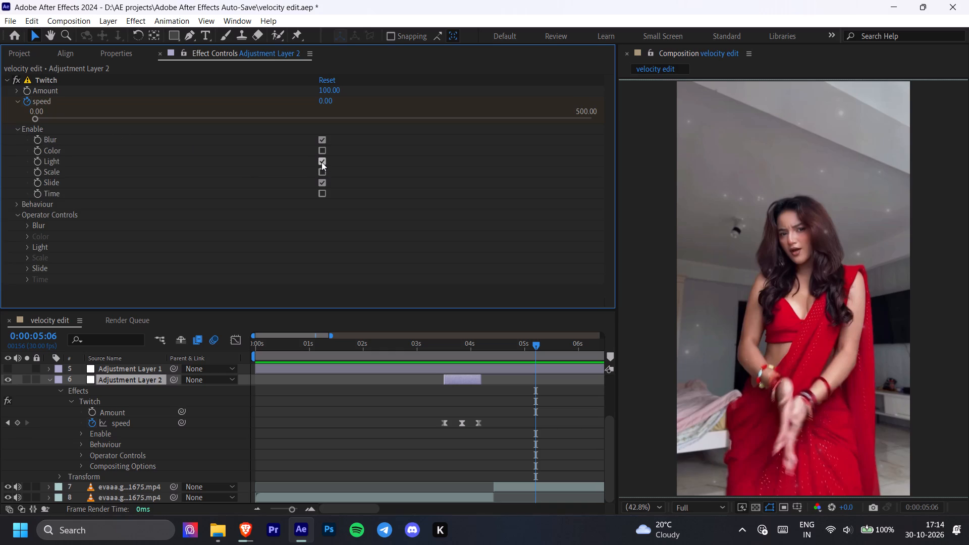
{"action": "left_click", "coordinate": [321, 162]}
{"action": "left_click", "coordinate": [320, 184]}
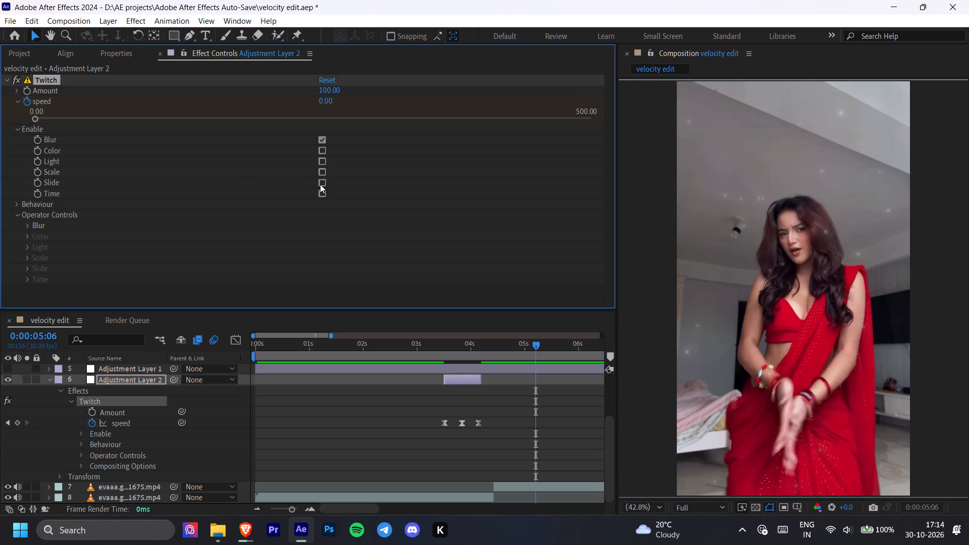
{"action": "left_click_drag", "start_coordinate": [460, 343], "coordinate": [445, 345]}
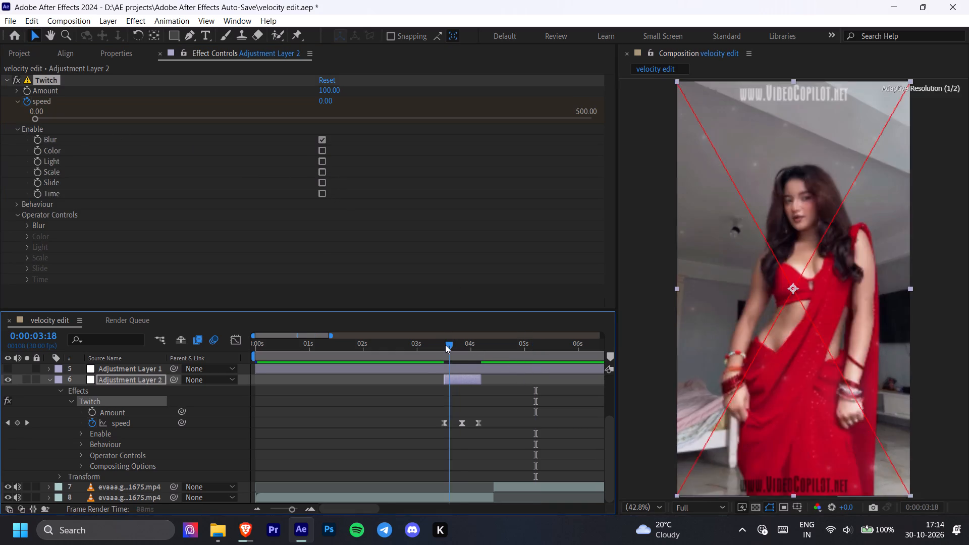
{"action": "left_click_drag", "start_coordinate": [445, 345], "coordinate": [438, 345]}
{"action": "key", "text": "space"}
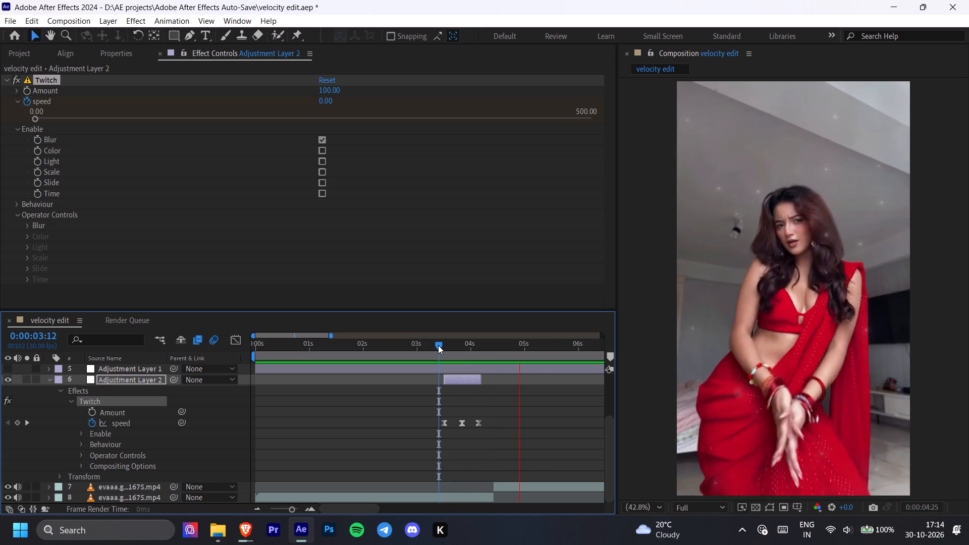
{"action": "key", "text": "space"}
Slide Adjustment Layer 2 later to start at about 0:00:04:00, and move its first and last speed keyframes to 0:00:04:04 and 0:00:04:16.
{"action": "left_click_drag", "start_coordinate": [467, 381], "coordinate": [495, 380]}
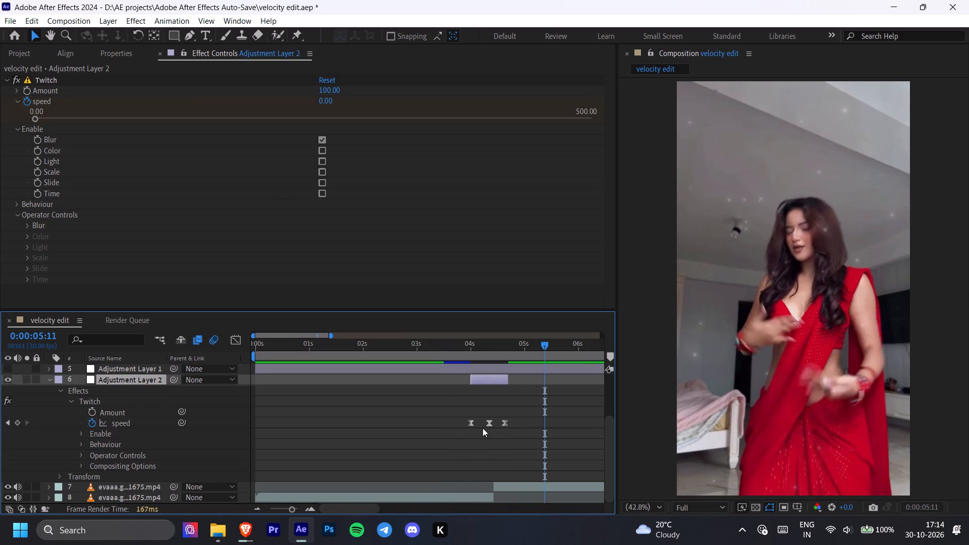
{"action": "left_click_drag", "start_coordinate": [472, 422], "coordinate": [478, 423]}
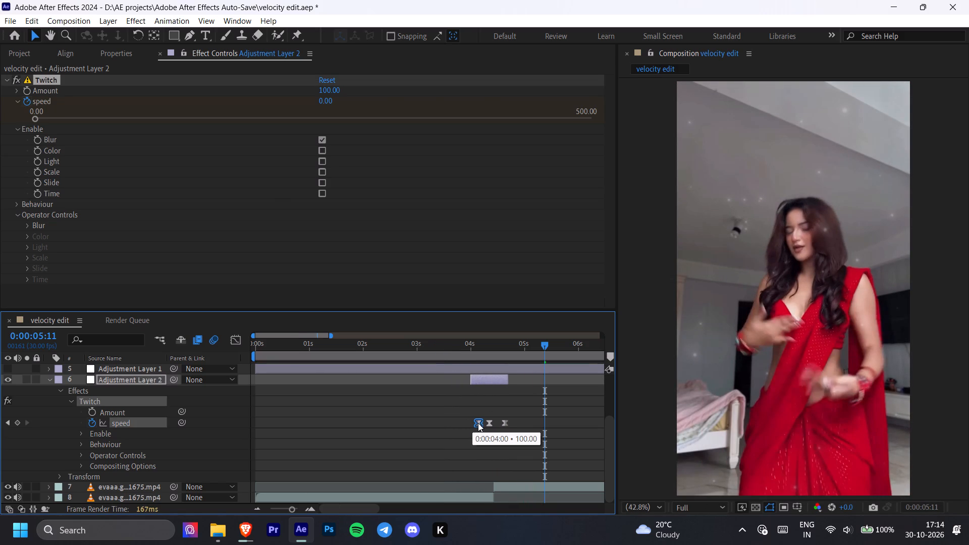
{"action": "left_click_drag", "start_coordinate": [478, 423], "coordinate": [478, 423]}
{"action": "left_click_drag", "start_coordinate": [506, 423], "coordinate": [504, 423]}
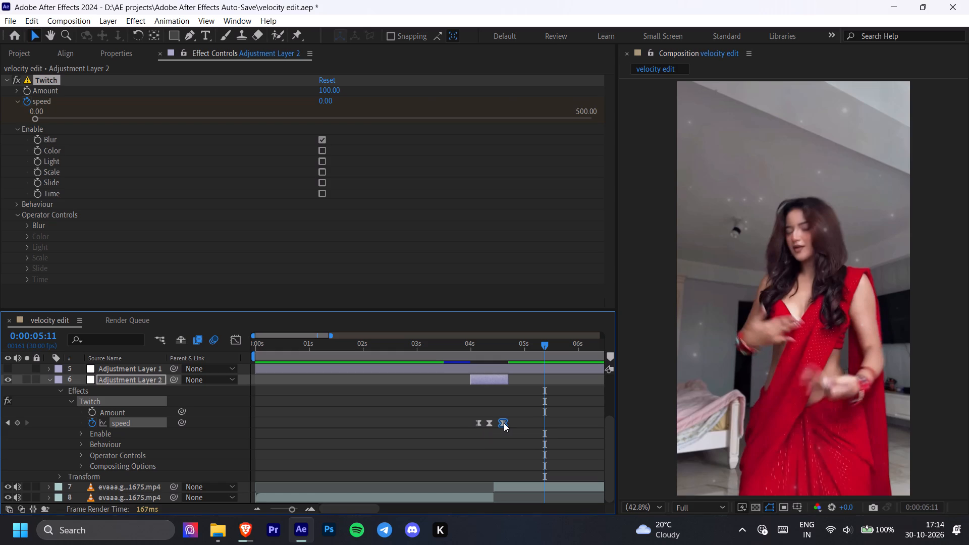
{"action": "left_click_drag", "start_coordinate": [504, 423], "coordinate": [501, 424]}
Trim both ends of Adjustment Layer 2 to its outer speed keyframes at 0:00:04:04 and 0:00:04:16.
{"action": "left_click_drag", "start_coordinate": [519, 342], "coordinate": [472, 356]}
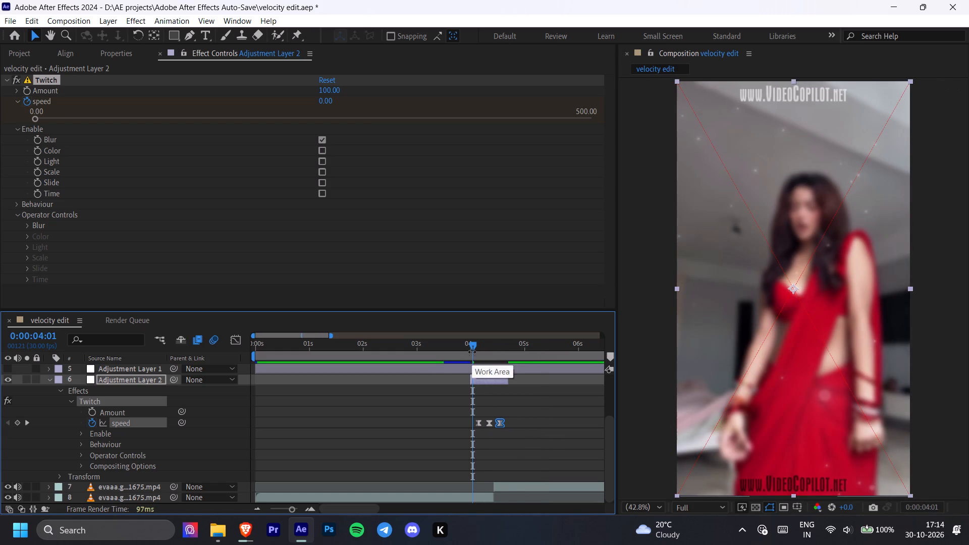
{"action": "left_click_drag", "start_coordinate": [472, 349], "coordinate": [477, 350]}
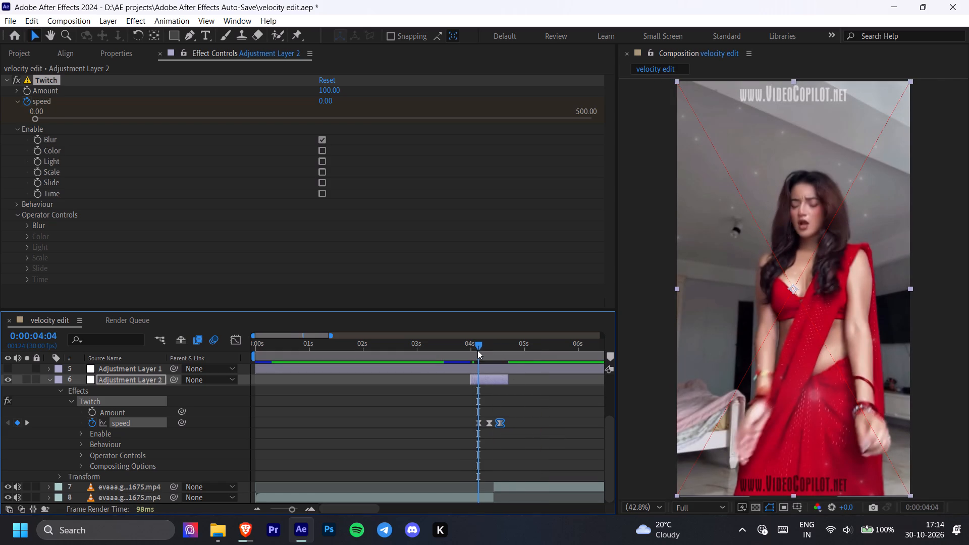
{"action": "left_click_drag", "start_coordinate": [471, 377], "coordinate": [476, 378]}
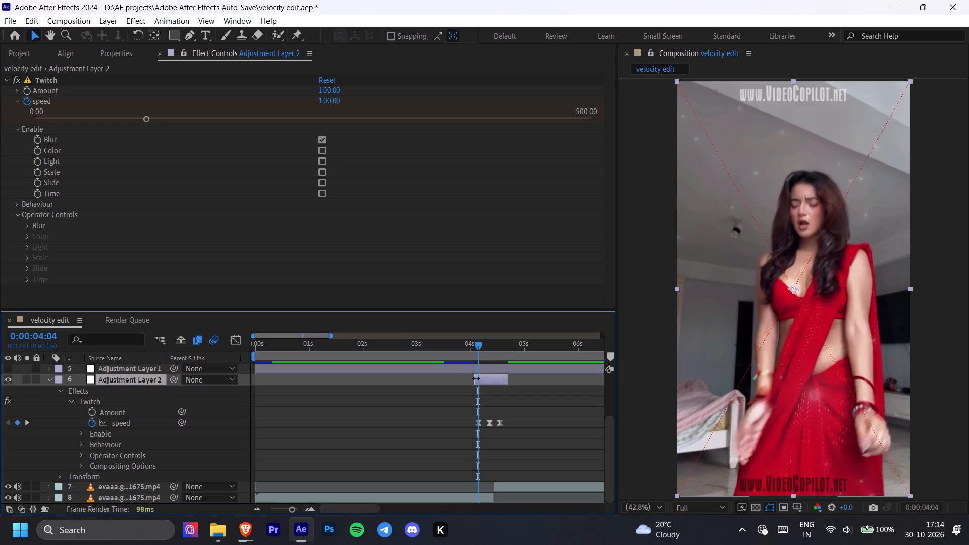
{"action": "left_click_drag", "start_coordinate": [476, 378], "coordinate": [478, 378]}
{"action": "left_click_drag", "start_coordinate": [481, 345], "coordinate": [502, 355]}
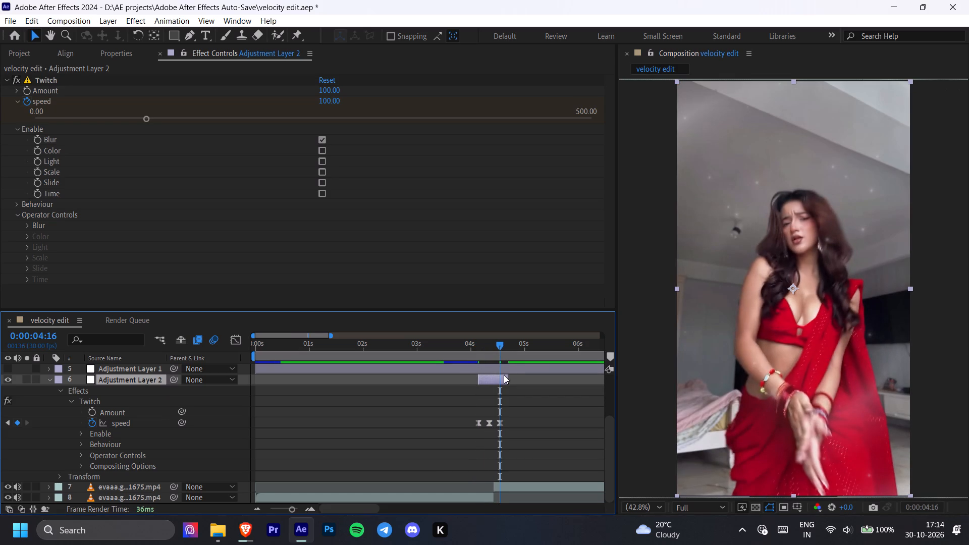
{"action": "left_click_drag", "start_coordinate": [507, 379], "coordinate": [502, 383]}
{"action": "left_click_drag", "start_coordinate": [502, 383], "coordinate": [499, 384]}
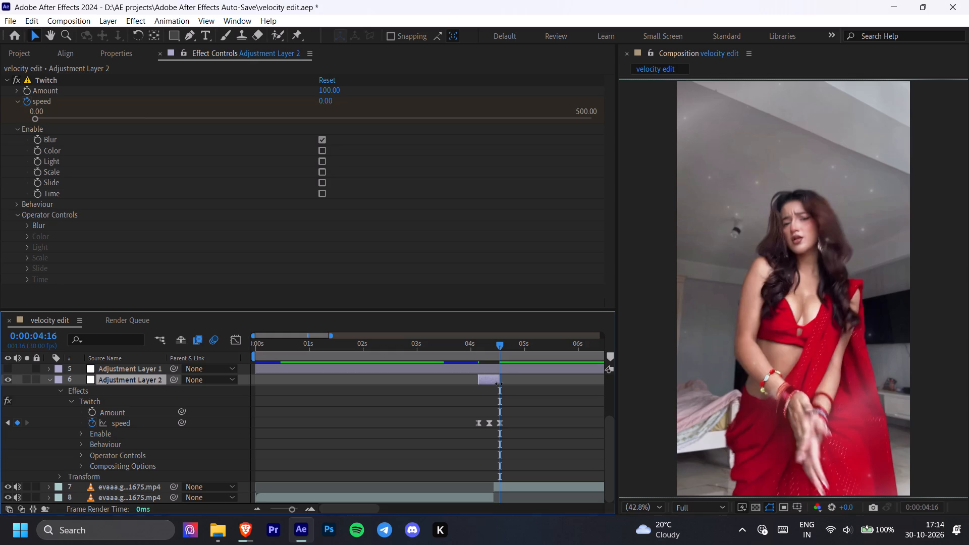
Slide Adjustment Layer 2 later so its middle speed keyframe lines up with the clip cut at 0:00:04:13.
{"action": "left_click_drag", "start_coordinate": [498, 345], "coordinate": [492, 353]}
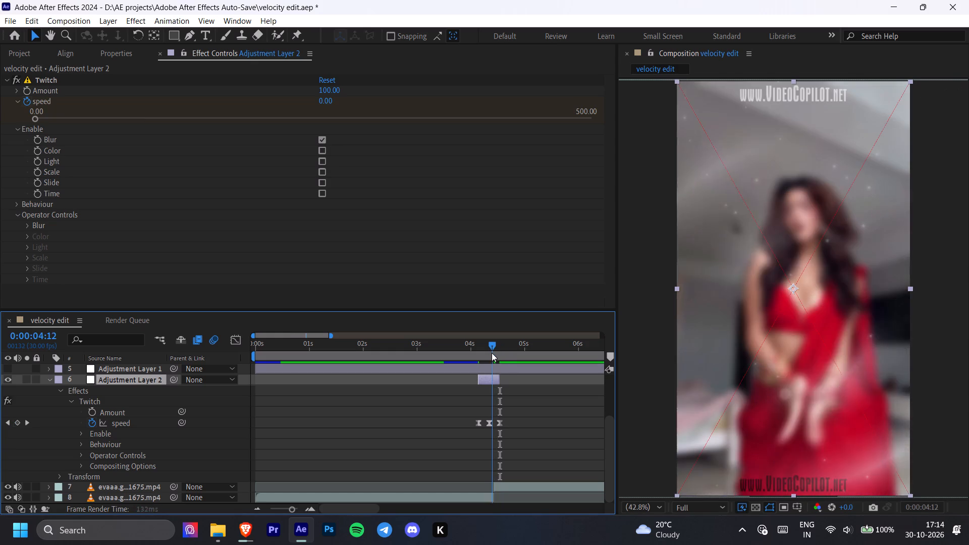
{"action": "left_click_drag", "start_coordinate": [492, 353], "coordinate": [493, 353]}
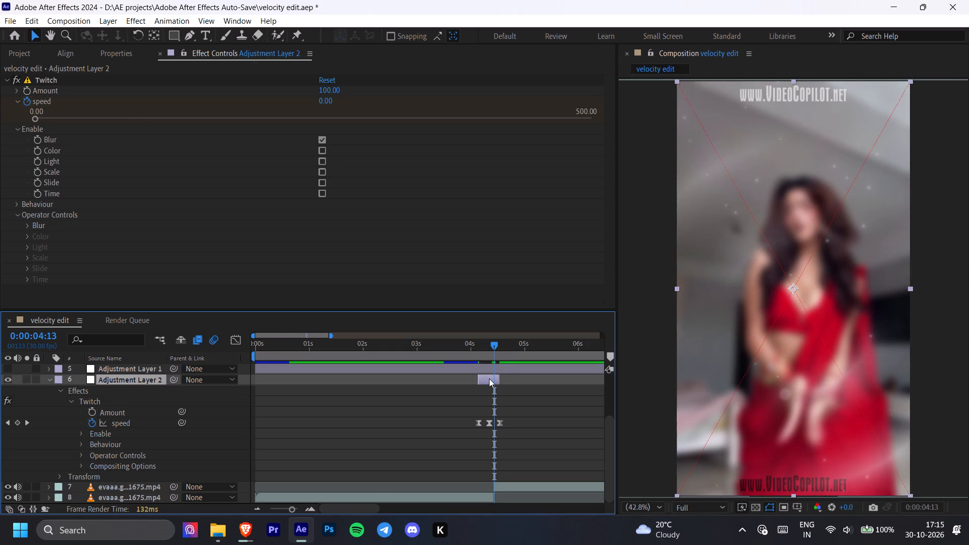
{"action": "left_click_drag", "start_coordinate": [489, 378], "coordinate": [495, 380]}
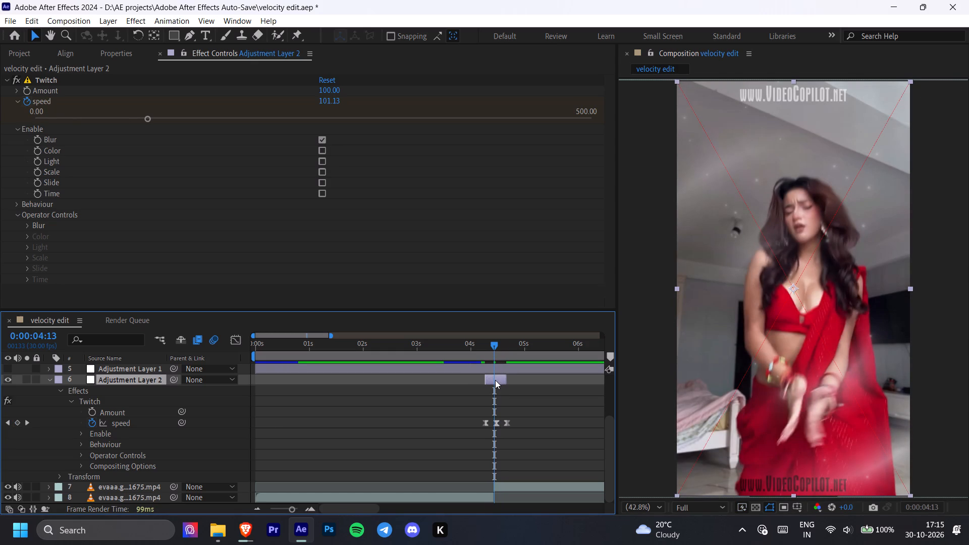
{"action": "left_click", "coordinate": [495, 380]}
{"action": "left_click", "coordinate": [448, 429]}
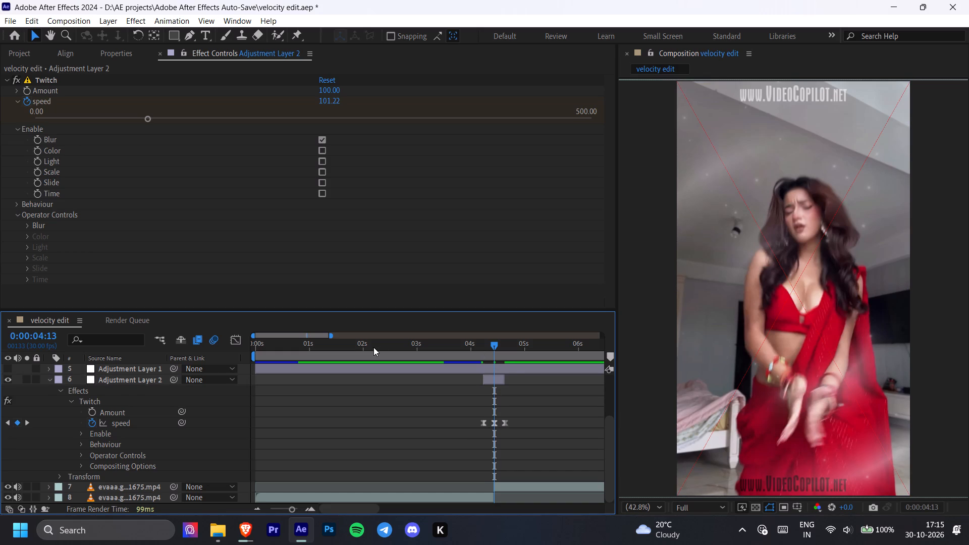
Enable Time alongside Blur in the Twitch effect, scrubbing across the clip cut to check the transition.
{"action": "left_click", "coordinate": [320, 192]}
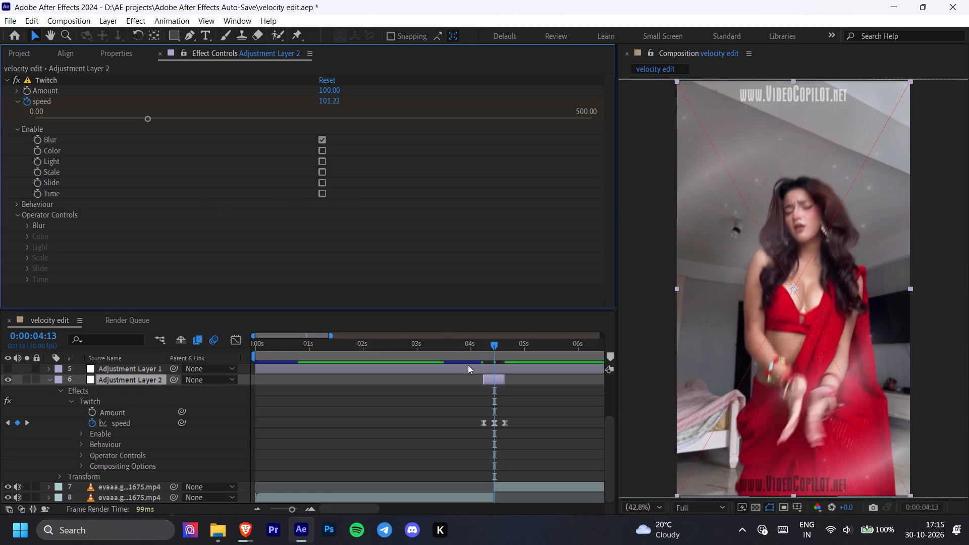
{"action": "left_click_drag", "start_coordinate": [478, 348], "coordinate": [488, 345]}
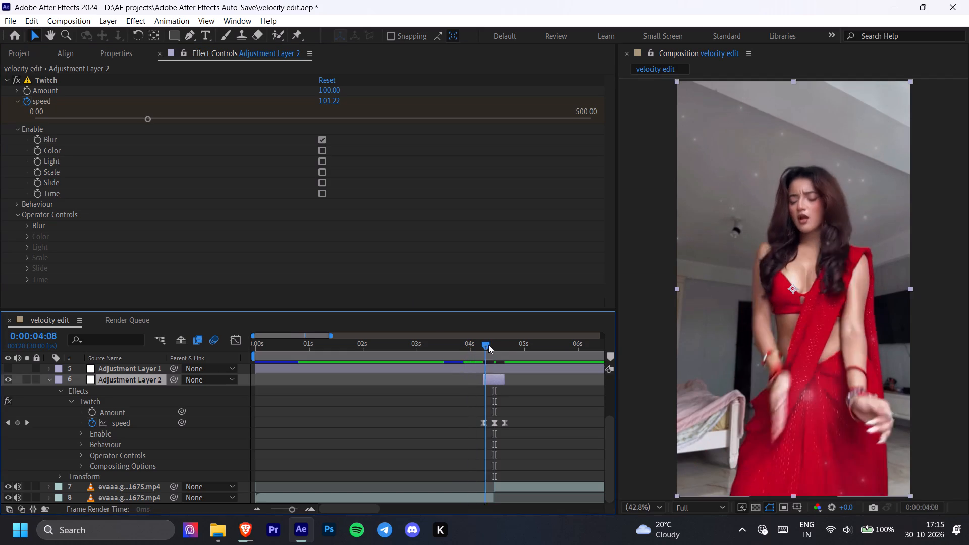
{"action": "left_click_drag", "start_coordinate": [488, 345], "coordinate": [514, 350]}
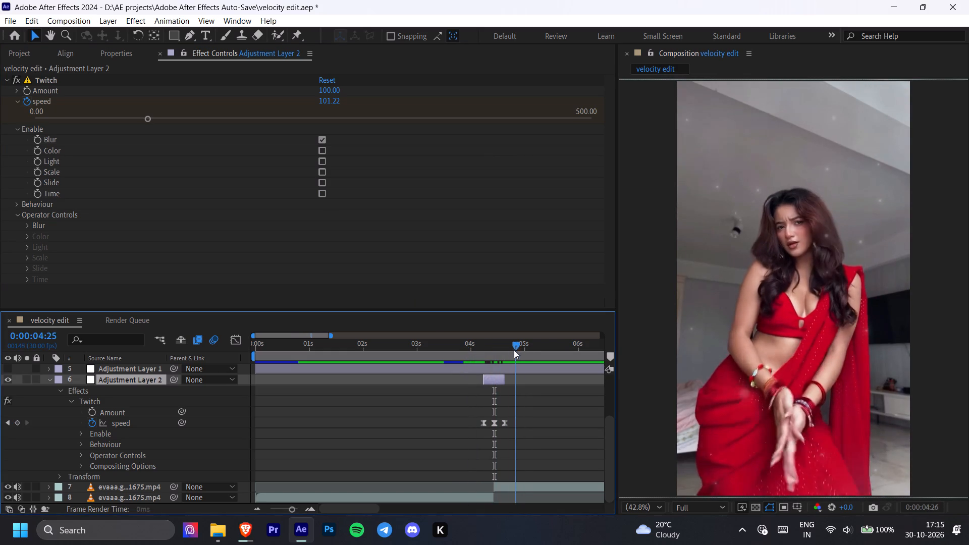
{"action": "left_click_drag", "start_coordinate": [514, 350], "coordinate": [511, 360]}
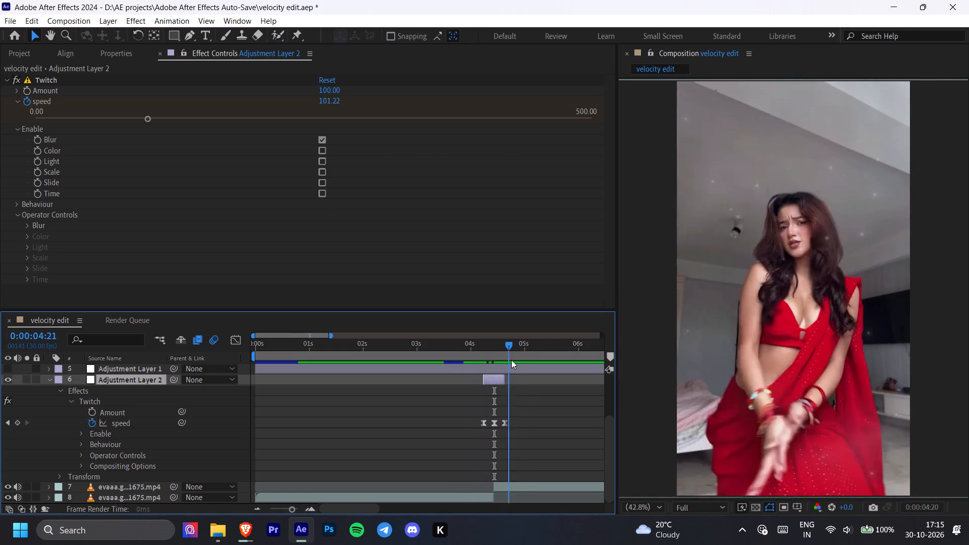
{"action": "left_click_drag", "start_coordinate": [511, 360], "coordinate": [490, 358]}
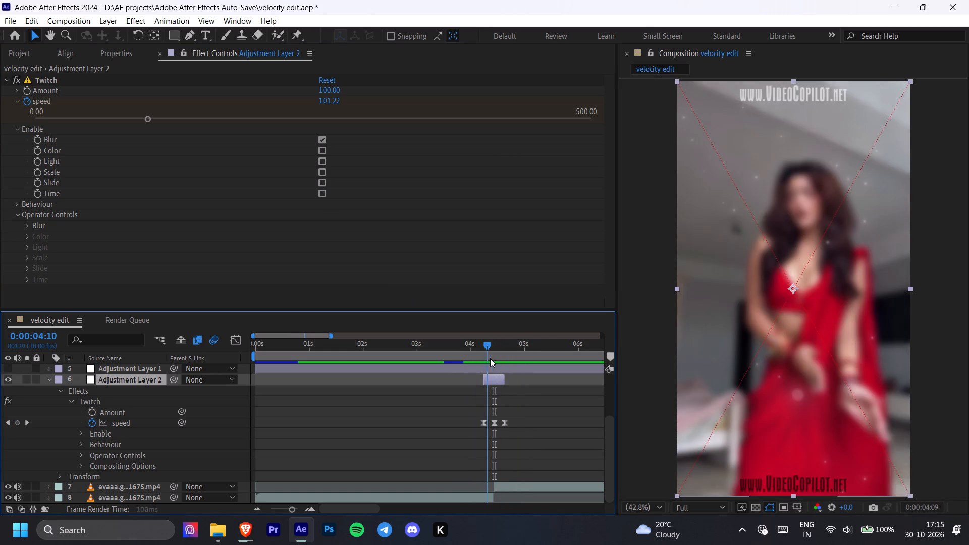
{"action": "left_click_drag", "start_coordinate": [490, 358], "coordinate": [496, 358]}
{"action": "left_click", "coordinate": [326, 196]}
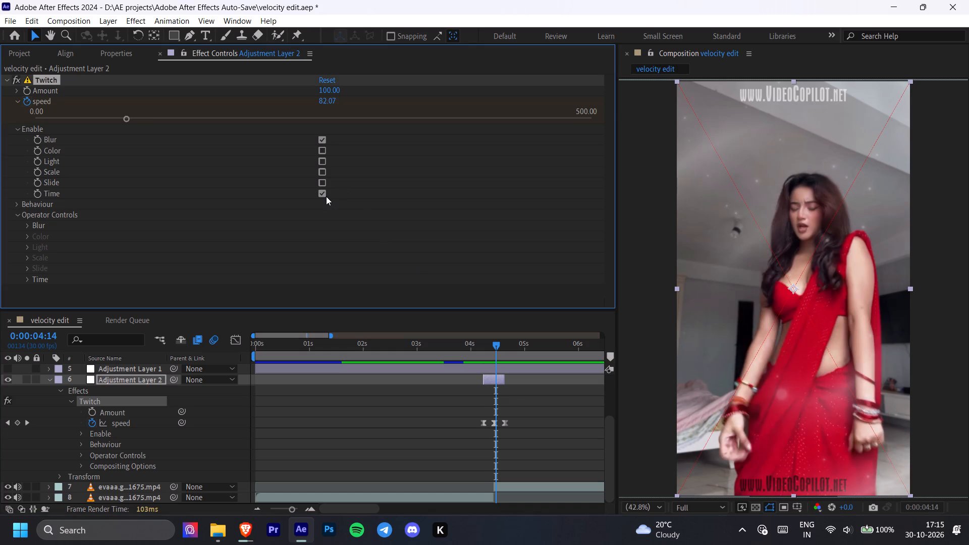
{"action": "left_click_drag", "start_coordinate": [496, 345], "coordinate": [478, 351]}
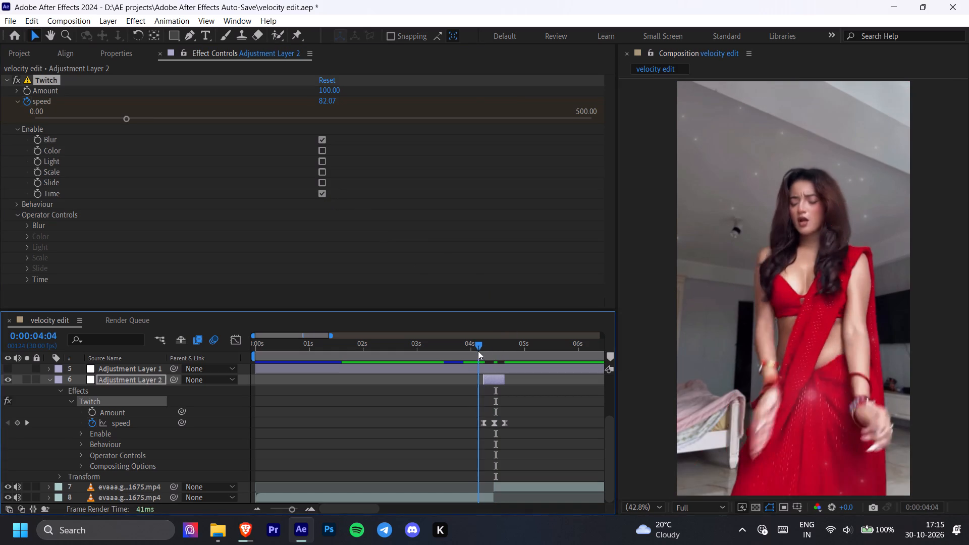
{"action": "left_click_drag", "start_coordinate": [478, 351], "coordinate": [497, 353]}
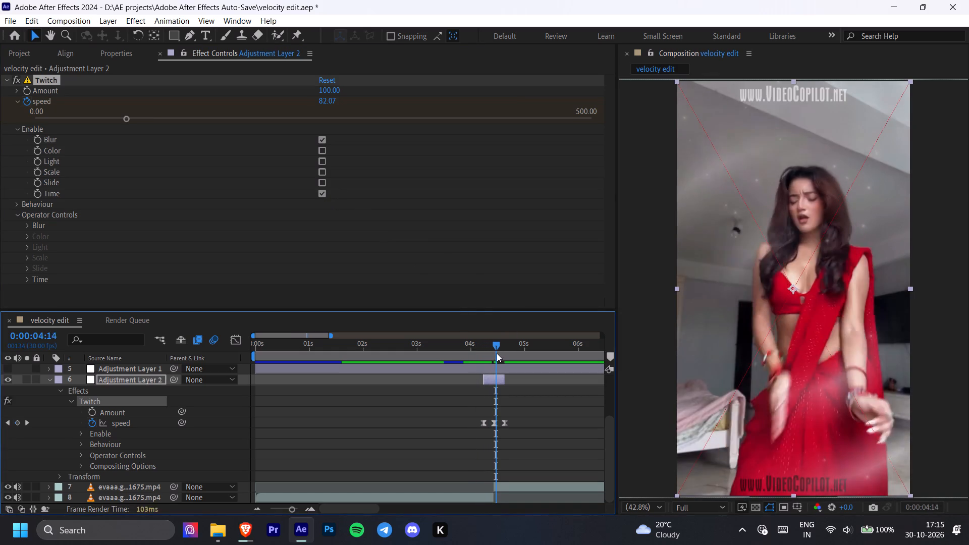
{"action": "left_click_drag", "start_coordinate": [497, 353], "coordinate": [496, 357]}
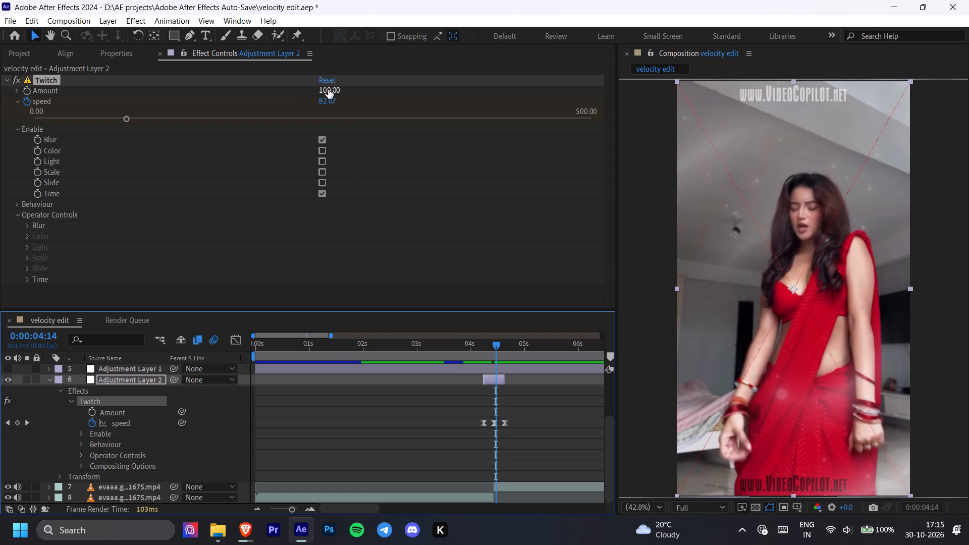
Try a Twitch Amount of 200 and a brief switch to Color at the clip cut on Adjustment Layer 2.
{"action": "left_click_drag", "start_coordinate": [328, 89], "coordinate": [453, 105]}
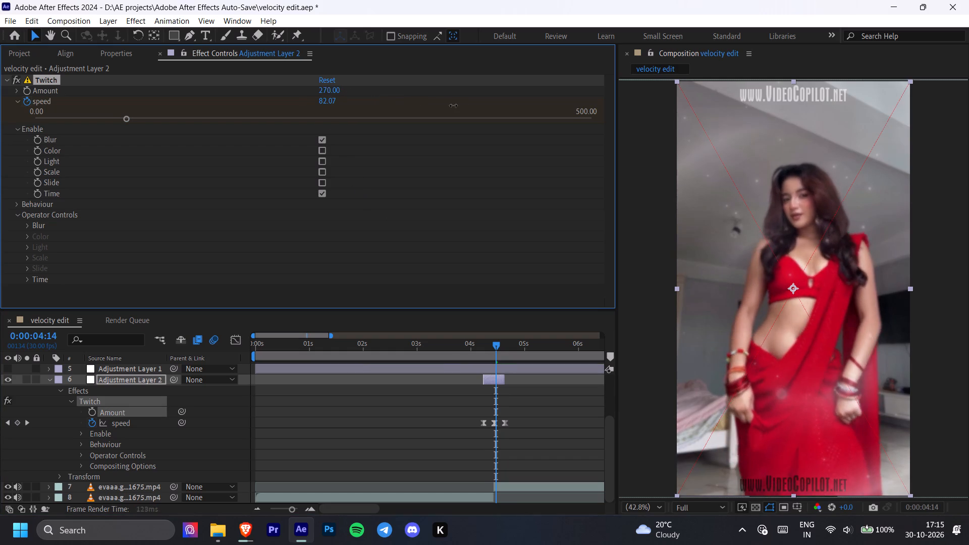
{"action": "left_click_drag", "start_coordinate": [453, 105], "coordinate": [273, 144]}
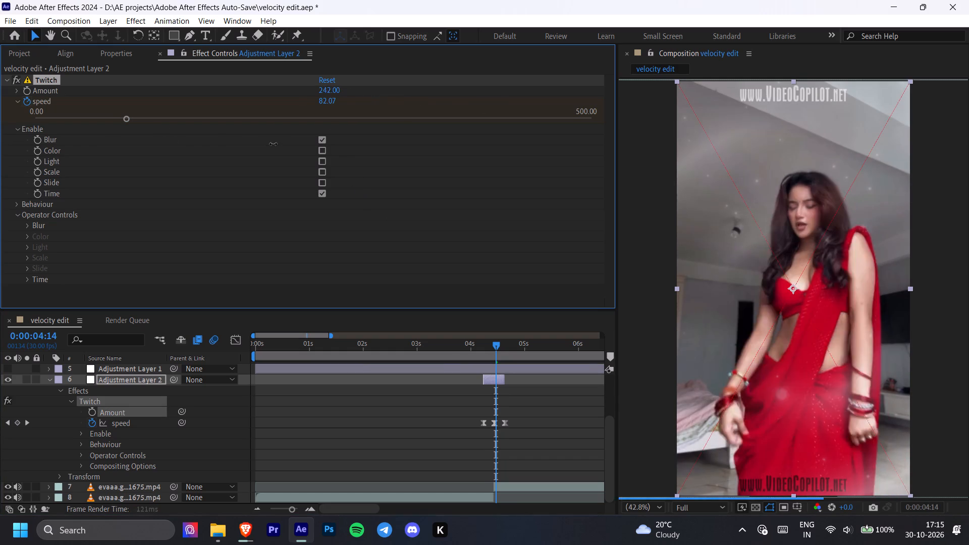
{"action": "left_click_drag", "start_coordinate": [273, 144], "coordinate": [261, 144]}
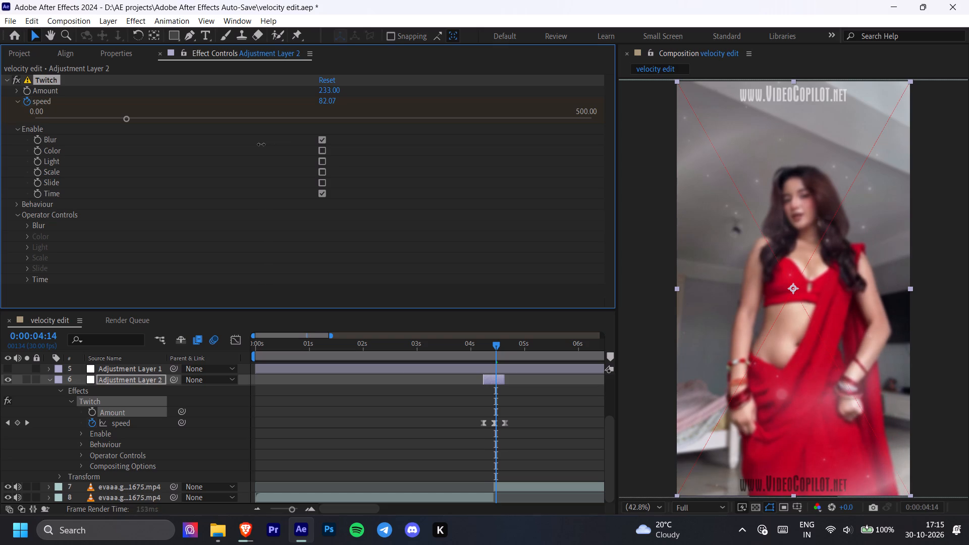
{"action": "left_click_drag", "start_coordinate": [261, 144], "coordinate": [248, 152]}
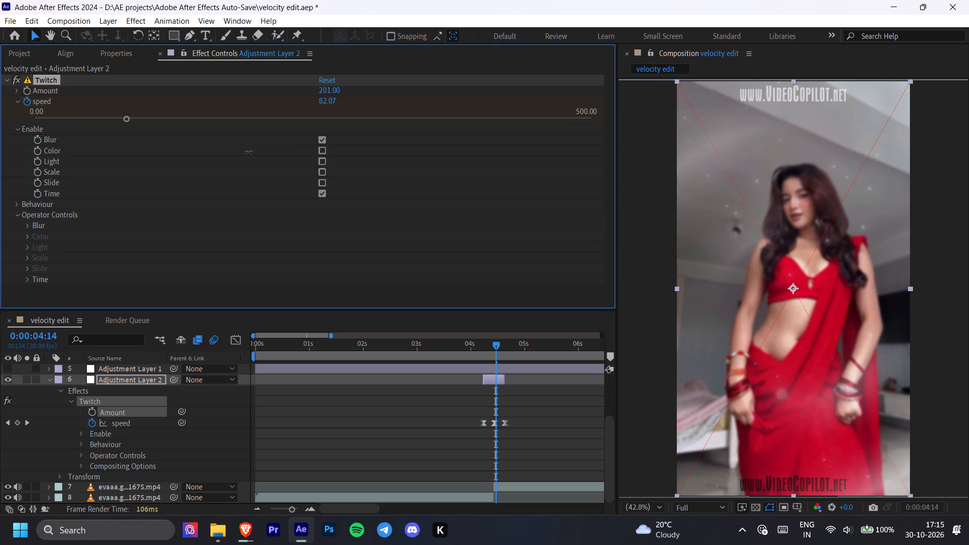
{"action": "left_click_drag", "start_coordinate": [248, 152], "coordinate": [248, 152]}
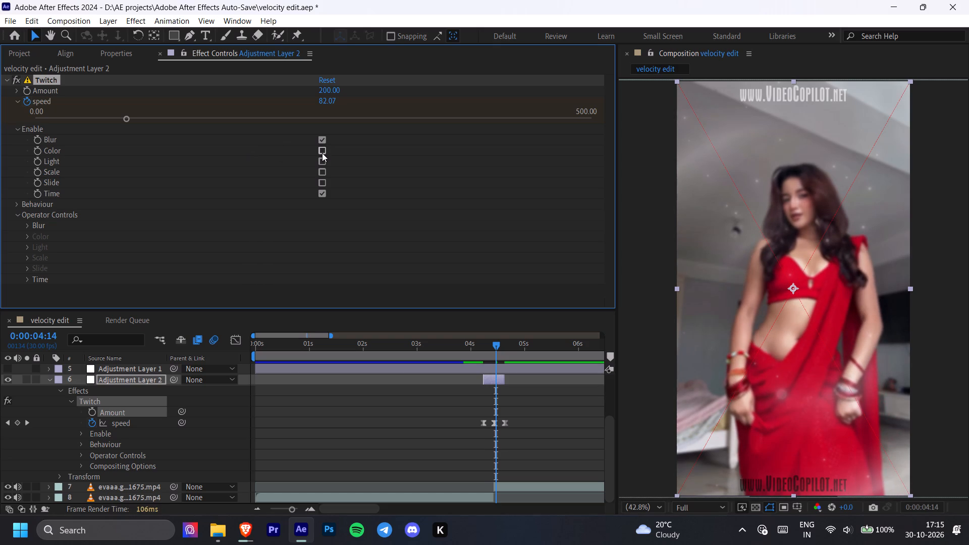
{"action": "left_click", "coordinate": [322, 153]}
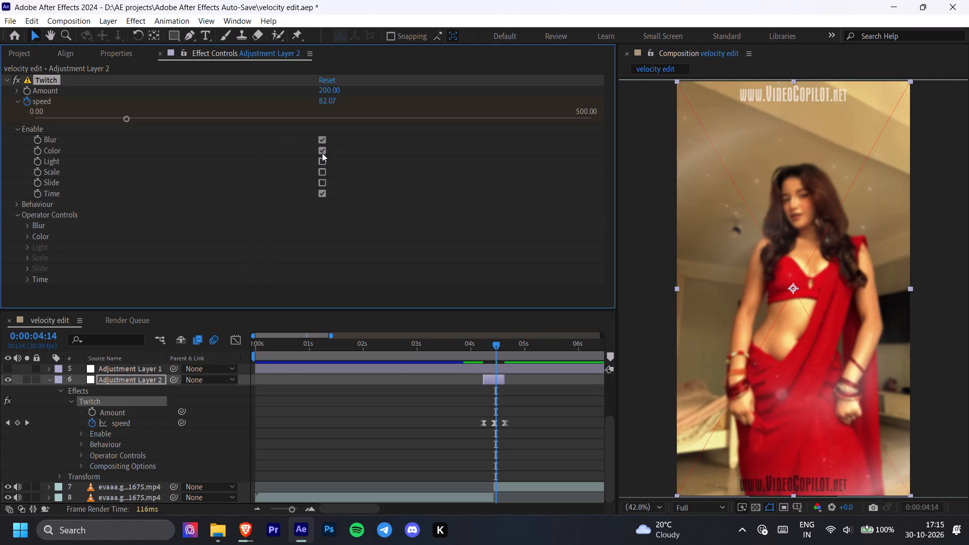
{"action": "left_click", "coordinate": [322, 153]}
Enable Light in the Twitch effect and set its Amount to 97.
{"action": "left_click", "coordinate": [321, 163]}
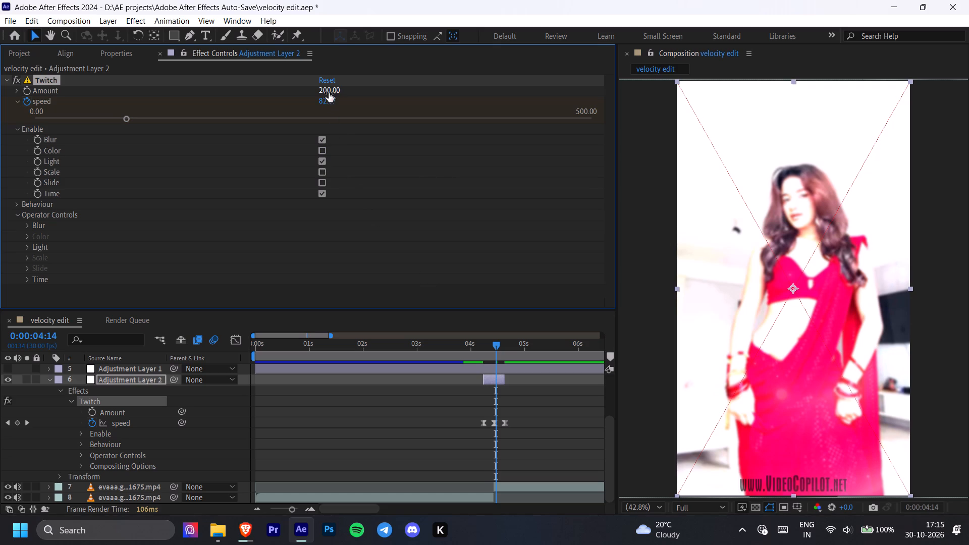
{"action": "left_click_drag", "start_coordinate": [329, 89], "coordinate": [286, 103]}
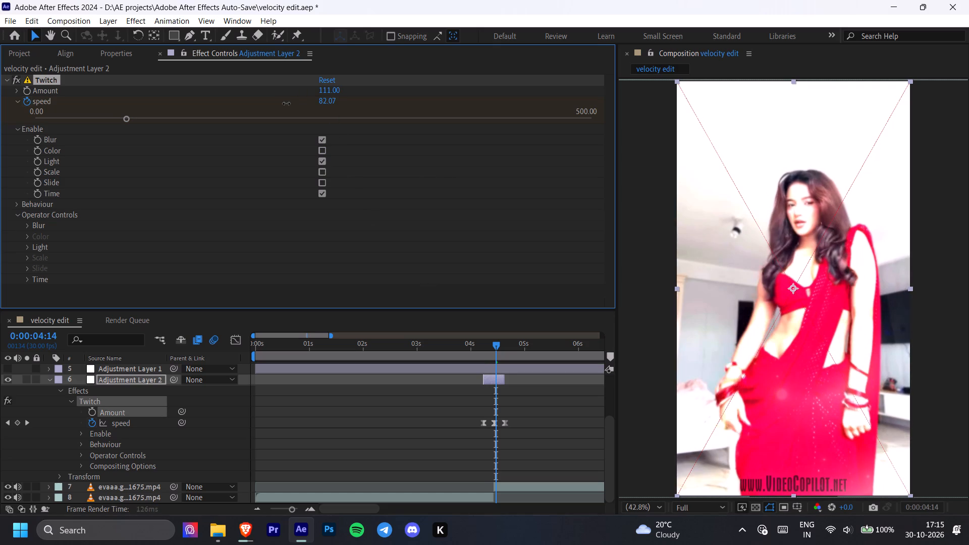
{"action": "left_click_drag", "start_coordinate": [286, 103], "coordinate": [291, 106]}
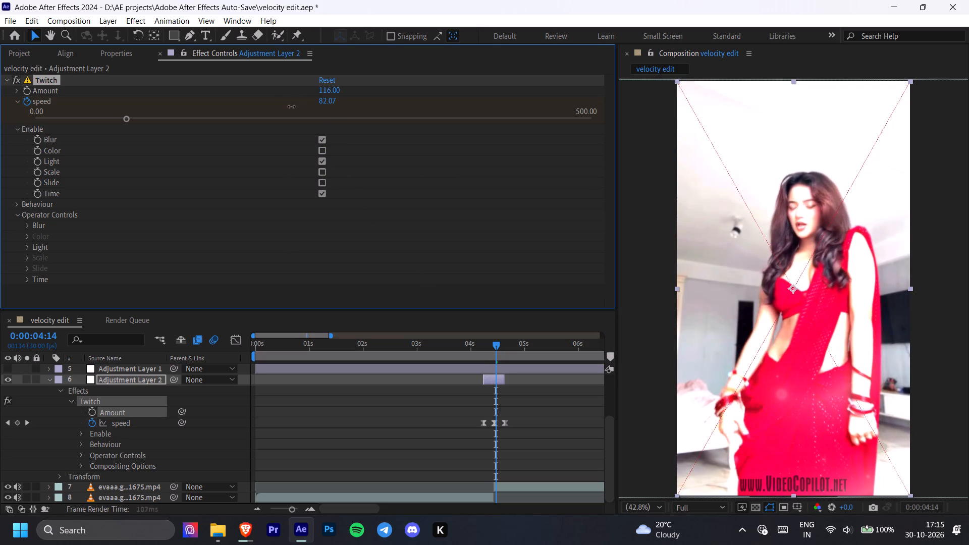
{"action": "left_click_drag", "start_coordinate": [291, 106], "coordinate": [283, 109]}
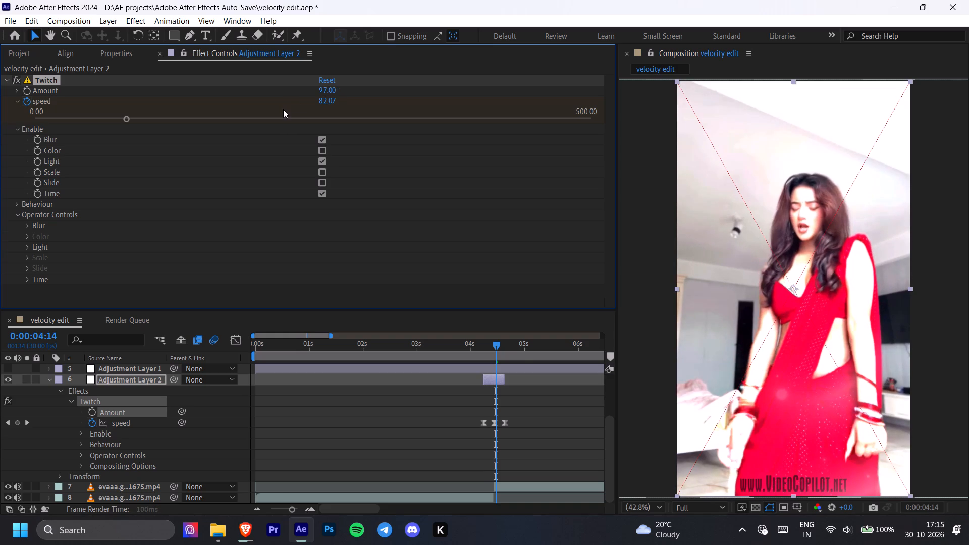
Play back the Twitch transition across the clip cut from several earlier start points to judge the light flash.
{"action": "left_click_drag", "start_coordinate": [495, 347], "coordinate": [479, 357]}
{"action": "key", "text": "space"}
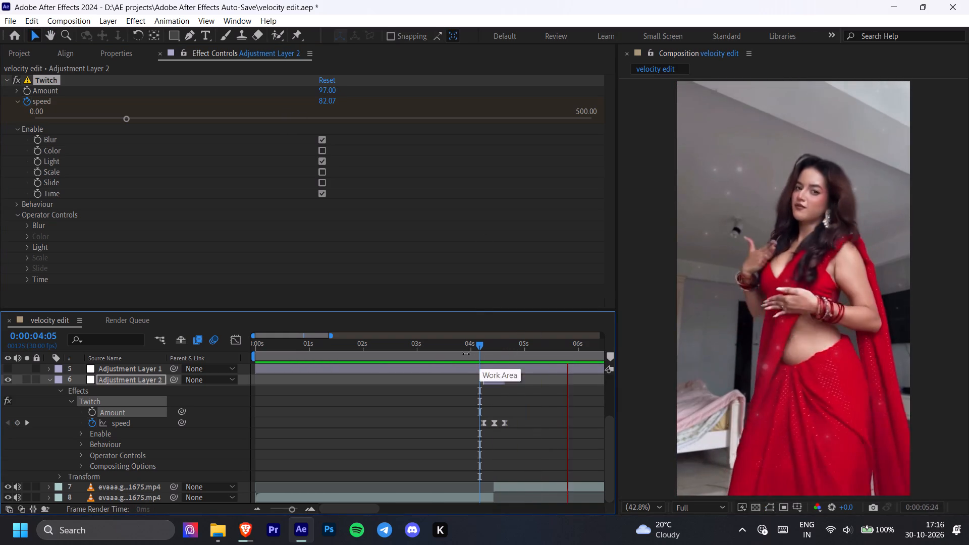
{"action": "left_click_drag", "start_coordinate": [457, 341], "coordinate": [428, 351]}
{"action": "key", "text": "space"}
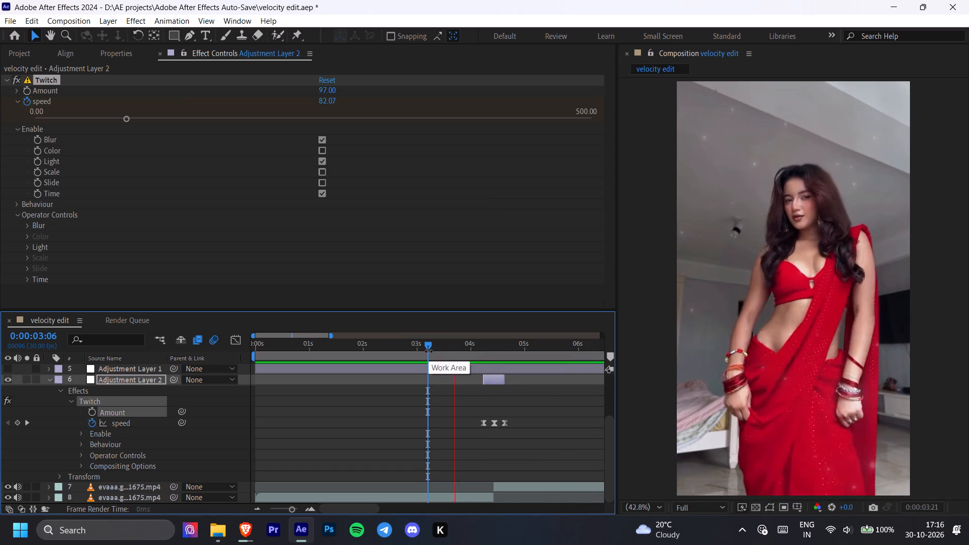
{"action": "key", "text": "space"}
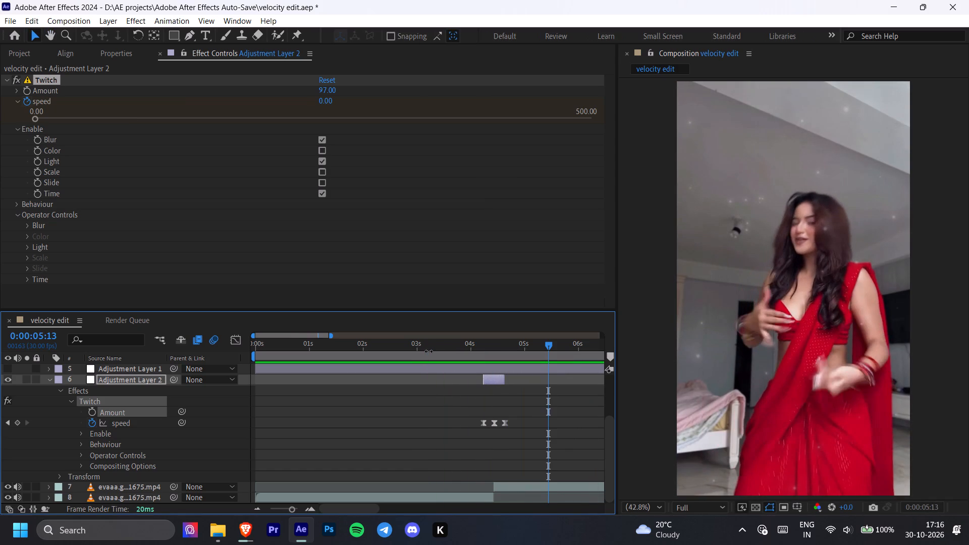
{"action": "left_click_drag", "start_coordinate": [428, 340], "coordinate": [379, 342]}
{"action": "key", "text": "space"}
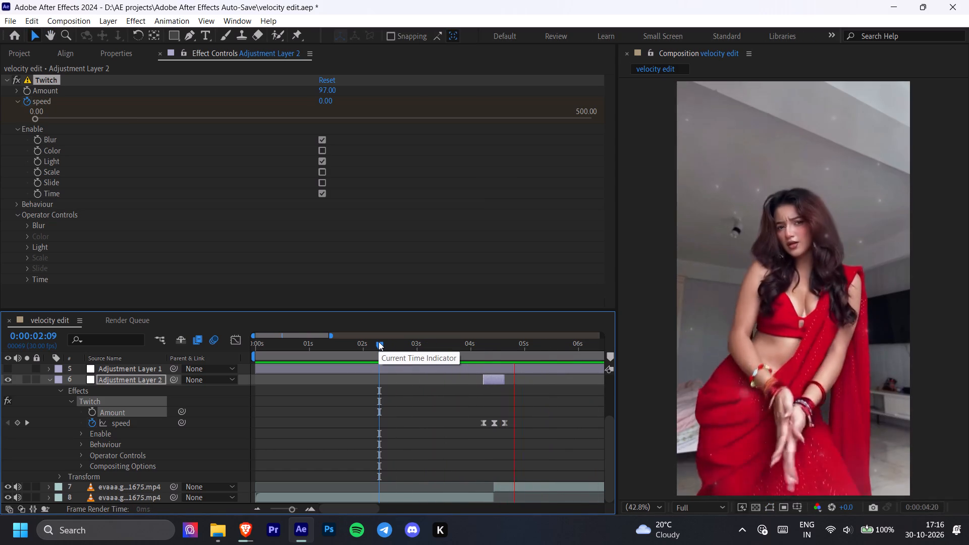
{"action": "key", "text": "space"}
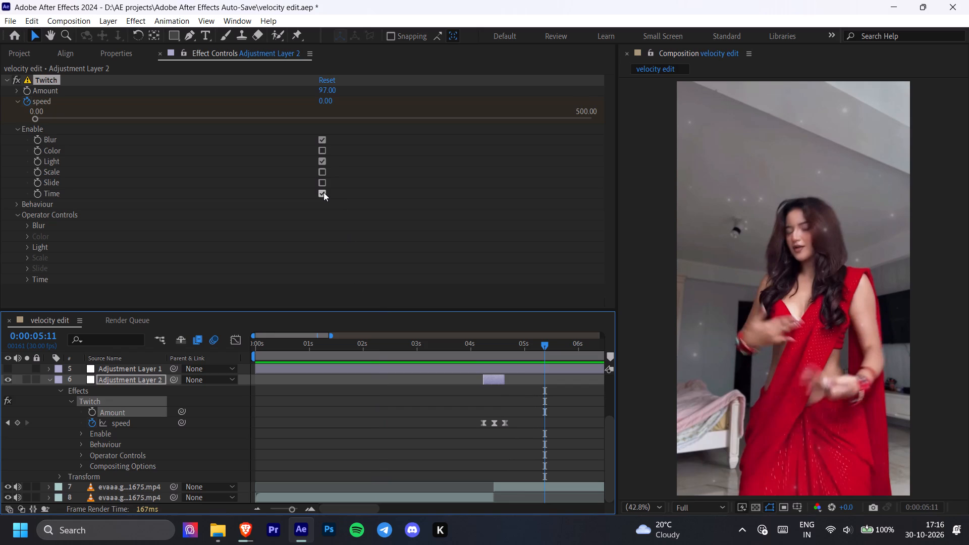
Disable Time in the Twitch effect, leaving Blur and Light enabled, and preview the transition across the clip cut.
{"action": "left_click", "coordinate": [324, 192]}
{"action": "left_click_drag", "start_coordinate": [465, 349], "coordinate": [430, 349]}
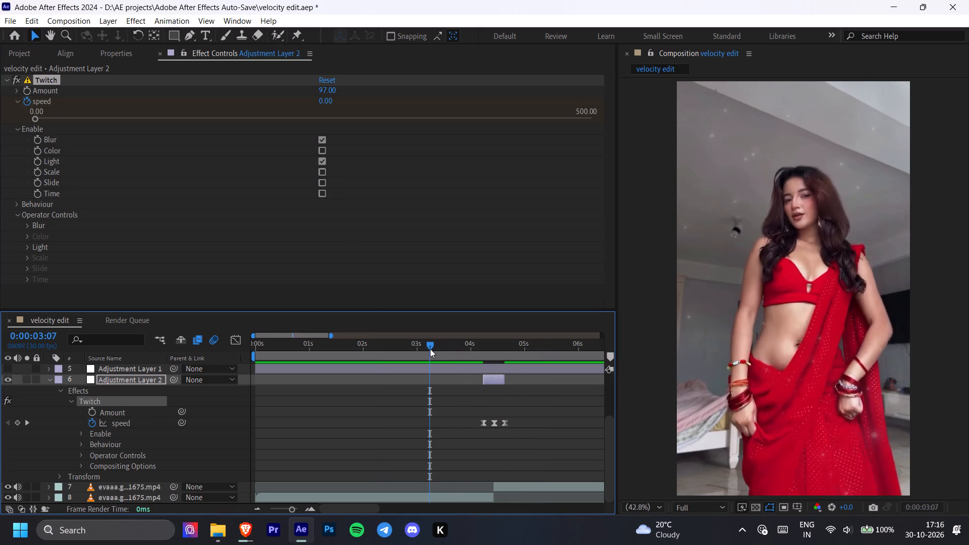
{"action": "key", "text": "space"}
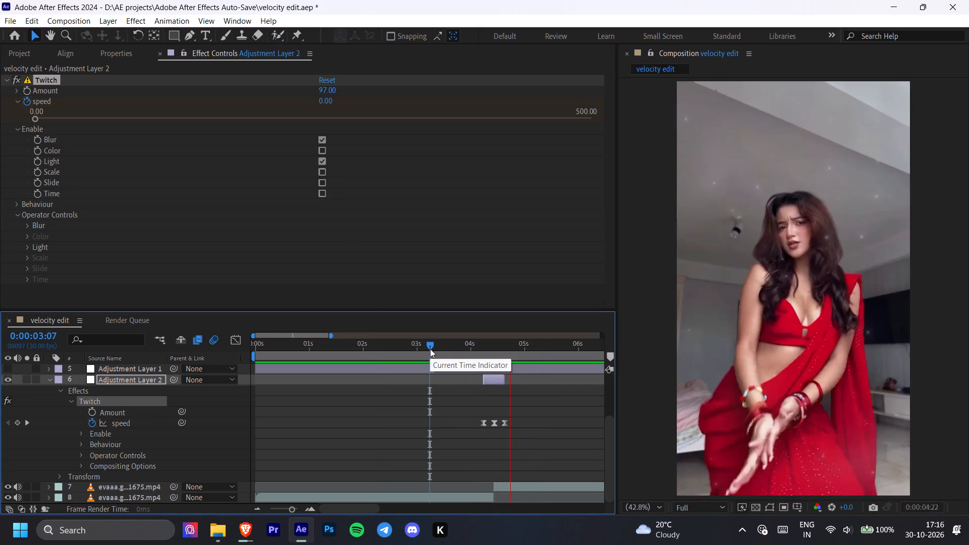
{"action": "key", "text": "space"}
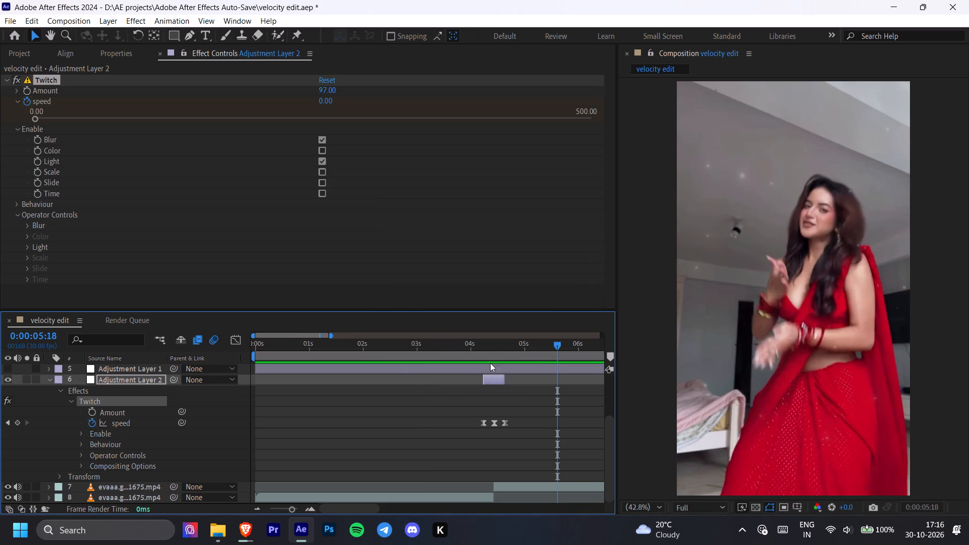
{"action": "left_click_drag", "start_coordinate": [479, 342], "coordinate": [488, 344]}
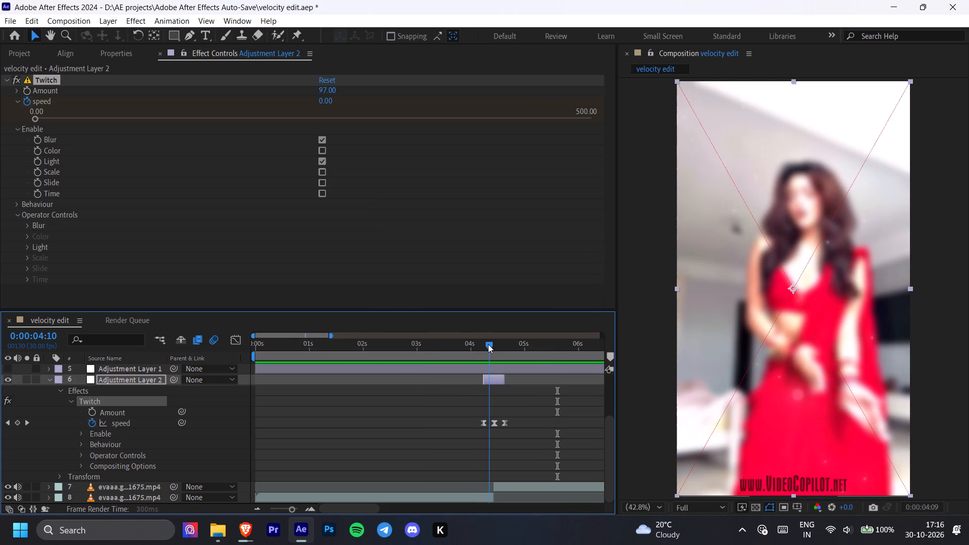
{"action": "left_click_drag", "start_coordinate": [488, 344], "coordinate": [488, 346]}
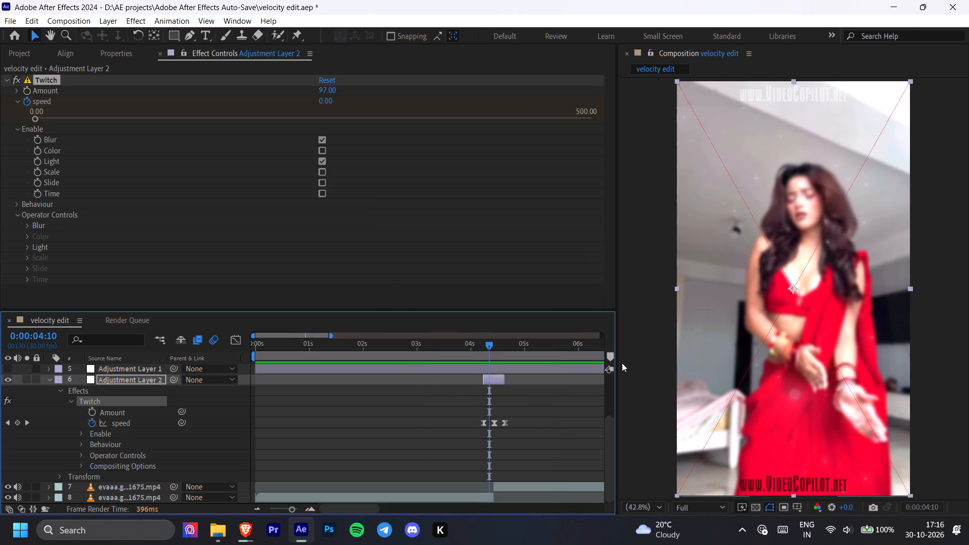
Enable Show Twitch Only in the Twitch effect's Behaviour settings and scrub through the transition to check it.
{"action": "left_click", "coordinate": [15, 103]}
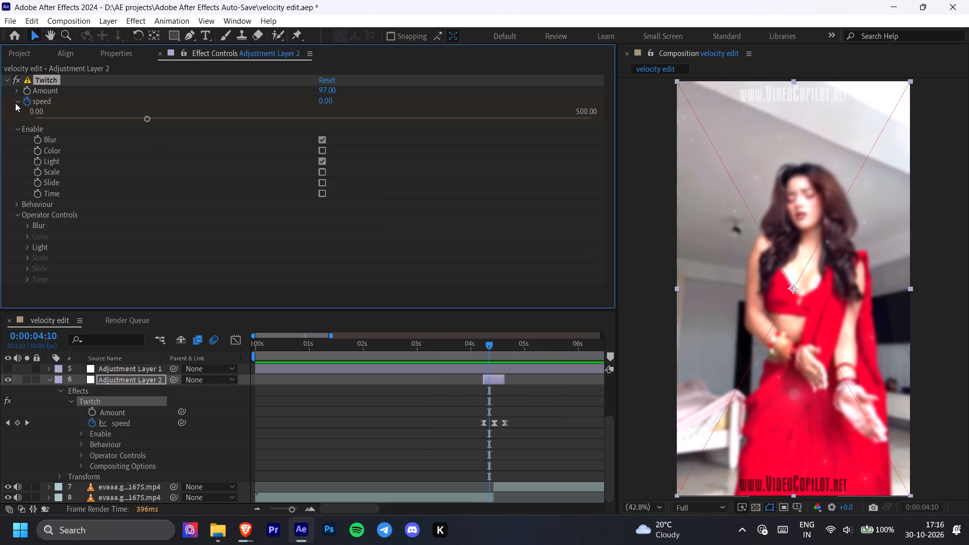
{"action": "left_click", "coordinate": [16, 195]}
{"action": "left_click", "coordinate": [17, 188]}
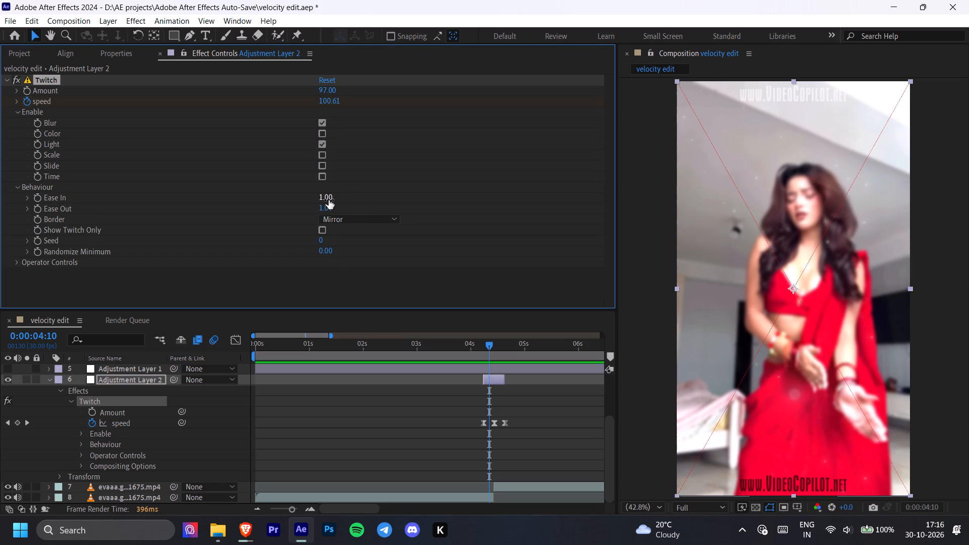
{"action": "left_click", "coordinate": [324, 230]}
{"action": "left_click_drag", "start_coordinate": [484, 341], "coordinate": [470, 347]}
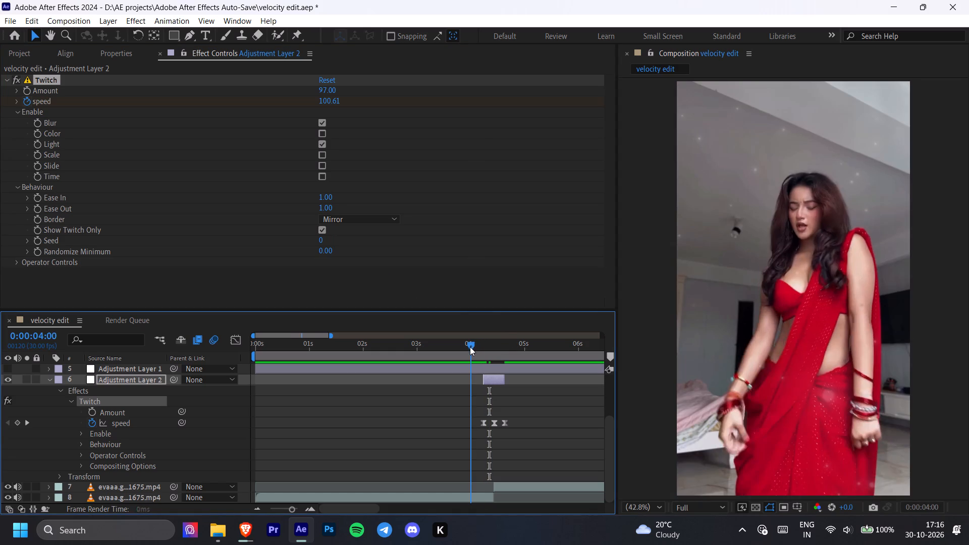
{"action": "left_click_drag", "start_coordinate": [470, 347], "coordinate": [505, 342]}
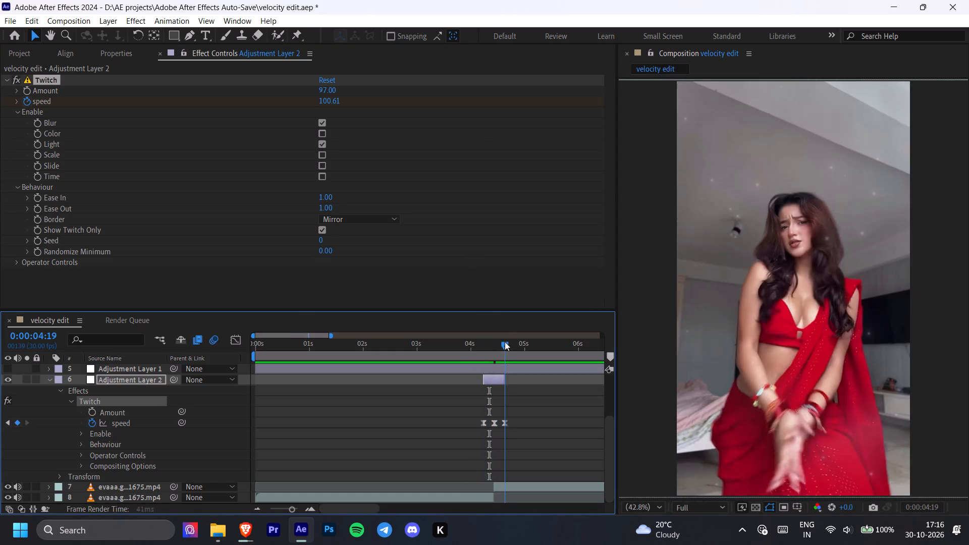
{"action": "left_click_drag", "start_coordinate": [505, 342], "coordinate": [487, 352]}
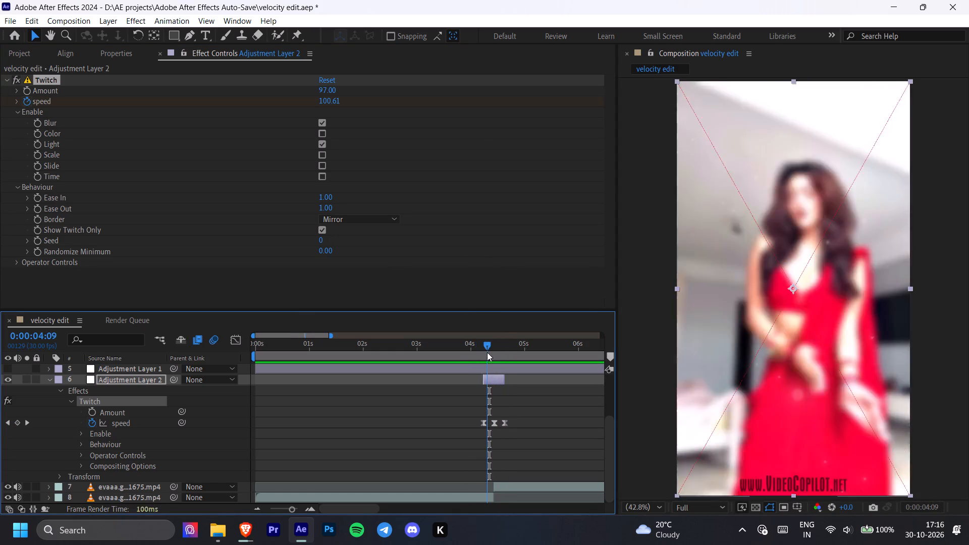
{"action": "left_click_drag", "start_coordinate": [487, 352], "coordinate": [491, 360]}
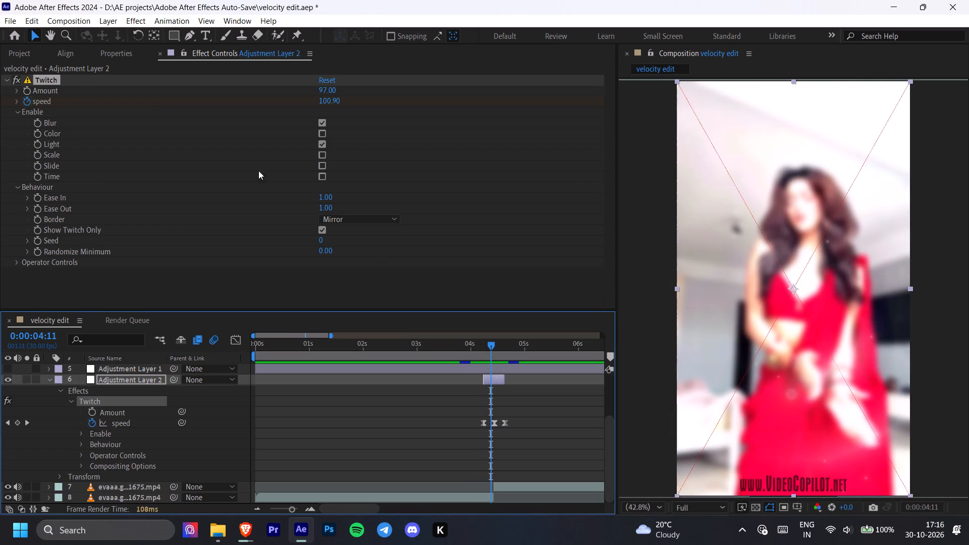
Read the warning attached to the Twitch effect and dismiss it.
{"action": "left_click", "coordinate": [30, 83]}
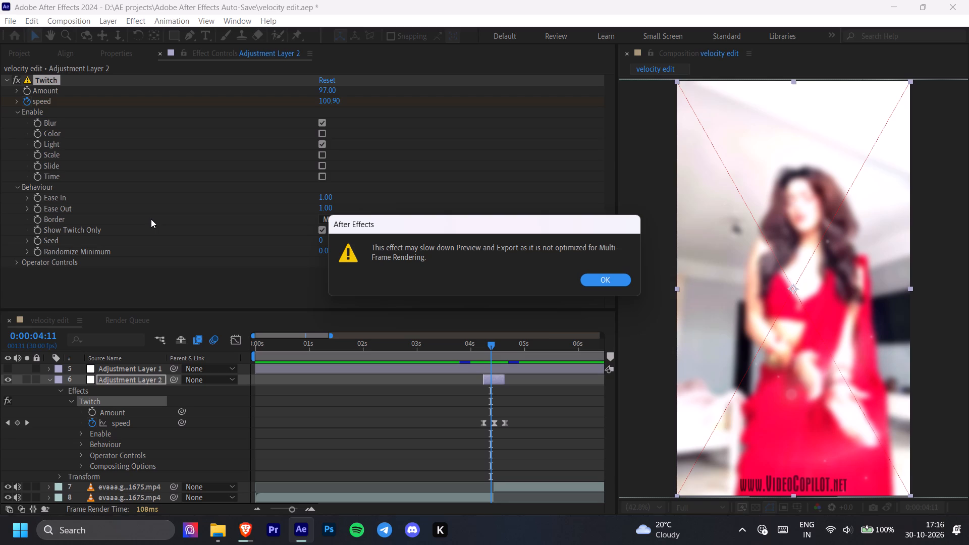
{"action": "left_click", "coordinate": [604, 278]}
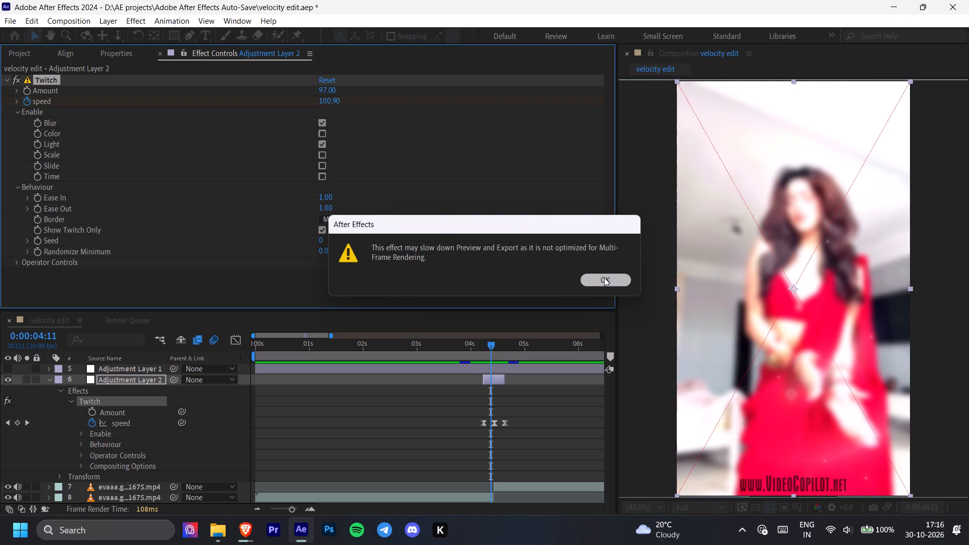
Collapse the expanded properties of Adjustment Layer 2 and the first video layer in the timeline.
{"action": "left_click_drag", "start_coordinate": [493, 343], "coordinate": [466, 353]}
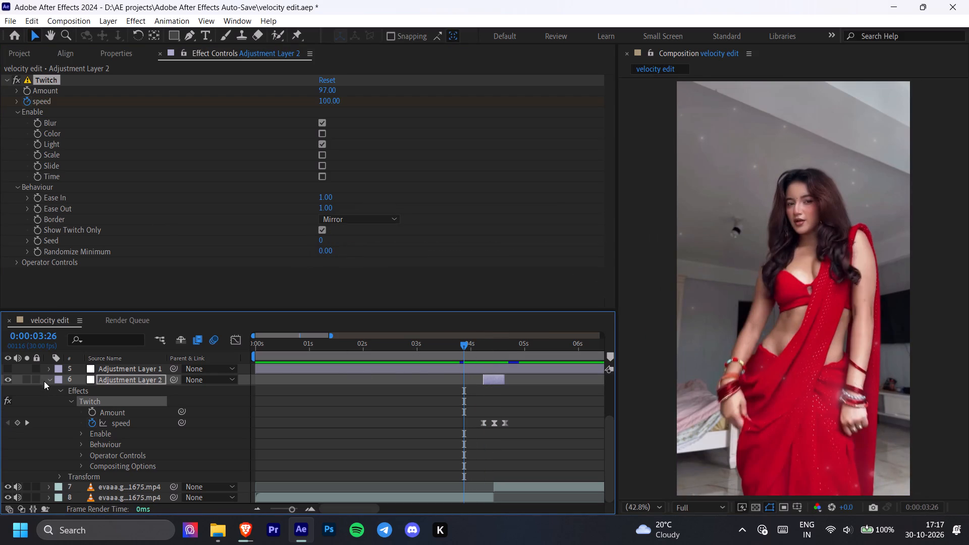
{"action": "left_click", "coordinate": [53, 379]}
{"action": "left_click", "coordinate": [52, 379]}
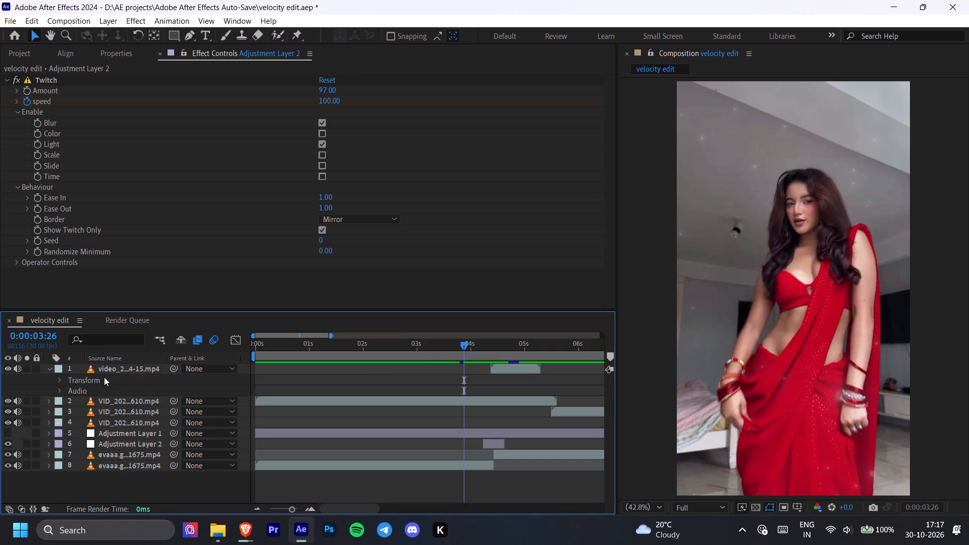
{"action": "left_click", "coordinate": [47, 369]}
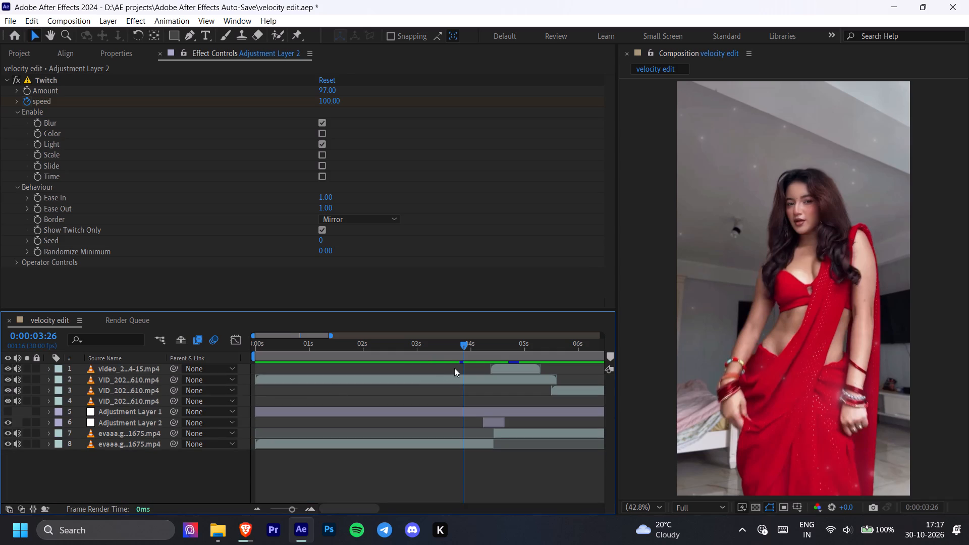
Play back the velocity edit from 0:00:03:08 and again from the beginning to review the whole sequence.
{"action": "left_click_drag", "start_coordinate": [465, 347], "coordinate": [438, 350]}
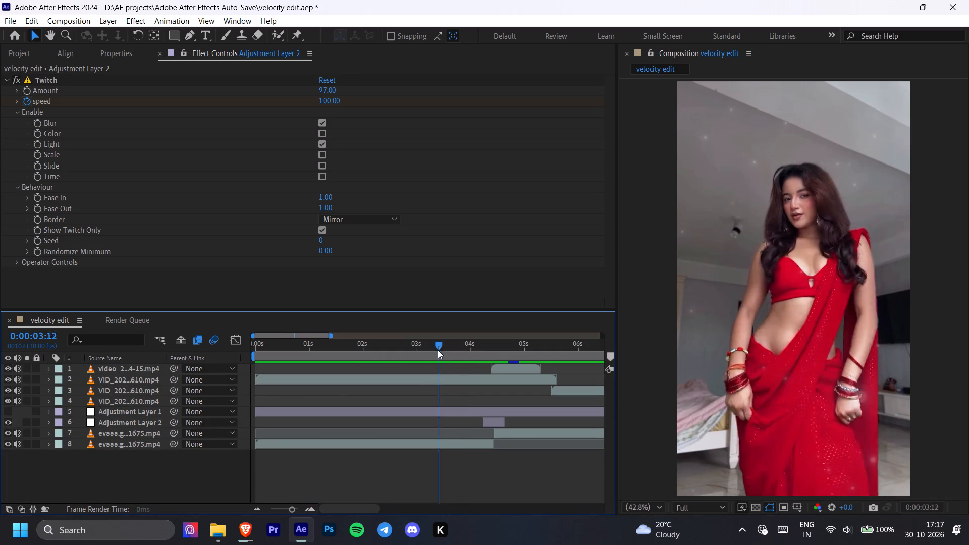
{"action": "left_click_drag", "start_coordinate": [438, 350], "coordinate": [433, 351]}
{"action": "key", "text": "space"}
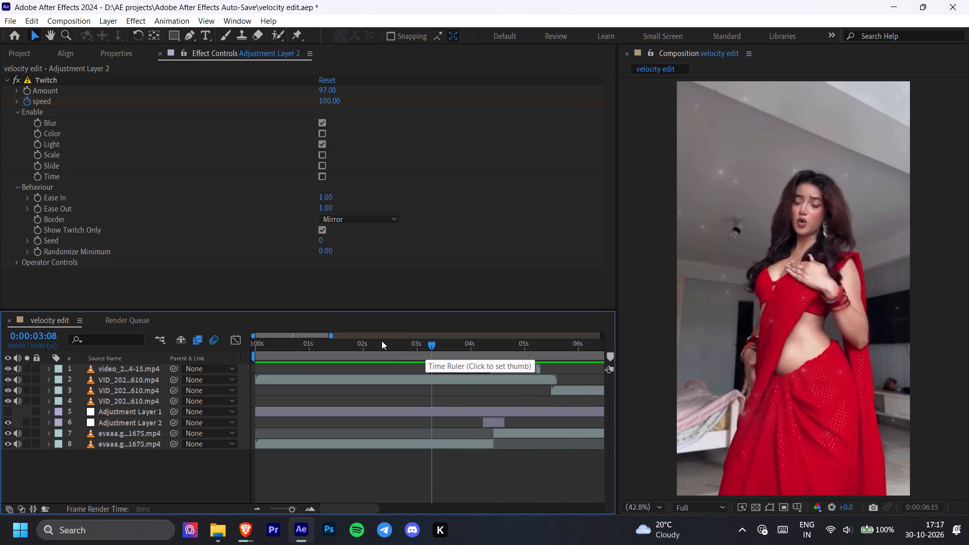
{"action": "left_click_drag", "start_coordinate": [382, 341], "coordinate": [190, 349]}
{"action": "key", "text": "space"}
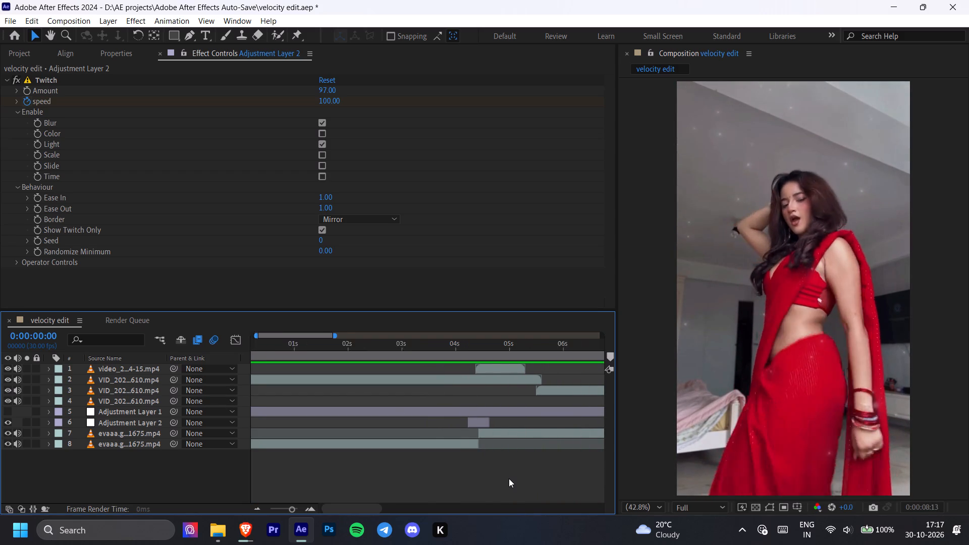
Trim both ends of Adjustment Layer 2 around the clip cut so it runs from 0:00:04:10 to 0:00:04:14.
{"action": "scroll", "coordinate": [500, 458], "scroll_direction": "left", "scroll_amount": 1}
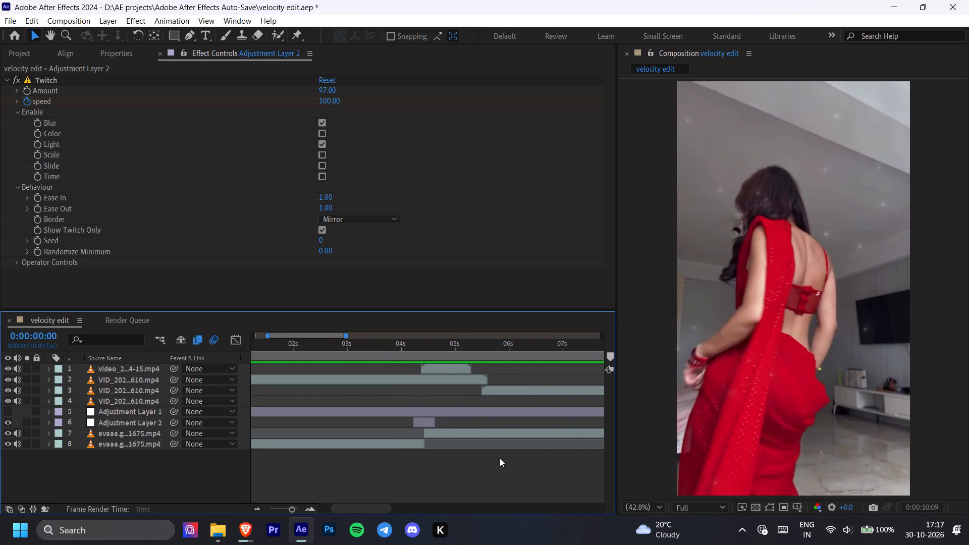
{"action": "scroll", "coordinate": [500, 458], "scroll_direction": "left", "scroll_amount": 1}
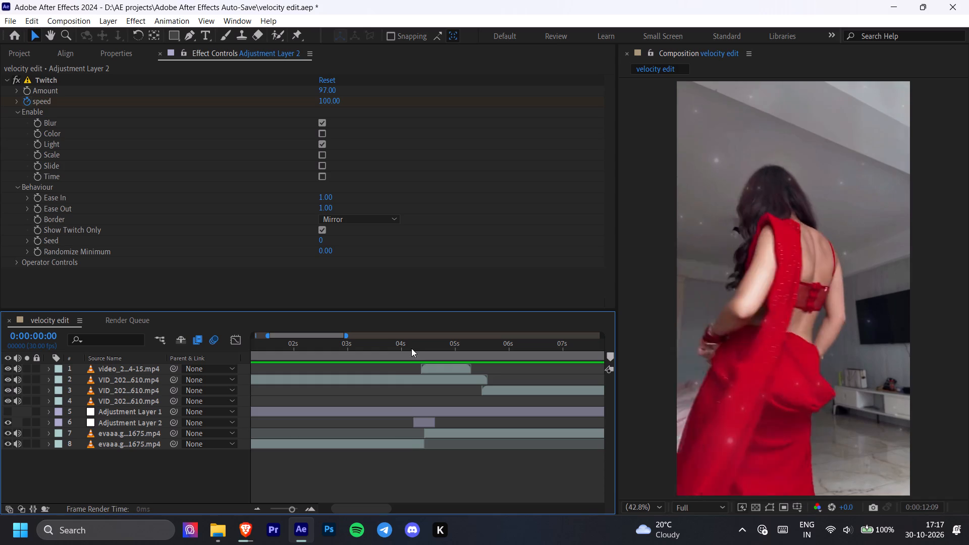
{"action": "left_click_drag", "start_coordinate": [410, 348], "coordinate": [420, 361]}
{"action": "left_click_drag", "start_coordinate": [433, 422], "coordinate": [426, 424]}
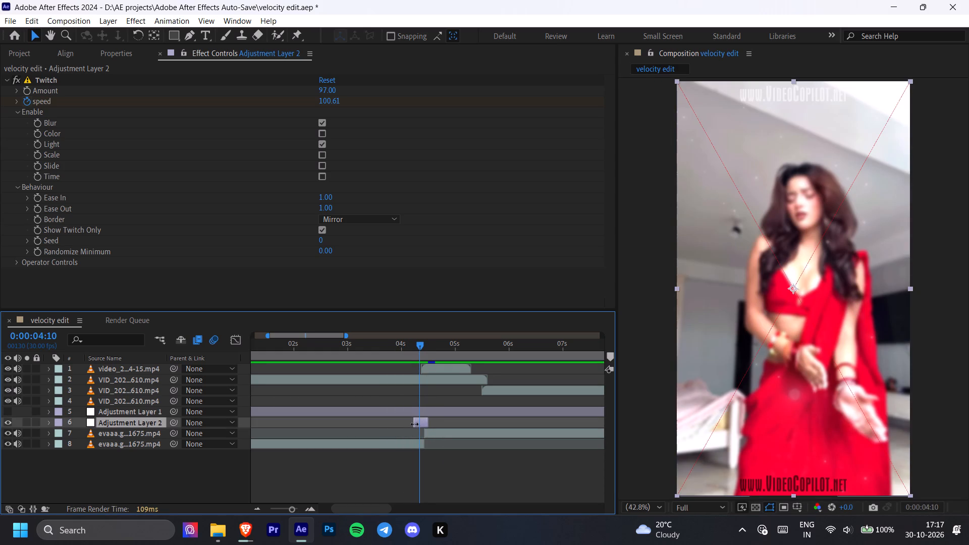
{"action": "left_click_drag", "start_coordinate": [414, 424], "coordinate": [419, 424]}
{"action": "left_click_drag", "start_coordinate": [419, 424], "coordinate": [421, 424]}
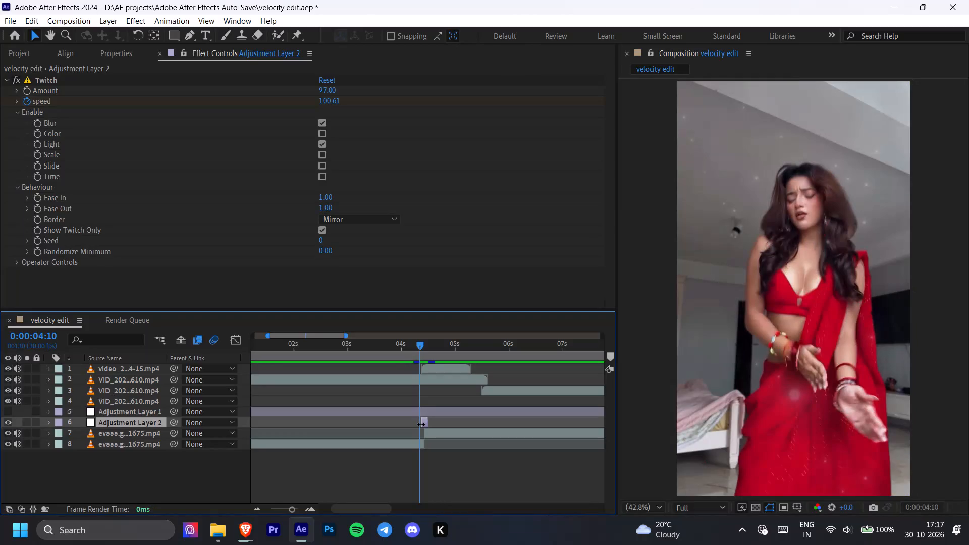
{"action": "left_click", "coordinate": [421, 424]}
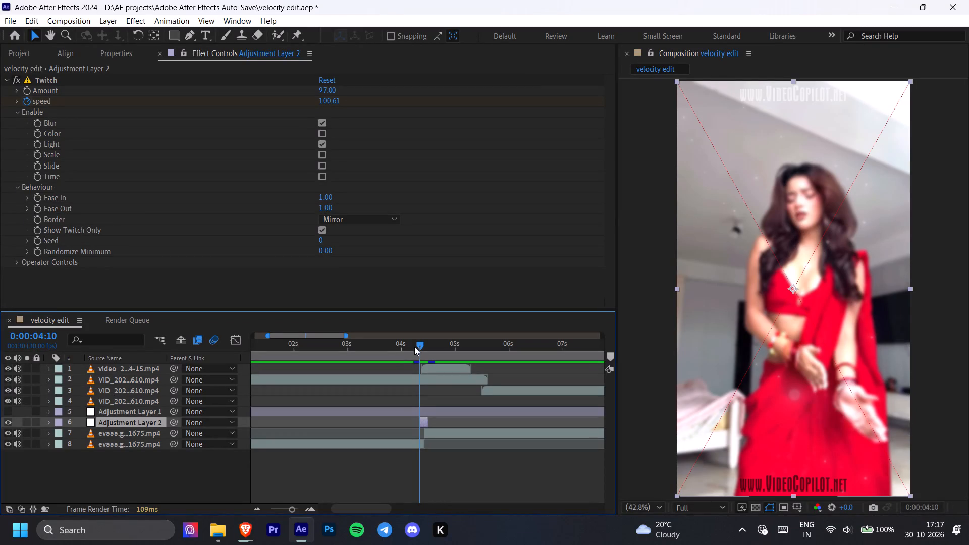
Play back the edit from 0:00:04:02 and scrub across the cut to check the shortened Twitch transition.
{"action": "left_click_drag", "start_coordinate": [410, 346], "coordinate": [405, 346]}
{"action": "key", "text": "space"}
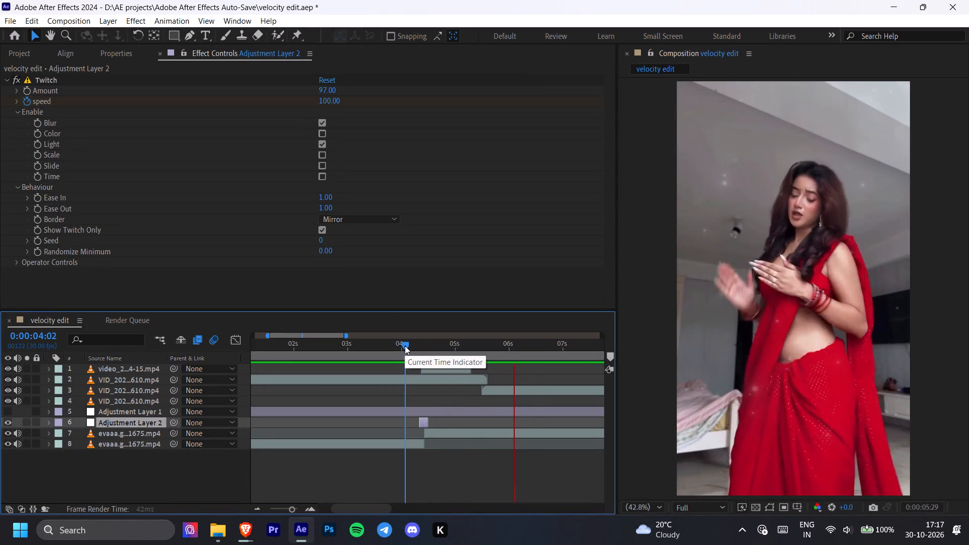
{"action": "key", "text": "space"}
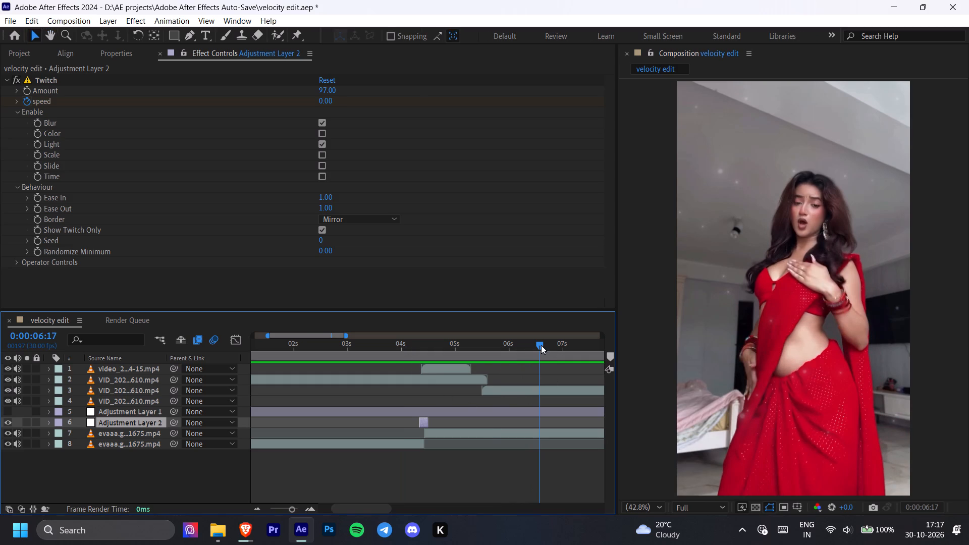
{"action": "left_click_drag", "start_coordinate": [541, 345], "coordinate": [420, 368]}
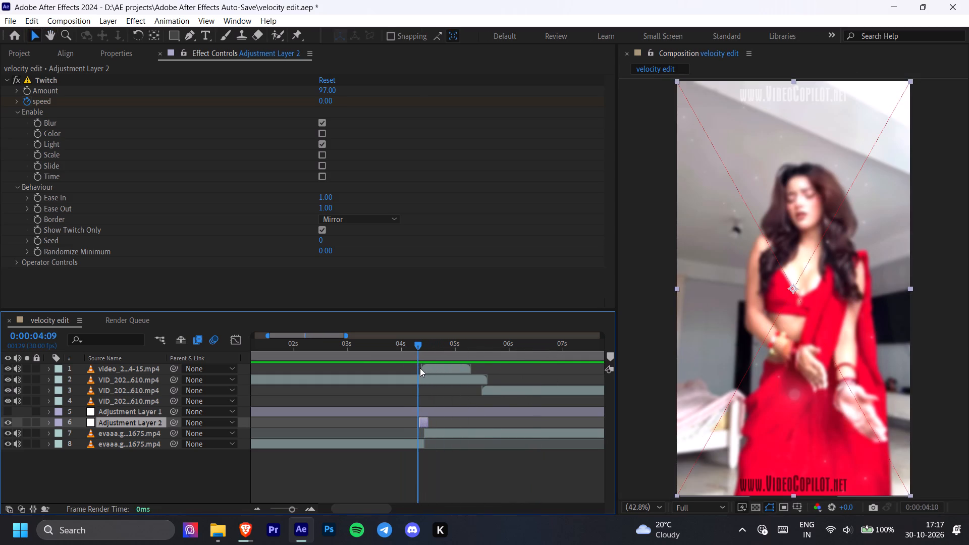
{"action": "left_click_drag", "start_coordinate": [420, 368], "coordinate": [426, 369]}
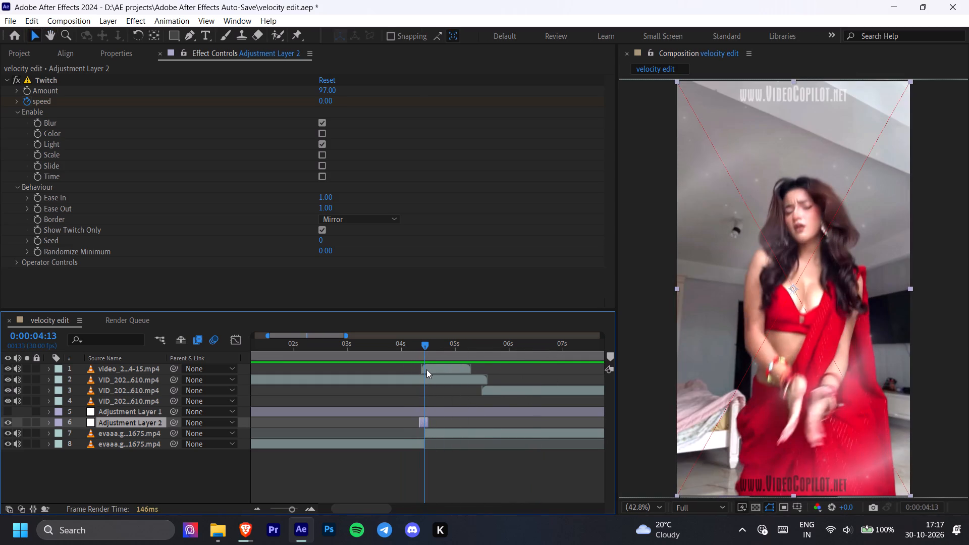
{"action": "left_click_drag", "start_coordinate": [426, 369], "coordinate": [467, 390]}
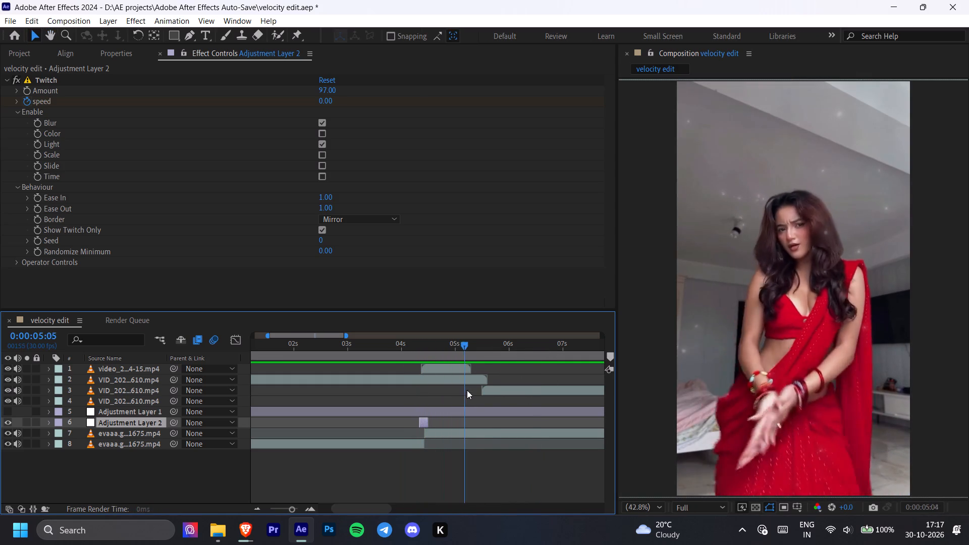
{"action": "left_click_drag", "start_coordinate": [467, 390], "coordinate": [439, 406]}
Delete both halves of the split main dance clip from beneath Adjustment Layer 2.
{"action": "left_click", "coordinate": [456, 435]}
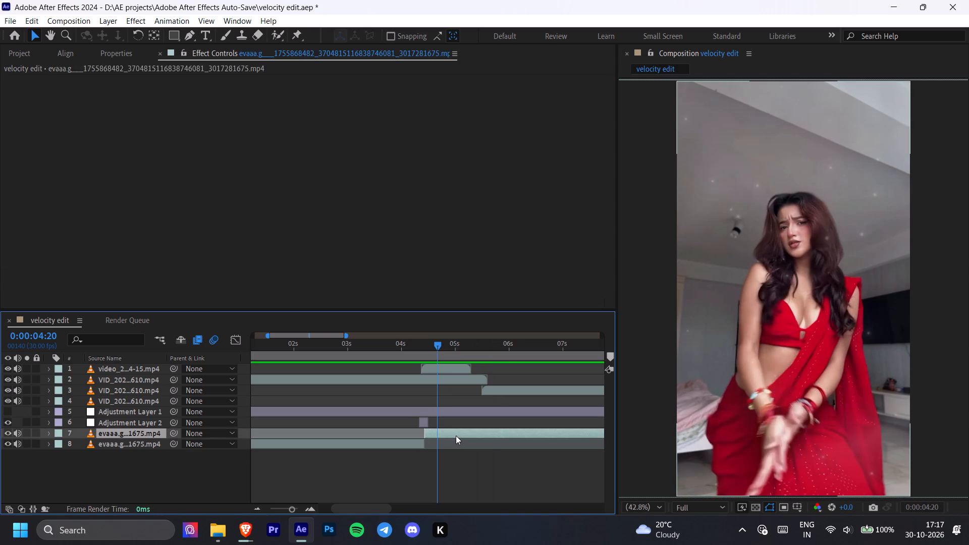
{"action": "key", "text": "Delete"}
{"action": "left_click", "coordinate": [418, 437]}
{"action": "key", "text": "Delete"}
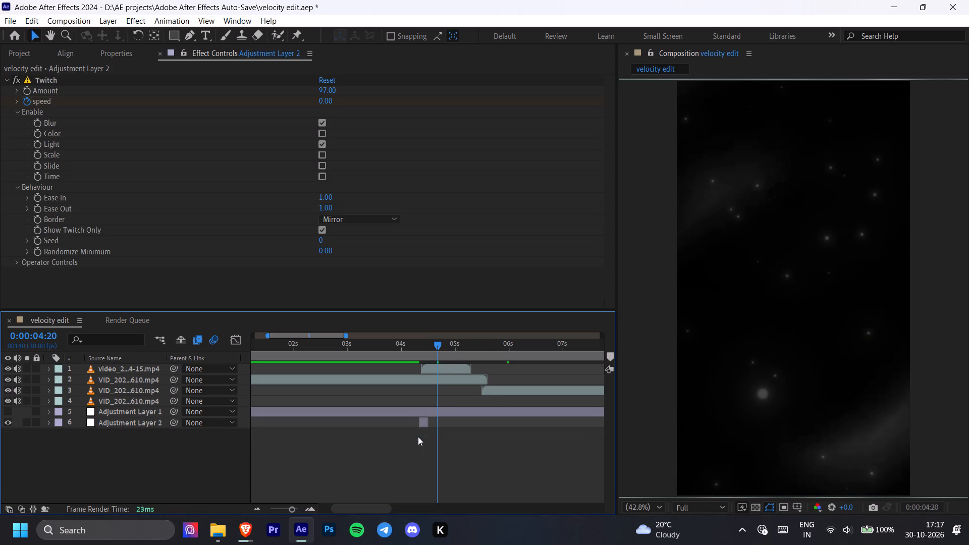
Switch to File Explorer and add the raw MP4 clip from the nested velocity edit raw clip folder in Downloads to the After Effects composition.
{"action": "left_click", "coordinate": [234, 535]}
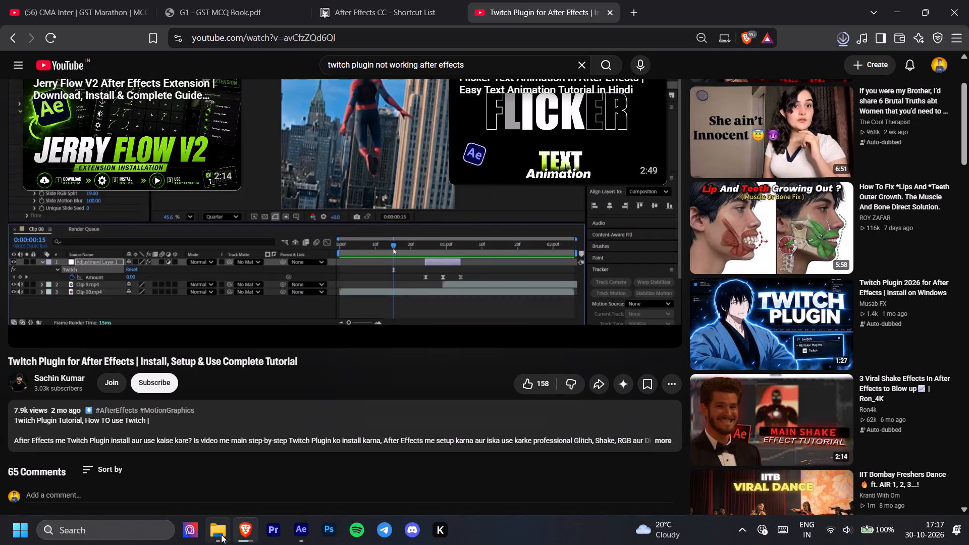
{"action": "left_click", "coordinate": [221, 534]}
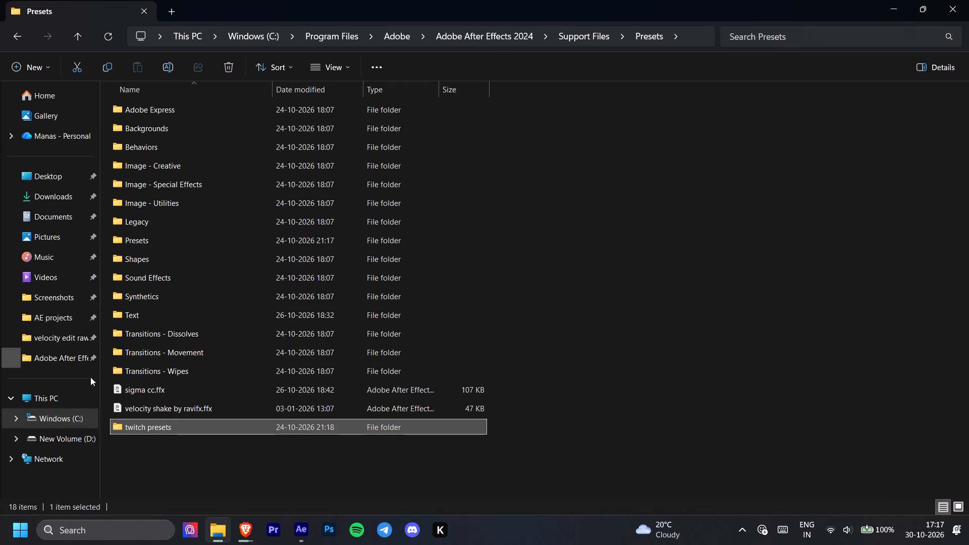
{"action": "left_click", "coordinate": [61, 188]}
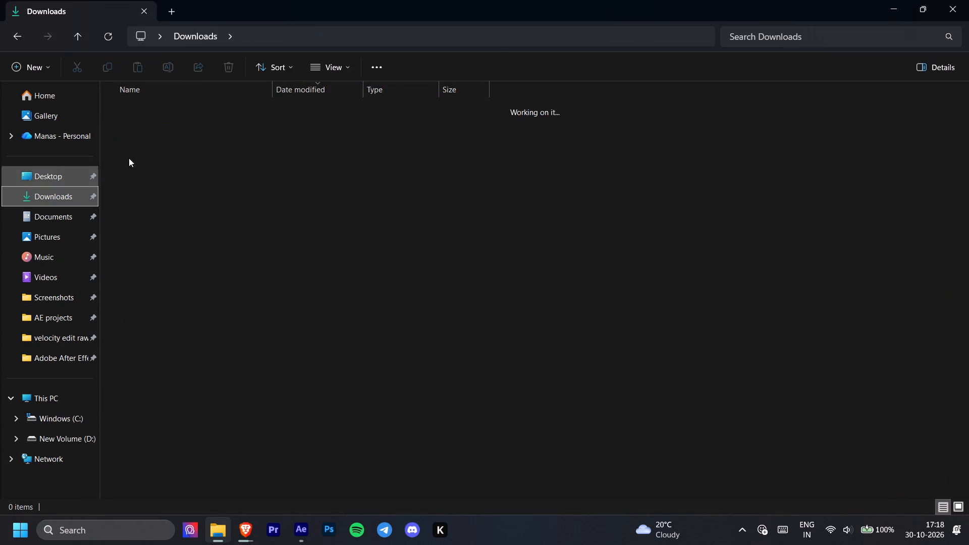
{"action": "left_click", "coordinate": [200, 162]}
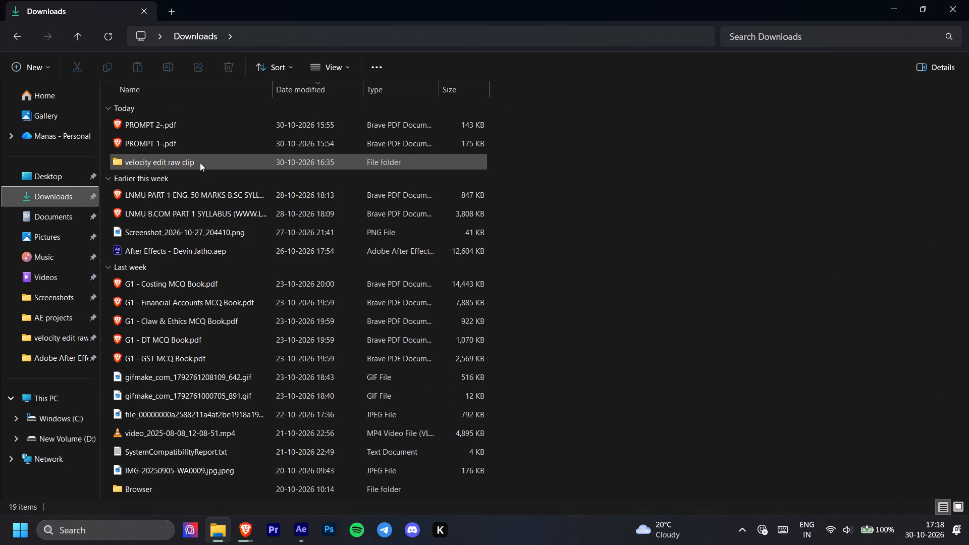
{"action": "double_click", "coordinate": [202, 160]}
{"action": "double_click", "coordinate": [218, 123]}
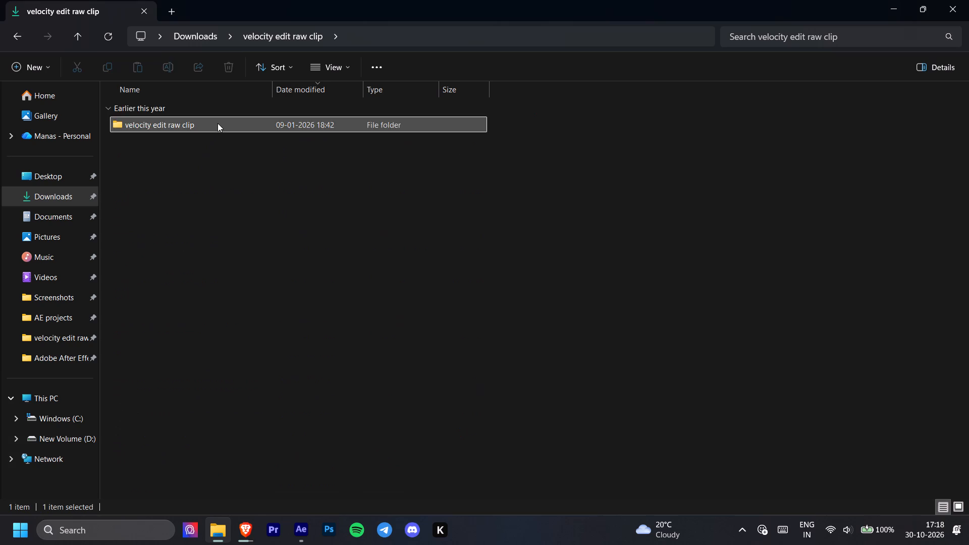
{"action": "left_click_drag", "start_coordinate": [216, 160], "coordinate": [307, 526]}
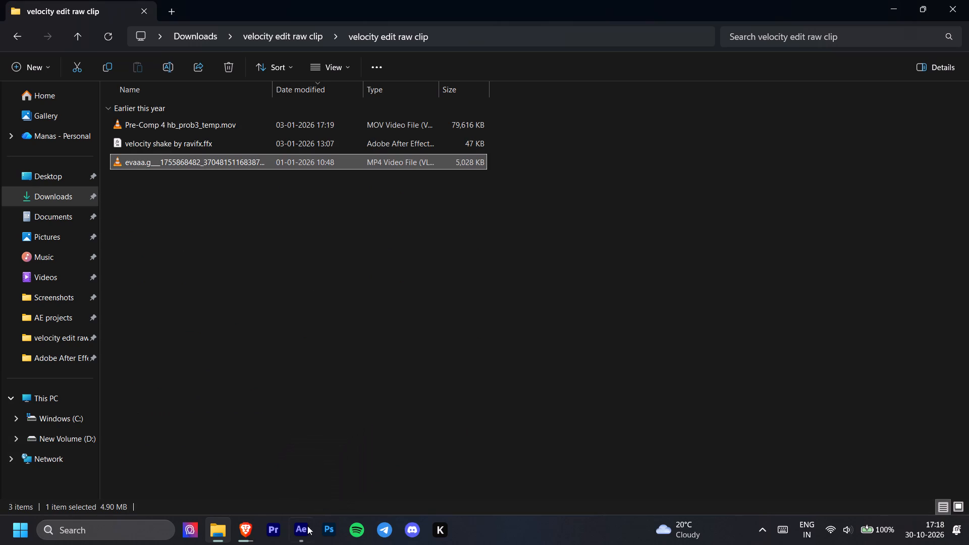
{"action": "left_click_drag", "start_coordinate": [307, 526], "coordinate": [285, 450]}
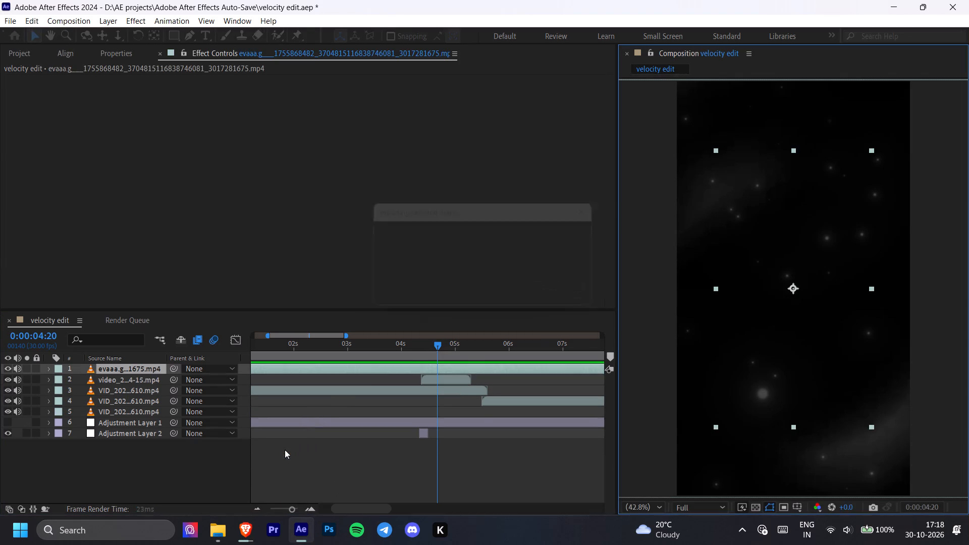
Move the newly added clip to the bottom of the layer stack, below Adjustment Layer 2.
{"action": "left_click_drag", "start_coordinate": [121, 368], "coordinate": [115, 426]}
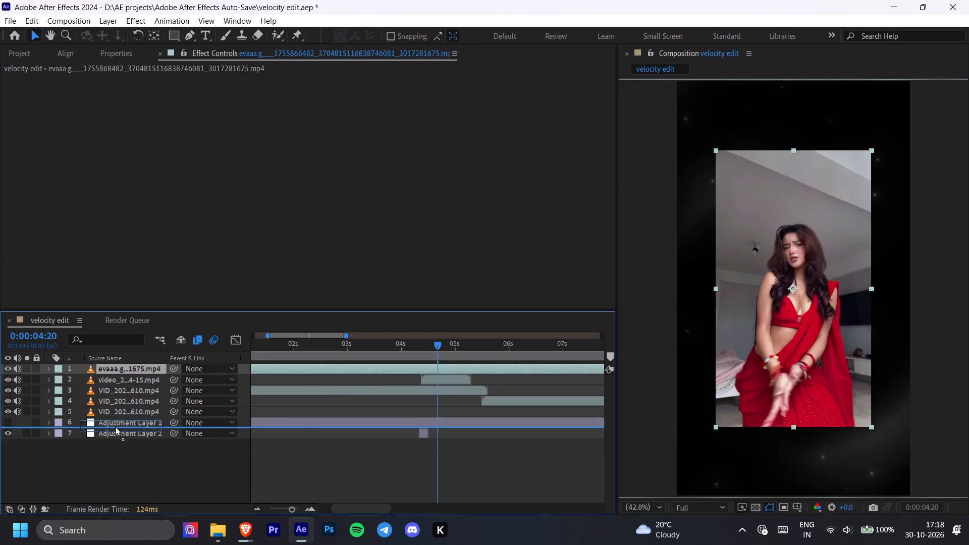
{"action": "left_click_drag", "start_coordinate": [115, 426], "coordinate": [112, 438]}
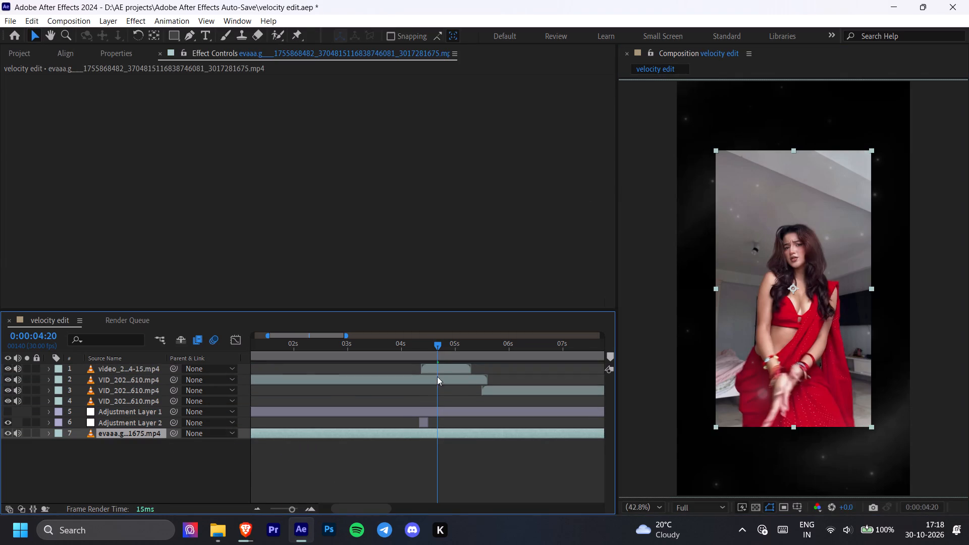
Set the new clip's scale to 150% so it fills the portrait frame.
{"action": "left_click", "coordinate": [437, 342]}
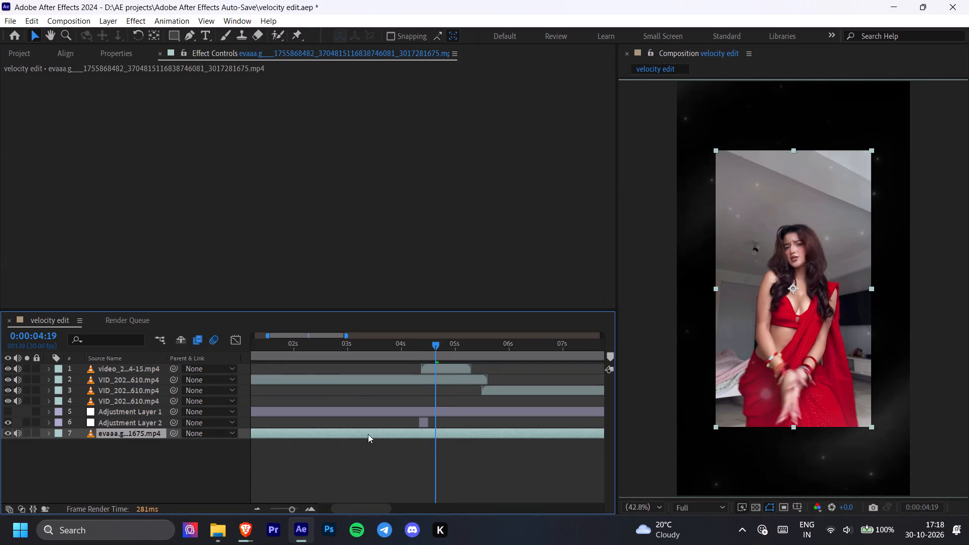
{"action": "left_click", "coordinate": [120, 44]}
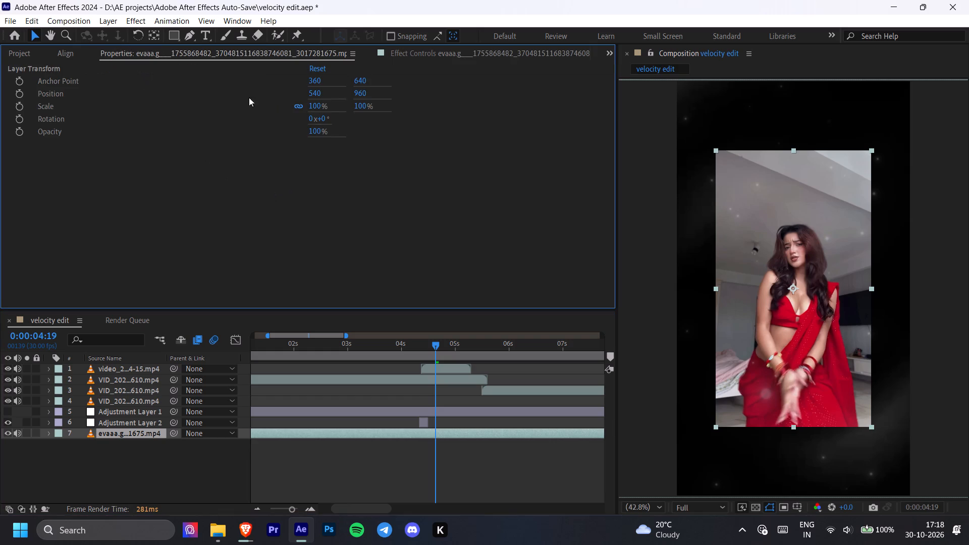
{"action": "left_click", "coordinate": [325, 106]}
{"action": "type", "text": "150"}
{"action": "key", "text": "Return"}
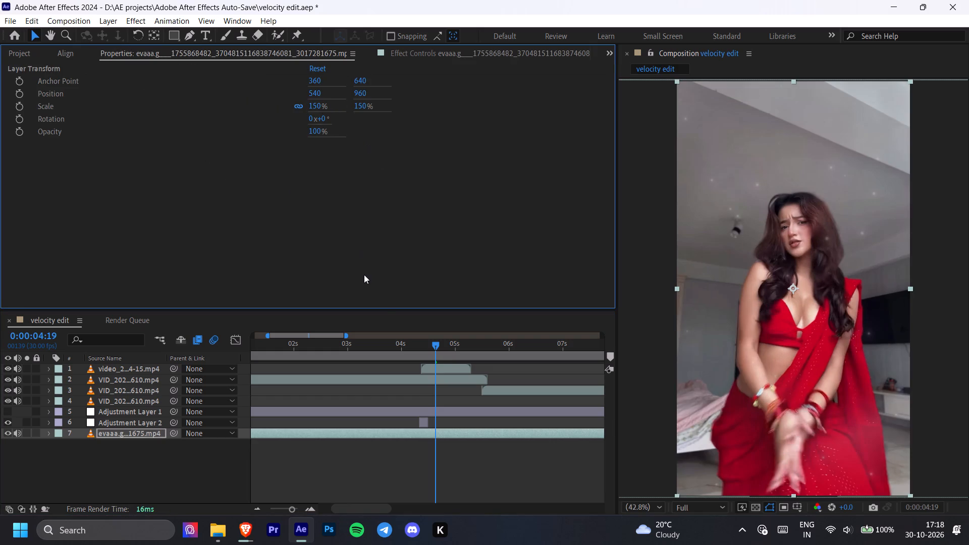
Preview and scrub the uncut clip between about 0:00:03:25 and 0:00:04:16 to check the Twitch transition over it.
{"action": "left_click_drag", "start_coordinate": [388, 337], "coordinate": [404, 345]}
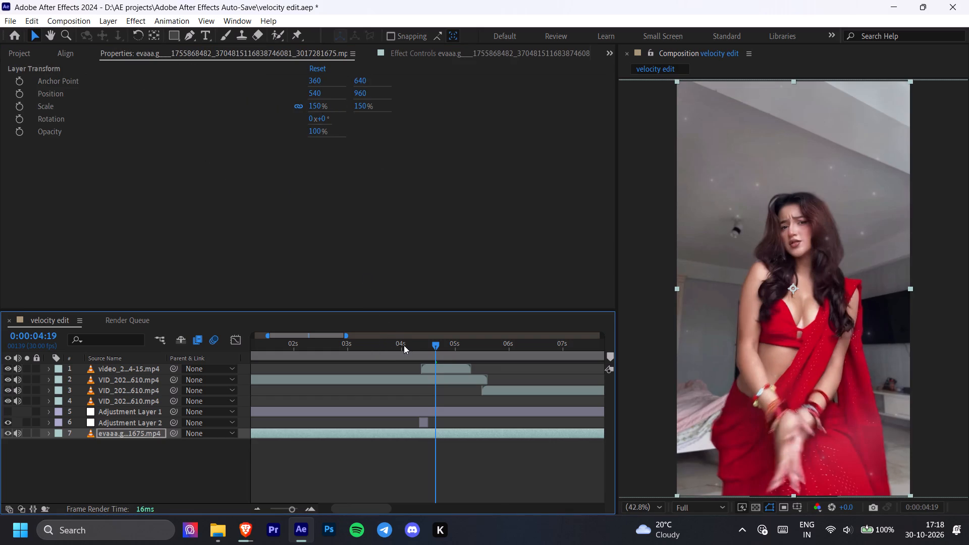
{"action": "left_click_drag", "start_coordinate": [404, 345], "coordinate": [407, 345]}
{"action": "left_click_drag", "start_coordinate": [407, 345], "coordinate": [392, 350]}
{"action": "key", "text": "space"}
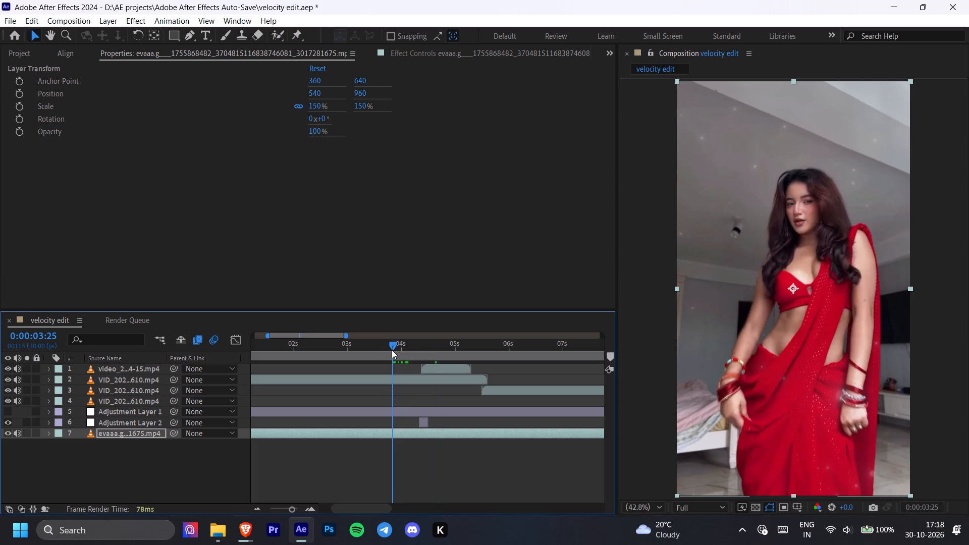
{"action": "left_click_drag", "start_coordinate": [392, 350], "coordinate": [398, 359]}
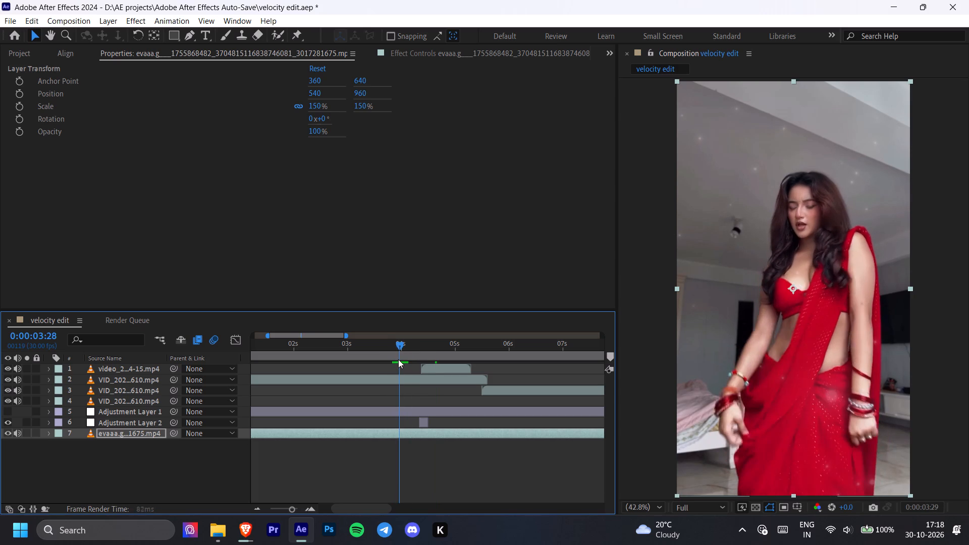
{"action": "left_click_drag", "start_coordinate": [398, 359], "coordinate": [397, 360]}
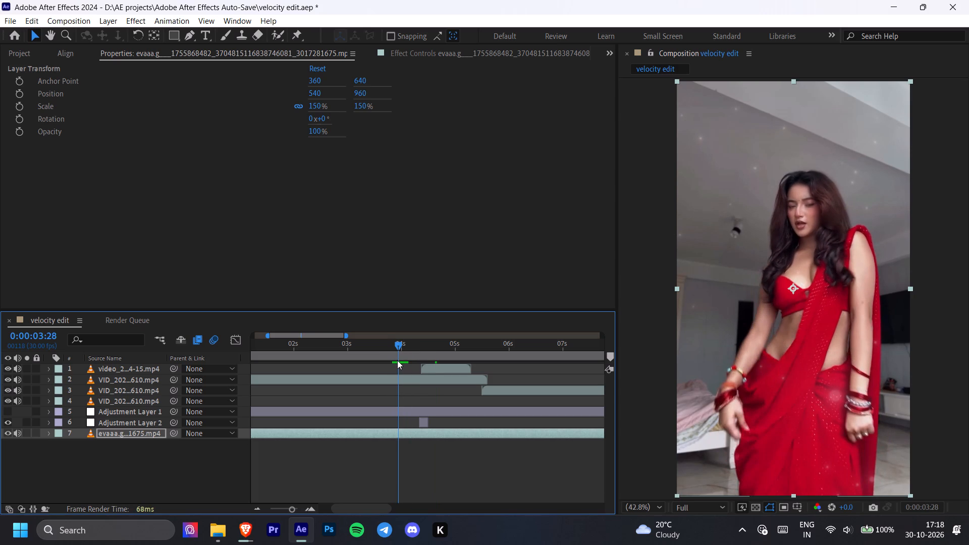
{"action": "left_click_drag", "start_coordinate": [397, 360], "coordinate": [399, 344]}
{"action": "key", "text": "space"}
{"action": "left_click_drag", "start_coordinate": [399, 344], "coordinate": [416, 351]}
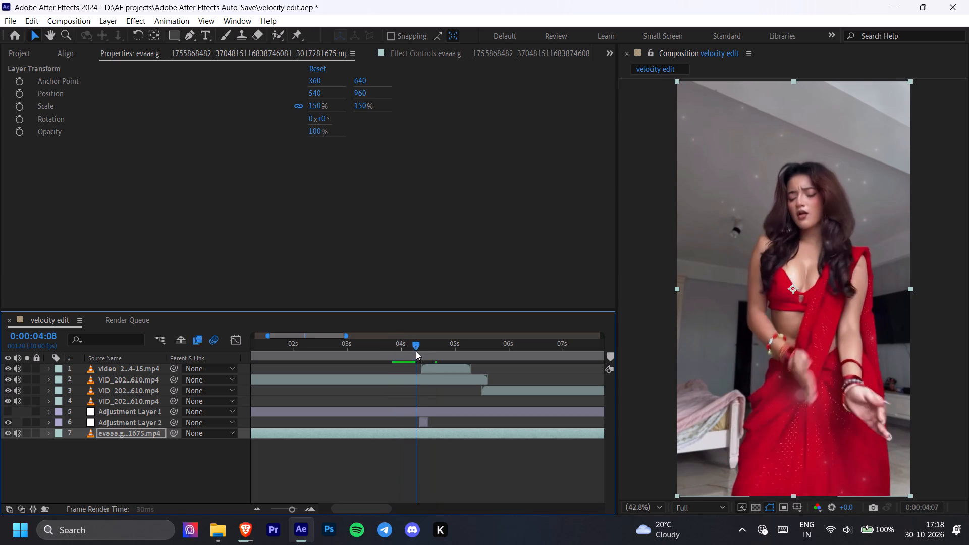
{"action": "left_click_drag", "start_coordinate": [416, 351], "coordinate": [429, 369]}
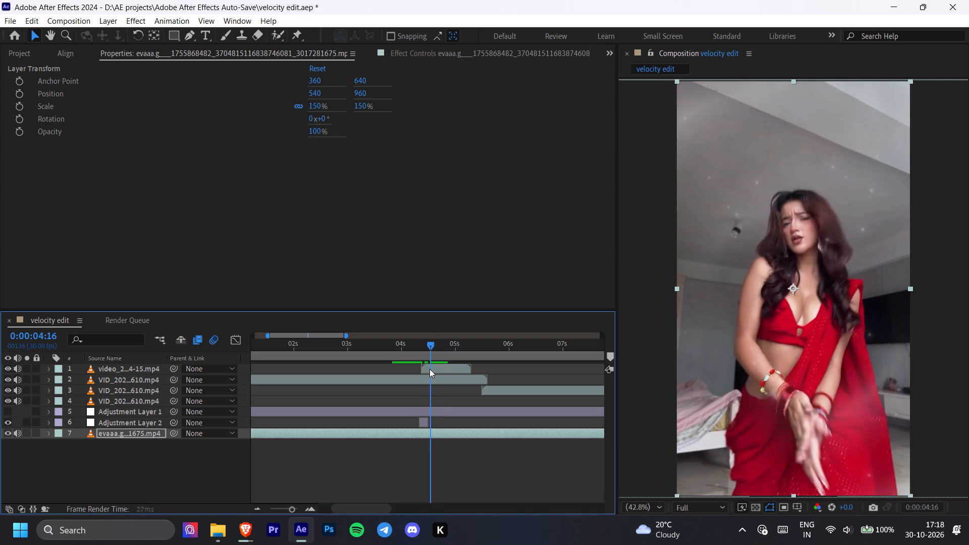
{"action": "left_click_drag", "start_coordinate": [429, 369], "coordinate": [414, 372]}
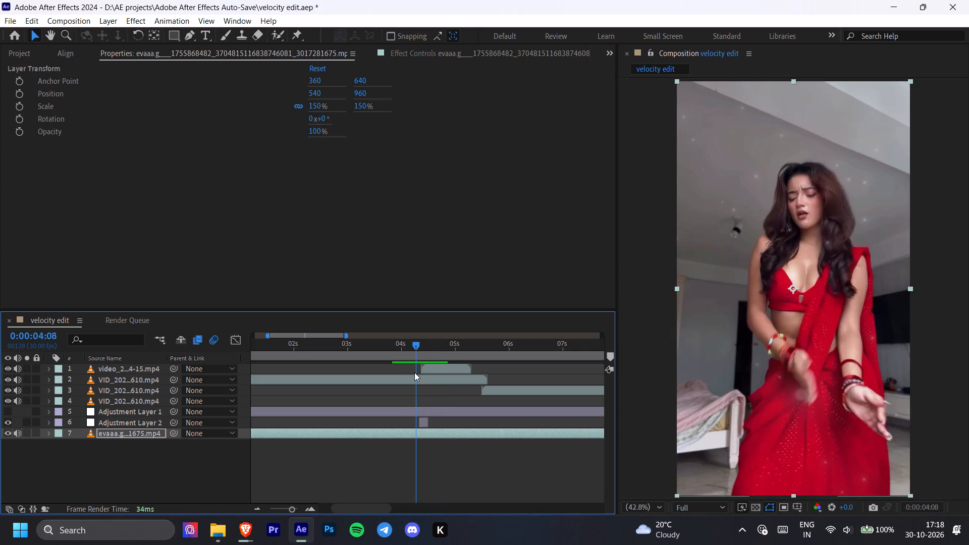
{"action": "left_click_drag", "start_coordinate": [414, 372], "coordinate": [427, 372]}
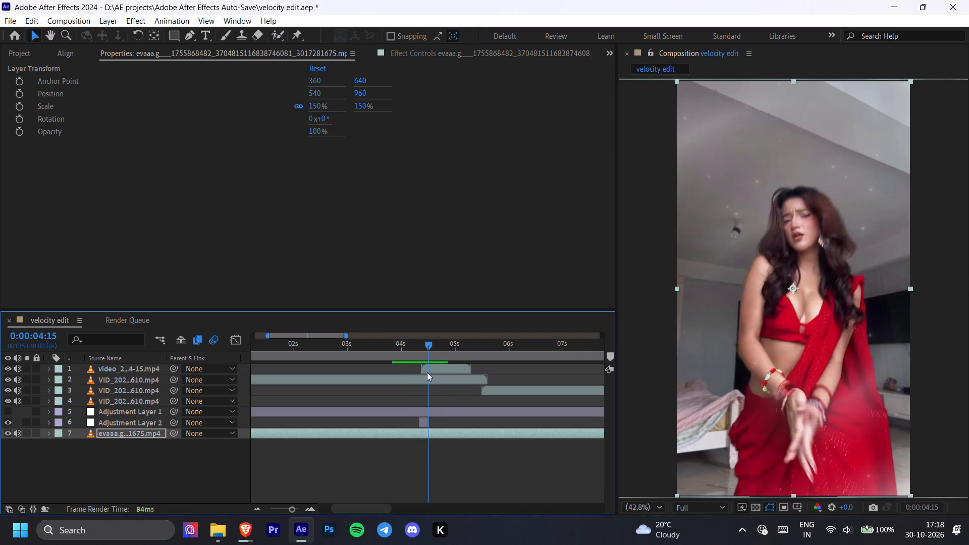
{"action": "left_click_drag", "start_coordinate": [427, 372], "coordinate": [429, 374]}
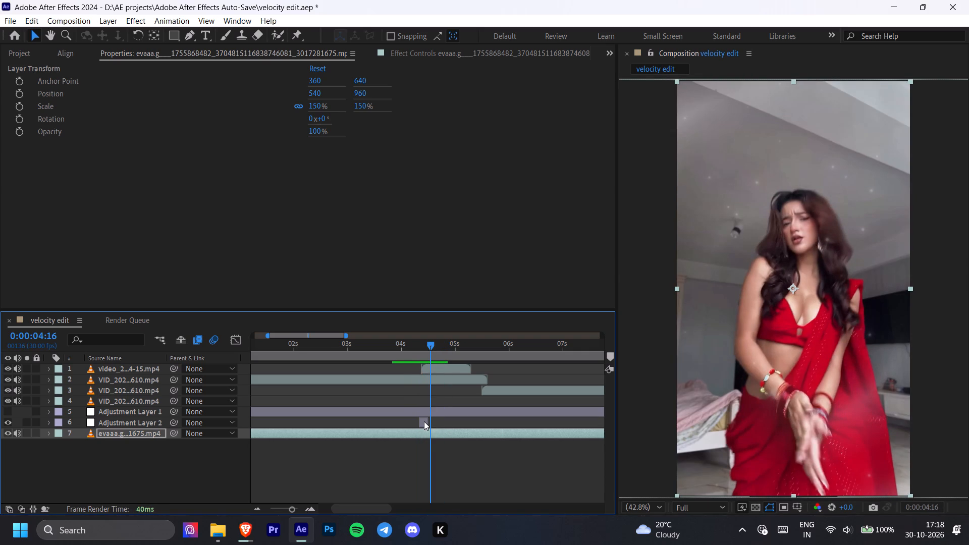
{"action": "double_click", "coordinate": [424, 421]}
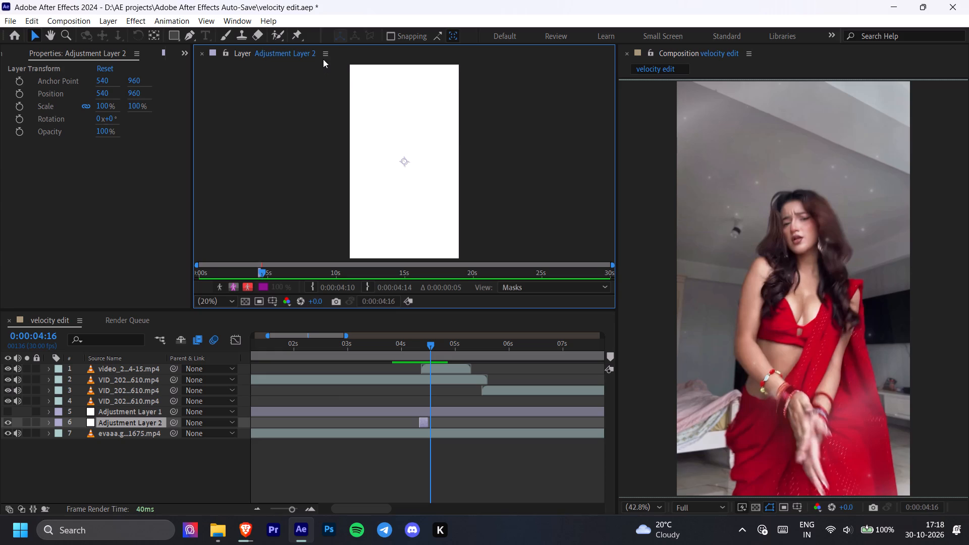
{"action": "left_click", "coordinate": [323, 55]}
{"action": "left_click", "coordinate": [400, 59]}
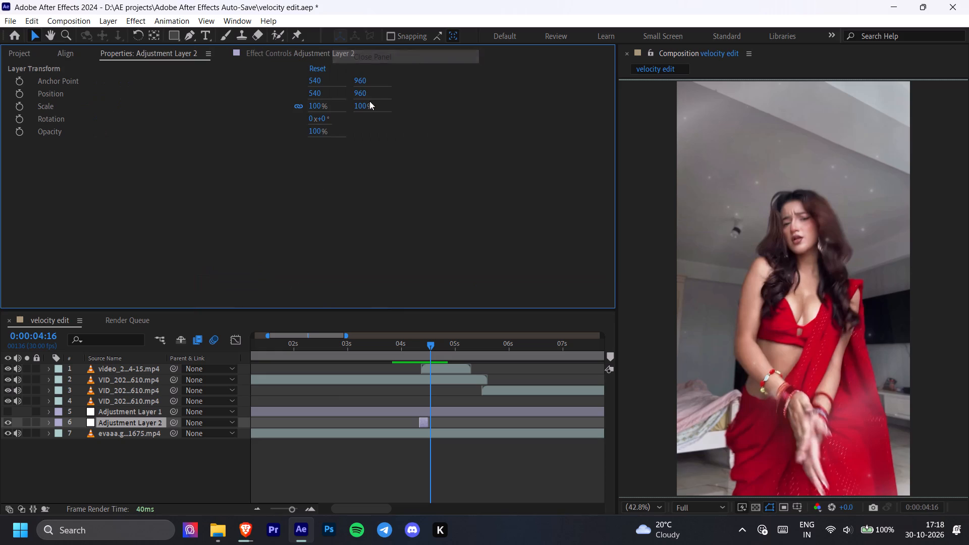
Move the first Twitch speed keyframe on Adjustment Layer 2 to 0:00:04:10, at the start of the layer.
{"action": "left_click", "coordinate": [48, 419]}
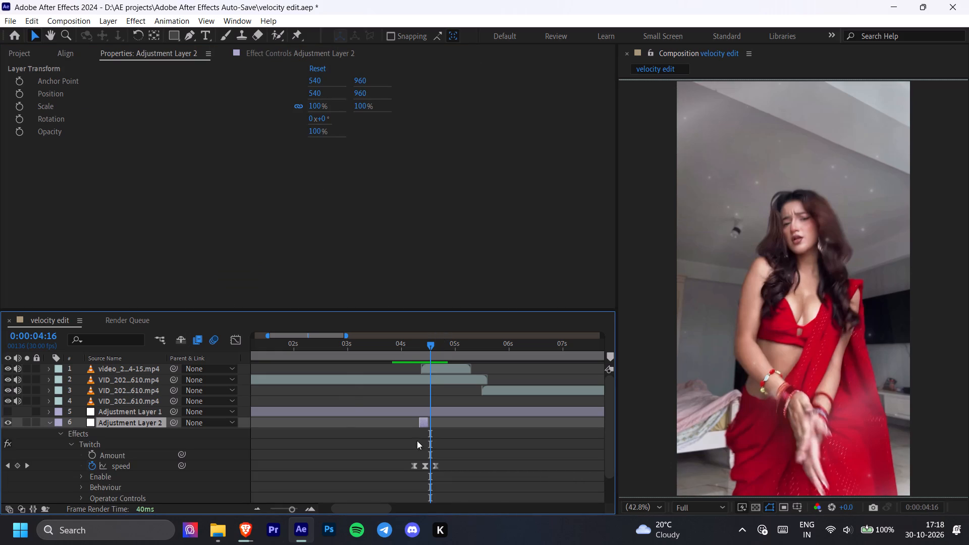
{"action": "double_click", "coordinate": [413, 466]}
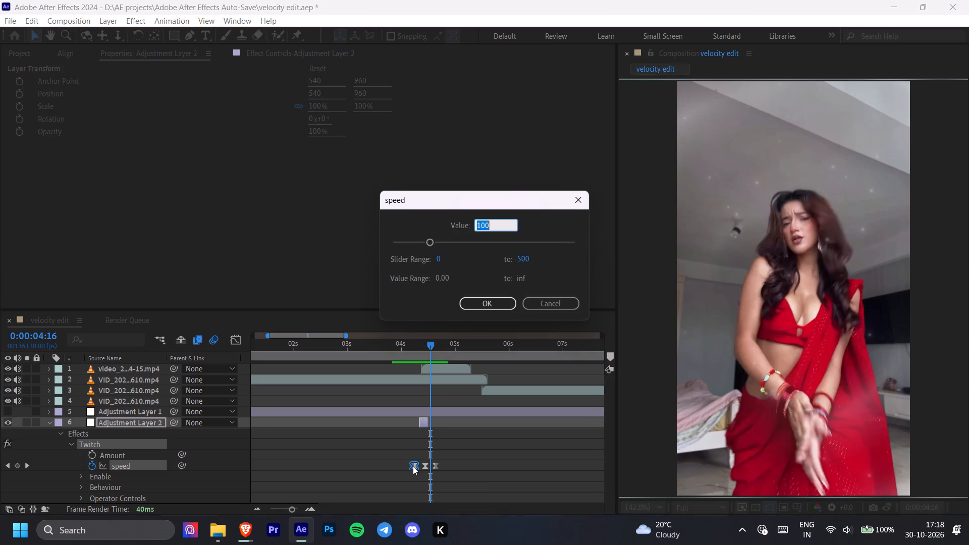
{"action": "left_click", "coordinate": [489, 306]}
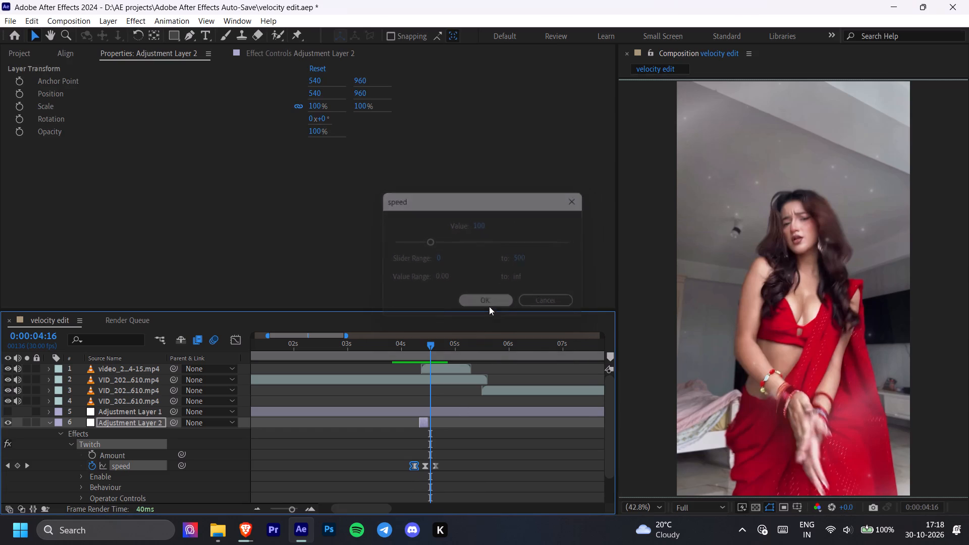
{"action": "left_click_drag", "start_coordinate": [414, 465], "coordinate": [415, 467]}
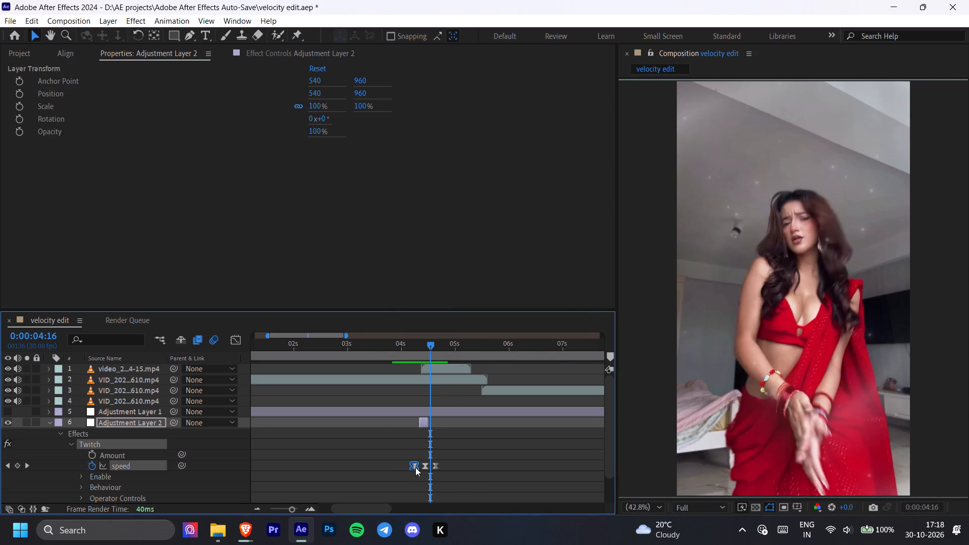
{"action": "left_click_drag", "start_coordinate": [415, 467], "coordinate": [419, 468]}
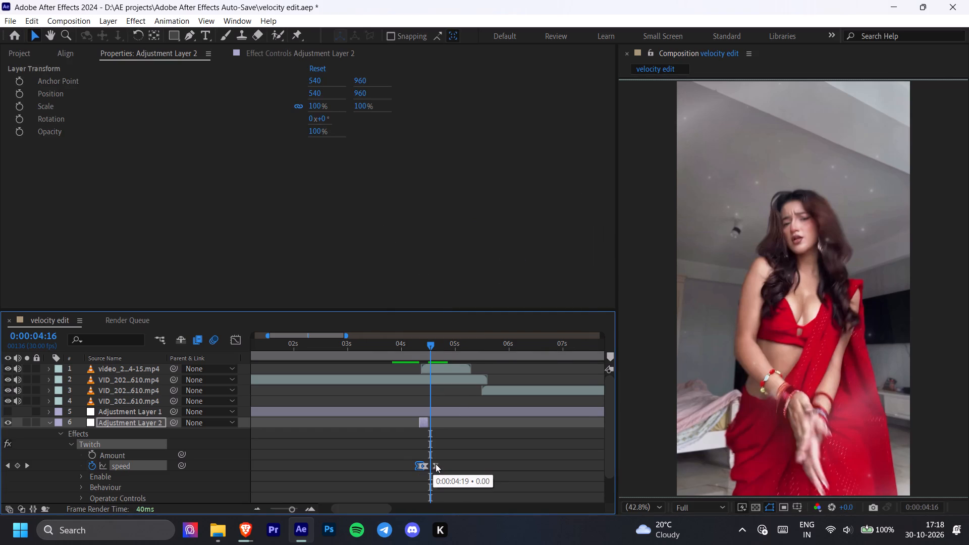
Preview the transition from 0:00:04:07 and delete the last of the three Twitch speed keyframes on Adjustment Layer 2.
{"action": "left_click", "coordinate": [436, 464]}
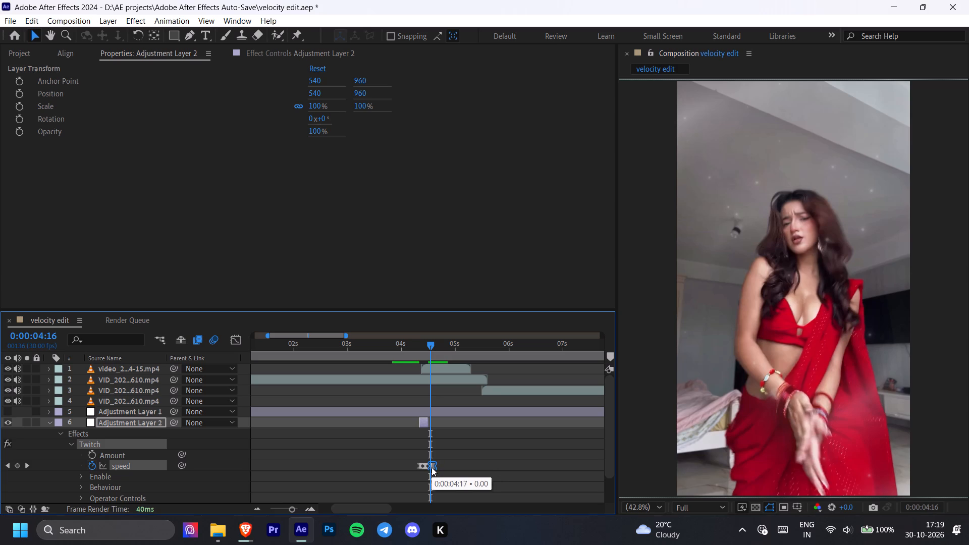
{"action": "left_click_drag", "start_coordinate": [430, 342], "coordinate": [414, 353]}
{"action": "key", "text": "space"}
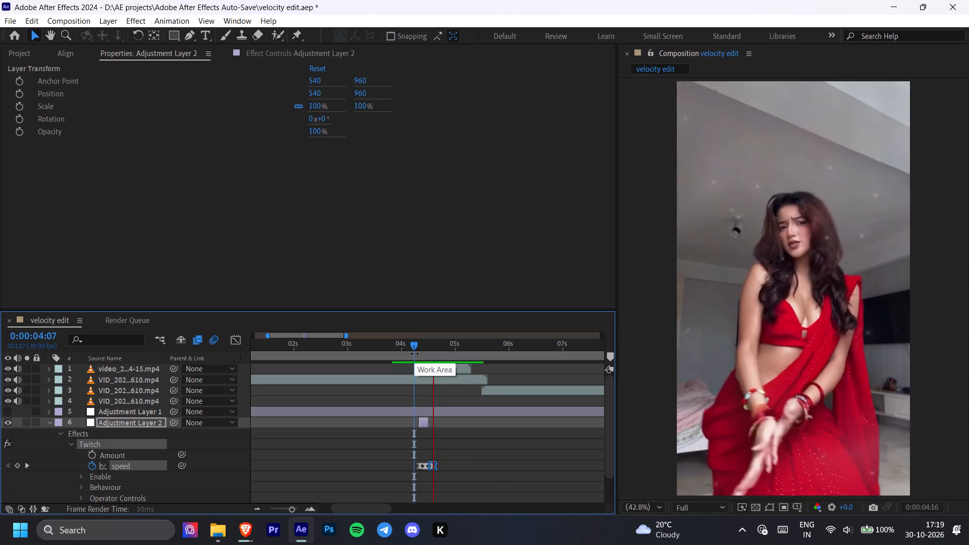
{"action": "key", "text": "space"}
{"action": "left_click_drag", "start_coordinate": [426, 344], "coordinate": [415, 349]}
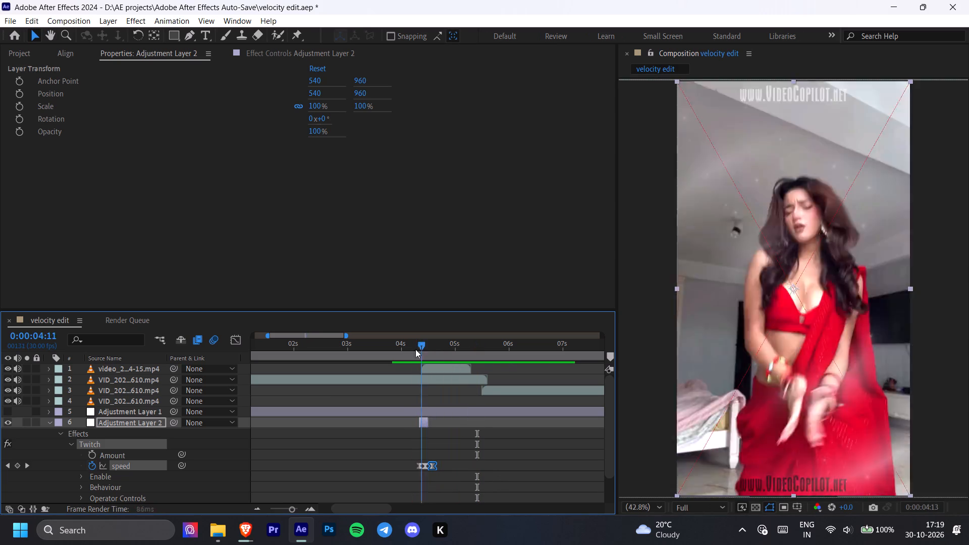
{"action": "left_click_drag", "start_coordinate": [415, 349], "coordinate": [435, 363]}
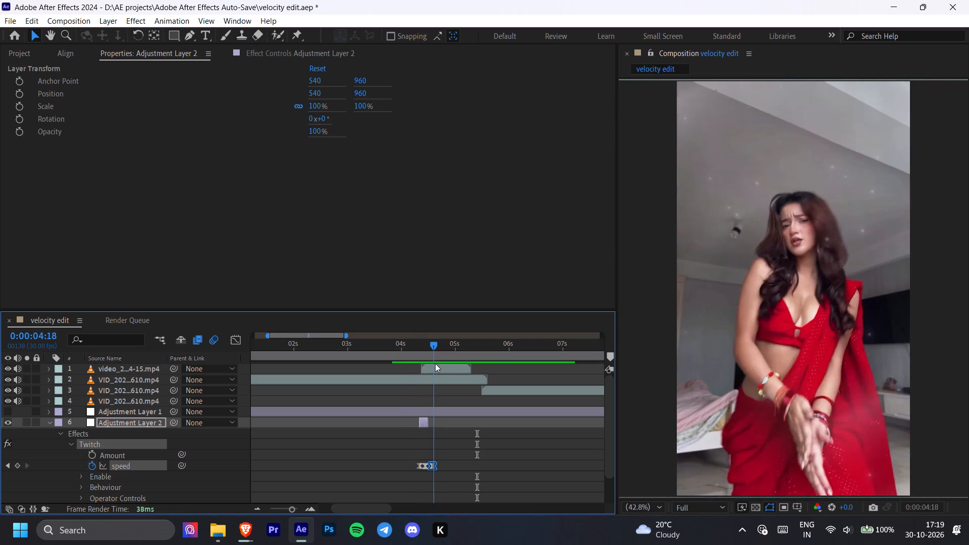
{"action": "left_click_drag", "start_coordinate": [435, 363], "coordinate": [433, 371]}
{"action": "key", "text": "Delete"}
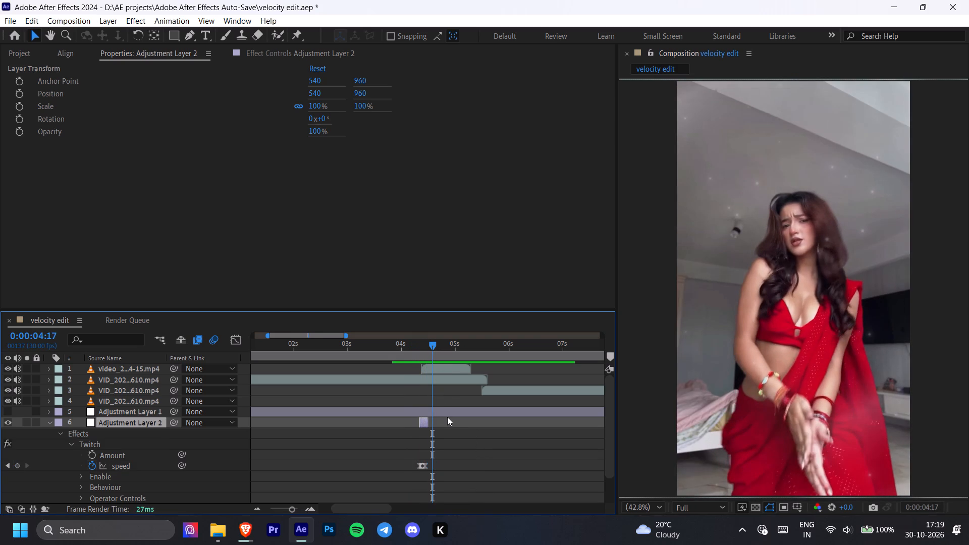
Align the second Twitch speed keyframe with the end of Adjustment Layer 2 at 0:00:04:14.
{"action": "left_click", "coordinate": [426, 468]}
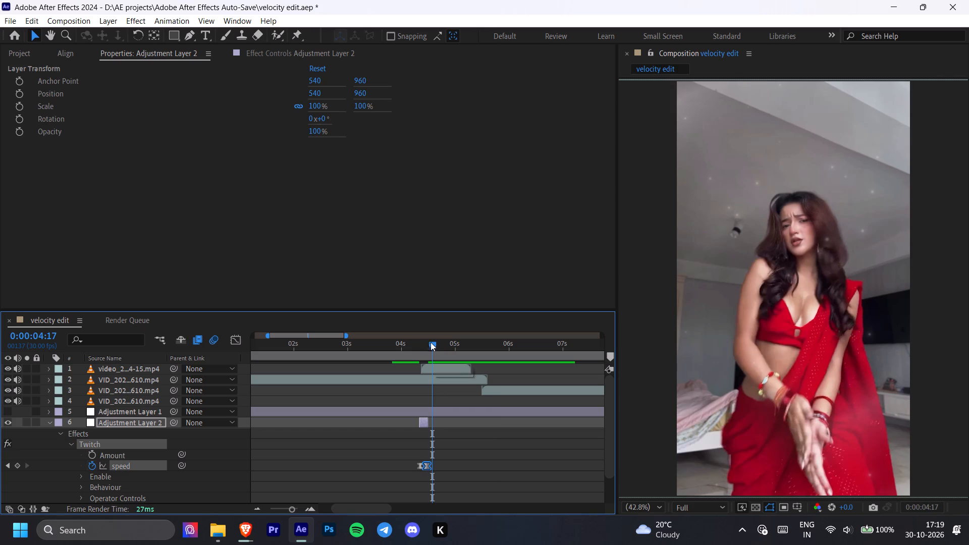
Scrub between 0:00:04:09 and 0:00:04:23 to check the retimed Twitch transition, and collapse Adjustment Layer 2's properties.
{"action": "left_click_drag", "start_coordinate": [430, 339], "coordinate": [417, 360]}
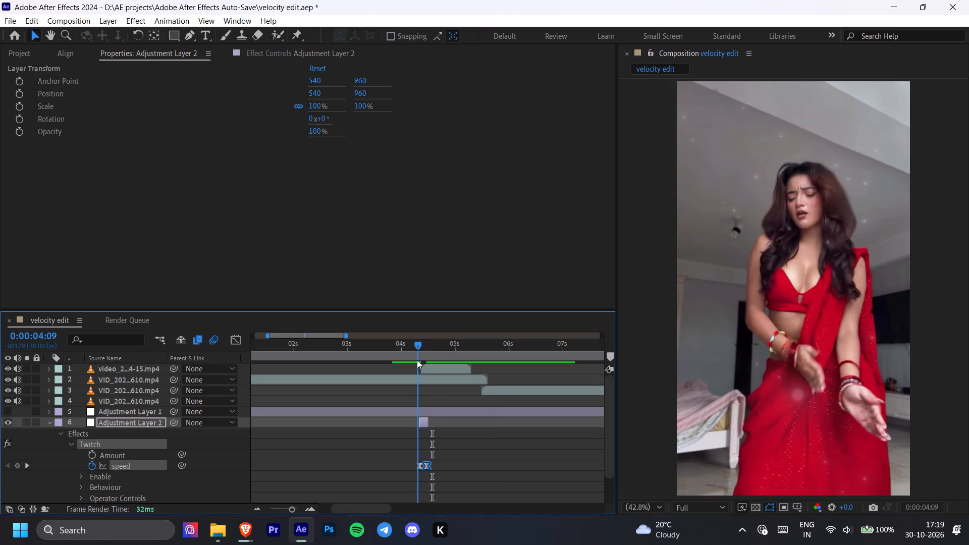
{"action": "left_click_drag", "start_coordinate": [417, 360], "coordinate": [443, 369]}
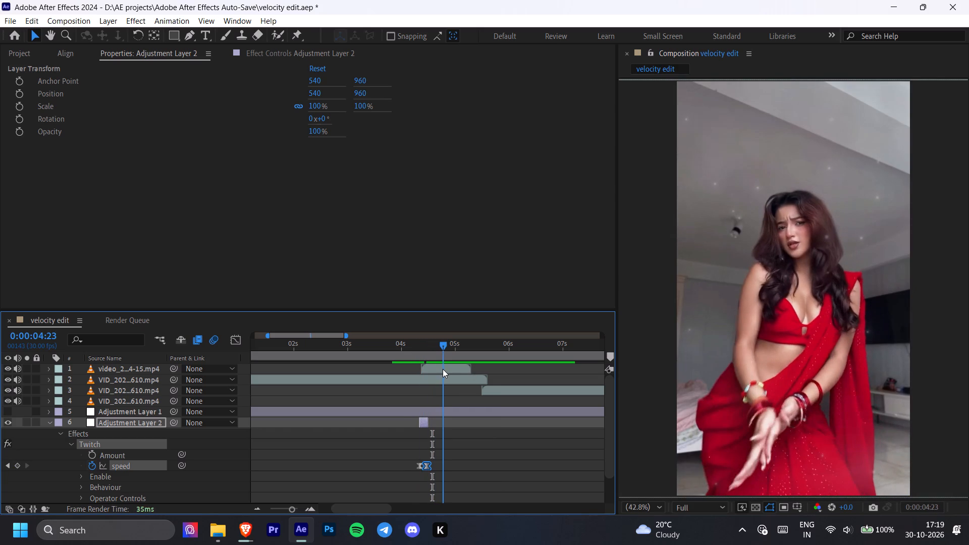
{"action": "left_click_drag", "start_coordinate": [443, 369], "coordinate": [418, 373]}
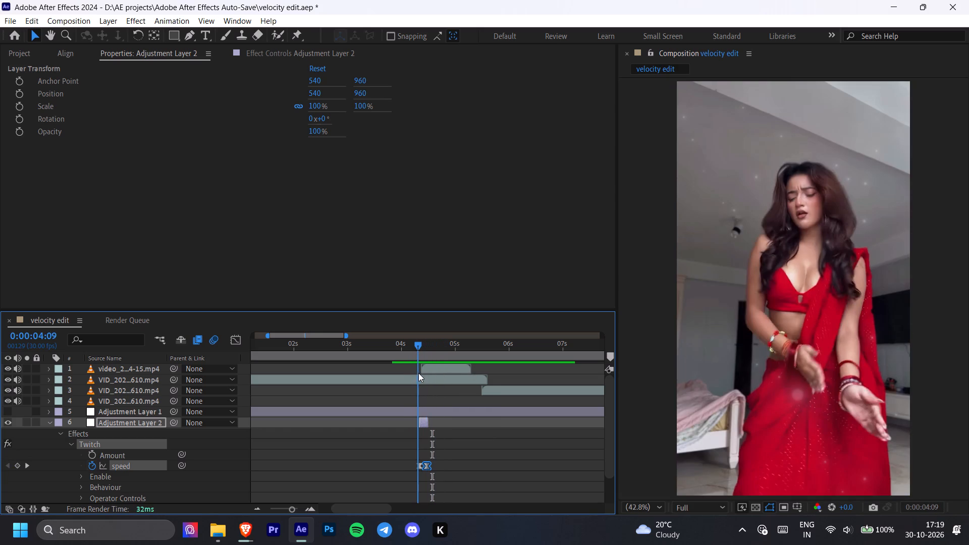
{"action": "left_click_drag", "start_coordinate": [418, 373], "coordinate": [426, 373]}
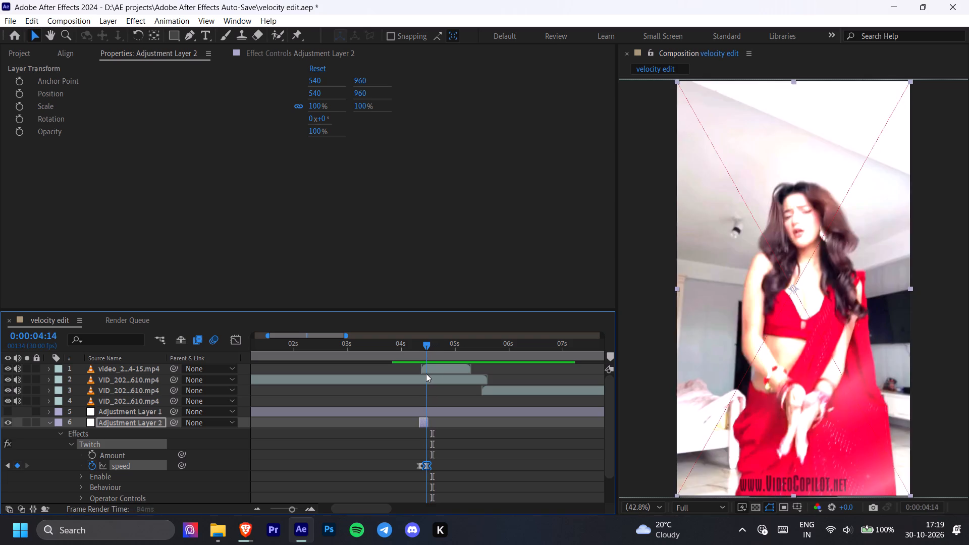
{"action": "left_click_drag", "start_coordinate": [426, 373], "coordinate": [420, 376]}
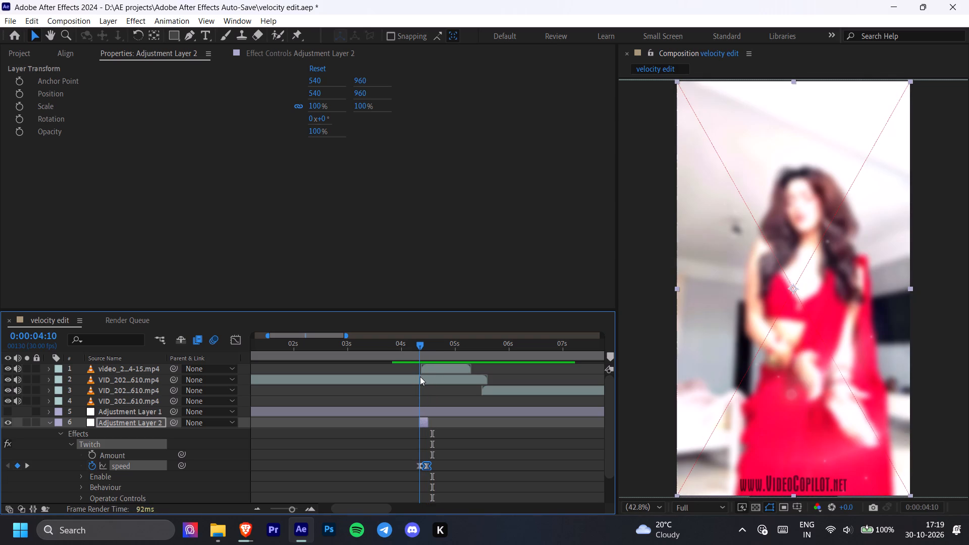
{"action": "left_click_drag", "start_coordinate": [420, 376], "coordinate": [430, 374]}
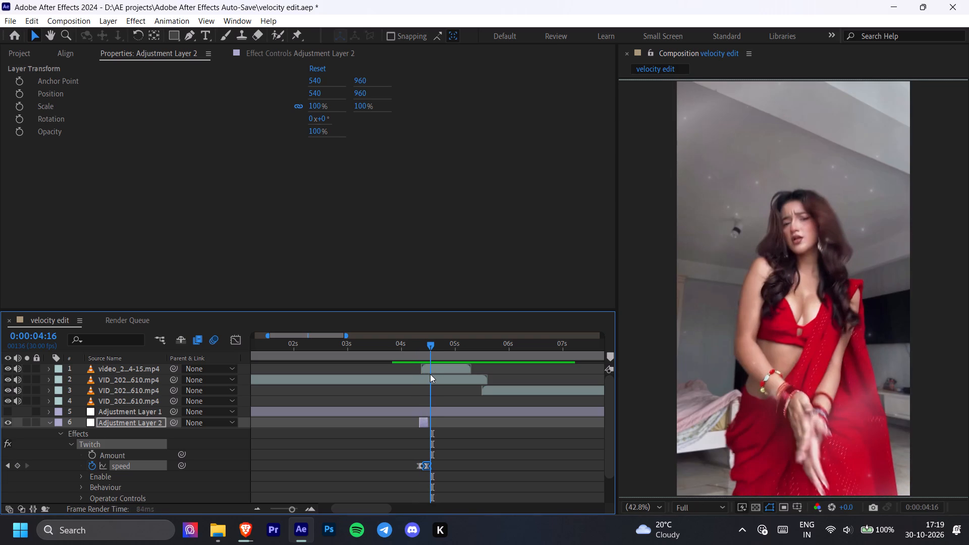
{"action": "left_click_drag", "start_coordinate": [430, 374], "coordinate": [430, 374]}
{"action": "left_click", "coordinate": [48, 423]}
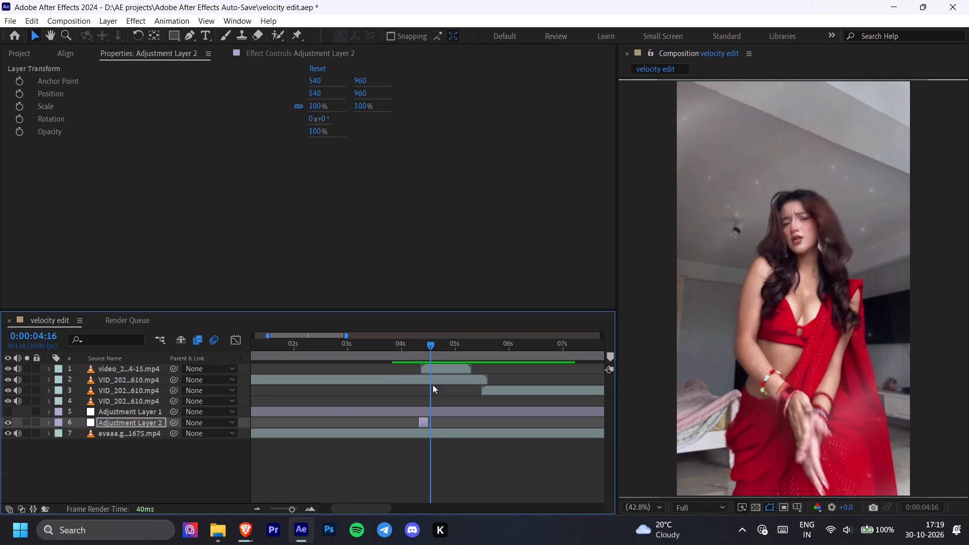
Add a Scale keyframe of 165% to the bottom main clip at 0:00:04:07, just before the transition.
{"action": "left_click", "coordinate": [418, 439]}
{"action": "left_click", "coordinate": [413, 432]}
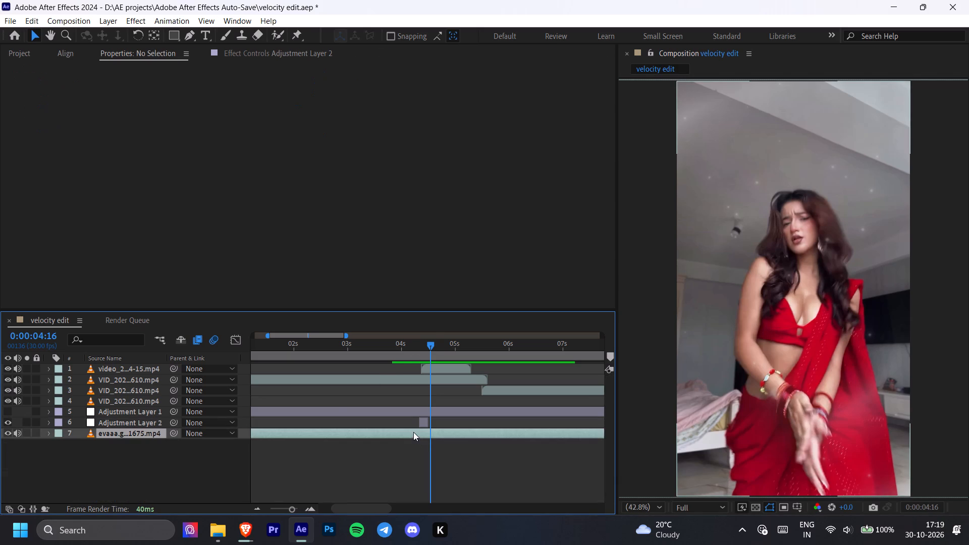
{"action": "left_click_drag", "start_coordinate": [429, 344], "coordinate": [401, 361]}
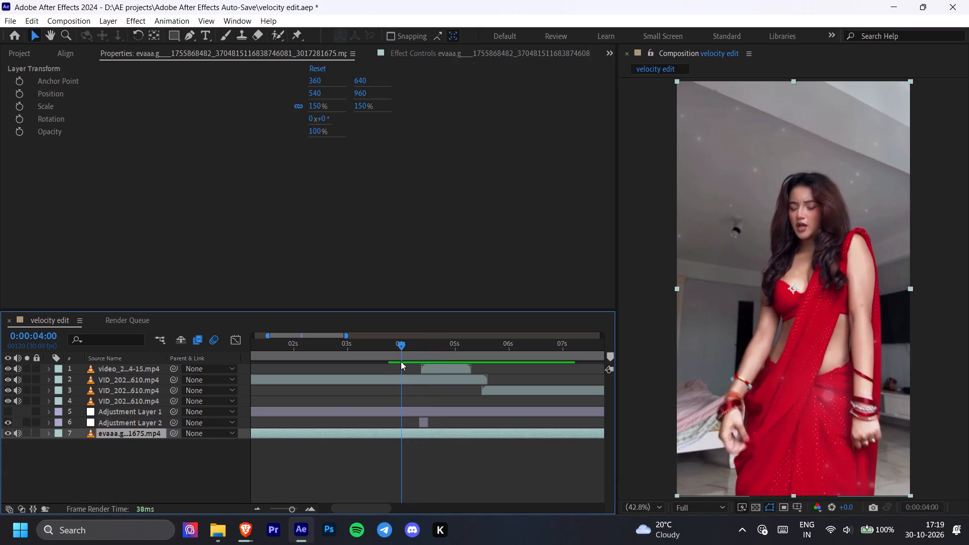
{"action": "left_click_drag", "start_coordinate": [401, 361], "coordinate": [411, 360]}
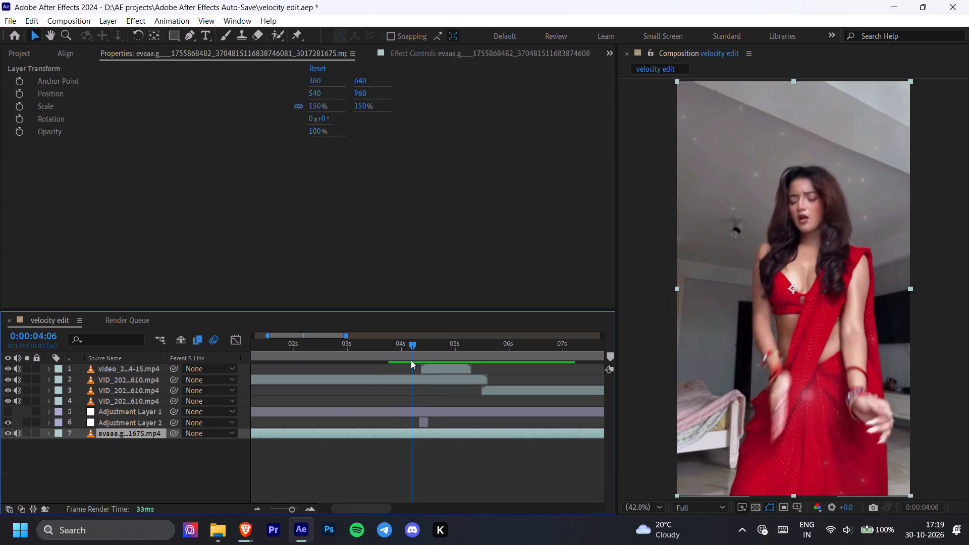
{"action": "left_click_drag", "start_coordinate": [411, 360], "coordinate": [412, 360]}
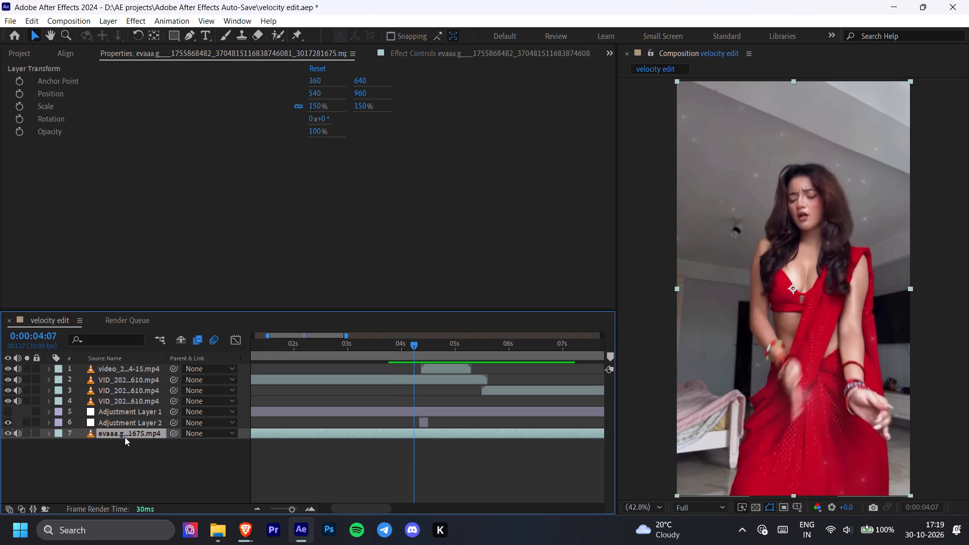
{"action": "left_click", "coordinate": [47, 433]}
{"action": "left_click", "coordinate": [61, 443]}
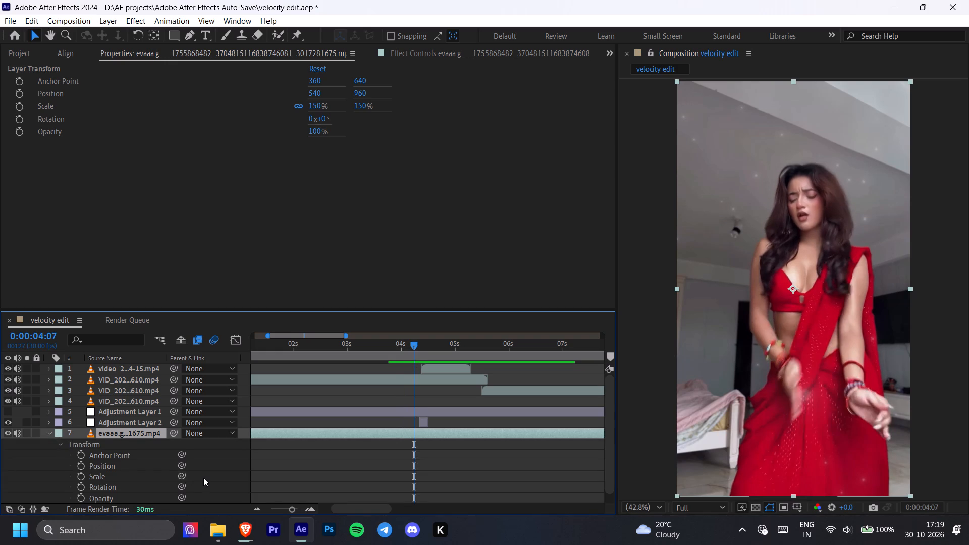
{"action": "scroll", "coordinate": [203, 474], "scroll_direction": "down", "scroll_amount": 1}
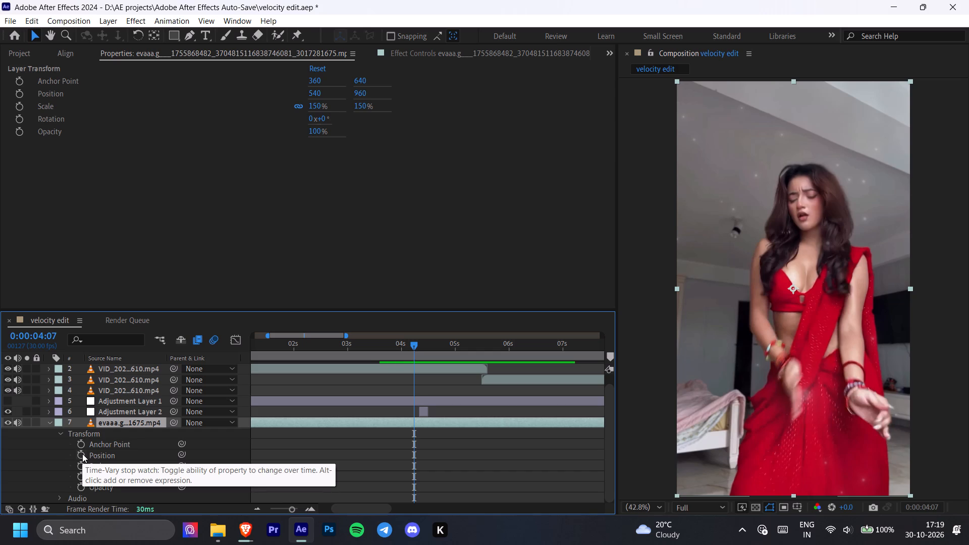
{"action": "left_click", "coordinate": [79, 468]}
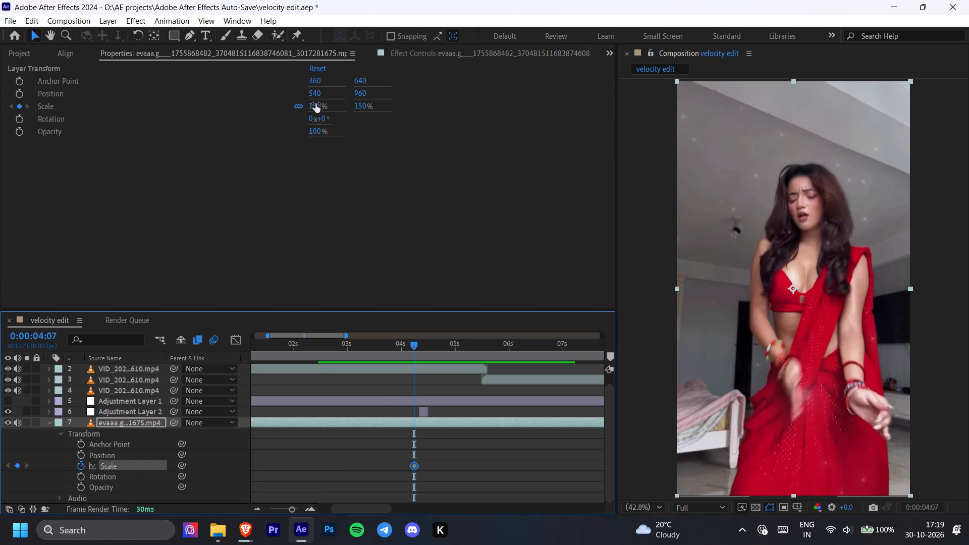
{"action": "left_click_drag", "start_coordinate": [315, 103], "coordinate": [316, 103]}
{"action": "left_click_drag", "start_coordinate": [316, 103], "coordinate": [328, 103]}
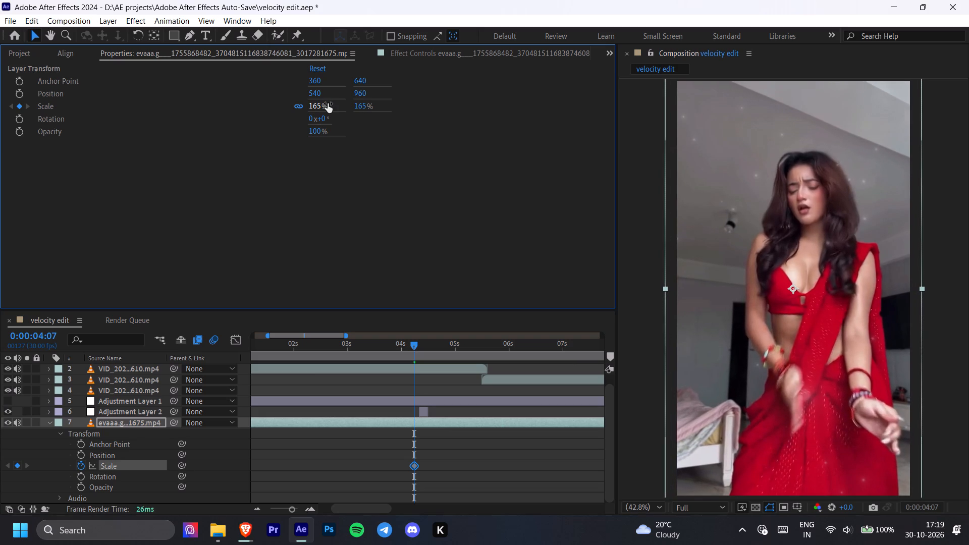
Add a Rotation keyframe to the main clip at 0:00:04:07, keeping its angle at 0°.
{"action": "left_click", "coordinate": [81, 478]}
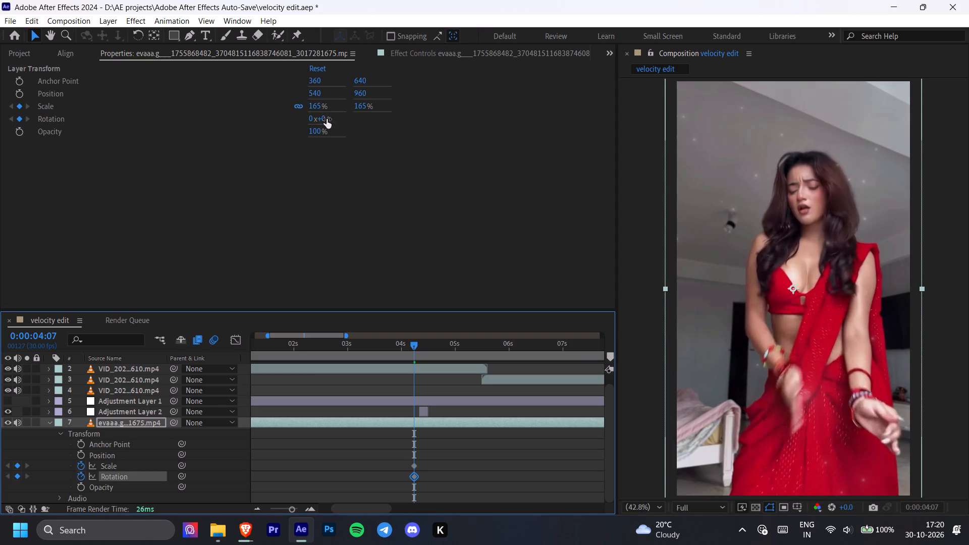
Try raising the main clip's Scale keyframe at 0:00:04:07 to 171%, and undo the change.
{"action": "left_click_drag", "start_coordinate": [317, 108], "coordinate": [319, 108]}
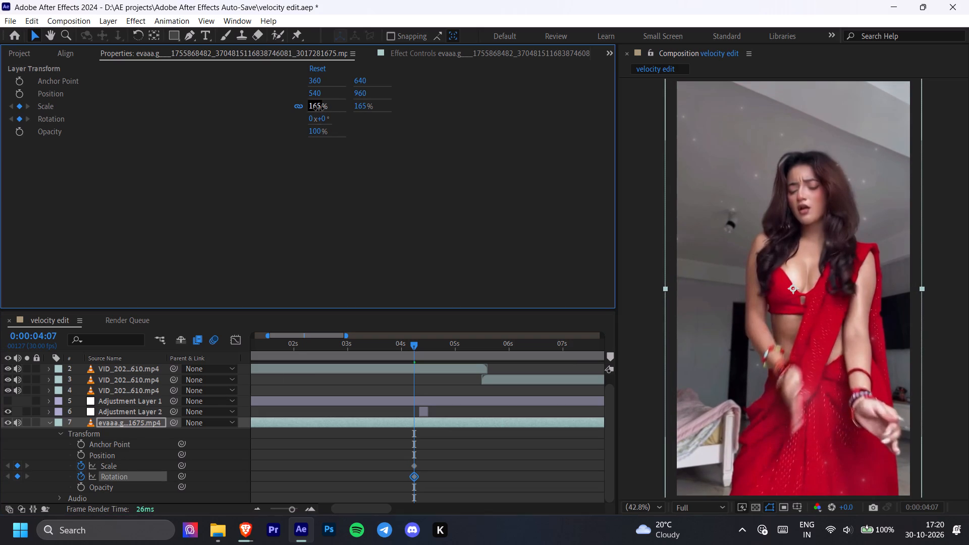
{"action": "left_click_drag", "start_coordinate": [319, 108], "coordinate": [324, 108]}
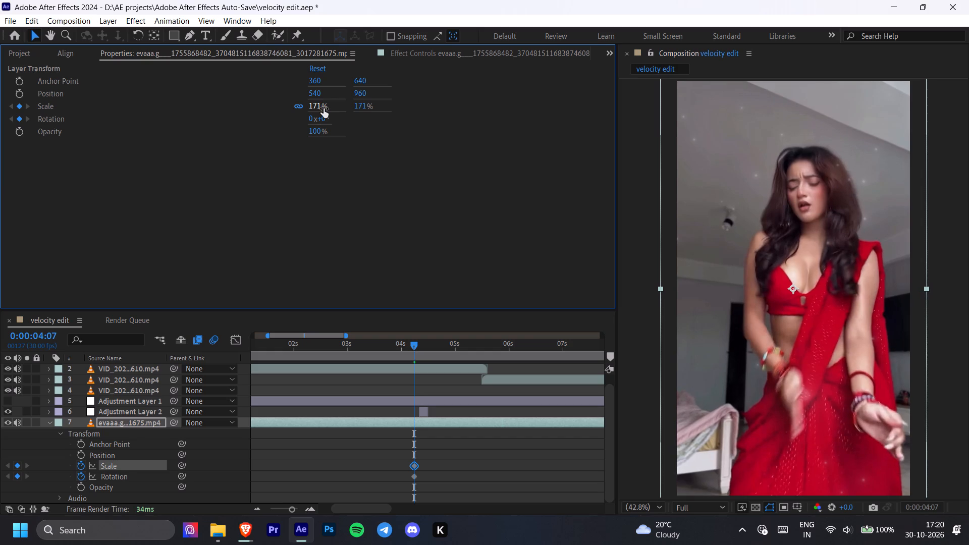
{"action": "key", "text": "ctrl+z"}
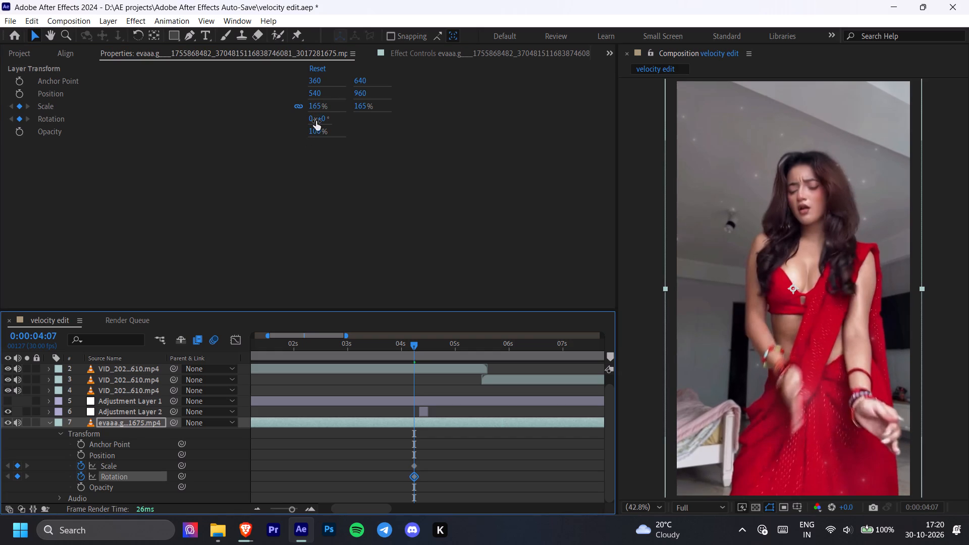
Set the main clip's Rotation at 0:00:04:07 to 3°.
{"action": "left_click_drag", "start_coordinate": [322, 120], "coordinate": [326, 121]}
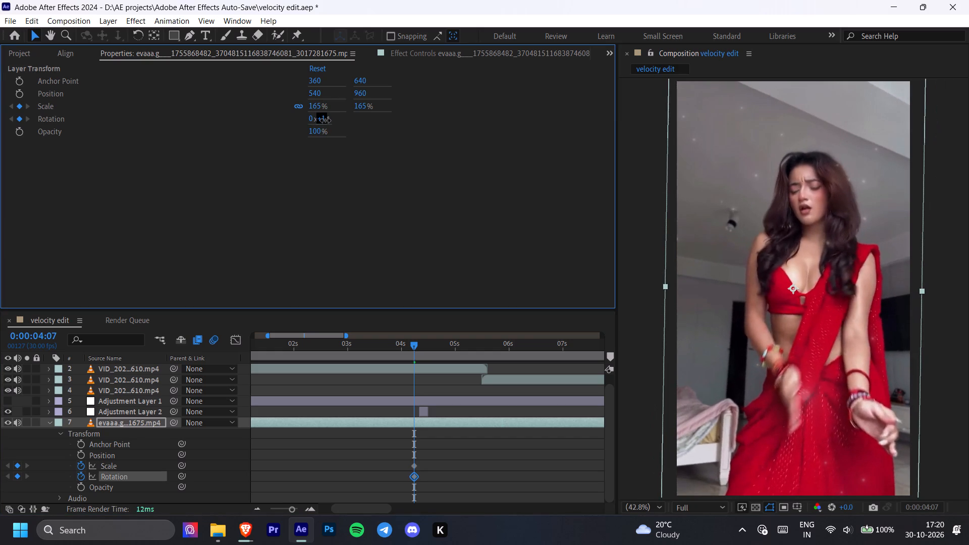
{"action": "left_click_drag", "start_coordinate": [326, 121], "coordinate": [327, 121]}
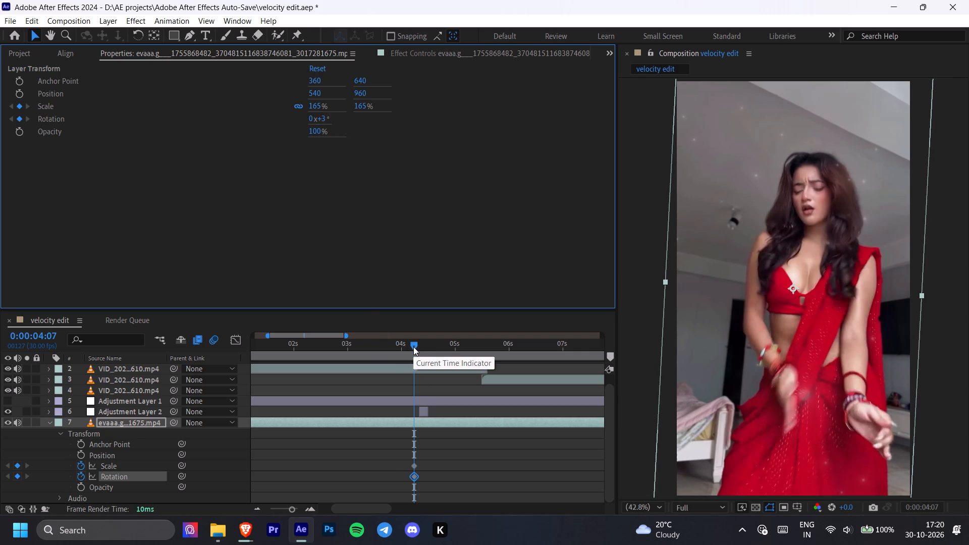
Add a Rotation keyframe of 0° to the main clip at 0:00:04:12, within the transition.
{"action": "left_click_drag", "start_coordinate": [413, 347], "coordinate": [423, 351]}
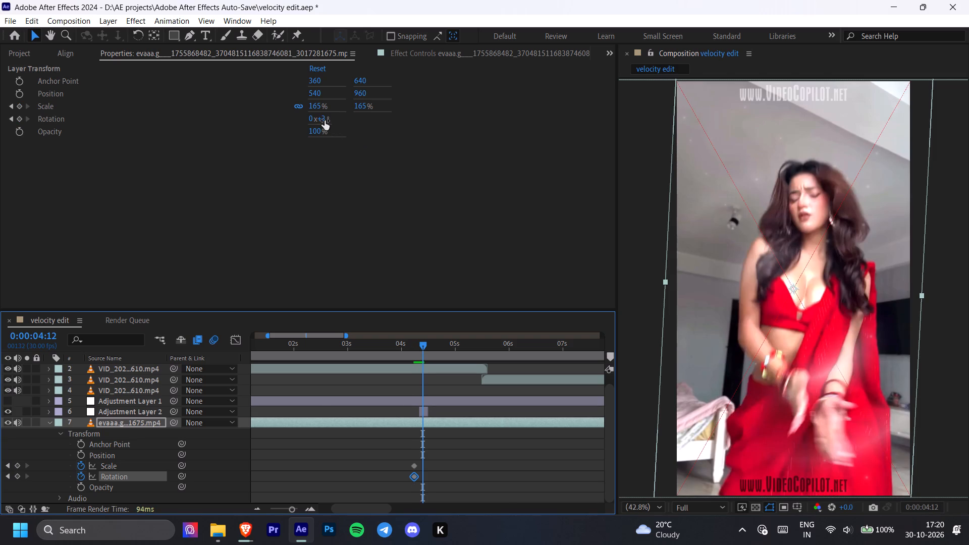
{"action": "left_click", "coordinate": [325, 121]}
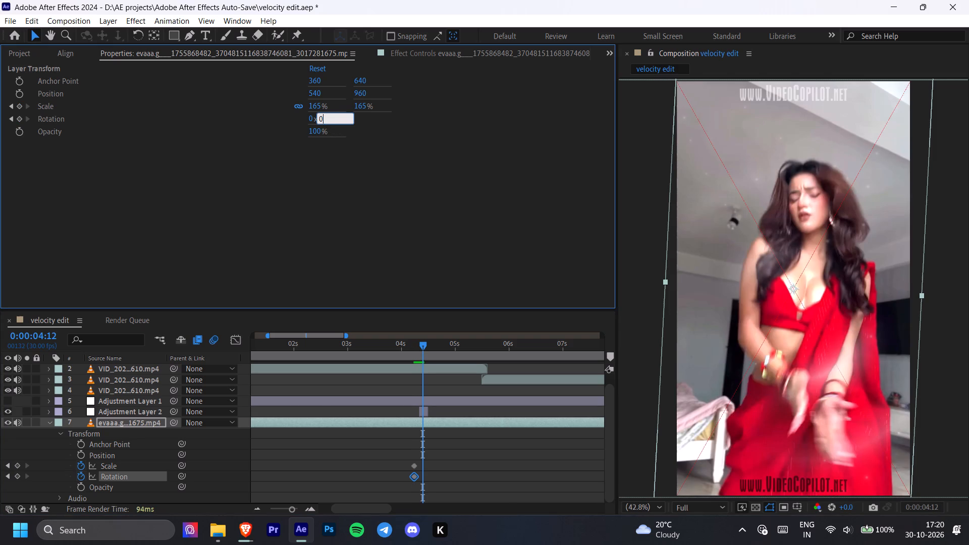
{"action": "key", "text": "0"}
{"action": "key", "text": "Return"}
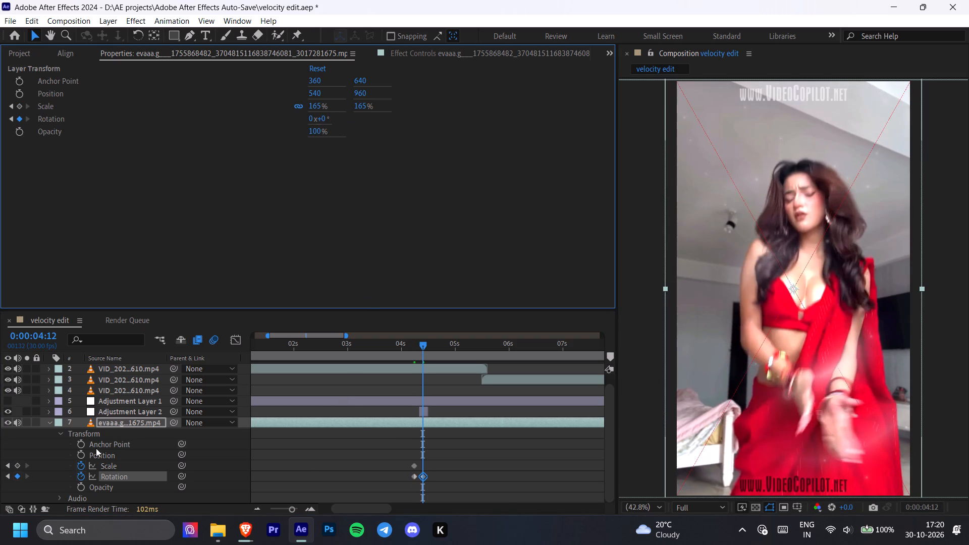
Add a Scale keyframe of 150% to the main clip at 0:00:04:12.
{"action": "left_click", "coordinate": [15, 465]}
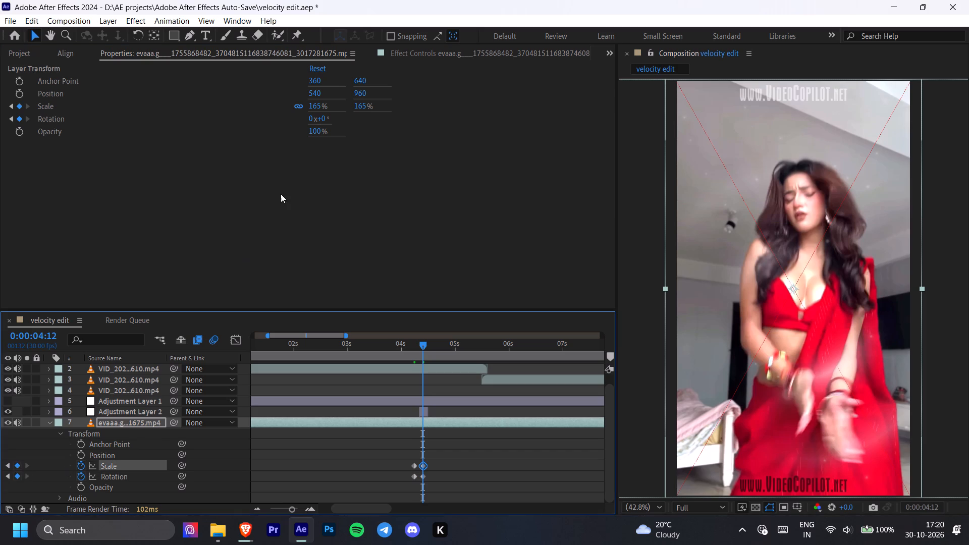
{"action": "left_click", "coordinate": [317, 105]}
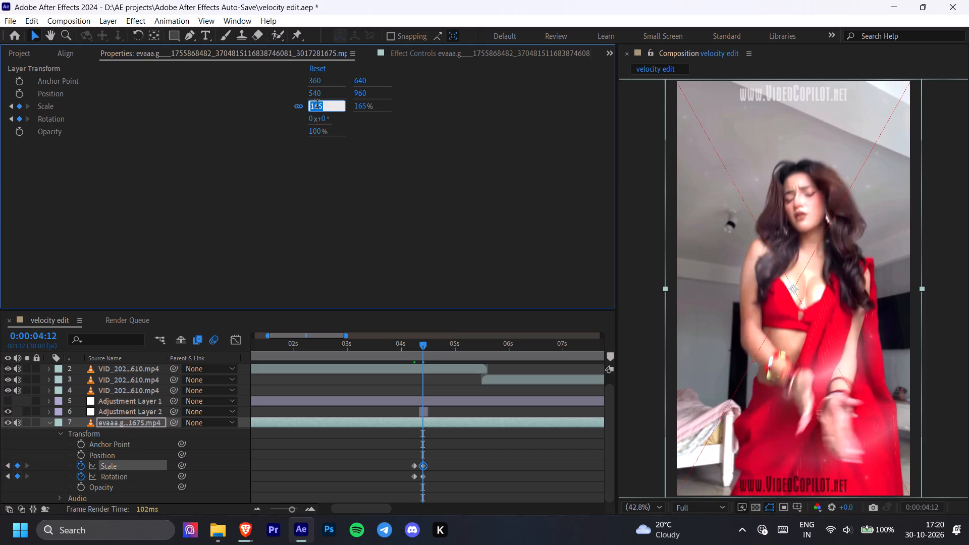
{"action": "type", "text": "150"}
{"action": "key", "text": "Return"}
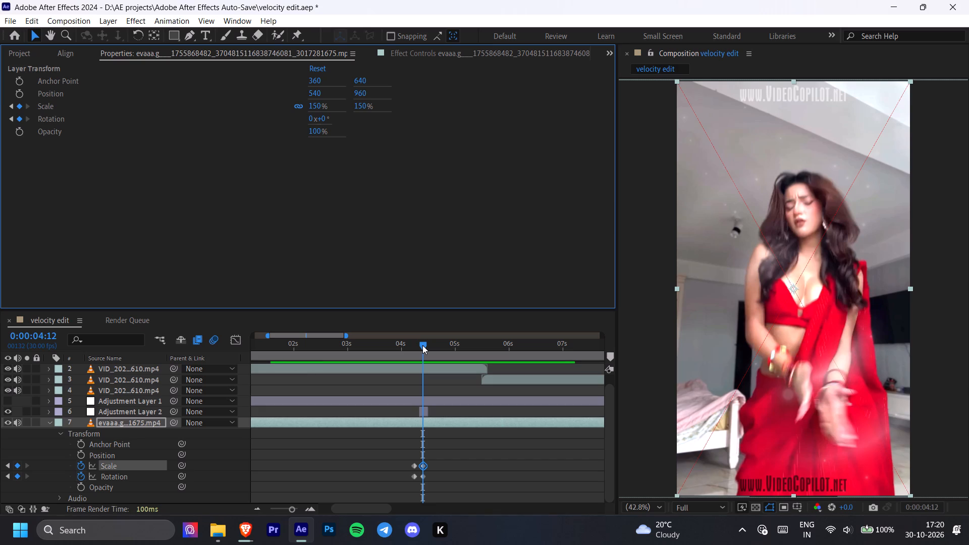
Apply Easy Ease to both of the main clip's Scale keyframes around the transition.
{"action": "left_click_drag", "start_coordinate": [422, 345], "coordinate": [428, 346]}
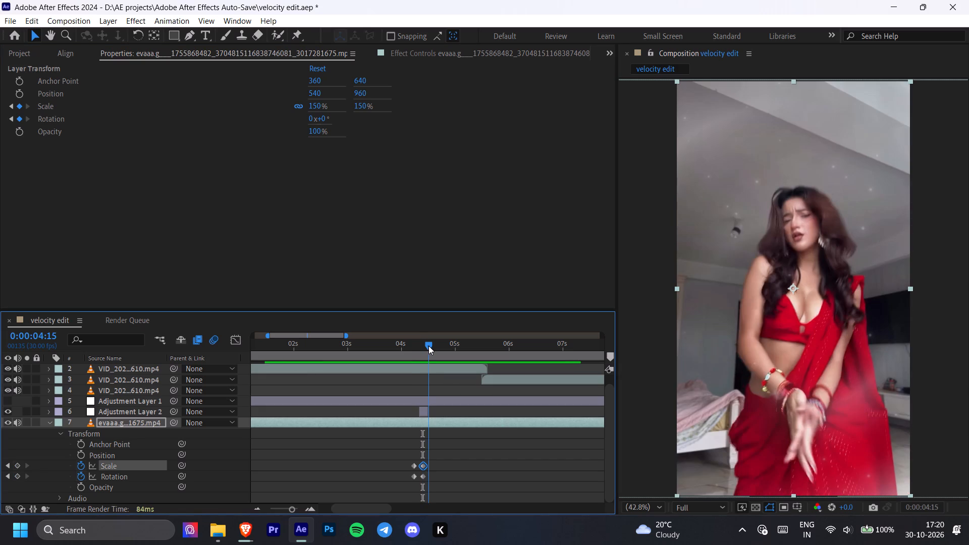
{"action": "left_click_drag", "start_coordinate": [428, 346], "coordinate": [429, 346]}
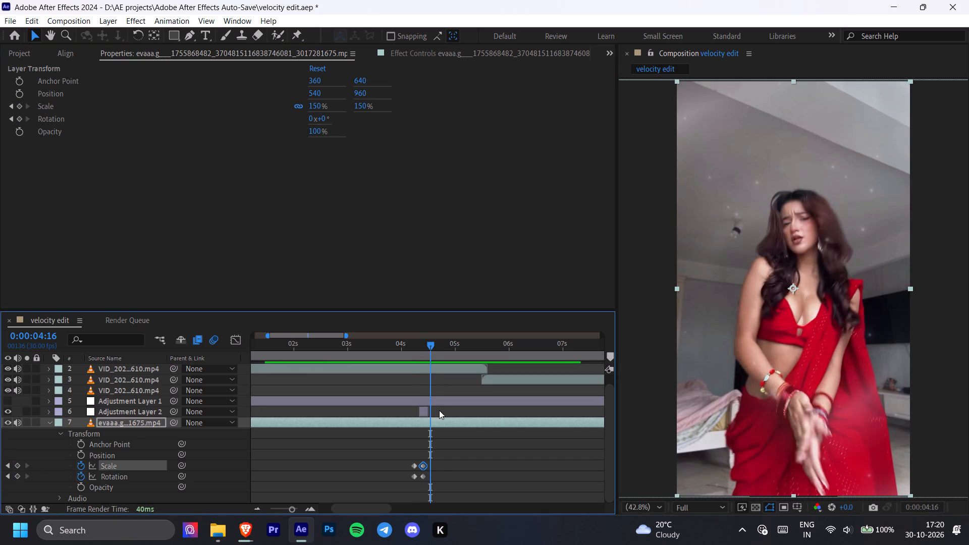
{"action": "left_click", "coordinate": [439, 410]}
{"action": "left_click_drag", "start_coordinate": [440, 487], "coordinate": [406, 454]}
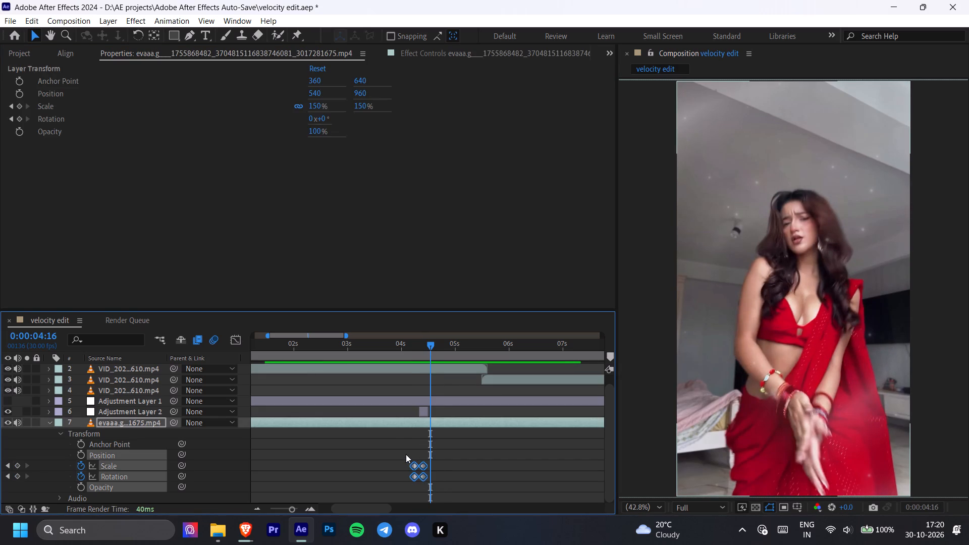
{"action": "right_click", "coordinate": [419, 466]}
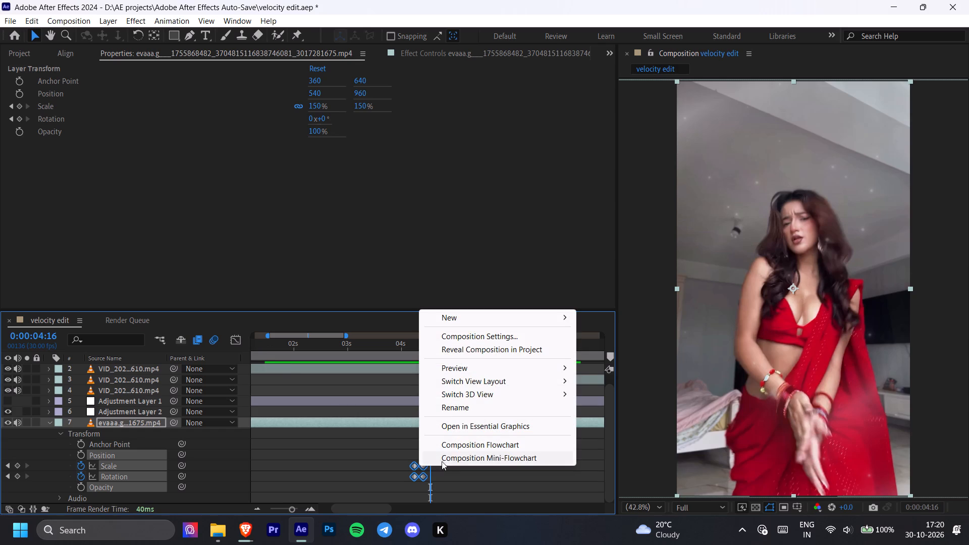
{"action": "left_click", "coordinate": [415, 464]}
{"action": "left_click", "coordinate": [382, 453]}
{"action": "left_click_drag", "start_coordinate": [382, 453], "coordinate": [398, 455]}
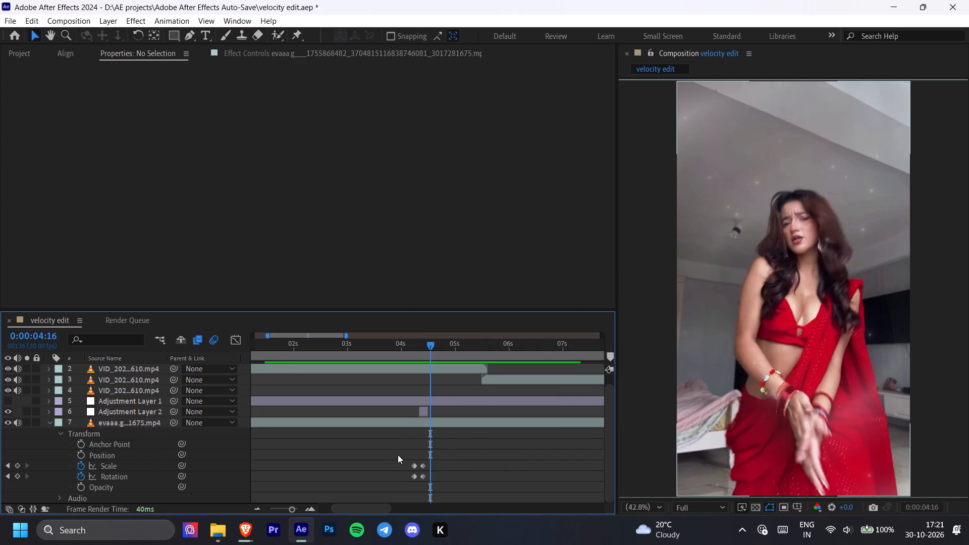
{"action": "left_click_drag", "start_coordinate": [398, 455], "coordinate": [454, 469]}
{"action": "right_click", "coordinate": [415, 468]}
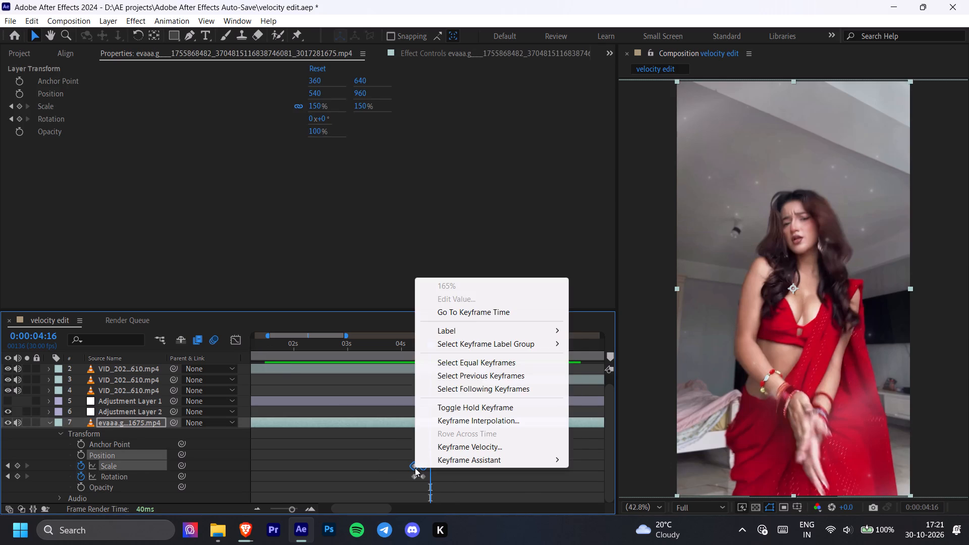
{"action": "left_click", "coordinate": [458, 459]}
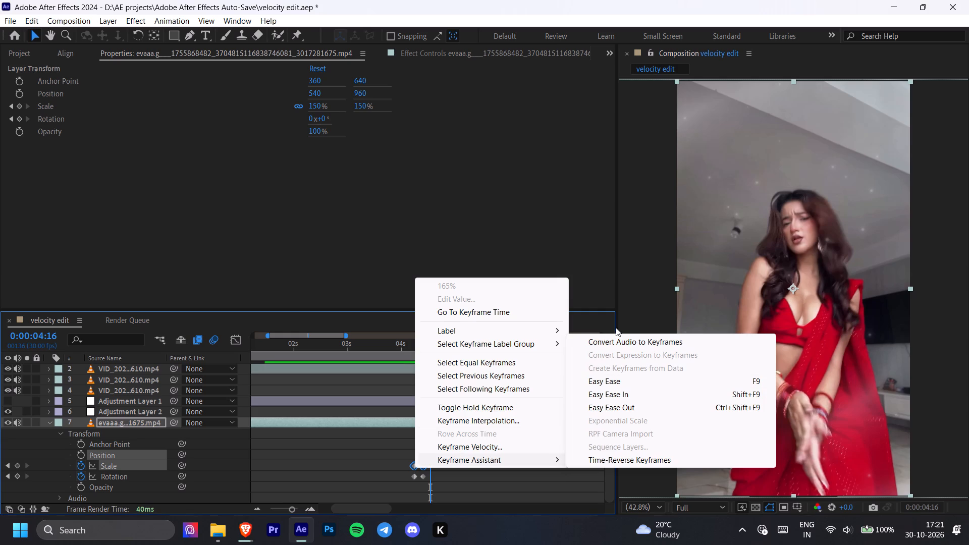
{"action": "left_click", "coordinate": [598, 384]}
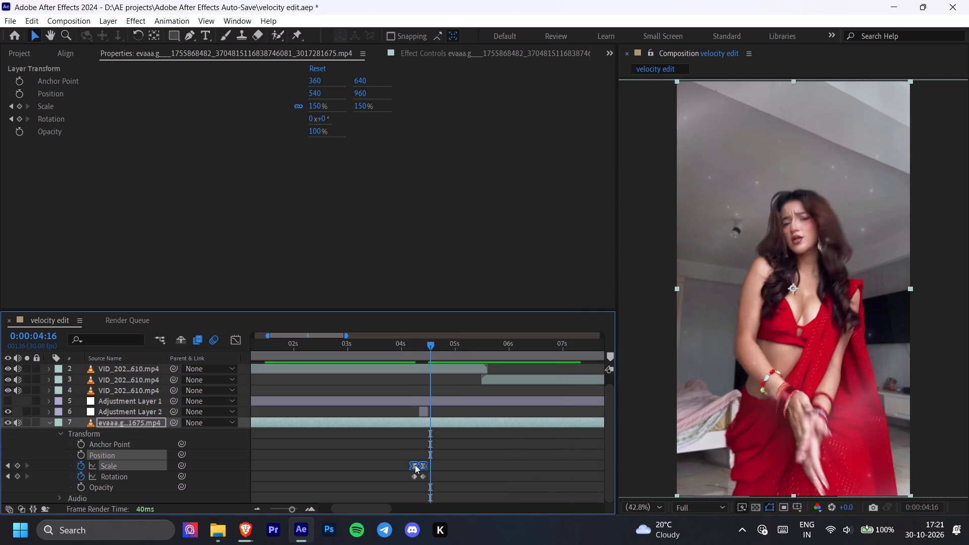
Open the Keyframe Velocity settings for the eased Scale keyframes and accept the default values.
{"action": "right_click", "coordinate": [415, 465]}
{"action": "left_click", "coordinate": [465, 440]}
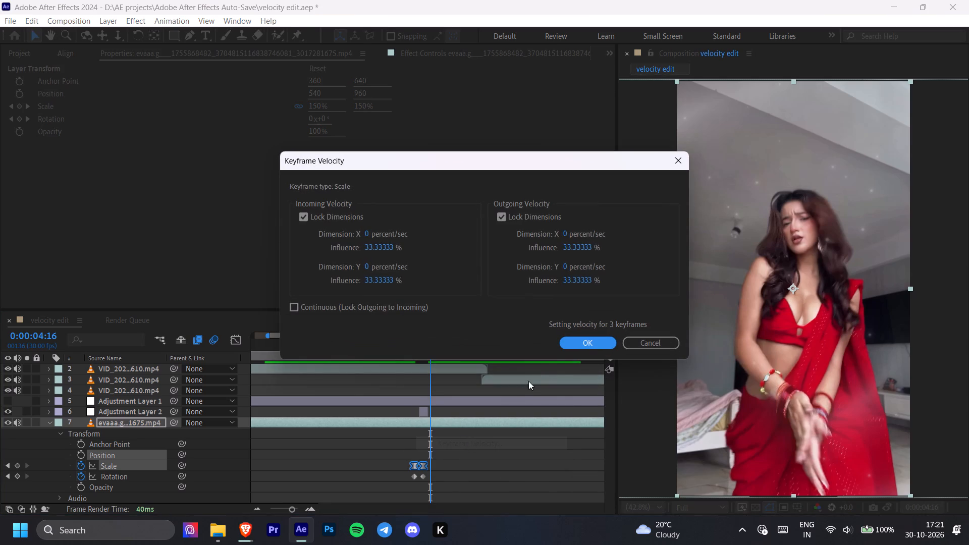
{"action": "left_click", "coordinate": [585, 346]}
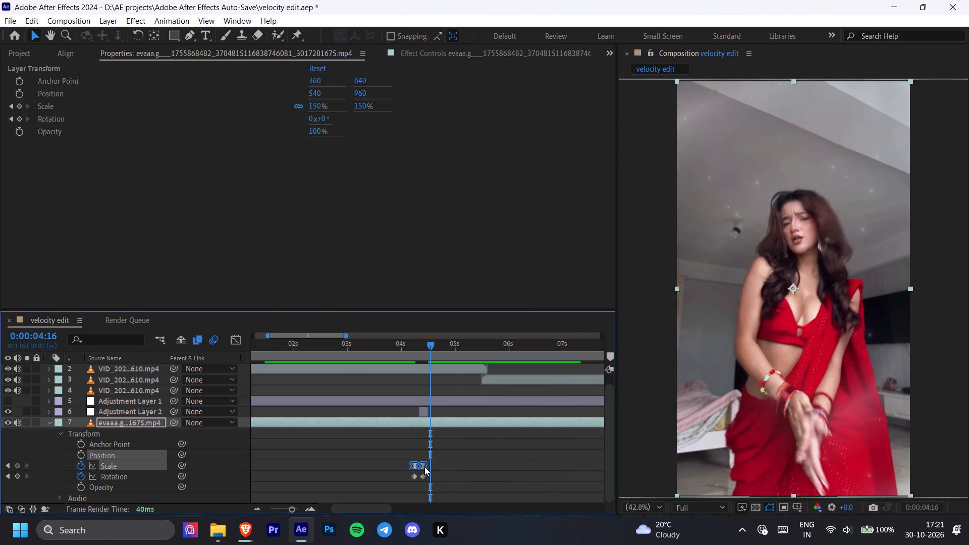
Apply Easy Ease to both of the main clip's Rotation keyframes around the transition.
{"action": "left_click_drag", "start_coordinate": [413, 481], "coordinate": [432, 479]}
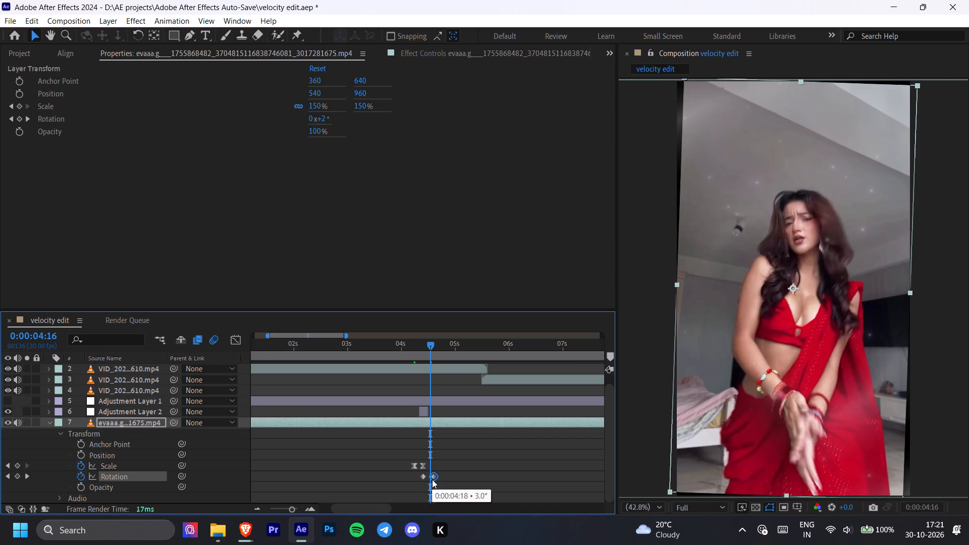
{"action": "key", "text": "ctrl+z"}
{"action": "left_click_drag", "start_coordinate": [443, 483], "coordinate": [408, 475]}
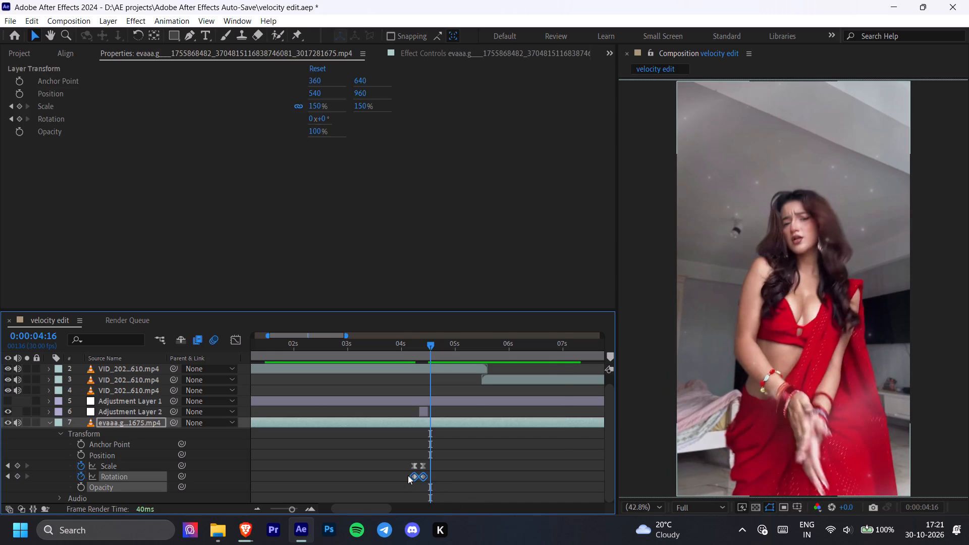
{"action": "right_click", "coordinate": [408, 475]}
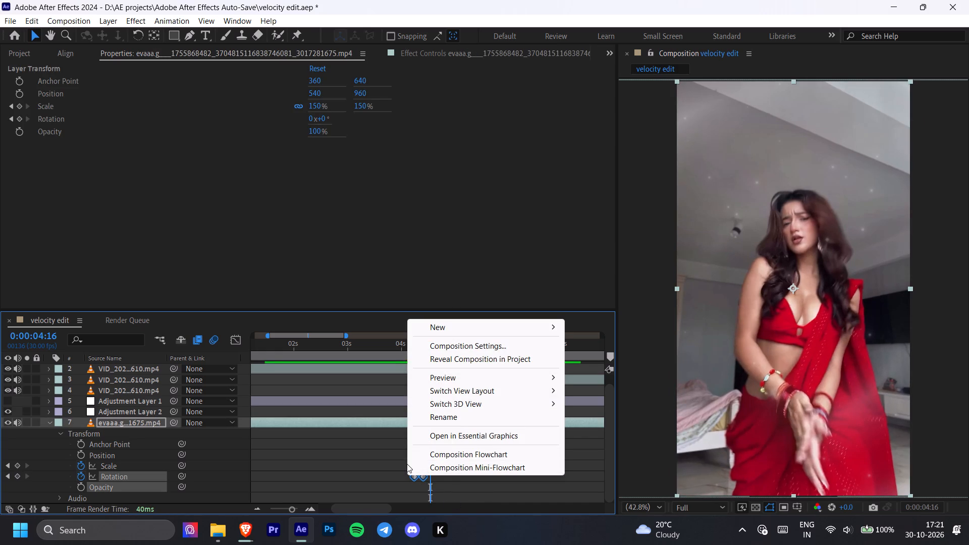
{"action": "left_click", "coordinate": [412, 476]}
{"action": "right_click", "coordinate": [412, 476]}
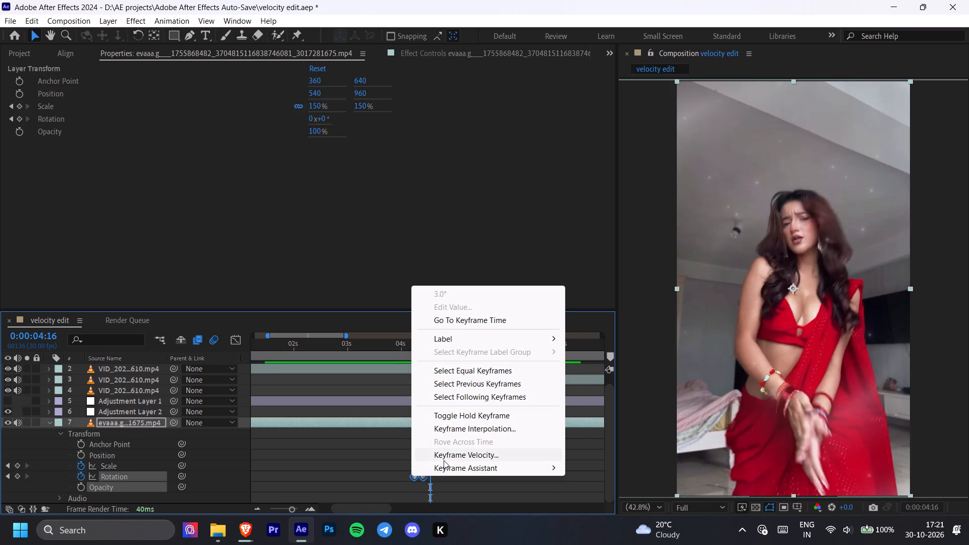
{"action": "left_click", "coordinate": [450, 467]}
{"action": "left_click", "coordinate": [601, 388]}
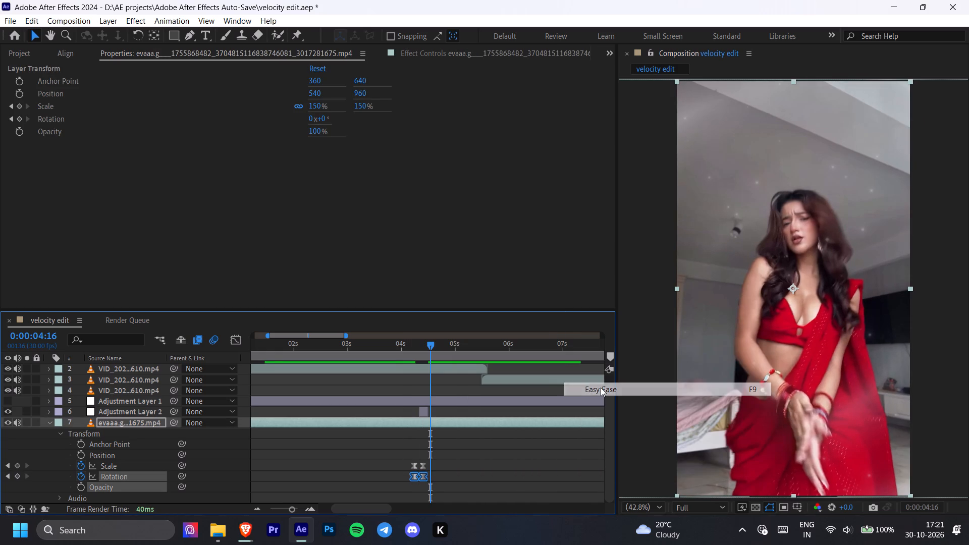
Play back and scrub through the transition to check the eased scale and rotation movement on the main clip.
{"action": "left_click_drag", "start_coordinate": [430, 351], "coordinate": [416, 351]}
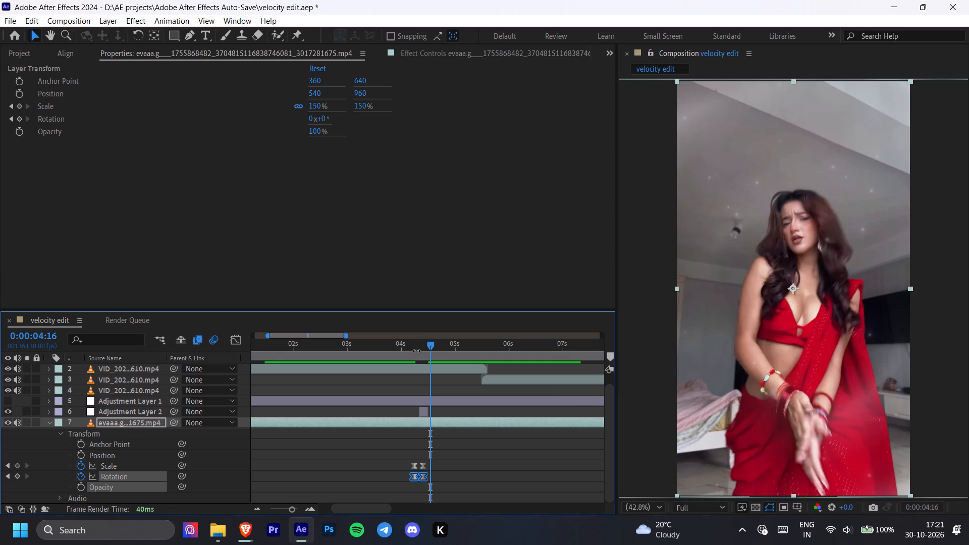
{"action": "left_click_drag", "start_coordinate": [416, 351], "coordinate": [412, 346]}
{"action": "left_click_drag", "start_coordinate": [412, 346], "coordinate": [386, 350]}
{"action": "key", "text": "space"}
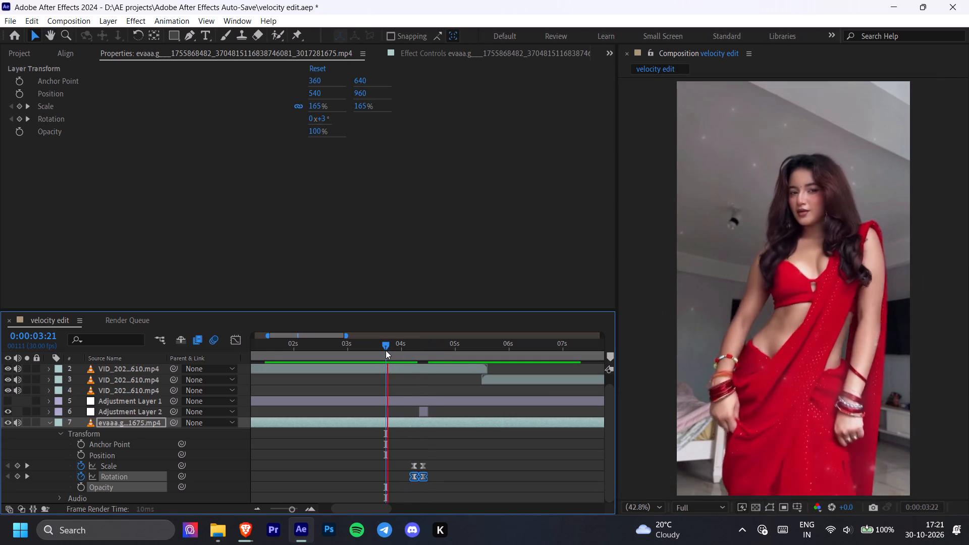
{"action": "left_click_drag", "start_coordinate": [422, 343], "coordinate": [364, 349]}
{"action": "key", "text": "space"}
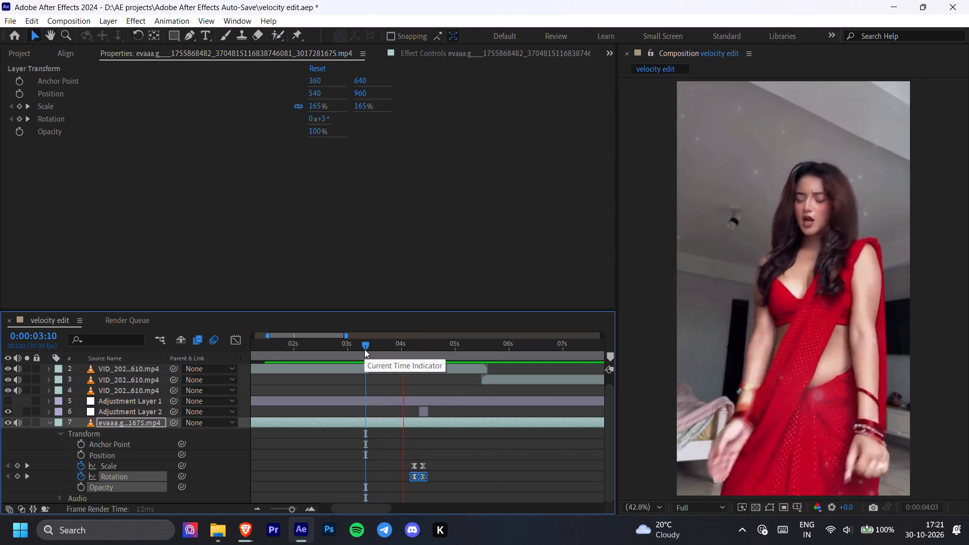
{"action": "key", "text": "space"}
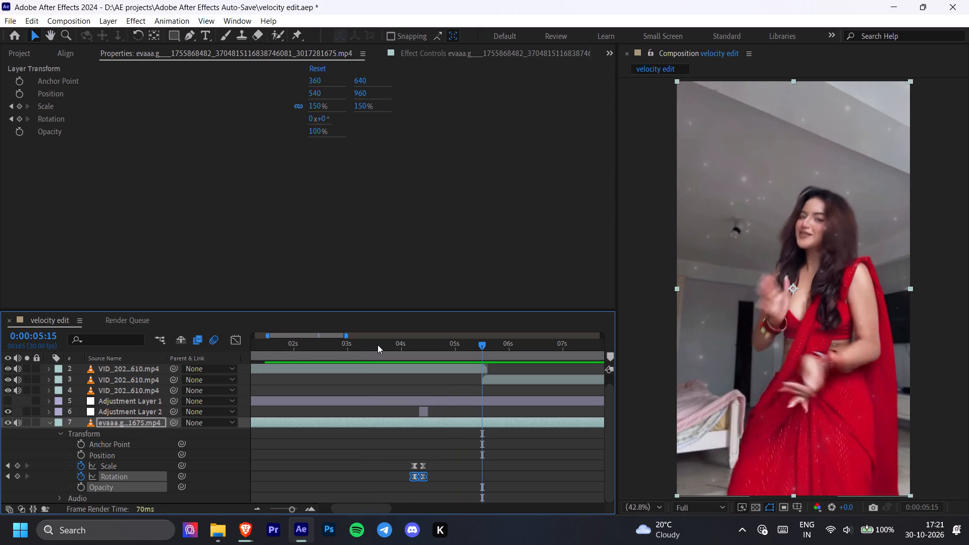
{"action": "left_click_drag", "start_coordinate": [303, 350], "coordinate": [283, 345]}
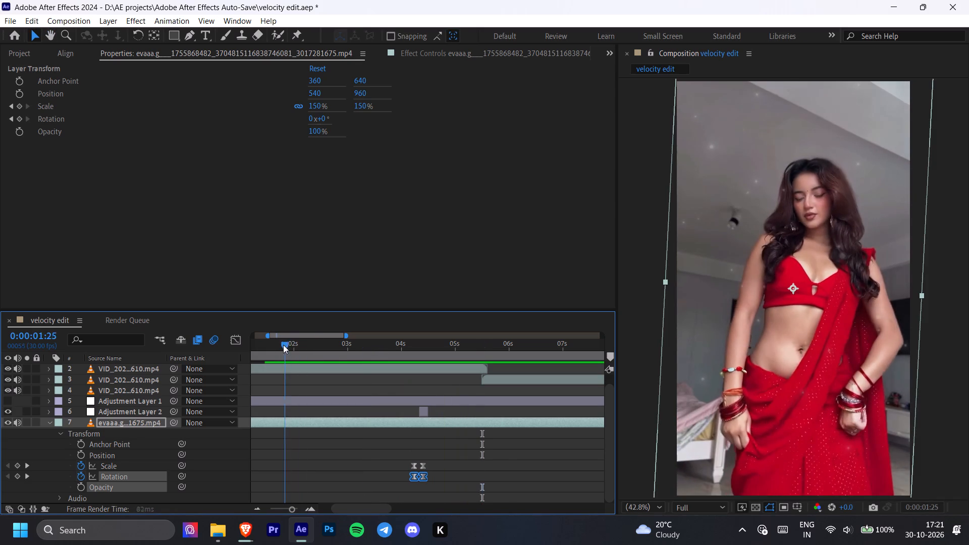
{"action": "left_click_drag", "start_coordinate": [283, 345], "coordinate": [374, 369]}
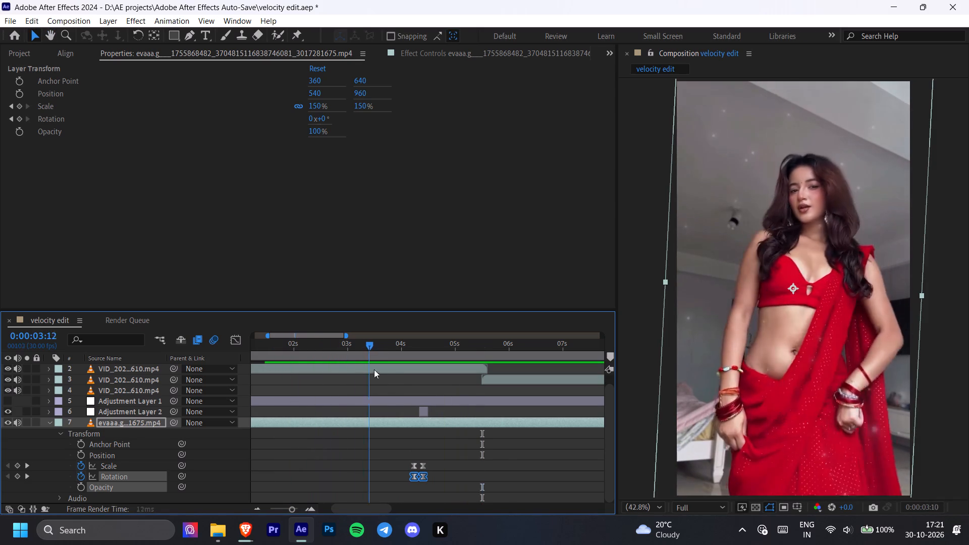
{"action": "left_click_drag", "start_coordinate": [374, 369], "coordinate": [413, 383]}
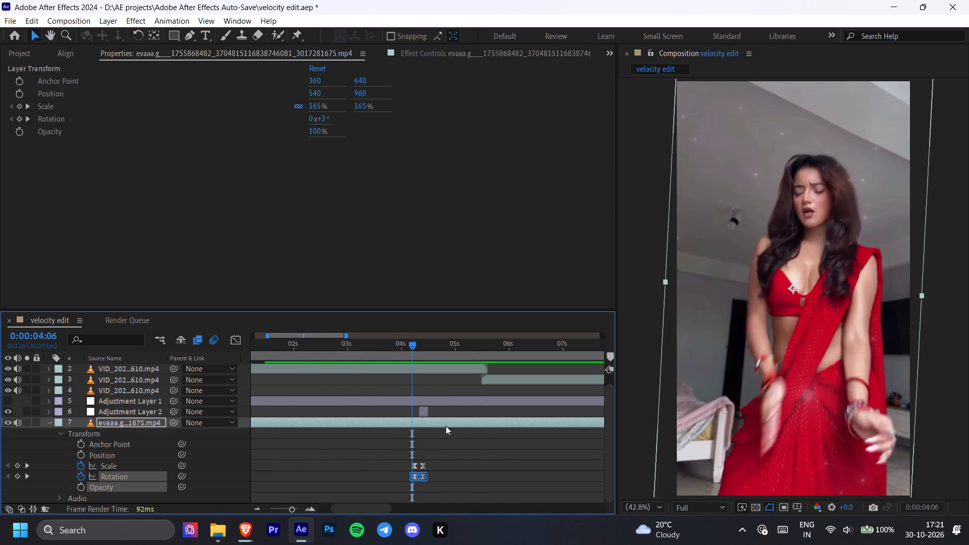
Delete all of the main clip's Scale and Rotation keyframes around the transition.
{"action": "left_click_drag", "start_coordinate": [470, 475], "coordinate": [395, 464]}
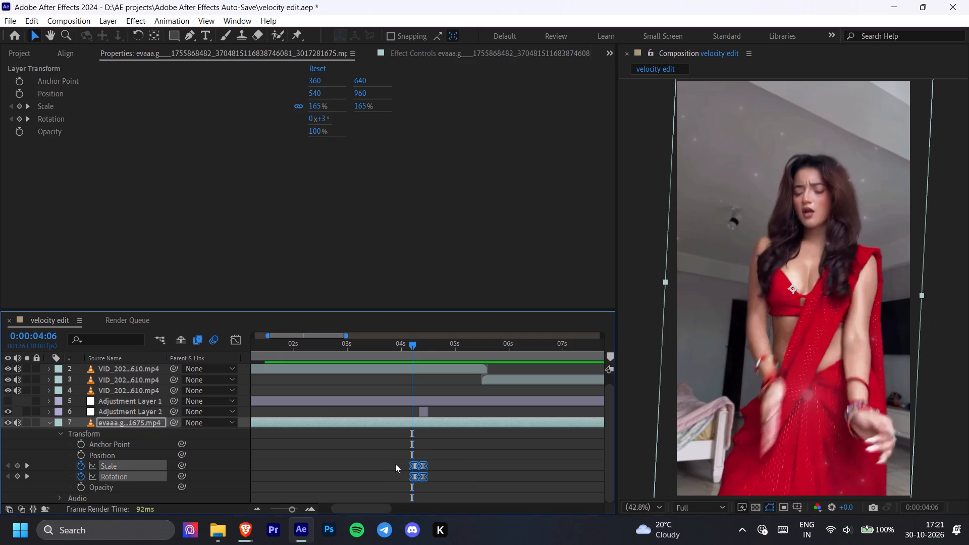
{"action": "key", "text": "Delete"}
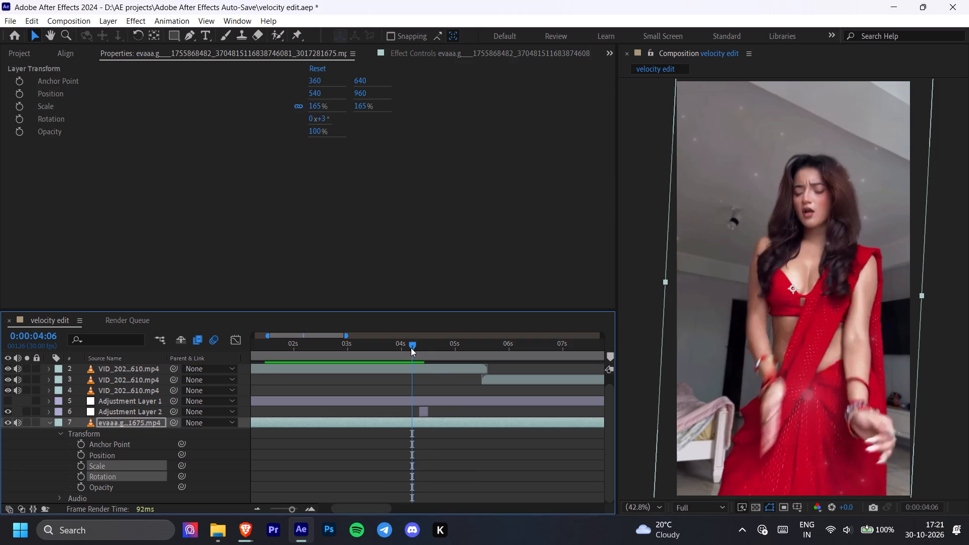
Scrub from 0:00:04:06 to 0:00:05:04 to check the transition without the clip's transform keyframes.
{"action": "left_click_drag", "start_coordinate": [411, 344], "coordinate": [438, 357]}
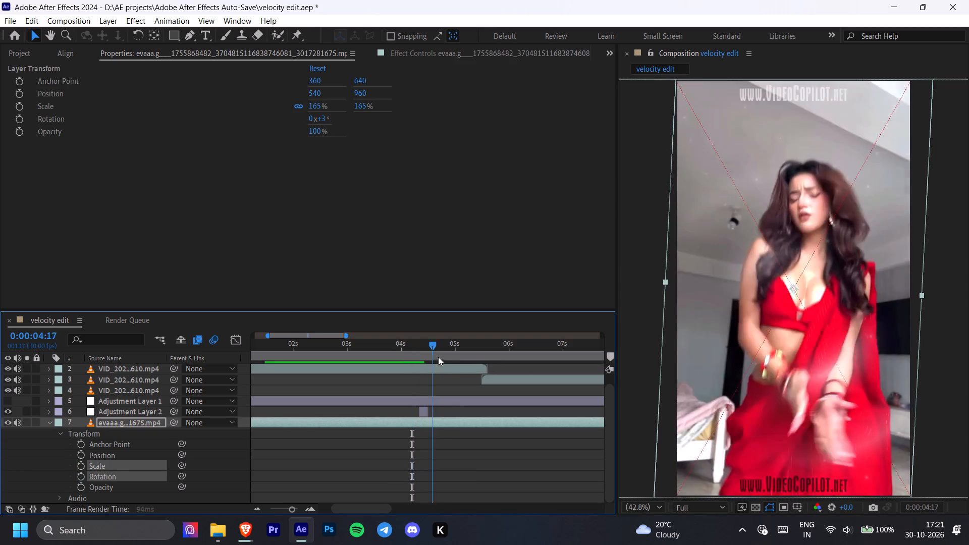
{"action": "left_click_drag", "start_coordinate": [438, 357], "coordinate": [462, 364]}
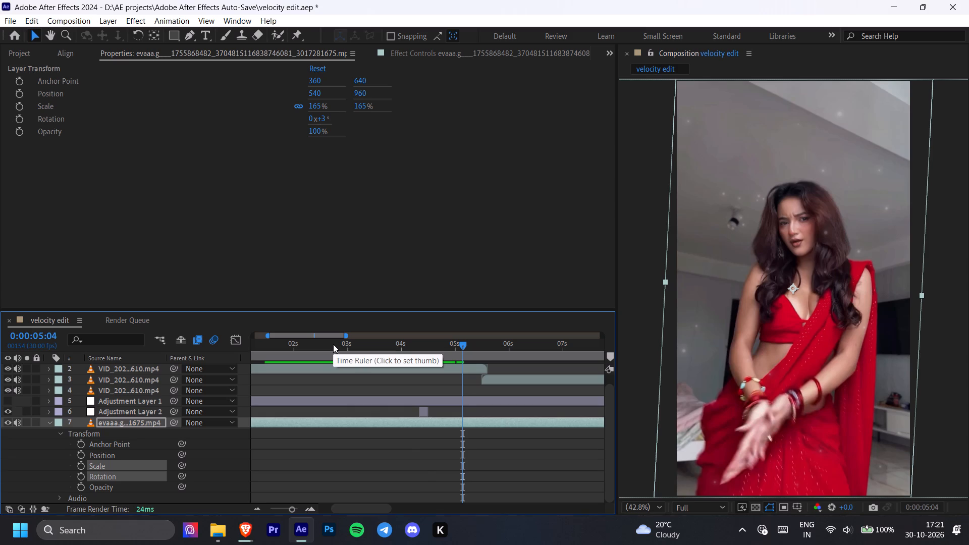
Undo all the scale and rotation edits on the main clip, back to 150% scale without transform keyframes, and collapse its properties.
{"action": "key", "text": "ctrl+z"}
{"action": "key", "text": "ctrl+z"}
{"action": "key", "text": "ctrl+z"}
{"action": "key", "text": "ctrl+z"}
{"action": "key", "text": "ctrl+z"}
{"action": "key", "text": "ctrl+z"}
{"action": "key", "text": "ctrl+z"}
{"action": "key", "text": "ctrl+z"}
{"action": "key", "text": "ctrl+z"}
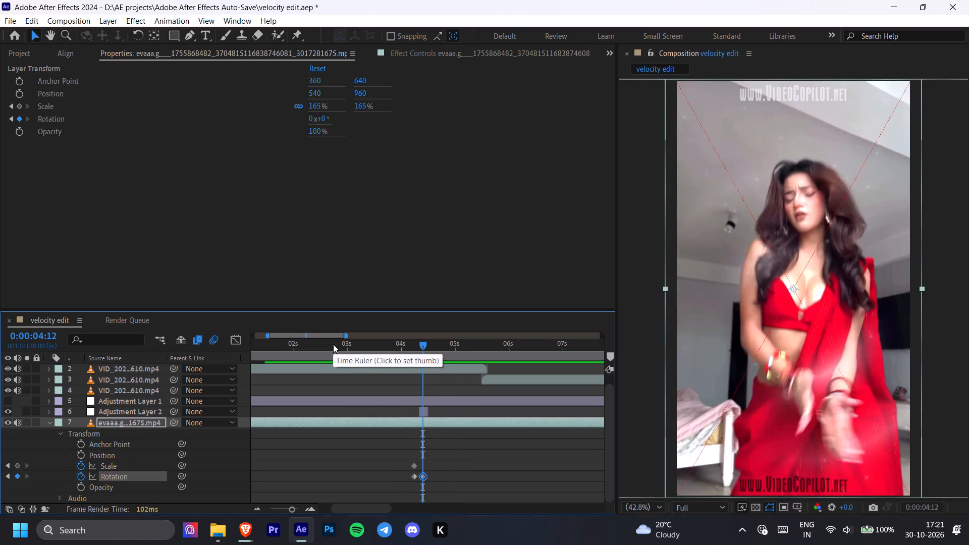
{"action": "key", "text": "ctrl+z"}
{"action": "key", "text": "ctrl+z"}
{"action": "key", "text": "ctrl+z"}
{"action": "key", "text": "ctrl+z"}
{"action": "key", "text": "ctrl+z"}
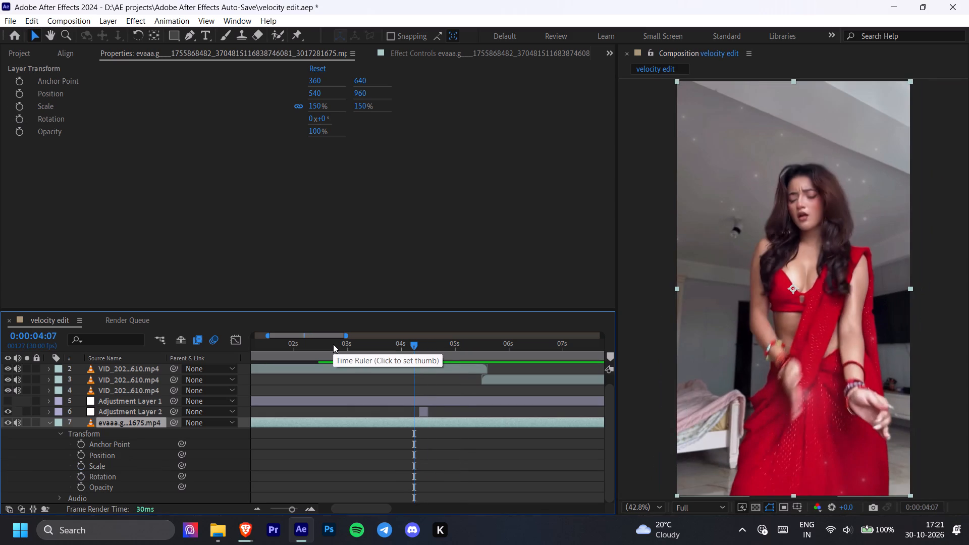
{"action": "left_click", "coordinate": [49, 420]}
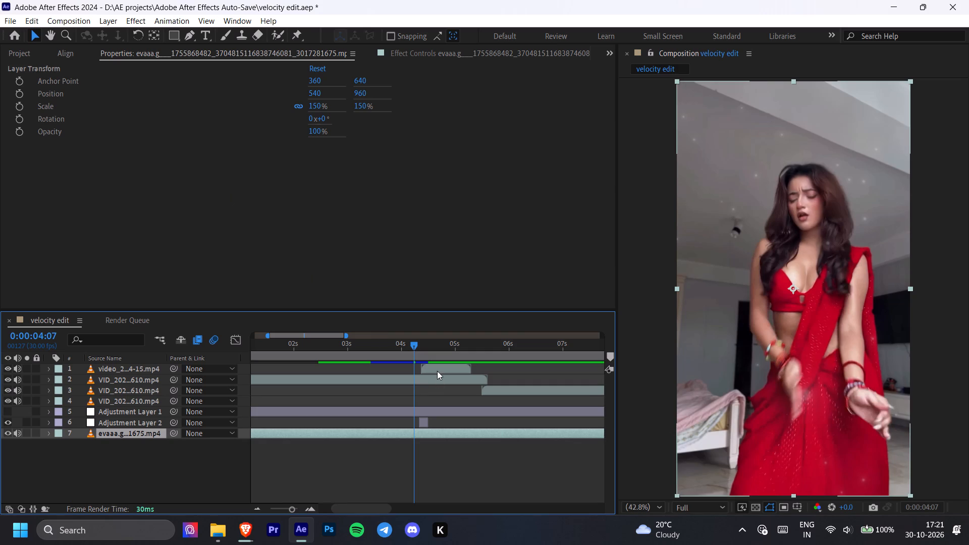
Scrub the transition between 0:00:04:07 and 0:00:06:04, and play back the edit from 0:00:04:21 to check it.
{"action": "left_click_drag", "start_coordinate": [410, 344], "coordinate": [435, 358]}
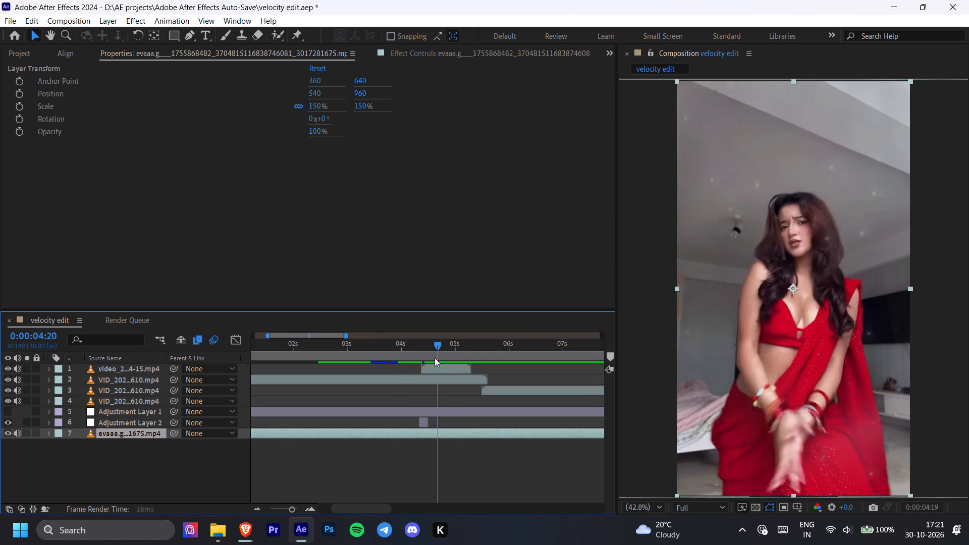
{"action": "left_click_drag", "start_coordinate": [435, 358], "coordinate": [427, 370]}
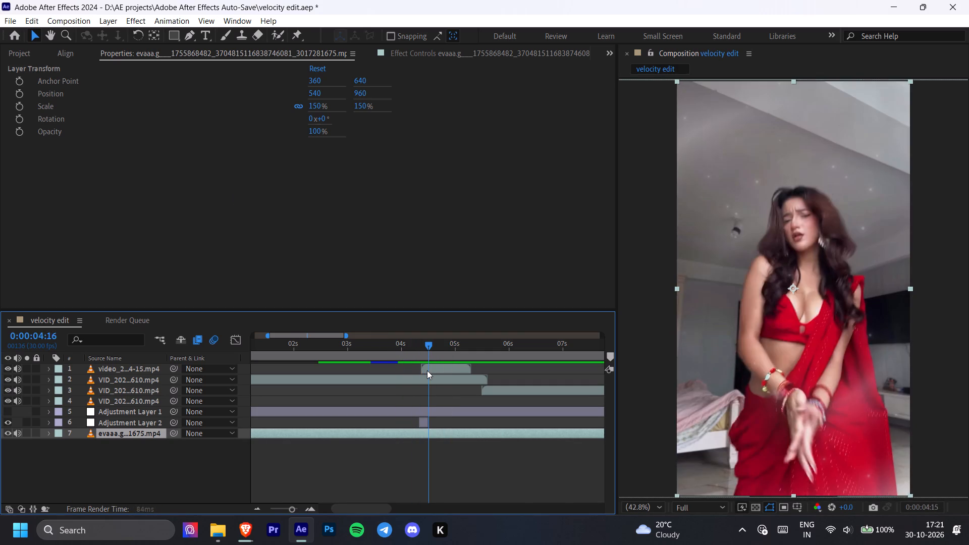
{"action": "left_click_drag", "start_coordinate": [427, 370], "coordinate": [491, 394]}
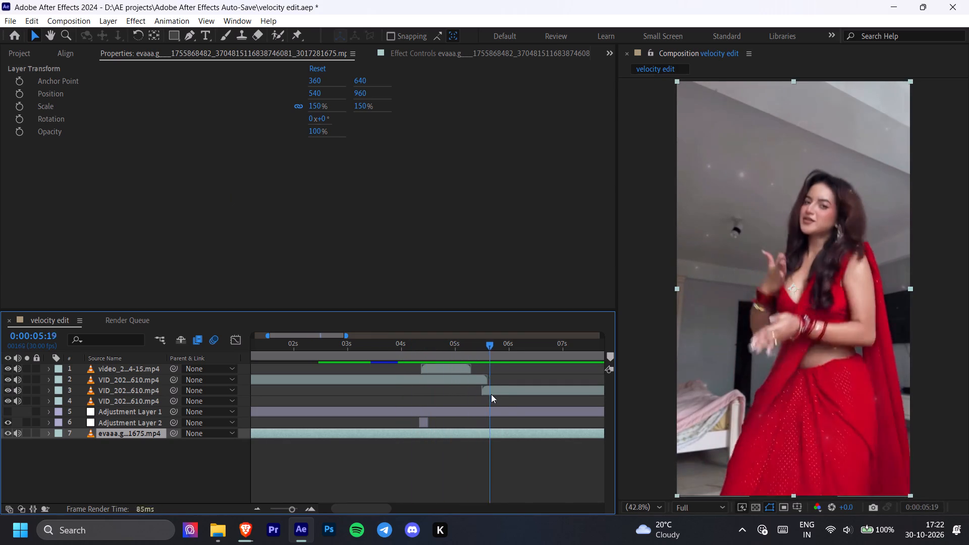
{"action": "left_click_drag", "start_coordinate": [491, 394], "coordinate": [512, 406]}
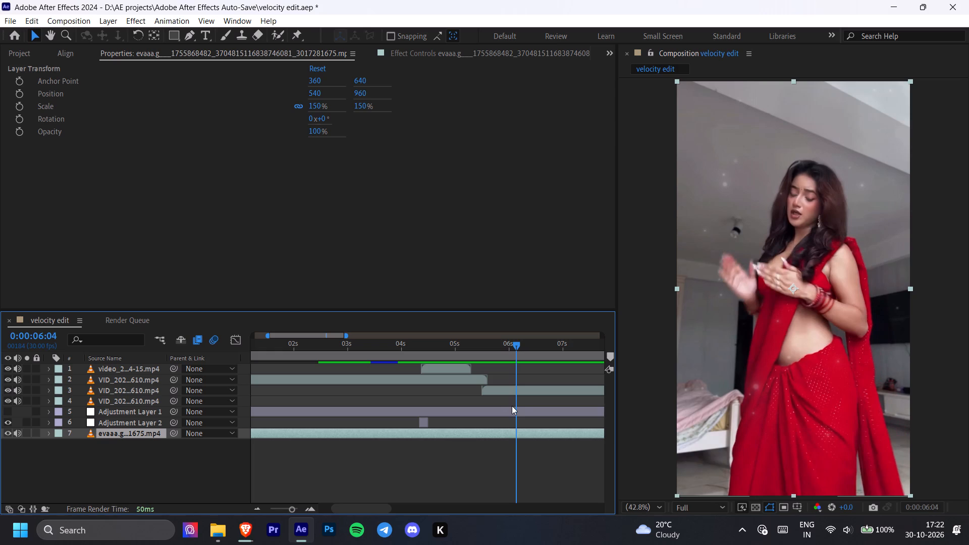
{"action": "left_click_drag", "start_coordinate": [512, 406], "coordinate": [508, 409]}
{"action": "left_click_drag", "start_coordinate": [503, 374], "coordinate": [491, 351]}
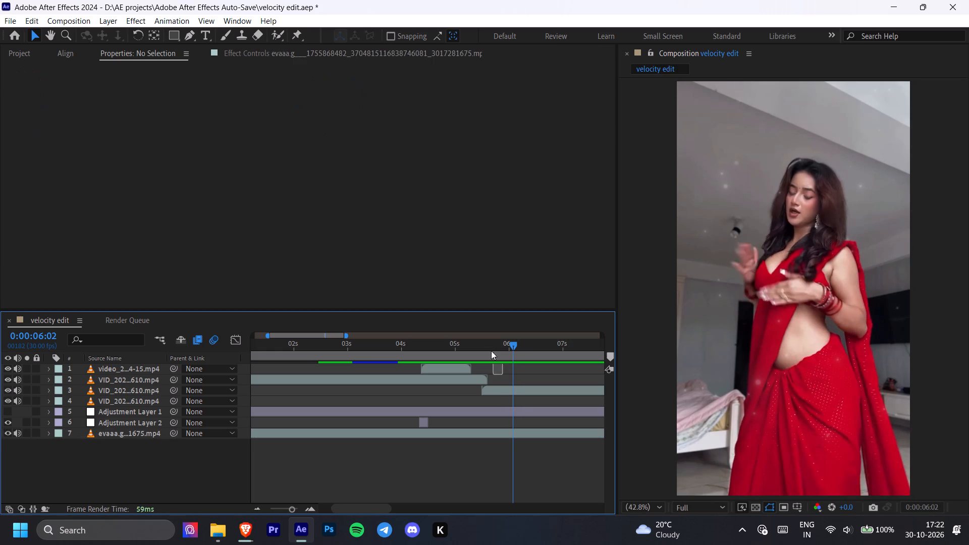
{"action": "left_click_drag", "start_coordinate": [491, 351], "coordinate": [474, 343]}
{"action": "left_click_drag", "start_coordinate": [474, 343], "coordinate": [439, 351]}
{"action": "key", "text": "space"}
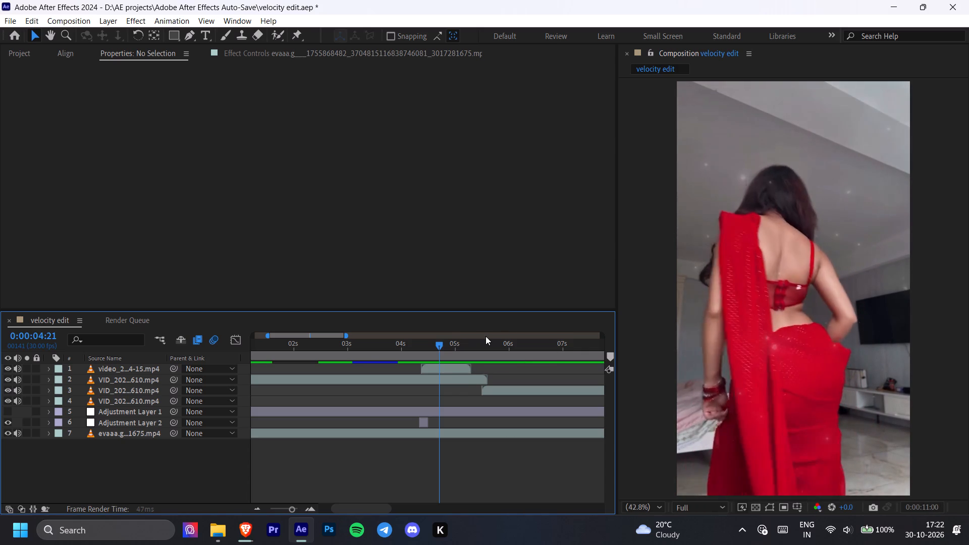
{"action": "key", "text": "space"}
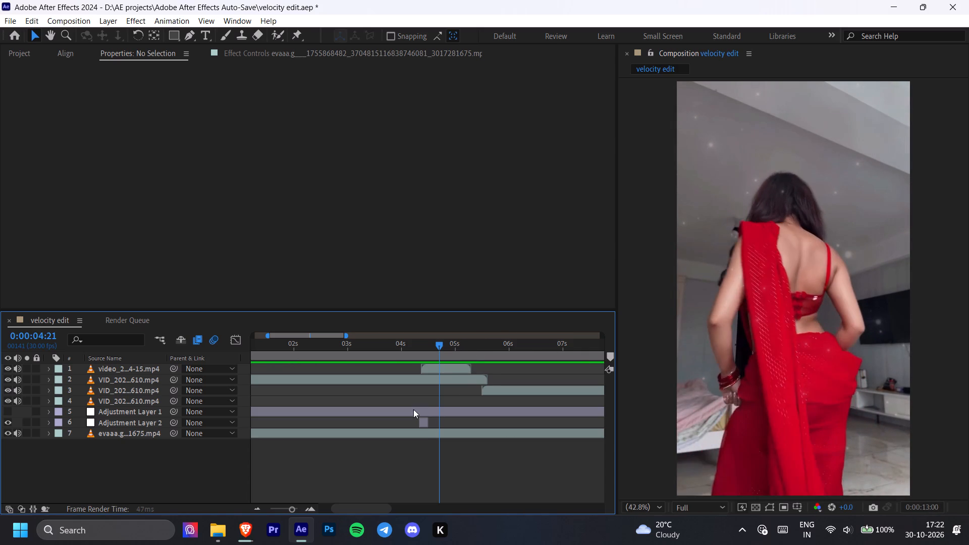
Turn on Adjustment Layer 1's visibility and scrub through the transition around 0:00:04:07 to 0:00:04:16 to check the look.
{"action": "left_click", "coordinate": [9, 409]}
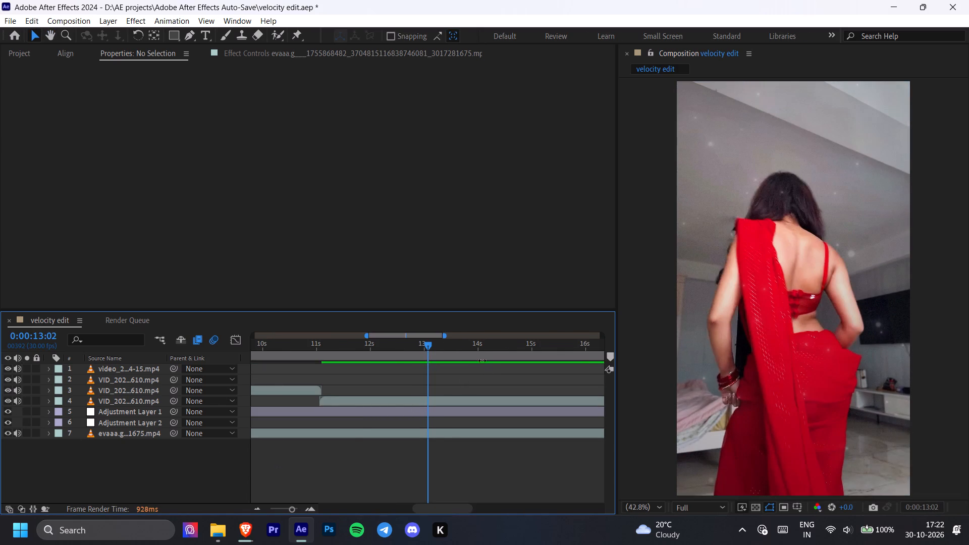
{"action": "left_click_drag", "start_coordinate": [429, 343], "coordinate": [220, 409]}
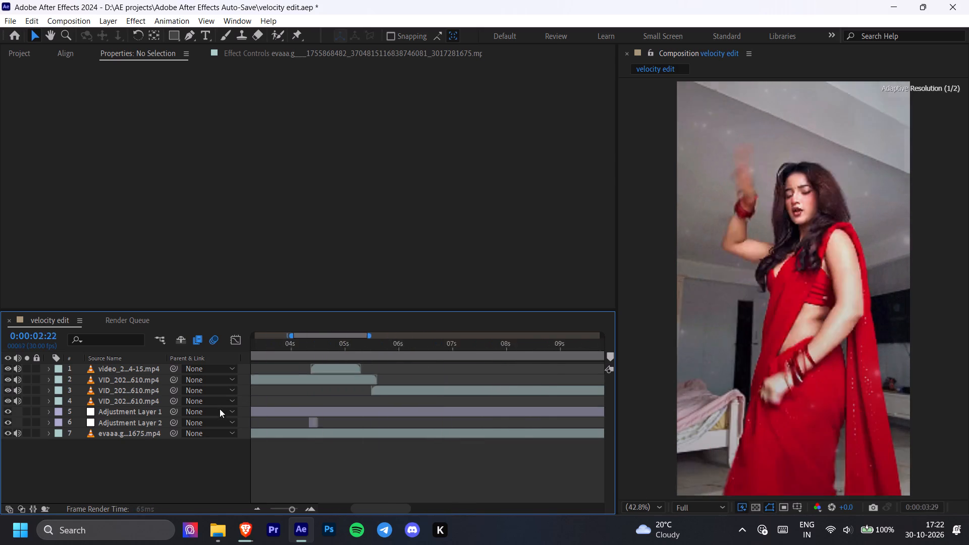
{"action": "left_click_drag", "start_coordinate": [220, 409], "coordinate": [484, 417]}
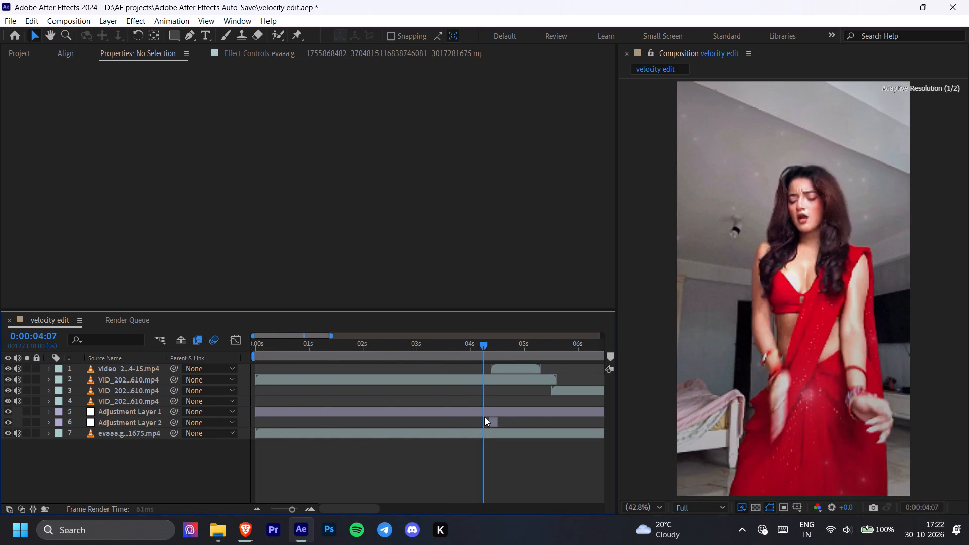
{"action": "left_click_drag", "start_coordinate": [484, 417], "coordinate": [496, 418]}
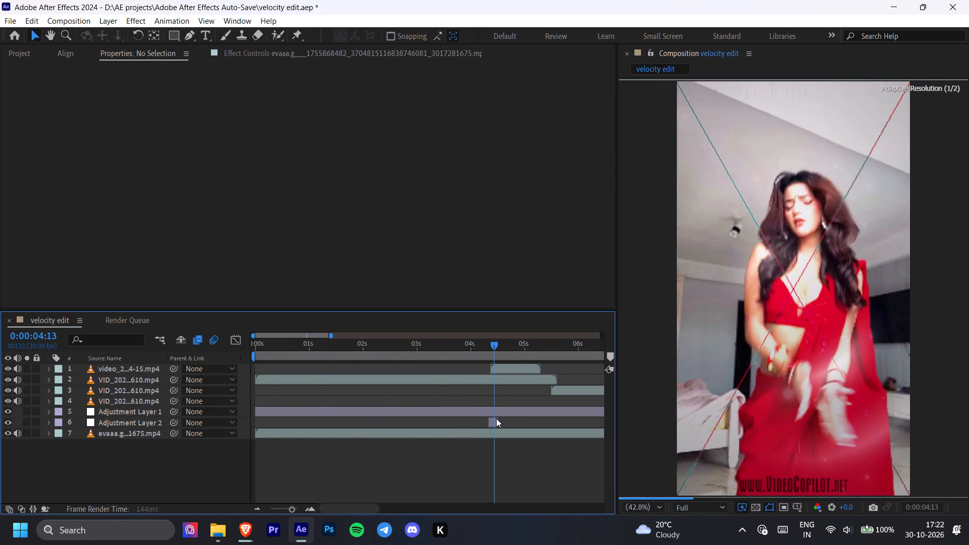
{"action": "left_click_drag", "start_coordinate": [496, 418], "coordinate": [502, 421]}
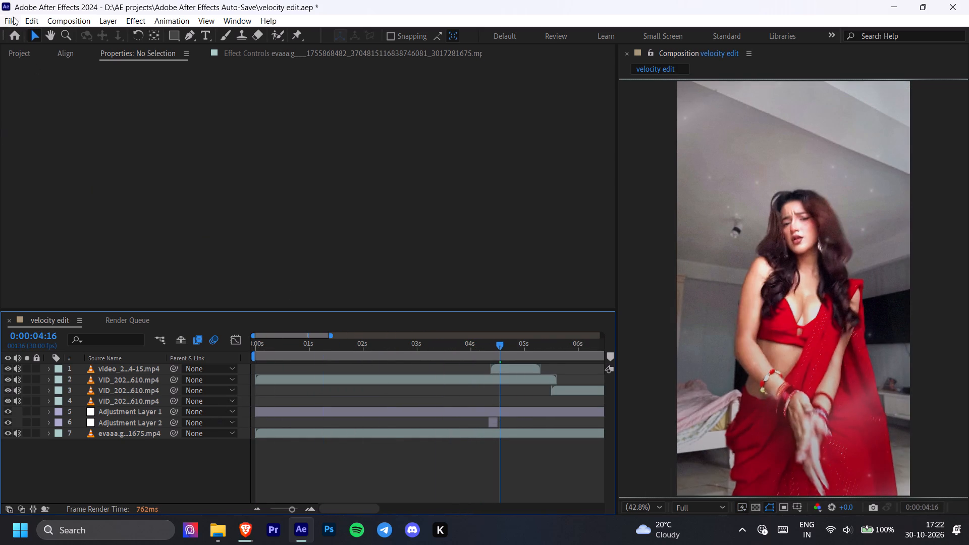
Add the velocity edit composition to the Render Queue for export.
{"action": "left_click", "coordinate": [12, 17]}
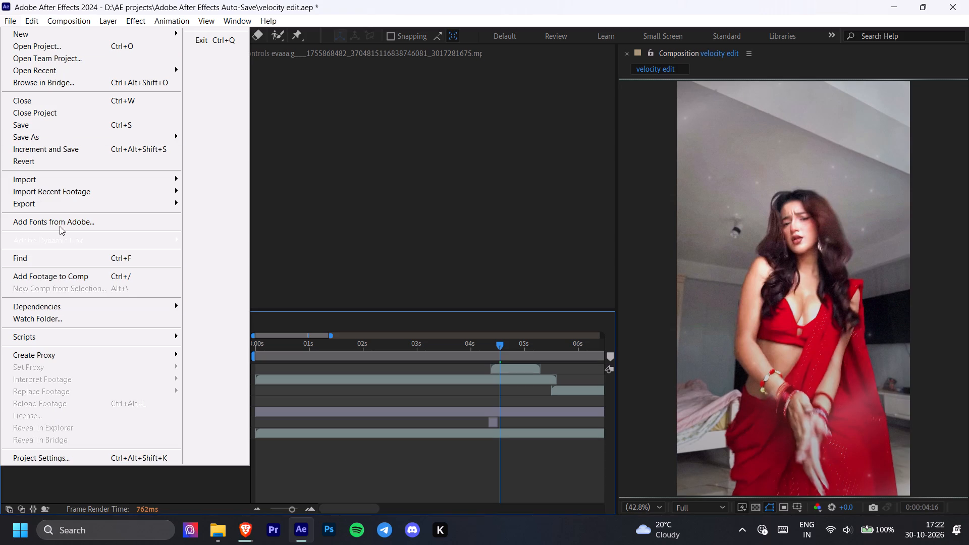
{"action": "left_click", "coordinate": [65, 207]}
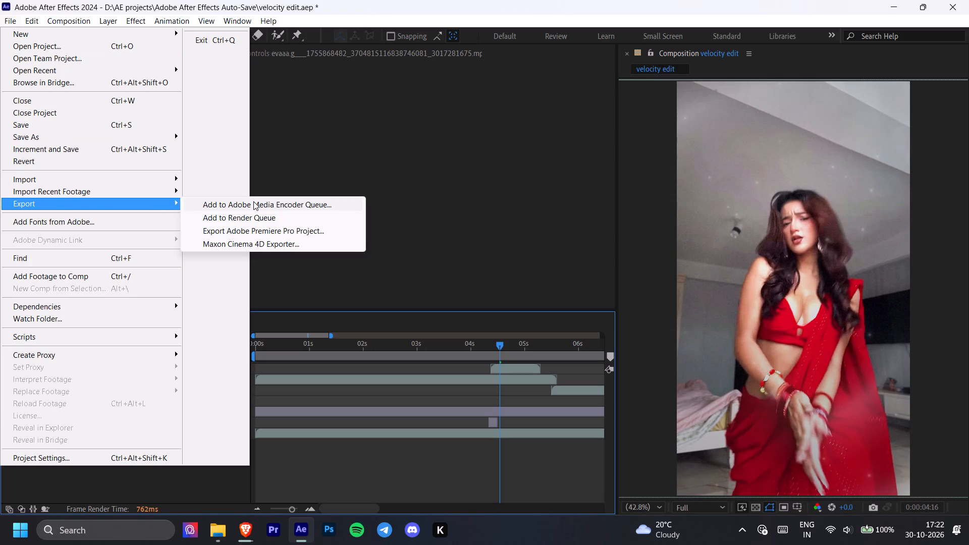
{"action": "left_click", "coordinate": [245, 222]}
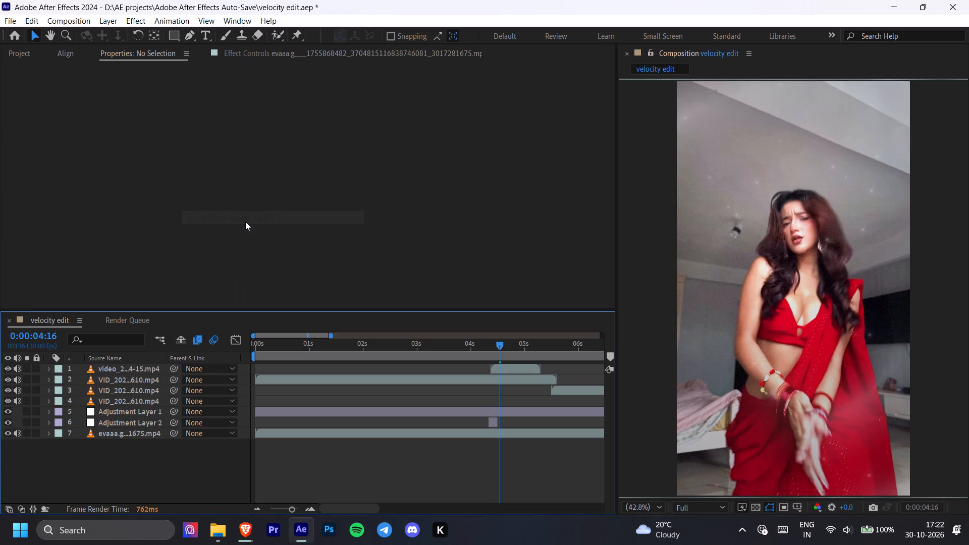
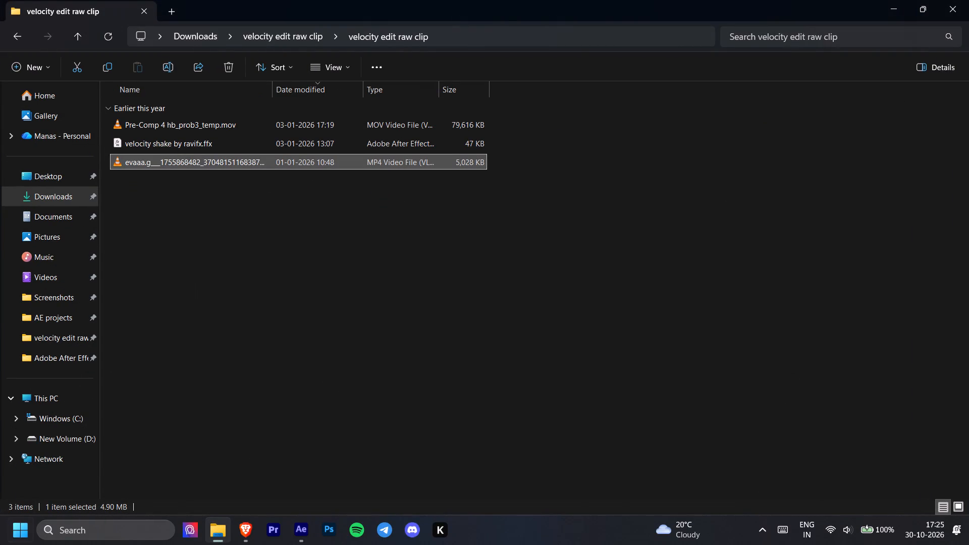
Play velocity edit.mp4 from the AE projects folder to review the rendered video, and close the player.
{"action": "double_click", "coordinate": [57, 357]}
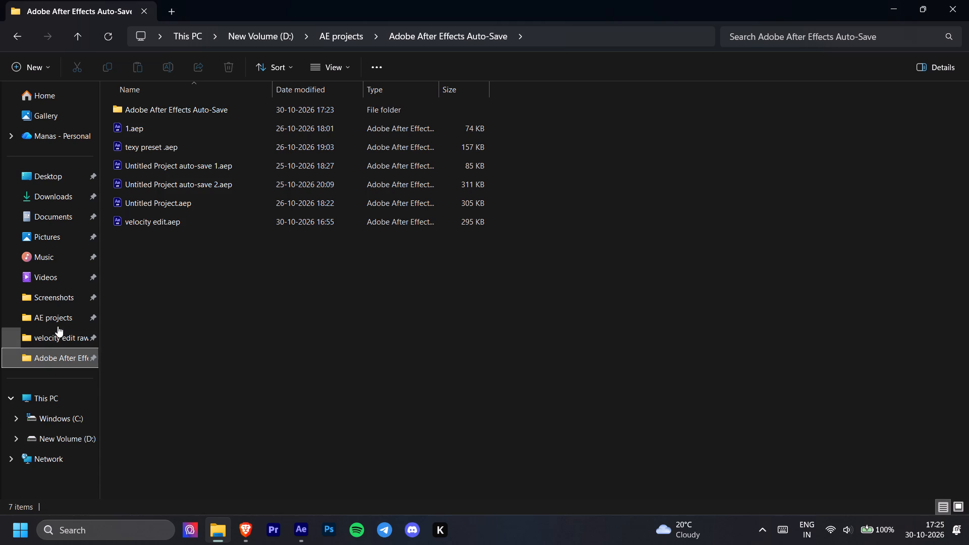
{"action": "double_click", "coordinate": [57, 312]}
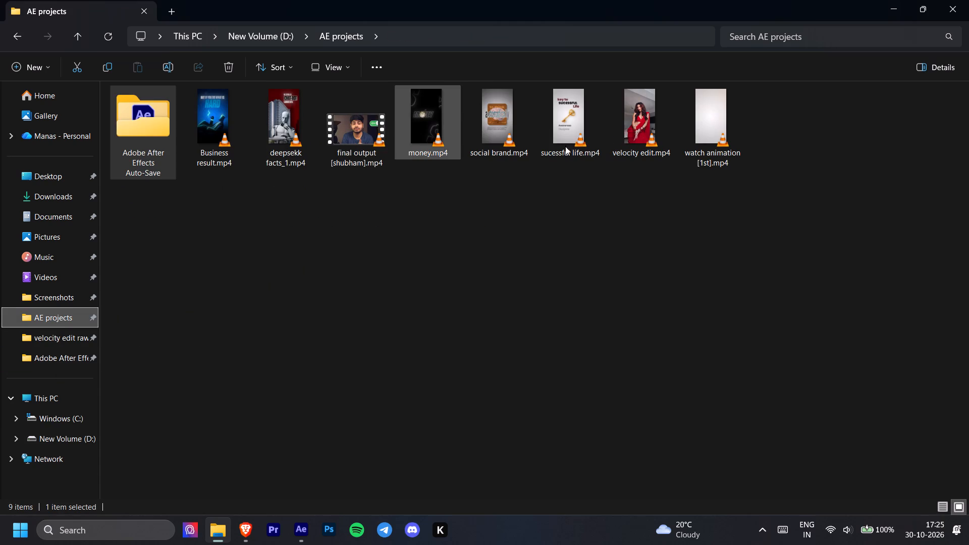
{"action": "double_click", "coordinate": [620, 153]}
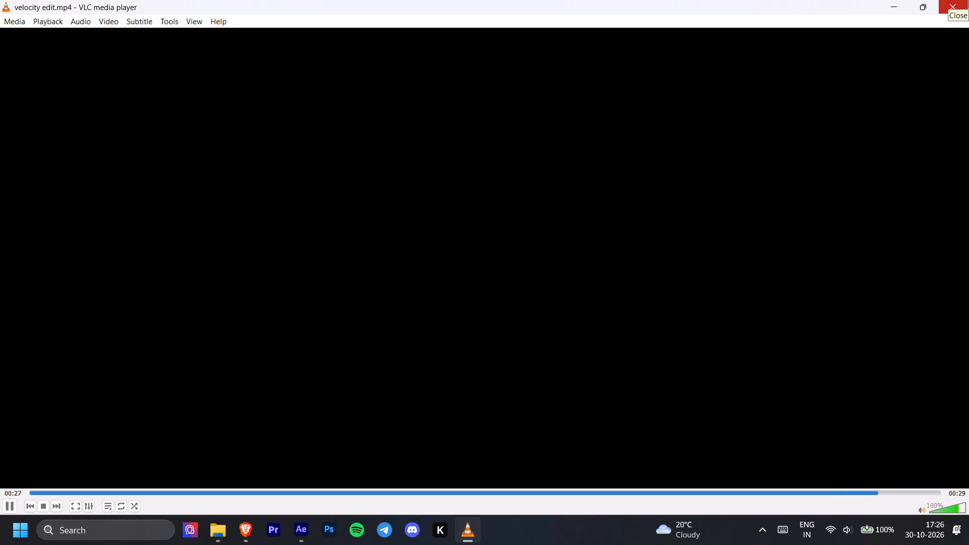
{"action": "left_click", "coordinate": [968, 0]}
Delete velocity edit.mp4 from the AE projects folder and minimize the folder window.
{"action": "left_click", "coordinate": [624, 133]}
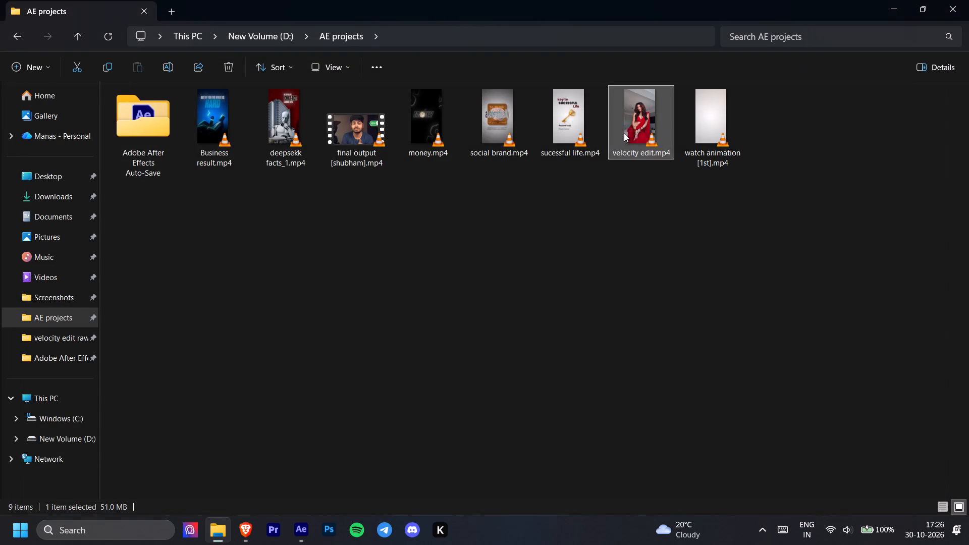
{"action": "left_click", "coordinate": [232, 64]}
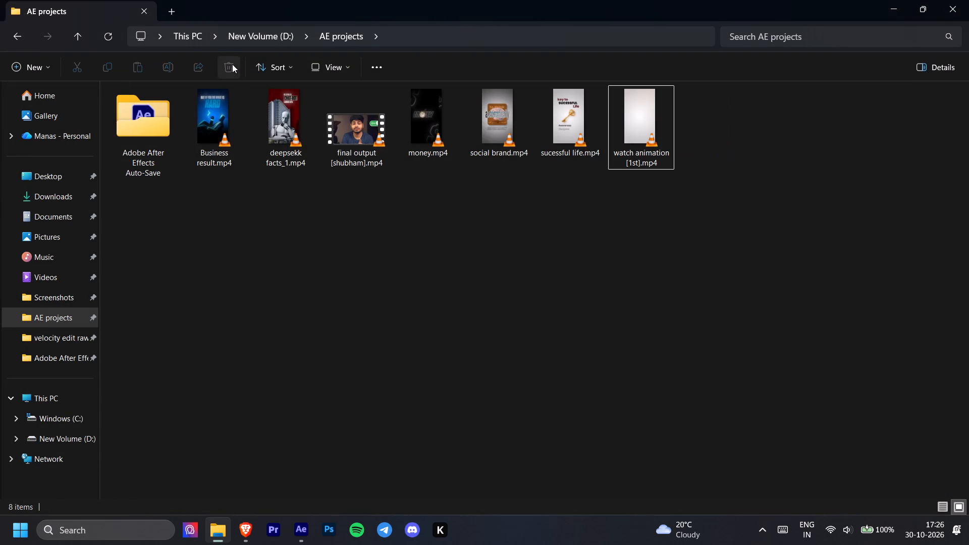
{"action": "left_click", "coordinate": [894, 13]}
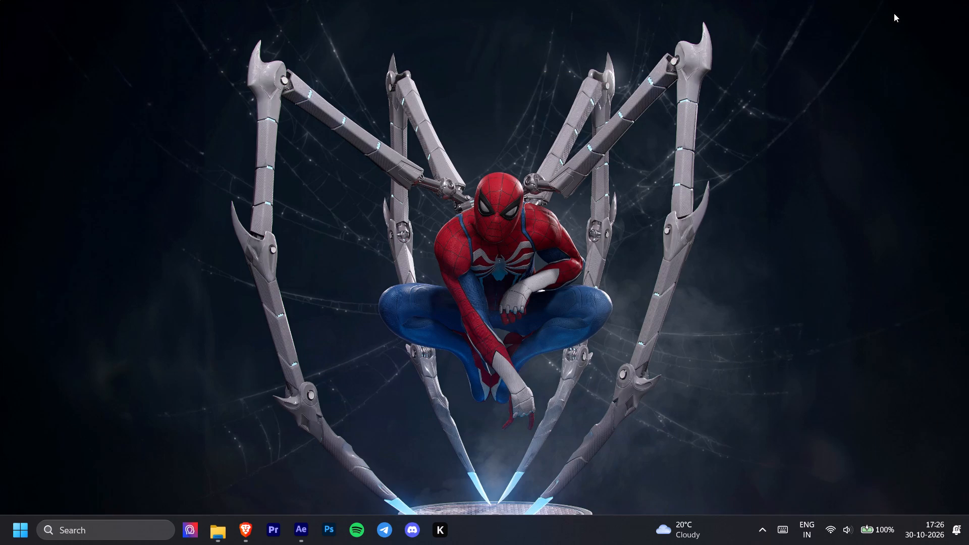
Switch to After Effects, show the project's footage list and bring up the velocity edit composition's timeline.
{"action": "left_click", "coordinate": [295, 530]}
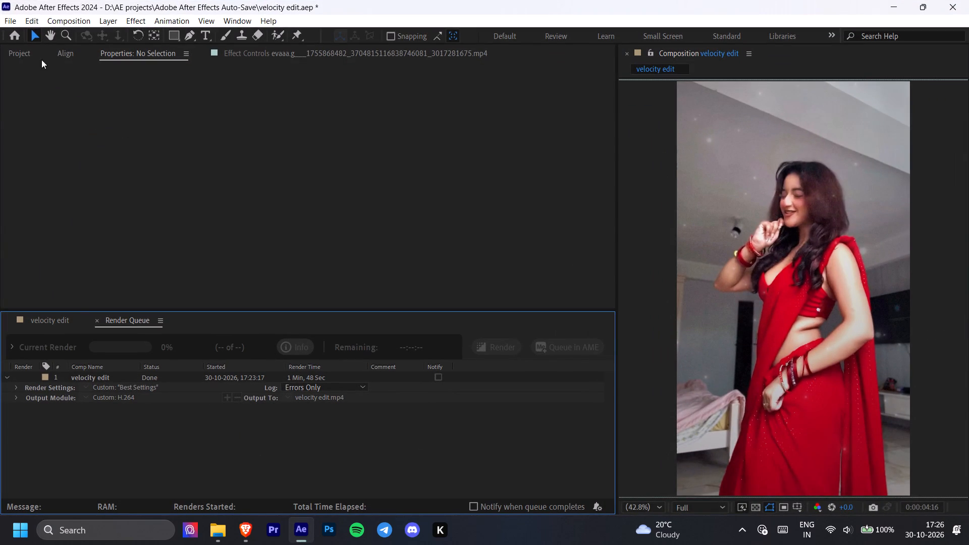
{"action": "left_click", "coordinate": [25, 53]}
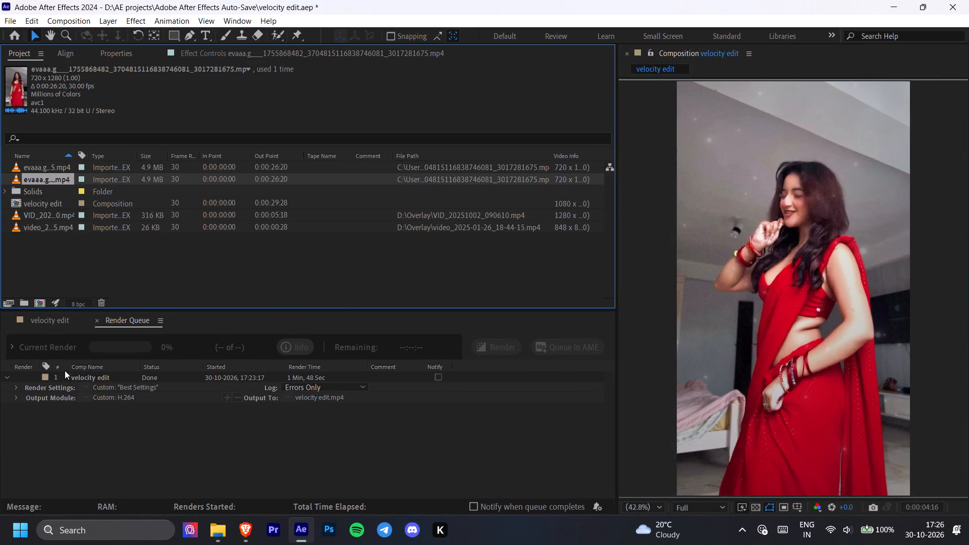
{"action": "left_click", "coordinate": [7, 374]}
{"action": "left_click", "coordinate": [53, 329]}
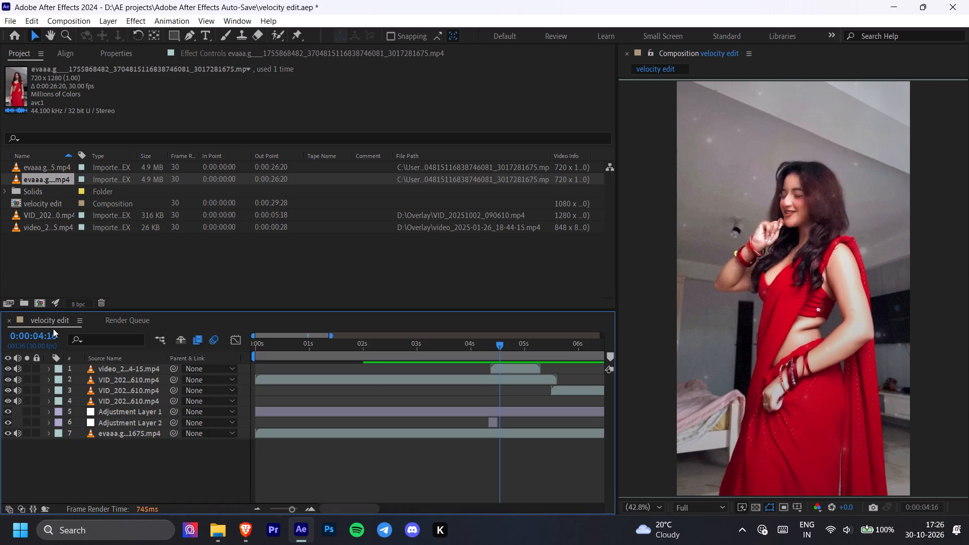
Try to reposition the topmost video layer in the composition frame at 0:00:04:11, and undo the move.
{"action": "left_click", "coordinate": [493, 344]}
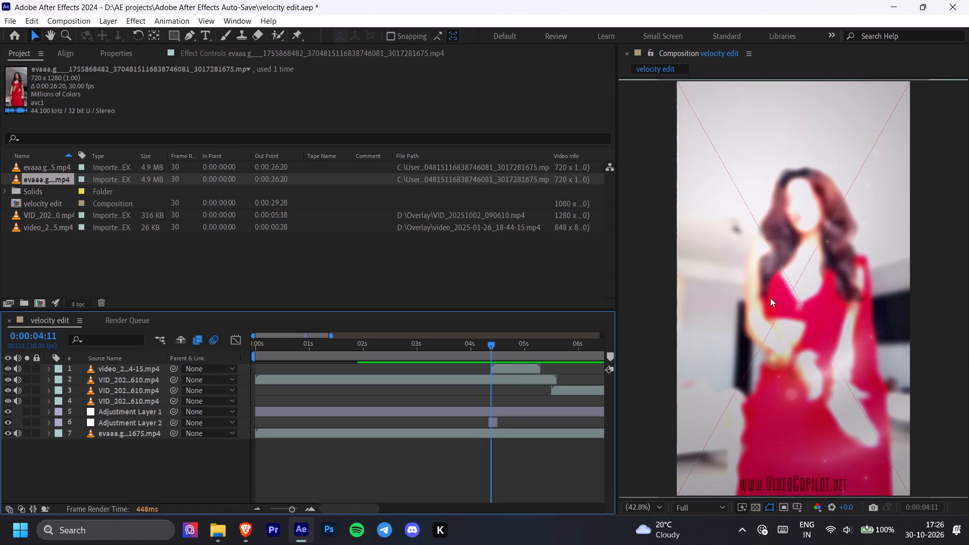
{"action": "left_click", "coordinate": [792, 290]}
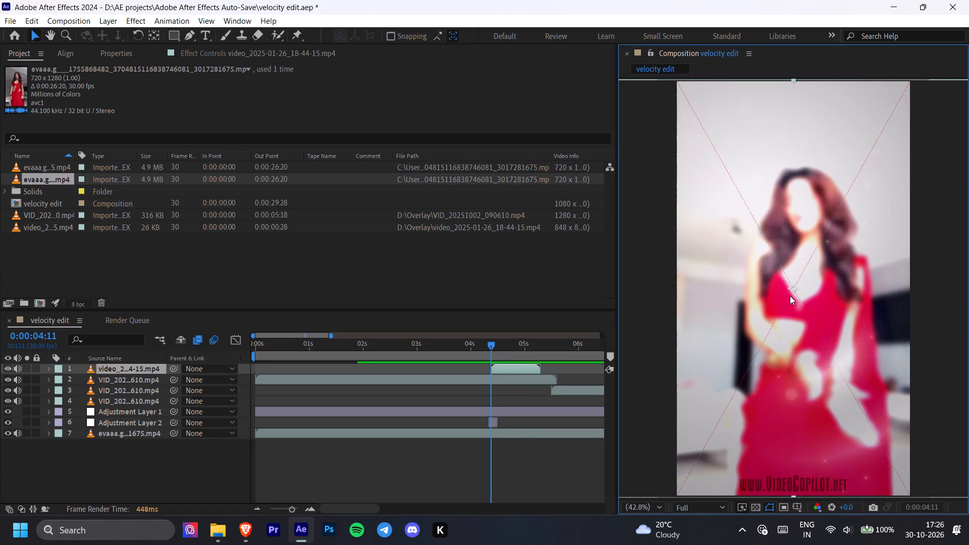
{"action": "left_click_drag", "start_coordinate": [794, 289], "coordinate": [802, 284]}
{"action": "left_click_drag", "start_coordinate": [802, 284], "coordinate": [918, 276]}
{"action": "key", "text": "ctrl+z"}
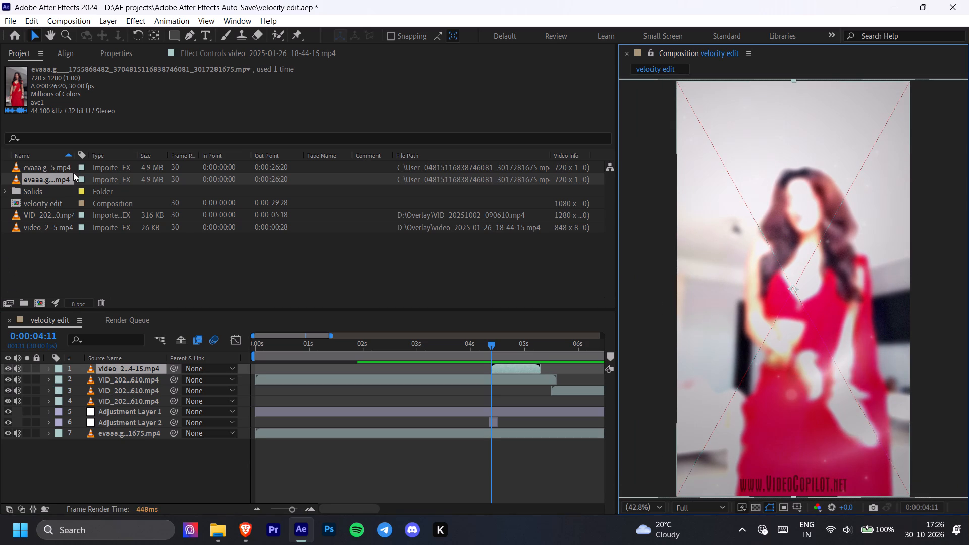
Inspect the effect settings of Adjustment Layer 2 and the warning attached to its Twitch effect.
{"action": "left_click", "coordinate": [227, 57]}
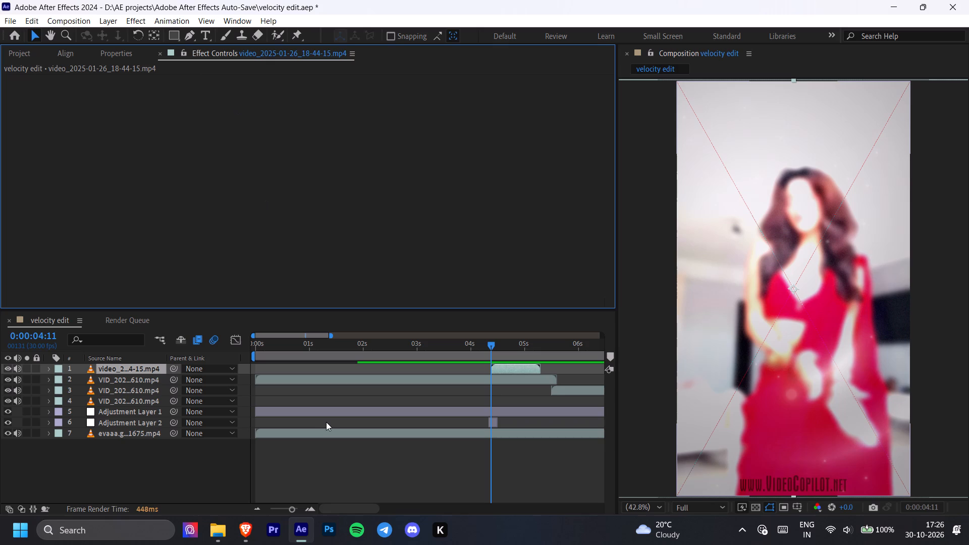
{"action": "left_click", "coordinate": [491, 423]}
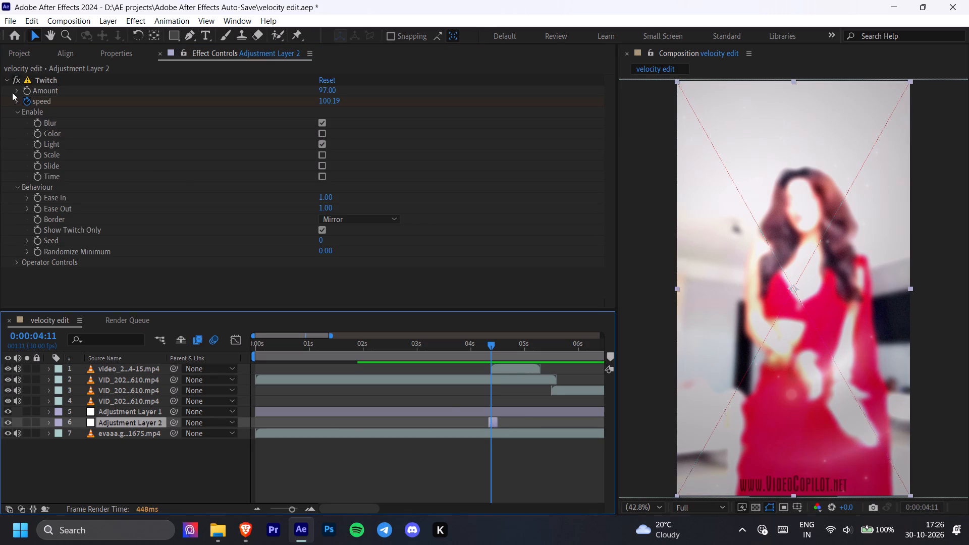
{"action": "left_click", "coordinate": [26, 81]}
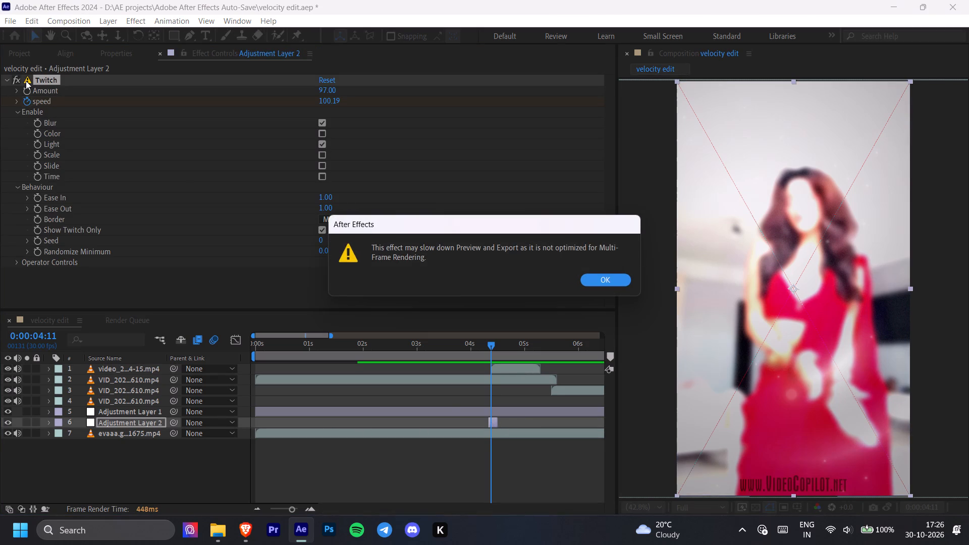
{"action": "right_click", "coordinate": [28, 80]}
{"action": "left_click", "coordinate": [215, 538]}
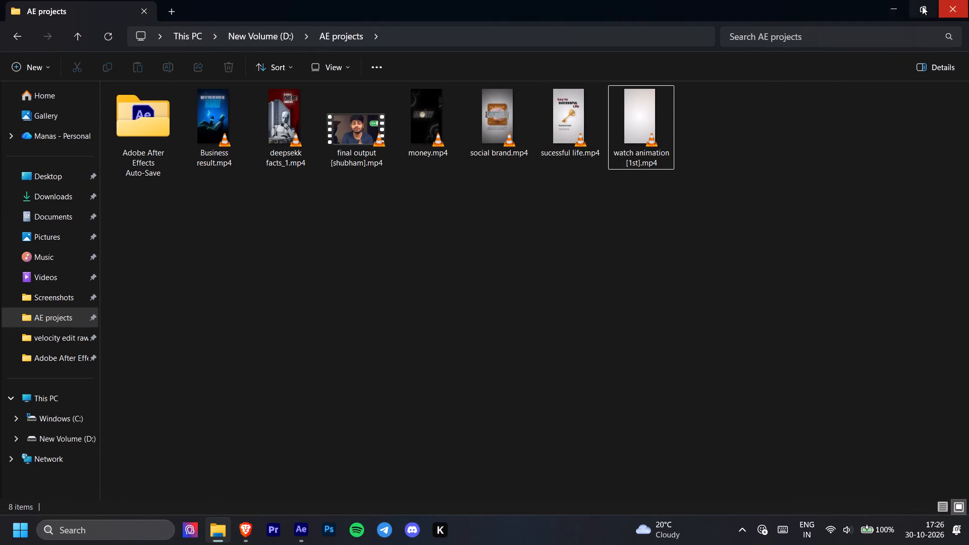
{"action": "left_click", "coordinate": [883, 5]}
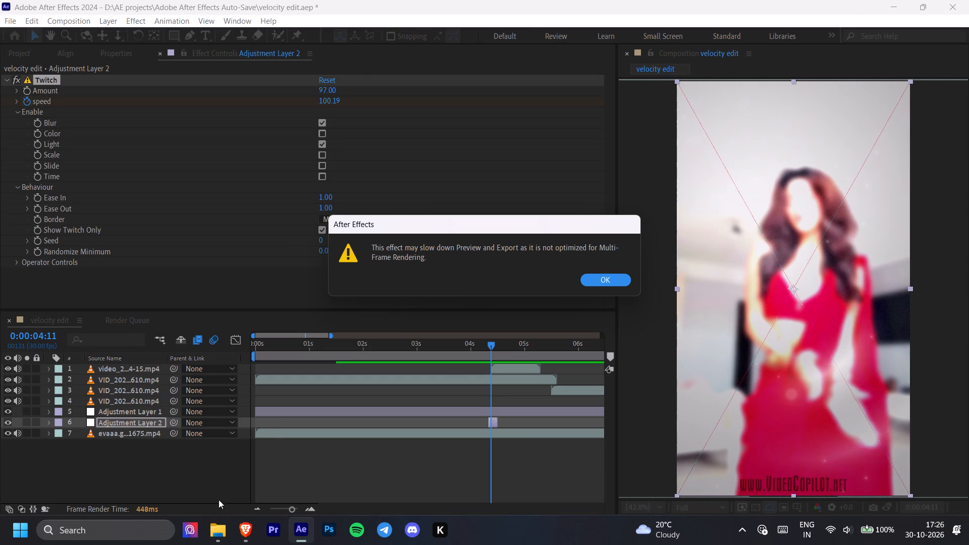
Switch to Brave and search for "twitch plugin after effects free download" in a new tab.
{"action": "left_click", "coordinate": [244, 525]}
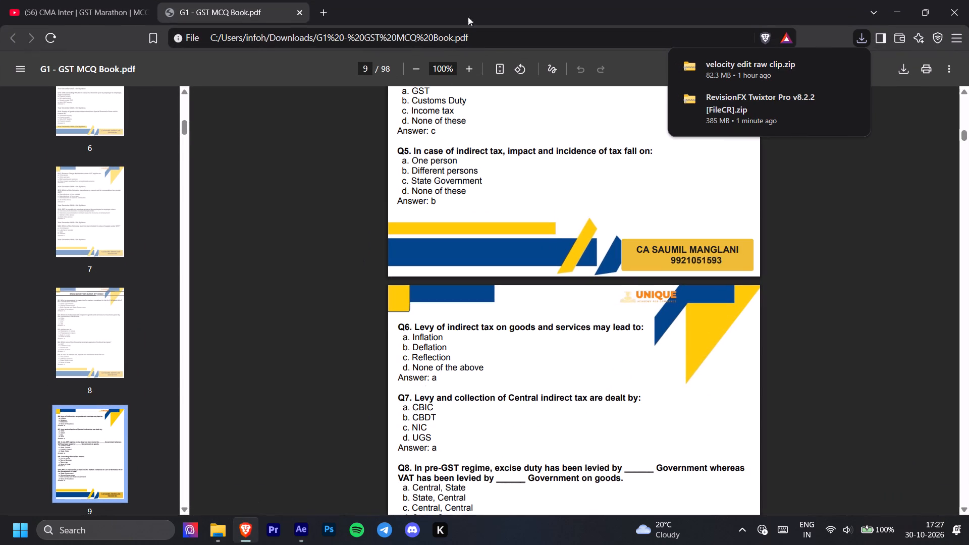
{"action": "left_click", "coordinate": [324, 3]}
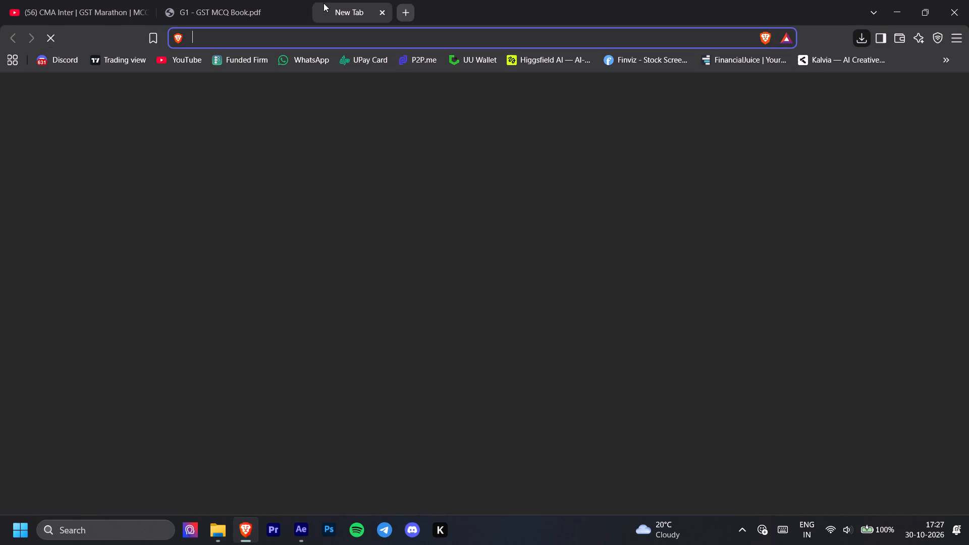
{"action": "left_click", "coordinate": [393, 194]}
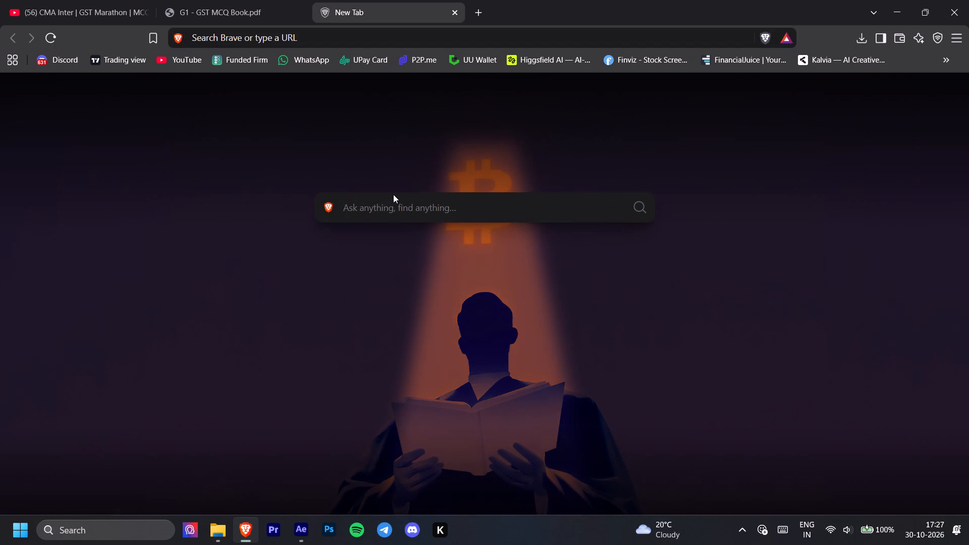
{"action": "type", "text": "twitch"}
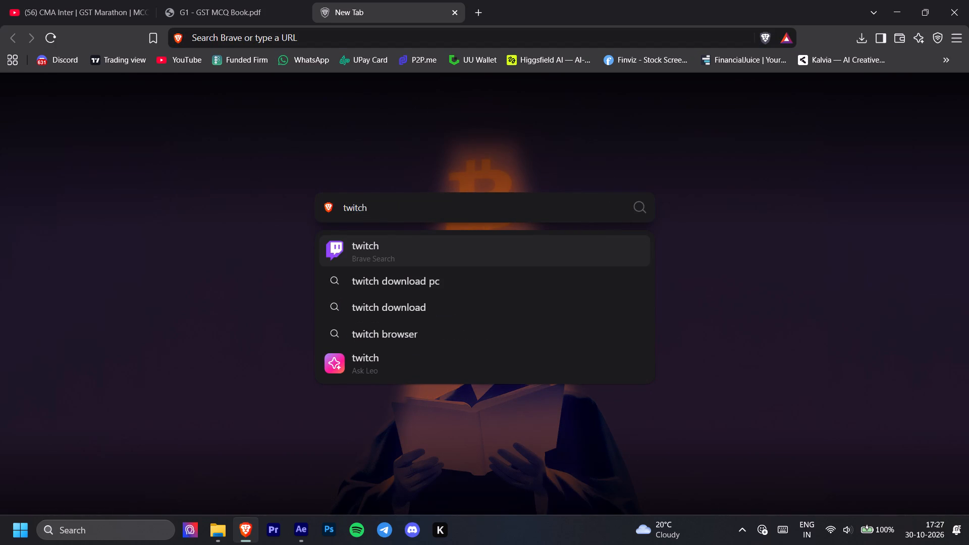
{"action": "key", "text": "space"}
{"action": "type", "text": "pl"}
{"action": "type", "text": "ugk"}
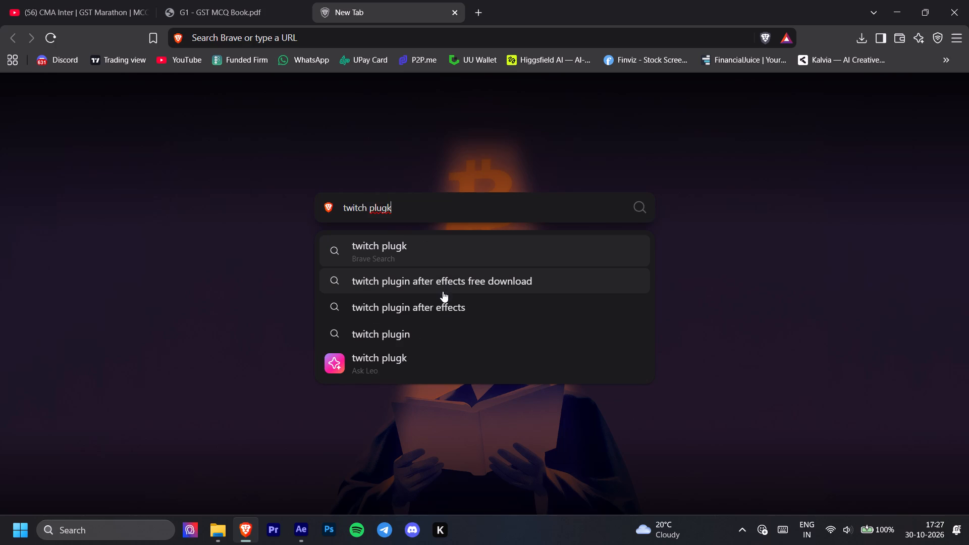
{"action": "left_click", "coordinate": [480, 285]}
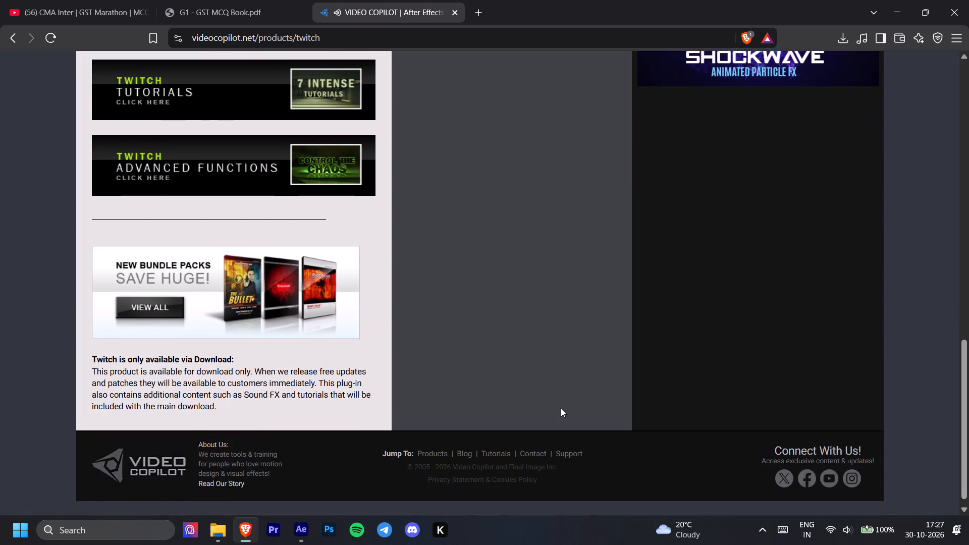
{"action": "scroll", "coordinate": [561, 408], "scroll_direction": "down", "scroll_amount": 3}
{"action": "scroll", "coordinate": [561, 408], "scroll_direction": "up", "scroll_amount": 6}
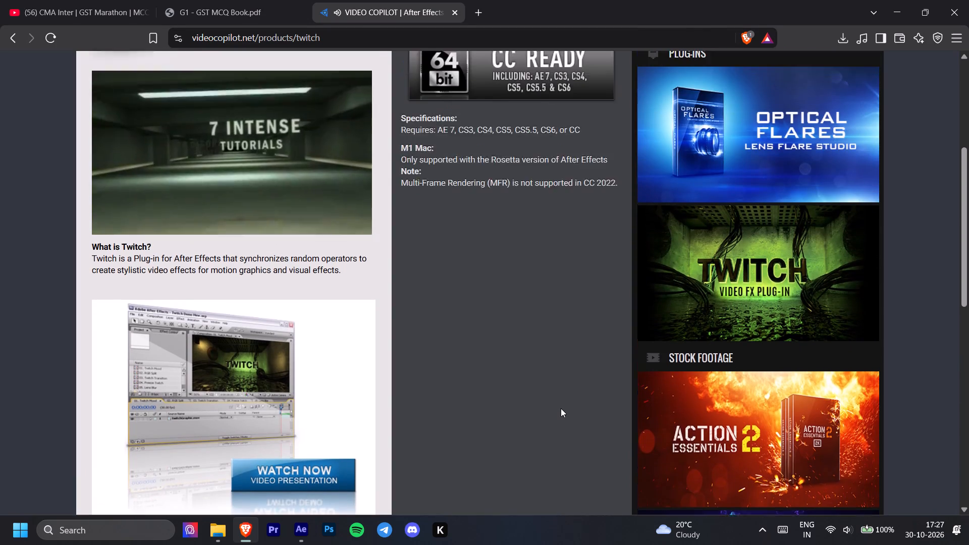
Return to the top of the Twitch product page and close it.
{"action": "scroll", "coordinate": [561, 408], "scroll_direction": "up", "scroll_amount": 2}
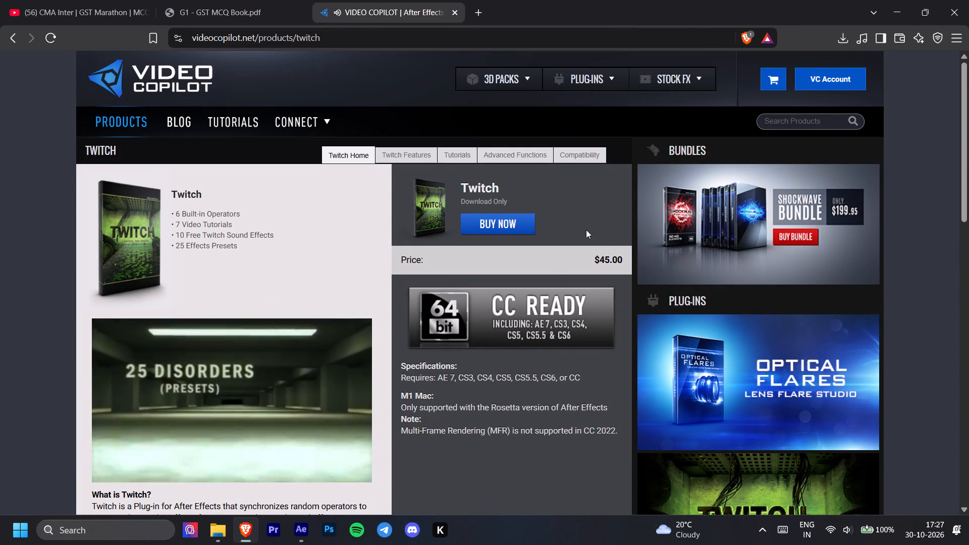
{"action": "left_click", "coordinate": [455, 13]}
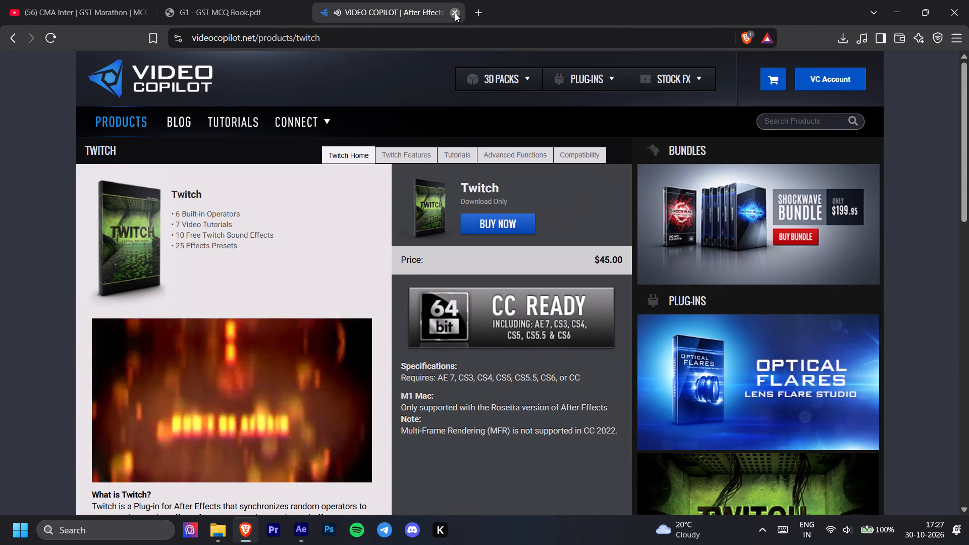
Switch to After Effects and delete the Twitch effect from Adjustment Layer 2.
{"action": "left_click", "coordinate": [307, 534]}
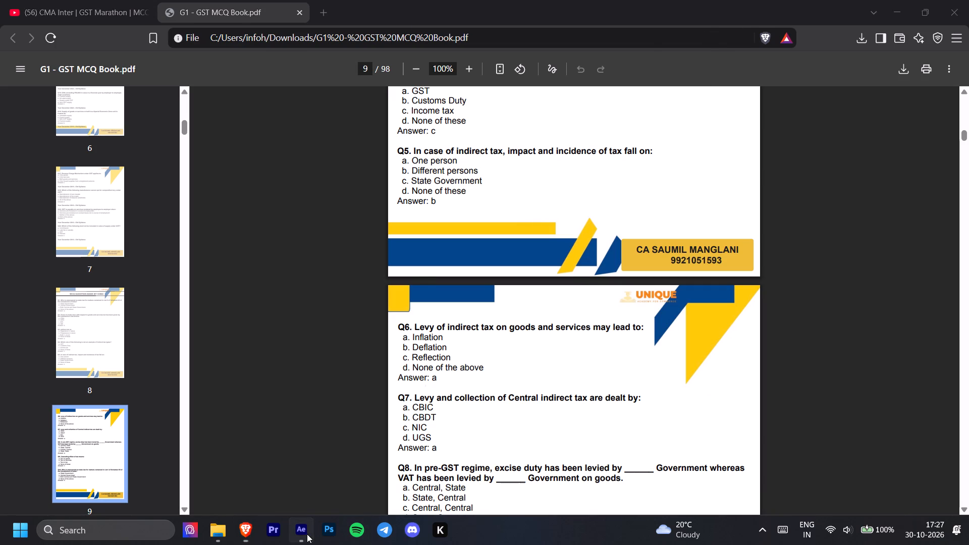
{"action": "left_click", "coordinate": [597, 274]}
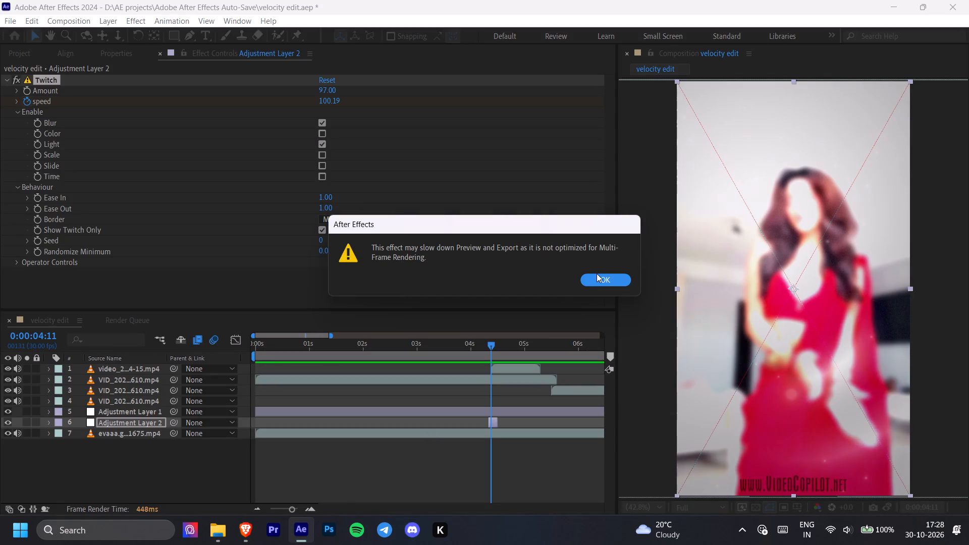
{"action": "left_click", "coordinate": [596, 278]}
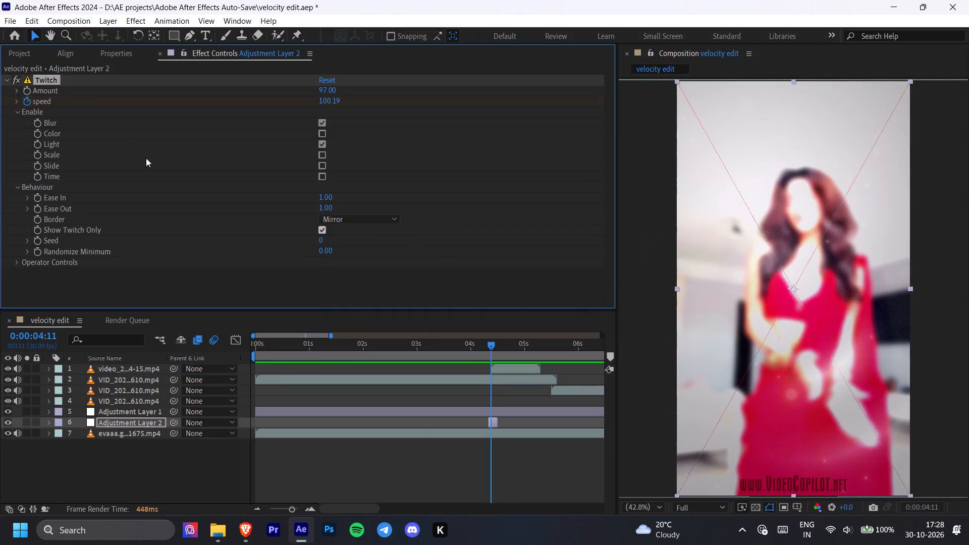
{"action": "left_click", "coordinate": [46, 79]}
{"action": "right_click", "coordinate": [46, 79]}
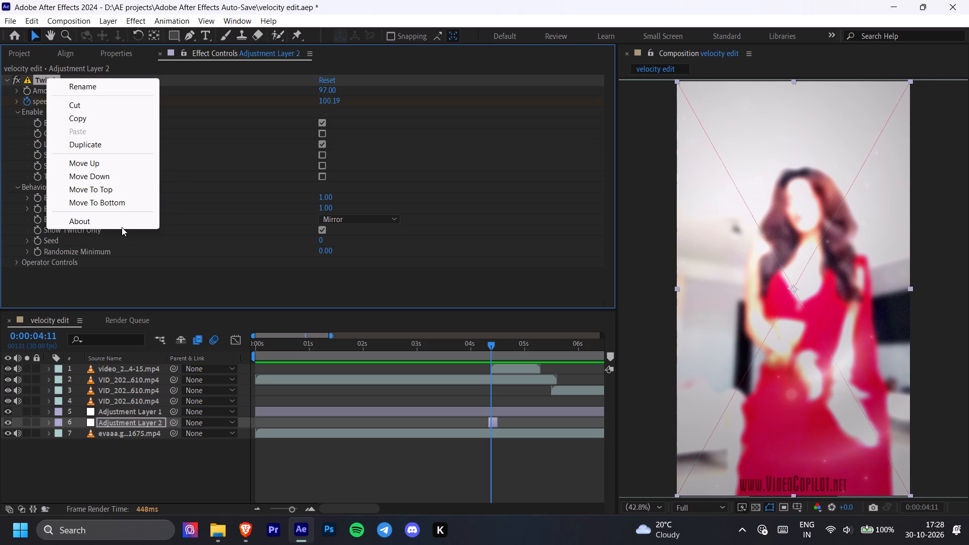
{"action": "left_click", "coordinate": [243, 157]}
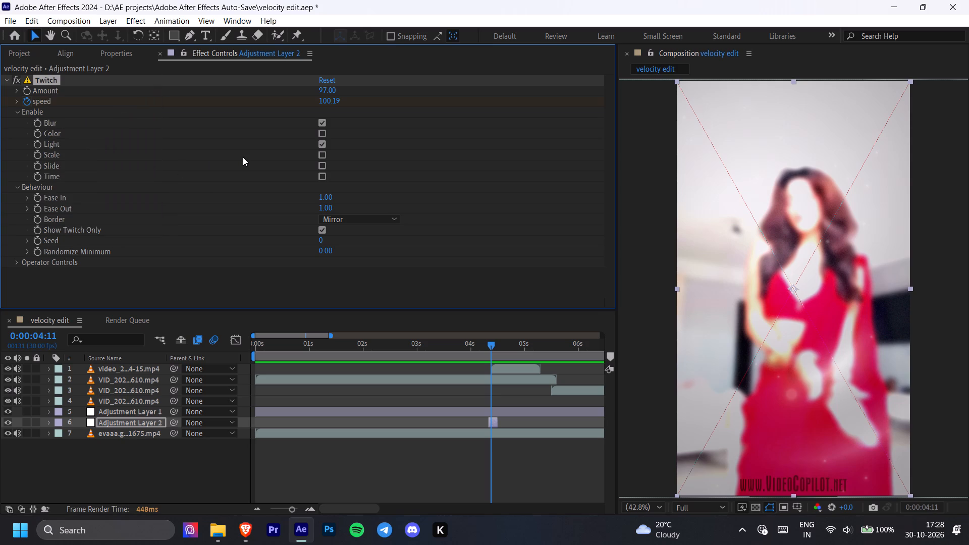
{"action": "key", "text": "Delete"}
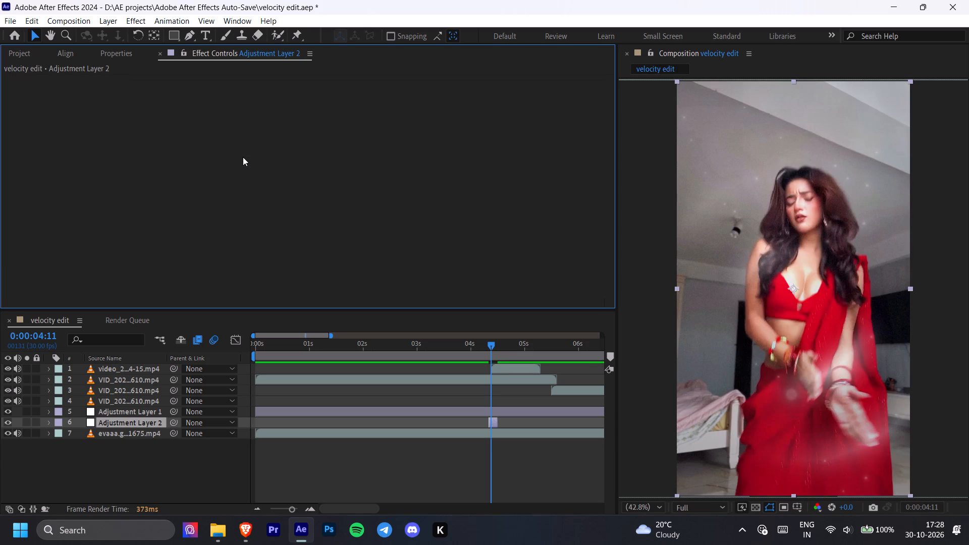
Close After Effects, saving the changes to velocity edit.aep.
{"action": "left_click", "coordinate": [963, 6]}
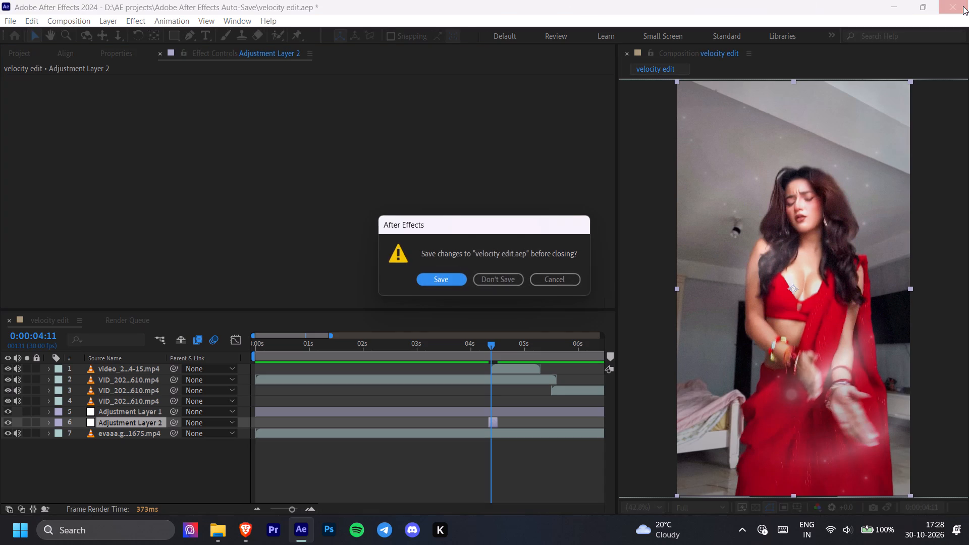
{"action": "left_click", "coordinate": [452, 277]}
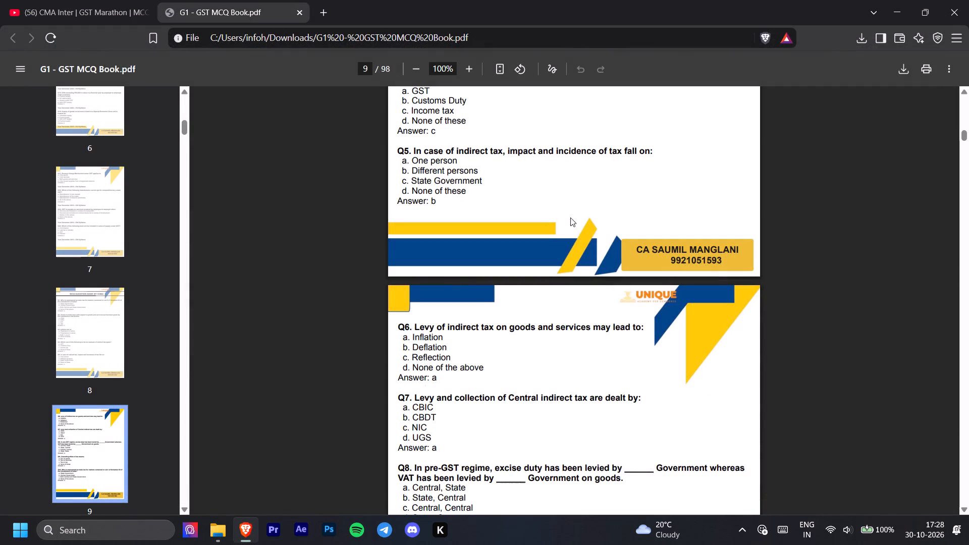
Minimise Brave, look through the Downloads folder in File Explorer, and hide the folder window again.
{"action": "left_click", "coordinate": [894, 7]}
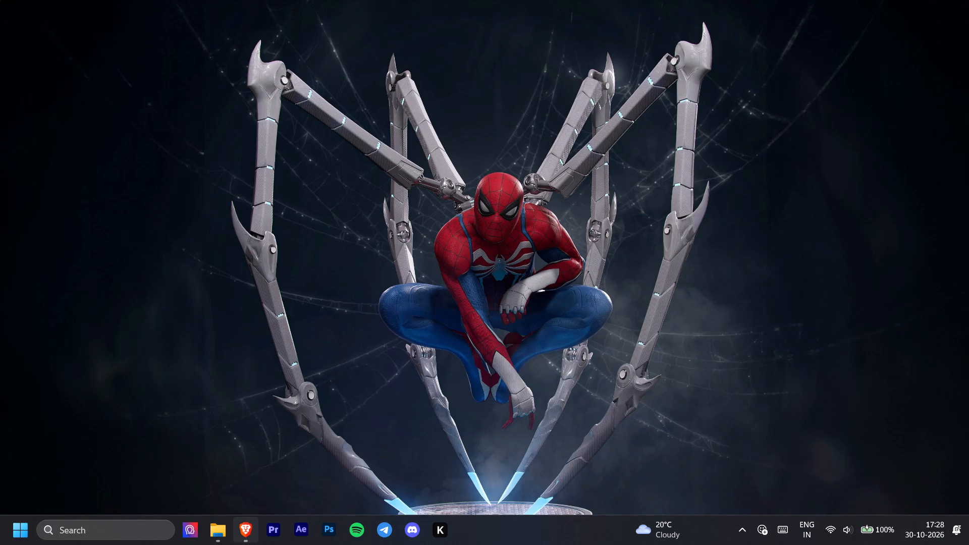
{"action": "left_click", "coordinate": [214, 534]}
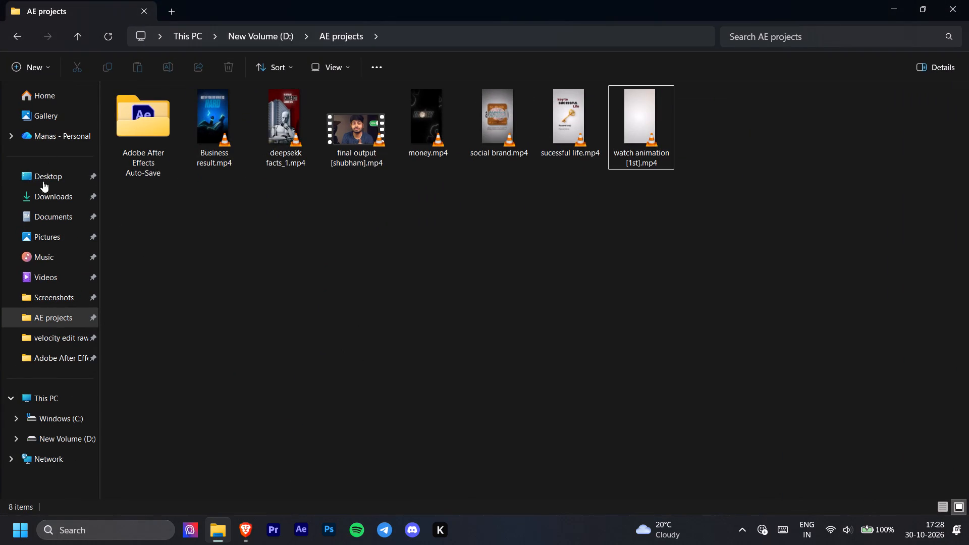
{"action": "left_click", "coordinate": [47, 203]}
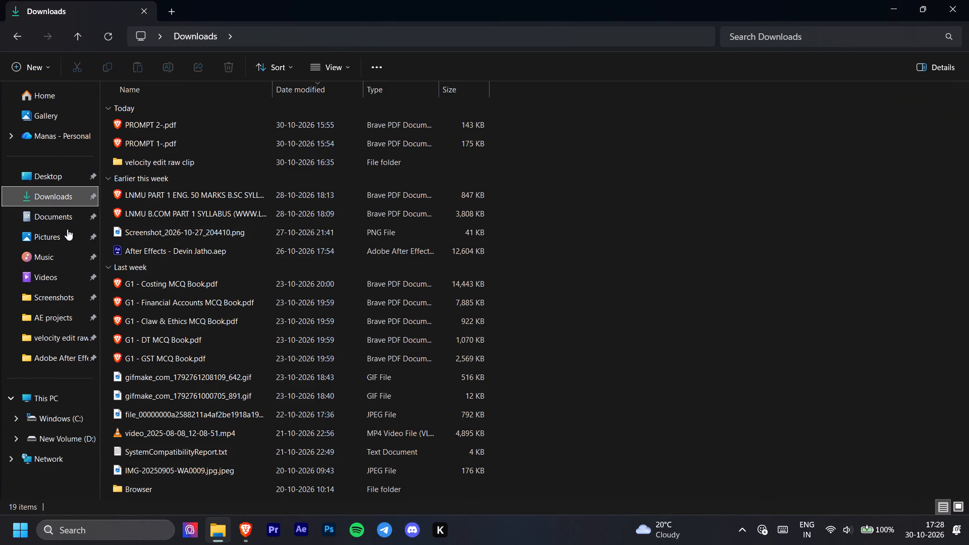
{"action": "left_click", "coordinate": [211, 528]}
Switch back to Brave with its window maximised and show the recent download history.
{"action": "left_click", "coordinate": [250, 530]}
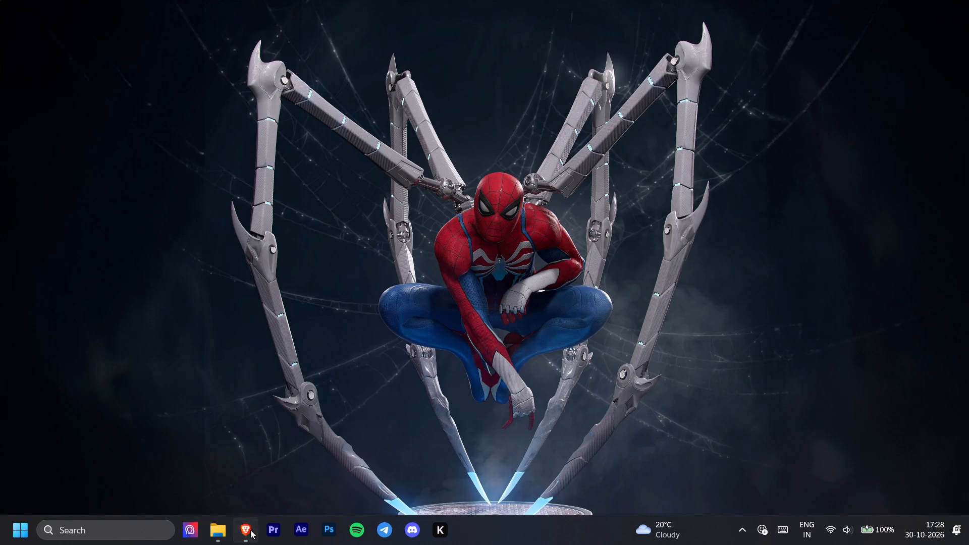
{"action": "left_click_drag", "start_coordinate": [856, 48], "coordinate": [856, 47]}
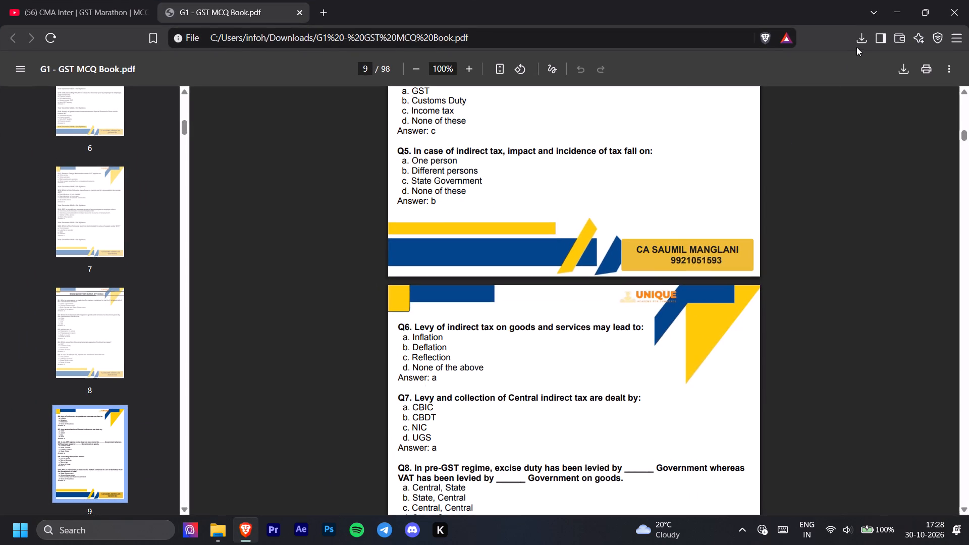
{"action": "left_click_drag", "start_coordinate": [856, 47], "coordinate": [858, 41]}
{"action": "left_click", "coordinate": [858, 41]}
{"action": "left_click", "coordinate": [927, 17]}
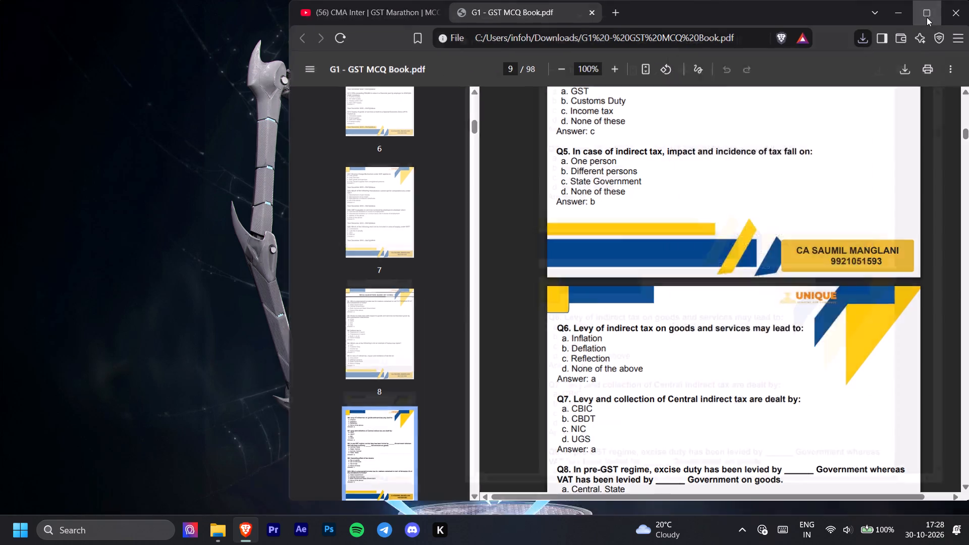
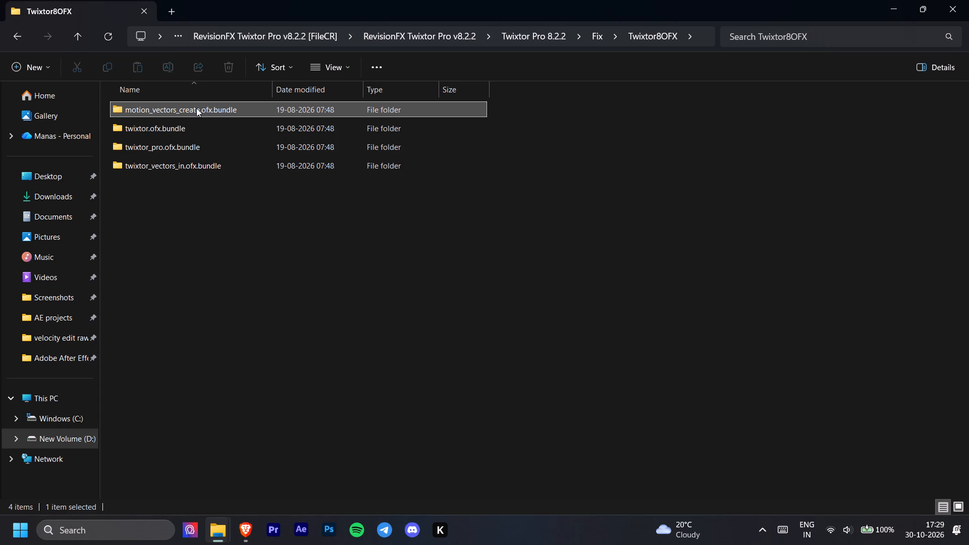
Examine the contents of motion_vectors_create.ofx.bundle, including the Resources folder and the OFX file in Win64.
{"action": "double_click", "coordinate": [184, 111]}
{"action": "double_click", "coordinate": [184, 111]}
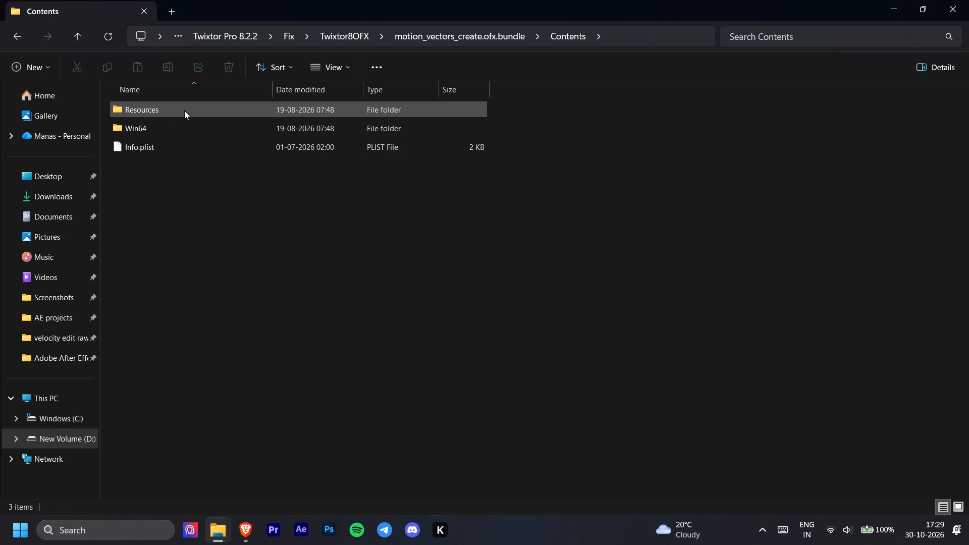
{"action": "left_click", "coordinate": [184, 111]}
{"action": "double_click", "coordinate": [184, 111]}
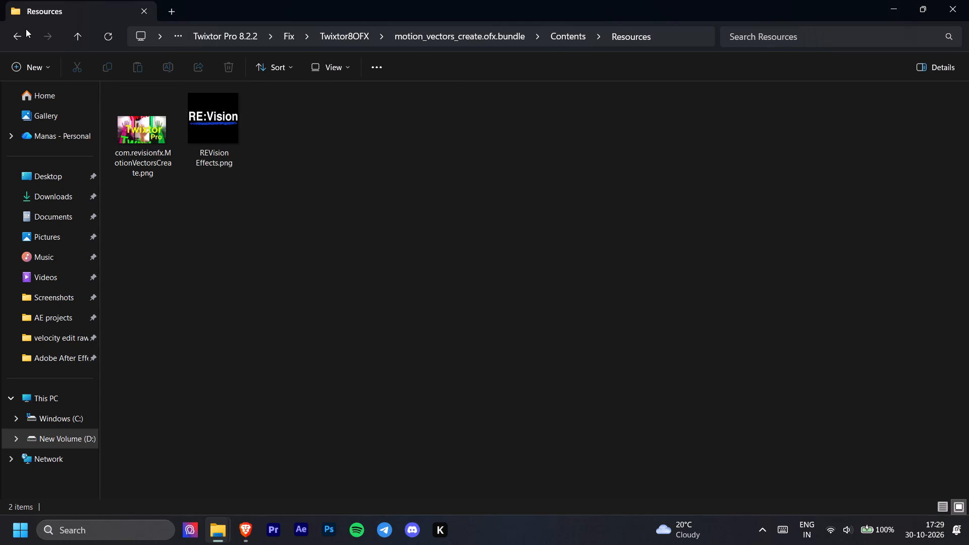
{"action": "double_click", "coordinate": [20, 35]}
{"action": "left_click", "coordinate": [164, 119]}
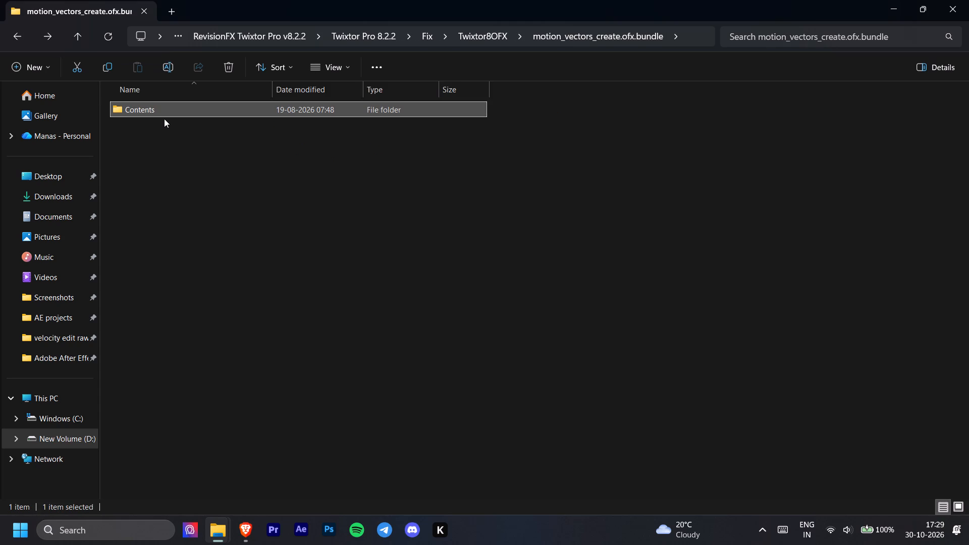
{"action": "left_click_drag", "start_coordinate": [164, 119], "coordinate": [179, 114]}
{"action": "double_click", "coordinate": [179, 114]}
{"action": "double_click", "coordinate": [160, 130]}
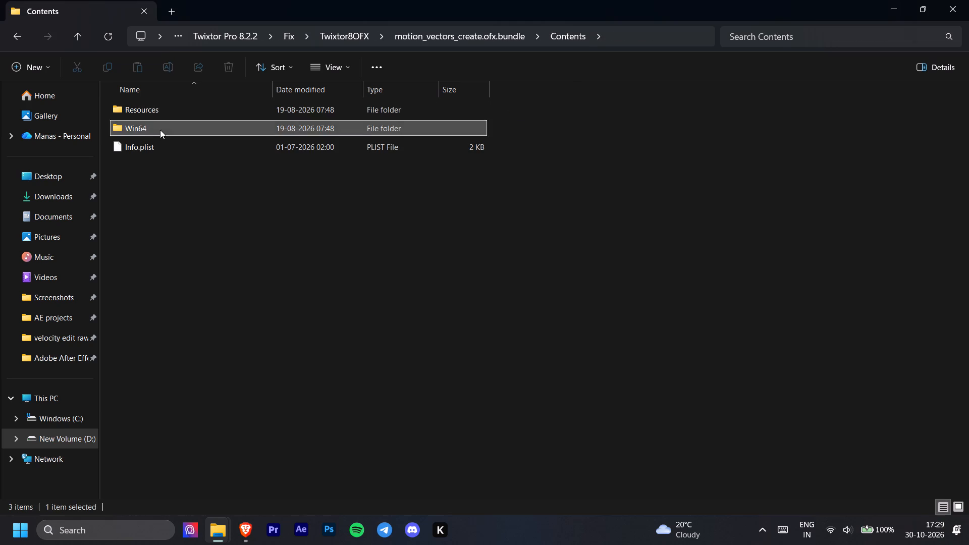
{"action": "double_click", "coordinate": [208, 114]}
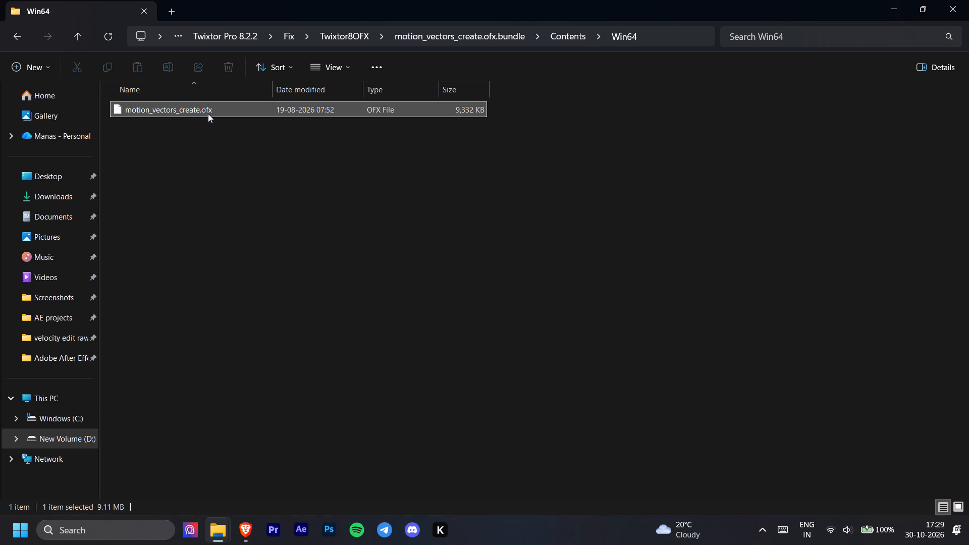
{"action": "left_click", "coordinate": [233, 161]}
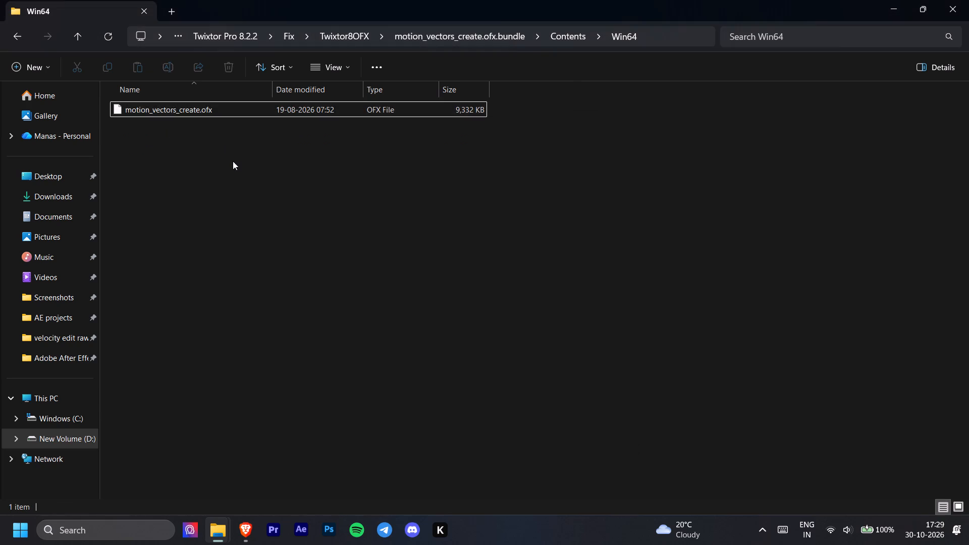
Go back to the Twixtor Pro 8.2.2 folder and launch Twixtor8OFX-8.2.2-windows-installer.exe.
{"action": "double_click", "coordinate": [16, 32]}
{"action": "left_click", "coordinate": [16, 32]}
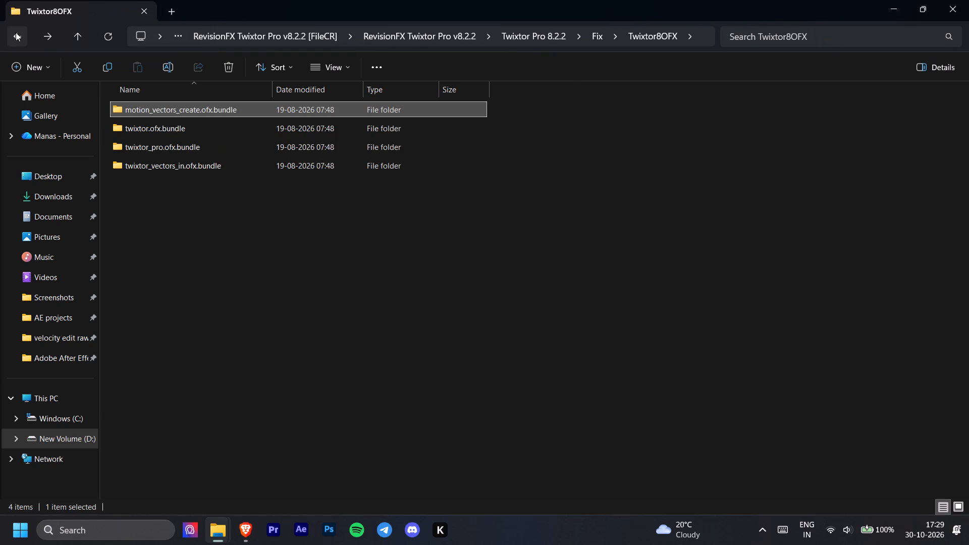
{"action": "left_click", "coordinate": [16, 32]}
{"action": "left_click", "coordinate": [16, 32]}
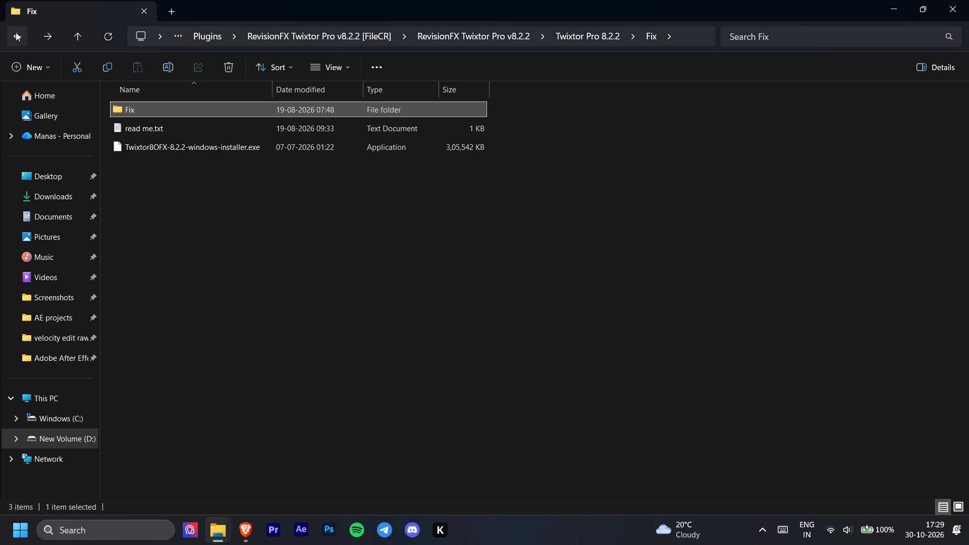
{"action": "double_click", "coordinate": [171, 146]}
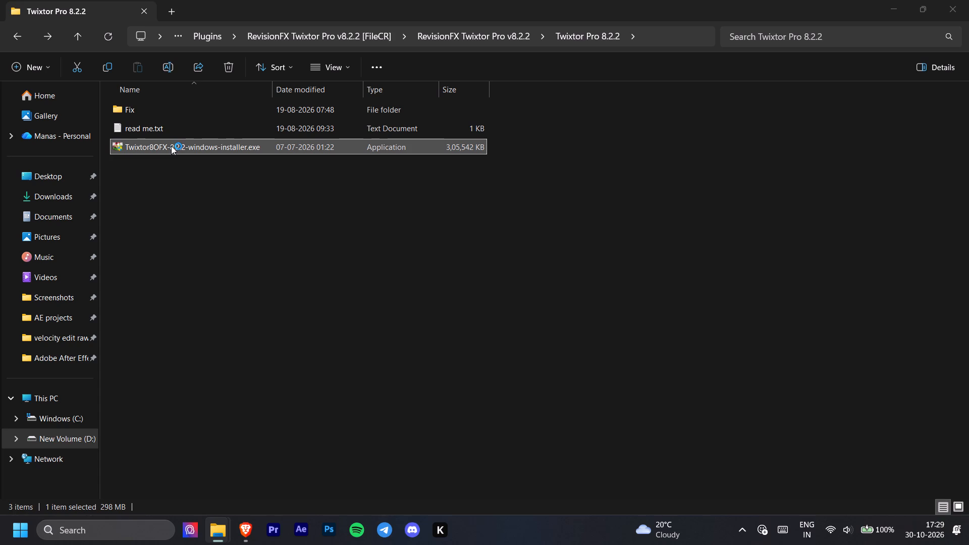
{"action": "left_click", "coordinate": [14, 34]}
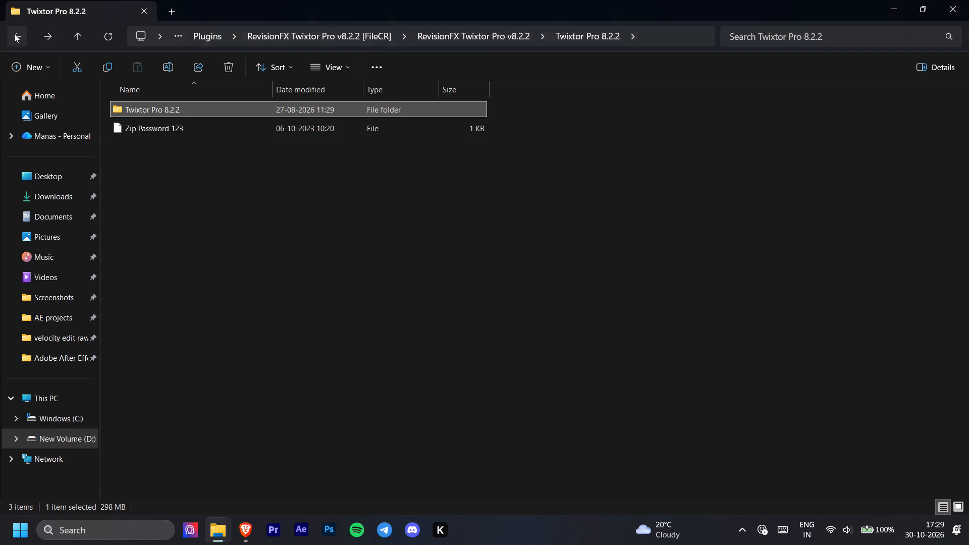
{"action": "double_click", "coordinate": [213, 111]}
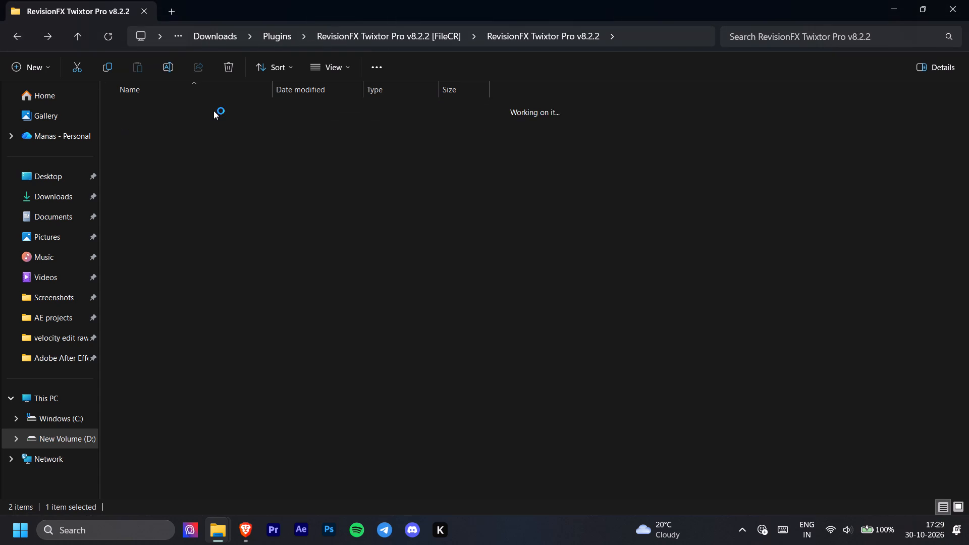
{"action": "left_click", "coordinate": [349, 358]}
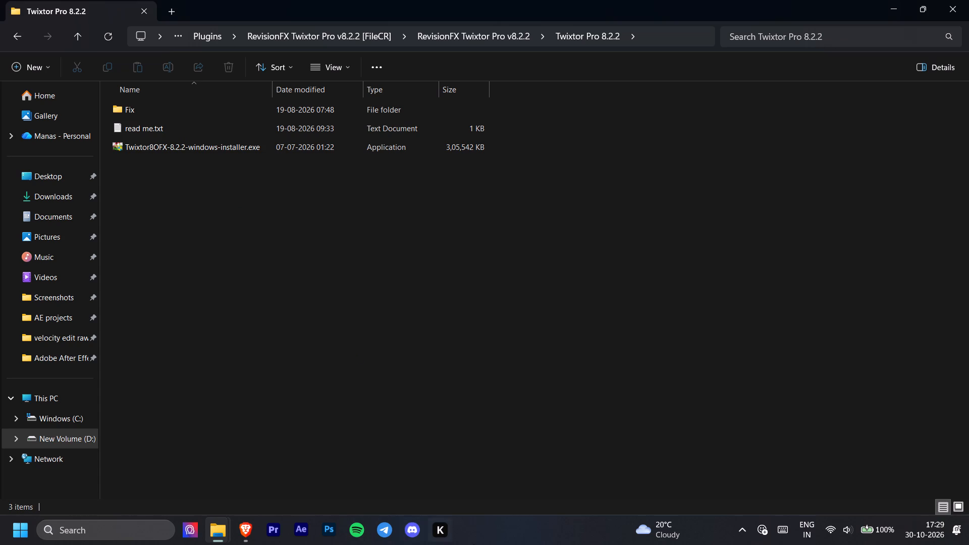
Switch to the pinned app with the K logo.
{"action": "left_click", "coordinate": [437, 532]}
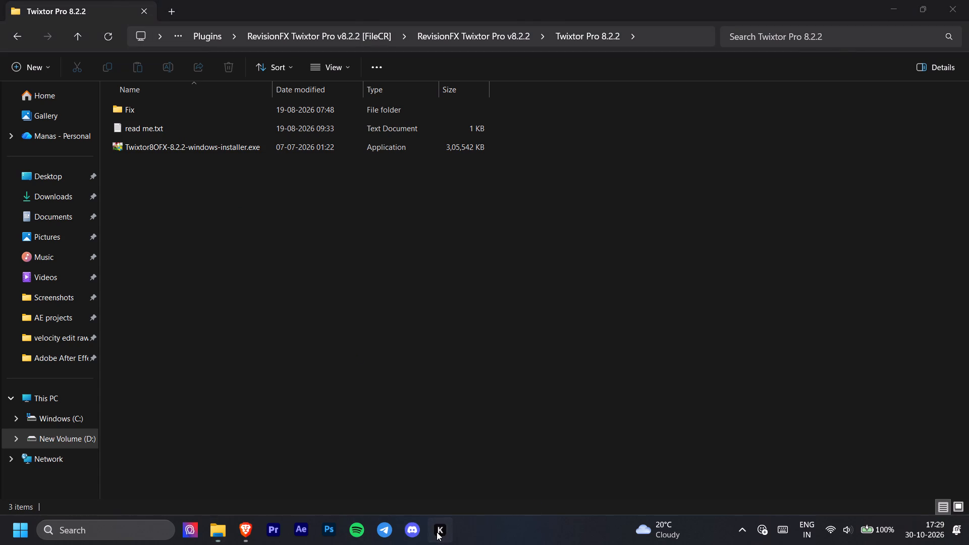
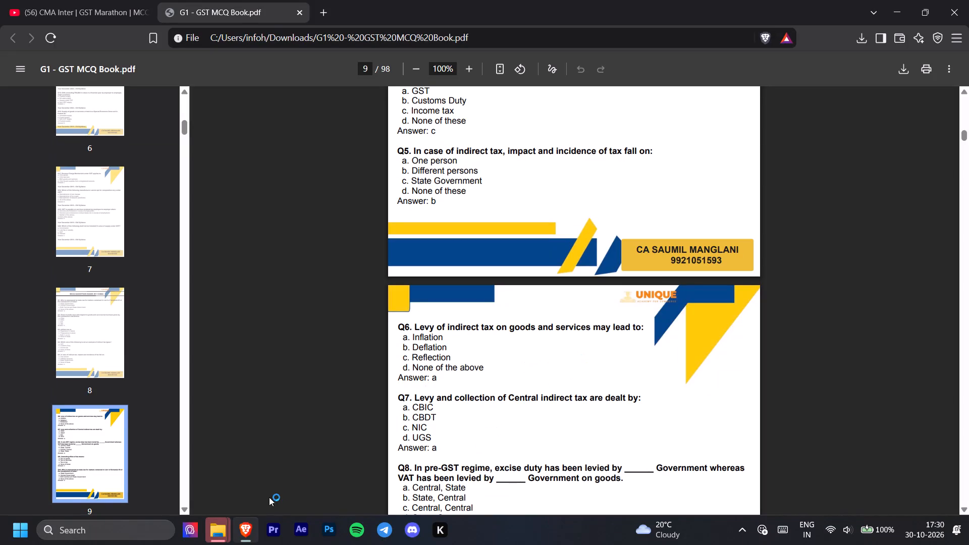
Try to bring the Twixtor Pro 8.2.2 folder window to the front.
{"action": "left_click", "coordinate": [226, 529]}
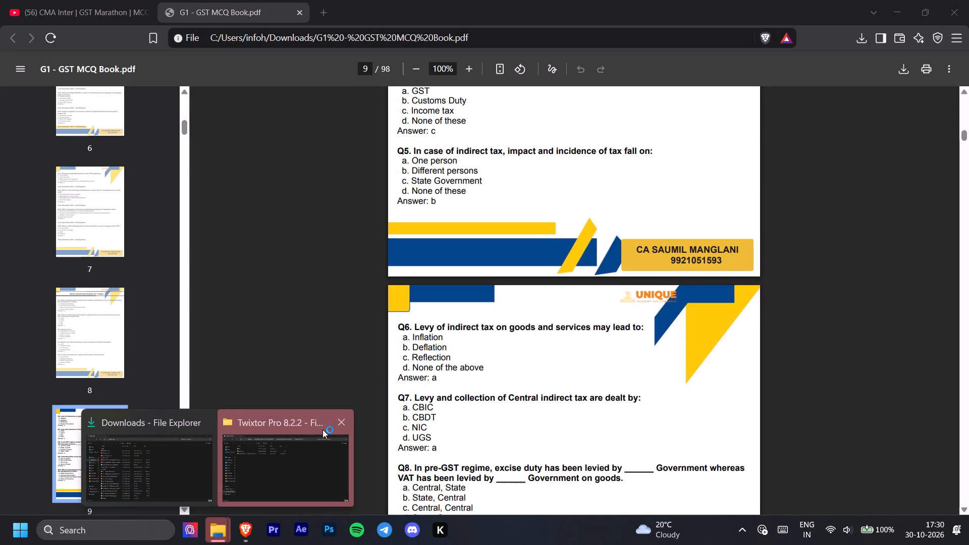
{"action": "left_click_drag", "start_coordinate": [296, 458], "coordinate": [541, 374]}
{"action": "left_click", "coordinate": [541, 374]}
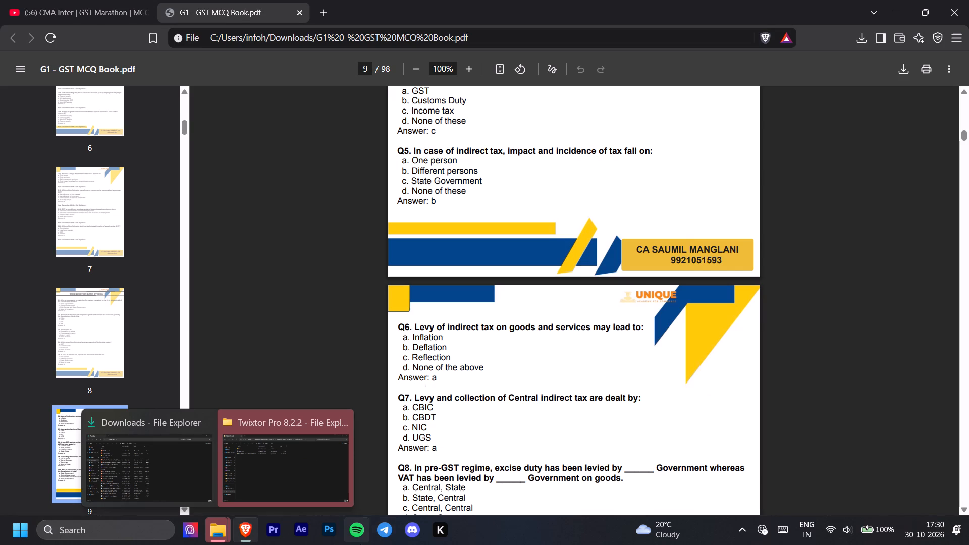
Switch to Spotify, start playing the loaded track Hit Squad, and minimise the player.
{"action": "left_click", "coordinate": [359, 536]}
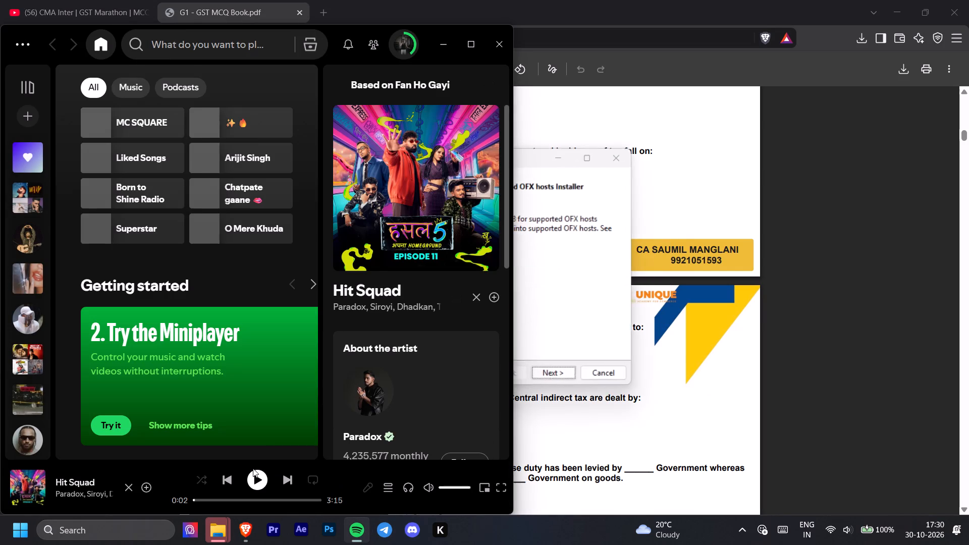
{"action": "left_click", "coordinate": [253, 468]}
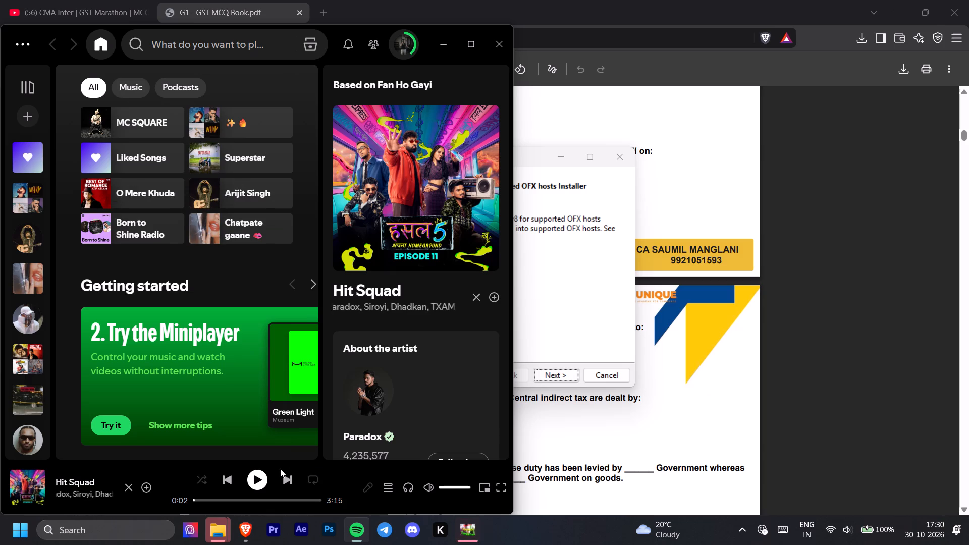
{"action": "left_click", "coordinate": [260, 480]}
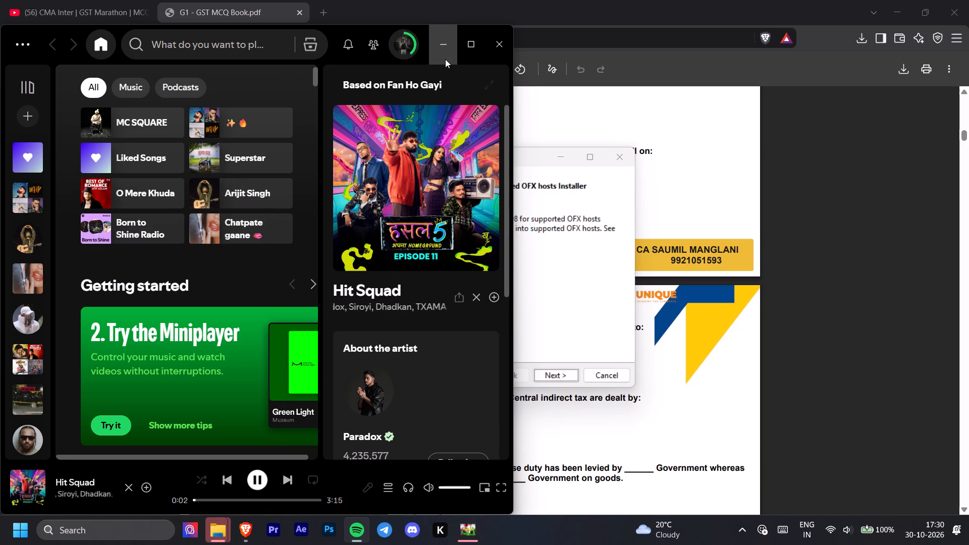
{"action": "left_click", "coordinate": [445, 59]}
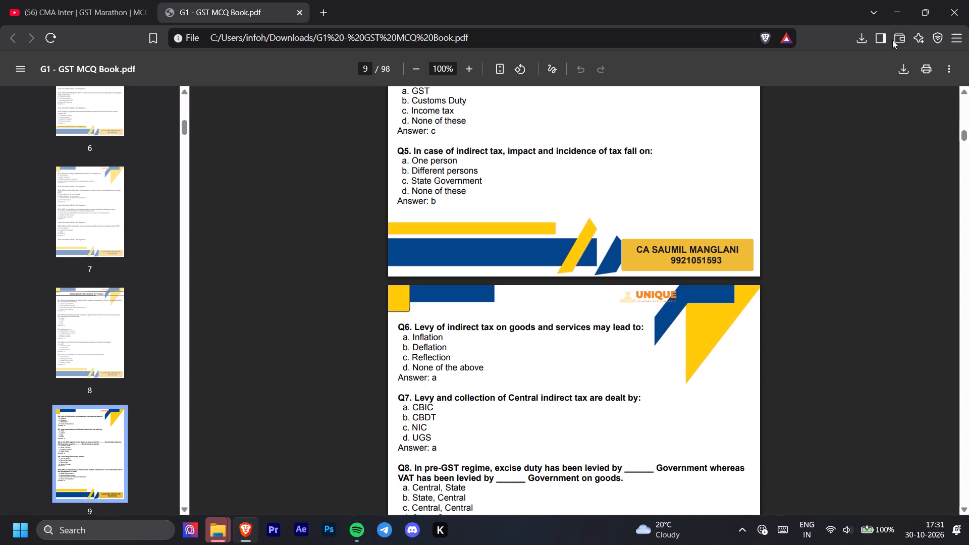
Minimise the browser and the Twixtor Pro 8.2.2 folder window, and refresh the desktop.
{"action": "left_click", "coordinate": [897, 0]}
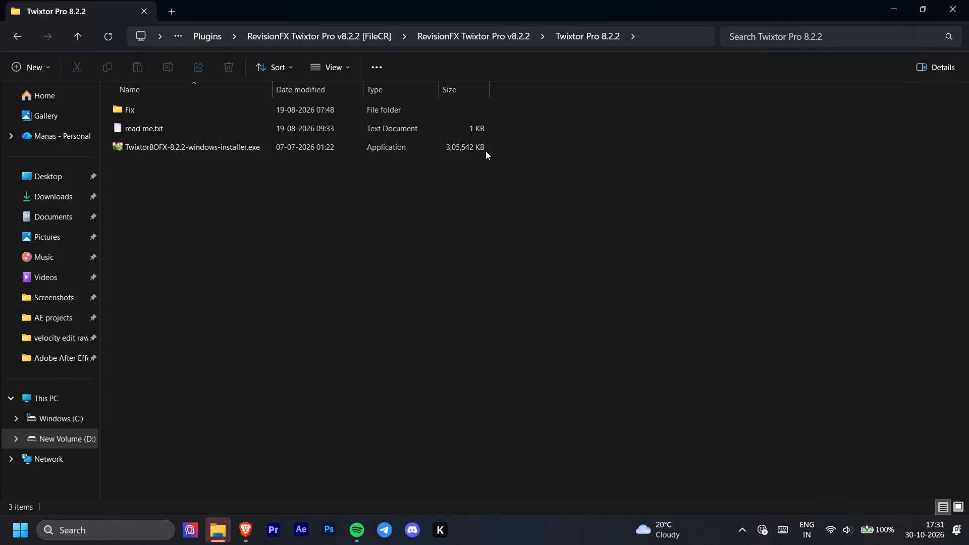
{"action": "left_click", "coordinate": [890, 7]}
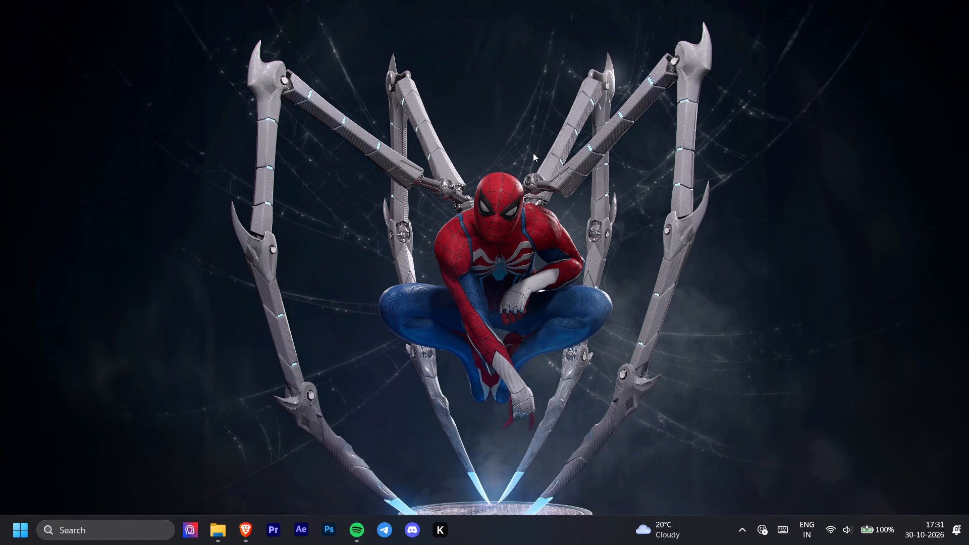
{"action": "right_click", "coordinate": [533, 153]}
{"action": "left_click", "coordinate": [567, 201]}
{"action": "right_click", "coordinate": [443, 221]}
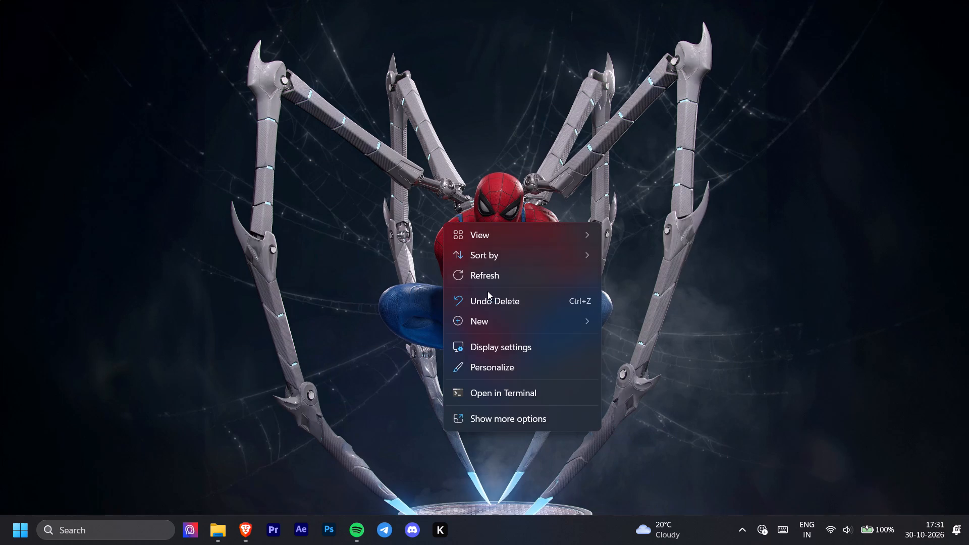
{"action": "left_click", "coordinate": [498, 277]}
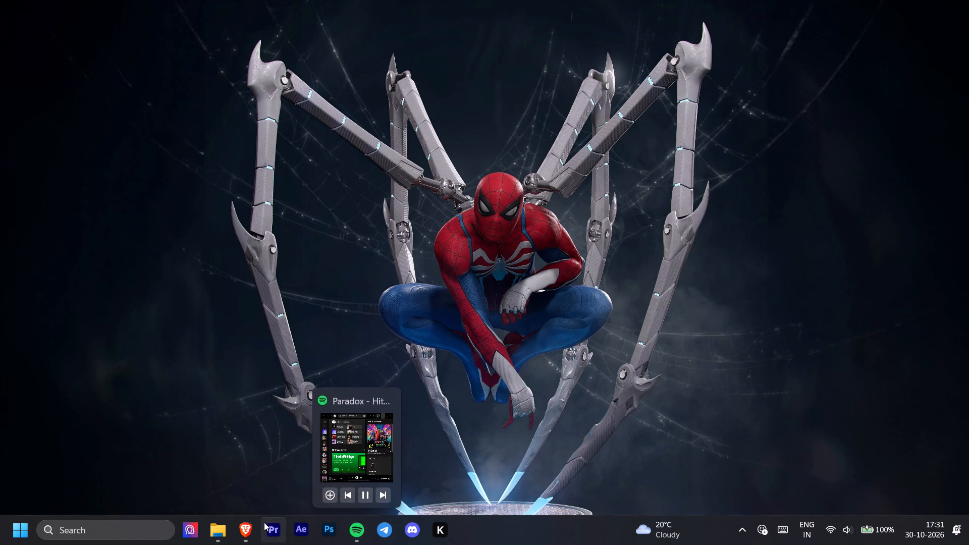
Launch Adobe After Effects.
{"action": "left_click", "coordinate": [308, 533]}
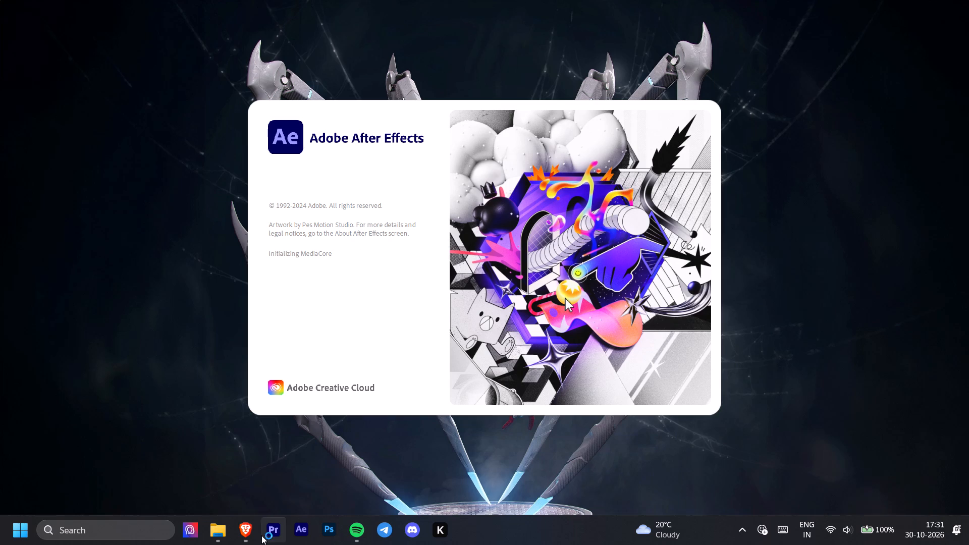
Switch to Spotify, skip to the next track, and minimise the player.
{"action": "left_click", "coordinate": [350, 534]}
{"action": "left_click", "coordinate": [291, 478]}
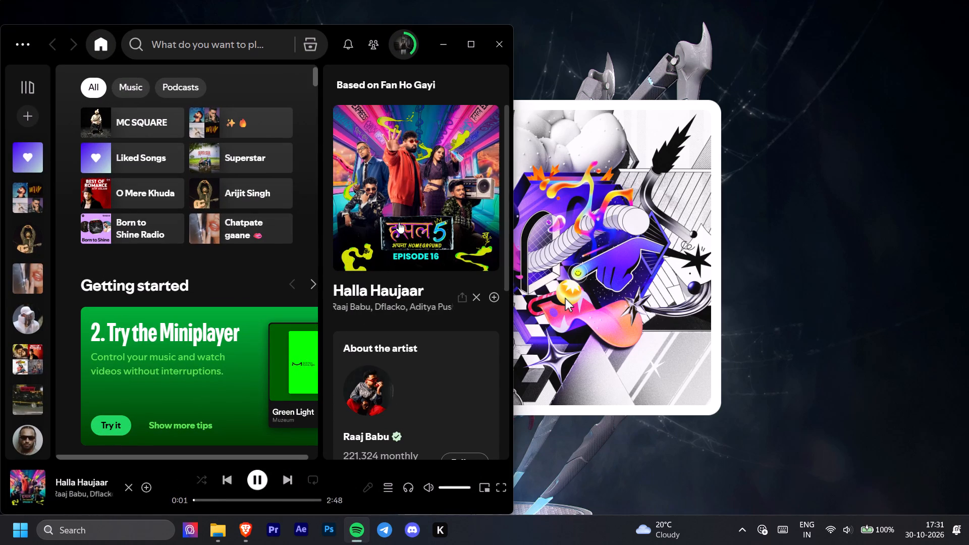
{"action": "left_click", "coordinate": [448, 49]}
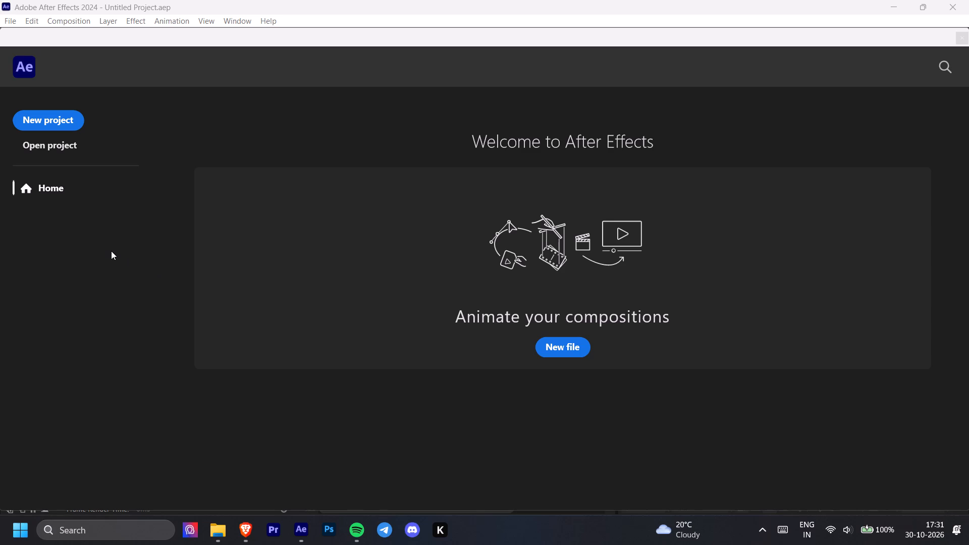
Open the recent project velocity edit in After Effects.
{"action": "left_click", "coordinate": [295, 261]}
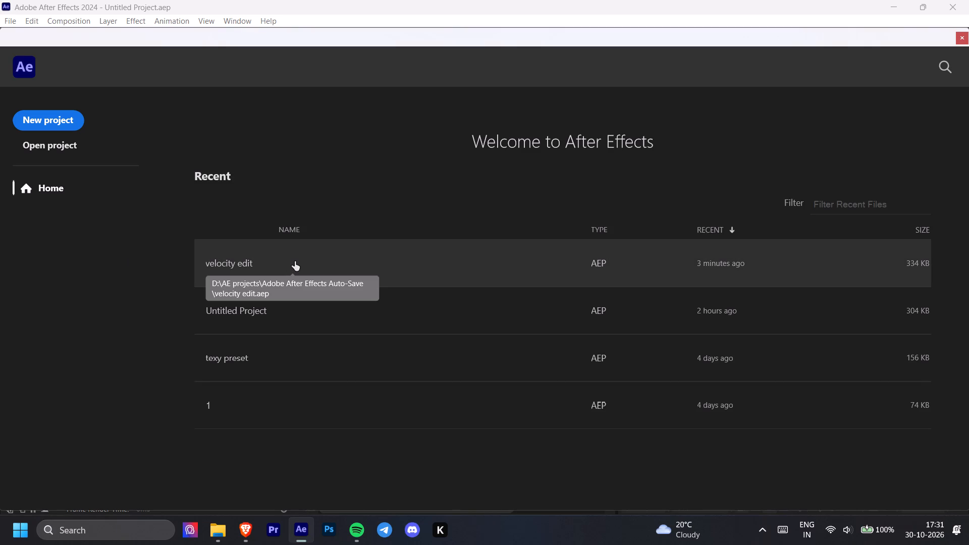
{"action": "left_click", "coordinate": [393, 258]}
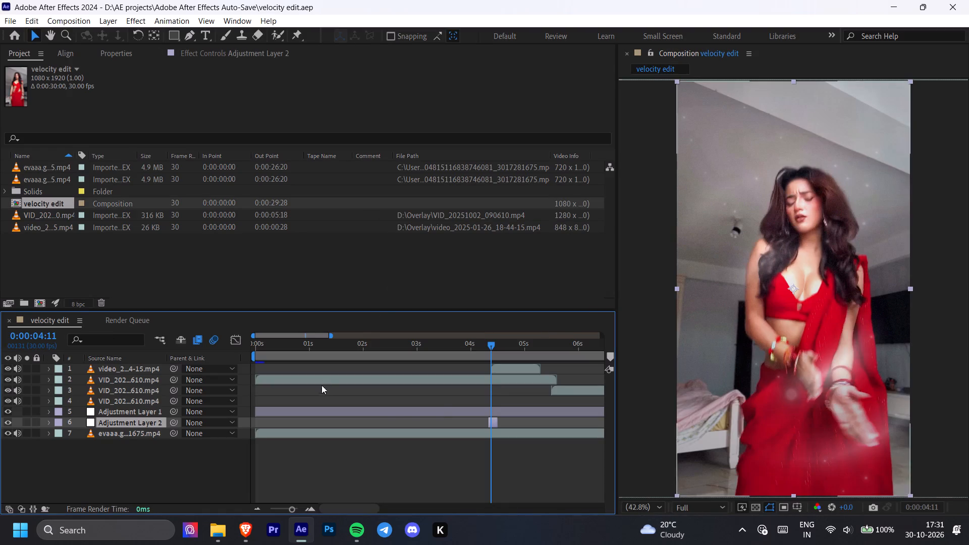
With Adjustment Layer 2 selected, search the quick effects finder for "twixto", and clear the search.
{"action": "left_click", "coordinate": [495, 424]}
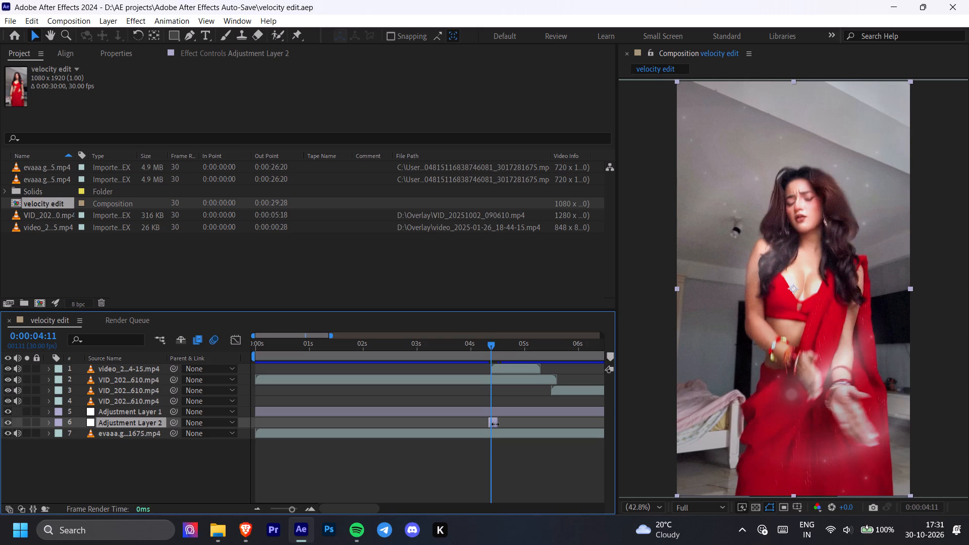
{"action": "key", "text": "ctrl+space"}
{"action": "type", "text": "tw"}
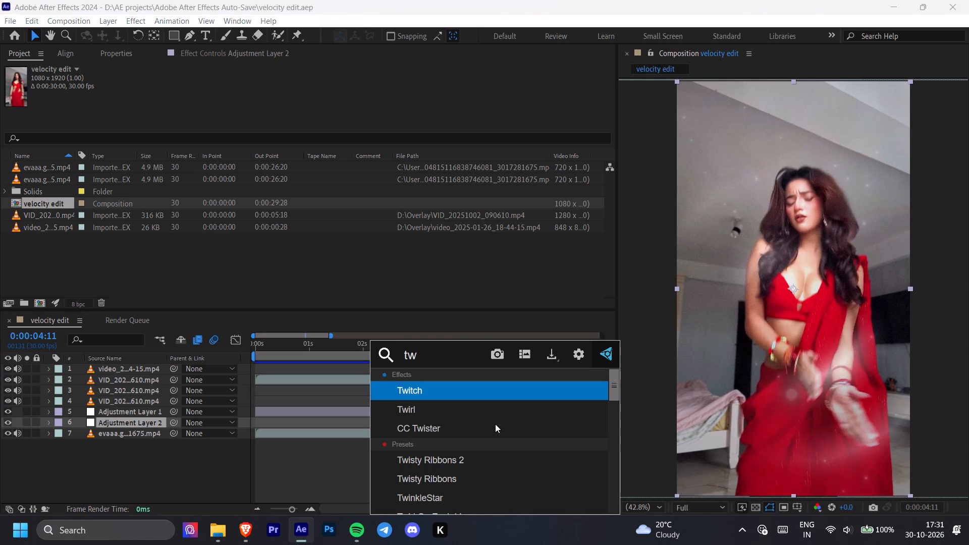
{"action": "key", "text": "i"}
{"action": "type", "text": "xto"}
{"action": "key", "text": "BackSpace"}
{"action": "key", "text": "BackSpace"}
{"action": "key", "text": "BackSpace"}
{"action": "key", "text": "BackSpace"}
{"action": "key", "text": "BackSpace"}
{"action": "key", "text": "BackSpace"}
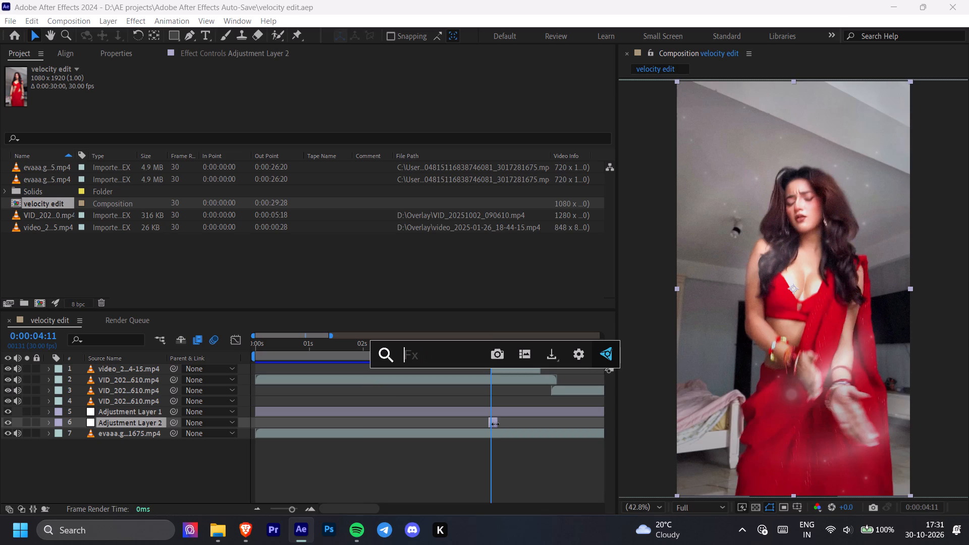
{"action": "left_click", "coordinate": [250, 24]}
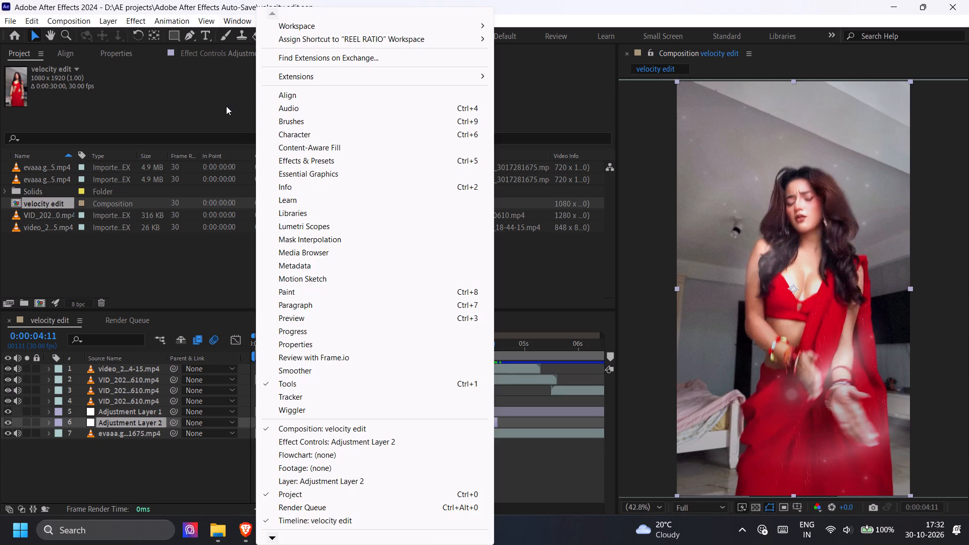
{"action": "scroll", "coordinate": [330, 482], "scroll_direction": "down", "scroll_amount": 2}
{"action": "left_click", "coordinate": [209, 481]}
Switch to the Brave browser and open YouTube in a new tab.
{"action": "left_click", "coordinate": [244, 535]}
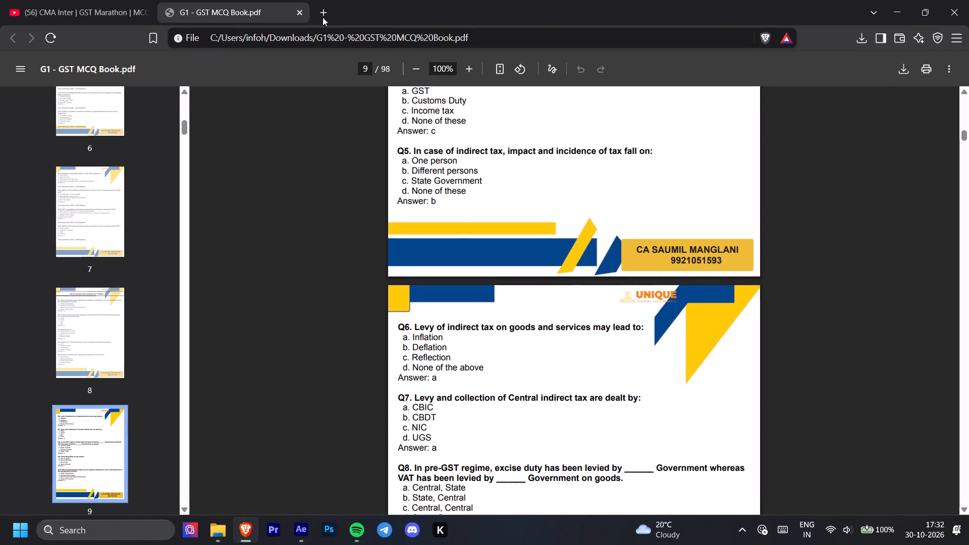
{"action": "left_click", "coordinate": [327, 16]}
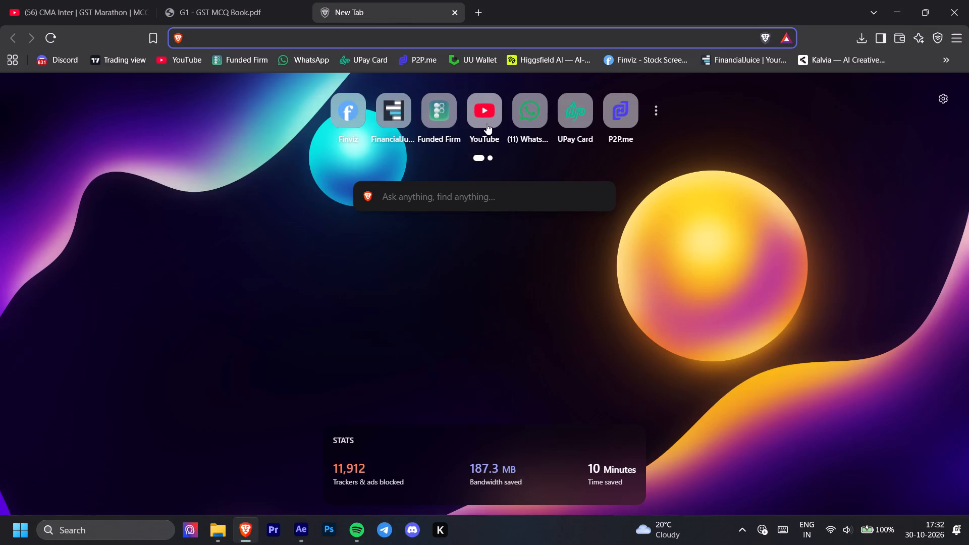
{"action": "left_click", "coordinate": [487, 124]}
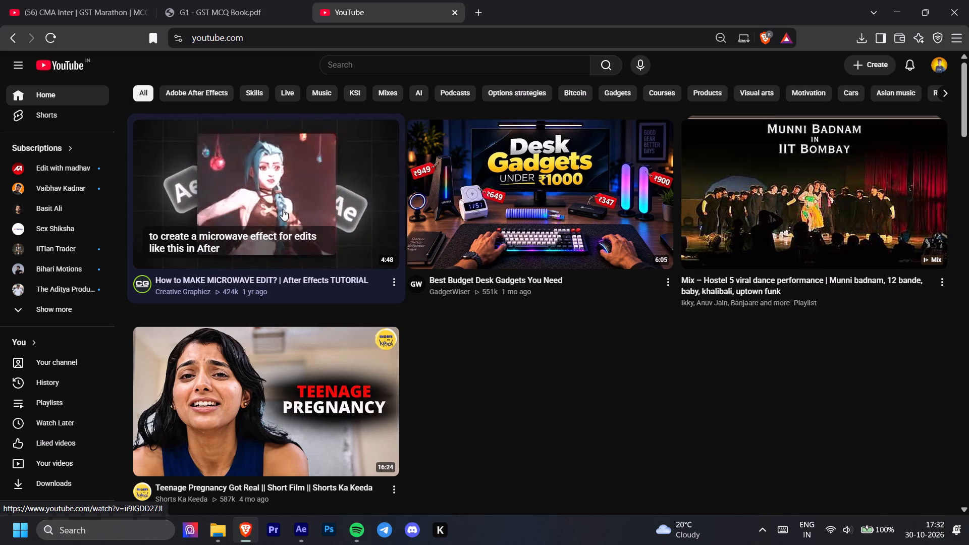
Open the Creative Graphicz video "How to MAKE MICROWAVE EDIT?", pause it, and examine its full description.
{"action": "left_click", "coordinate": [329, 202]}
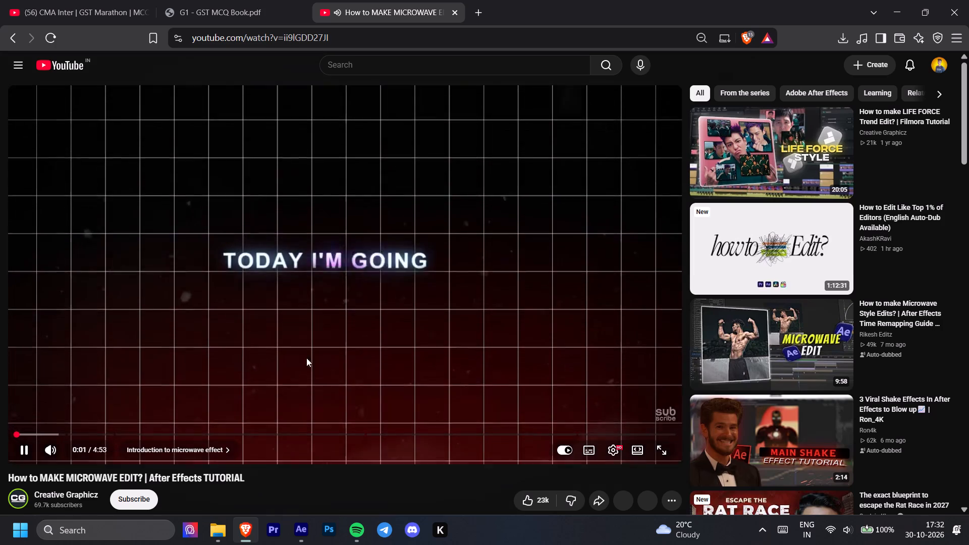
{"action": "scroll", "coordinate": [321, 353], "scroll_direction": "down", "scroll_amount": 1}
{"action": "left_click", "coordinate": [383, 284]}
{"action": "scroll", "coordinate": [383, 284], "scroll_direction": "down", "scroll_amount": 1}
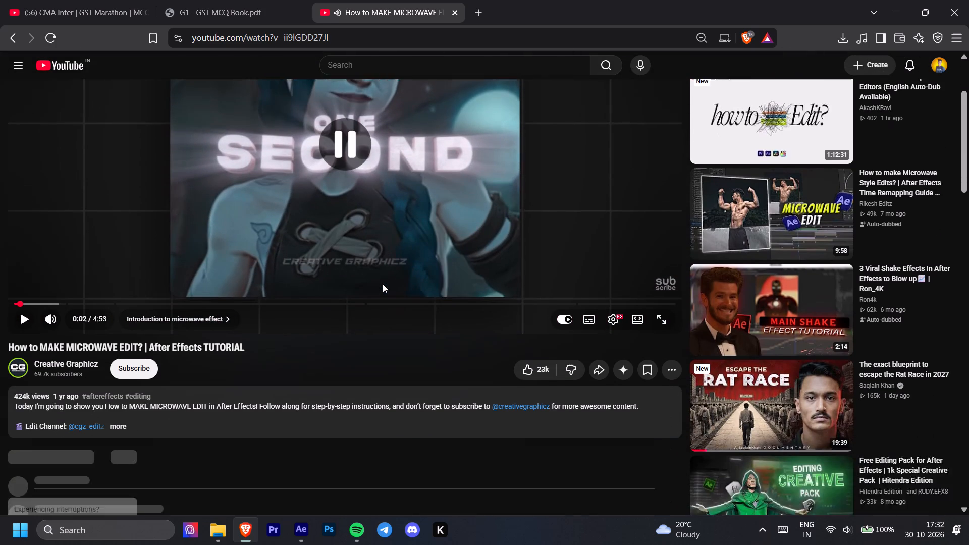
{"action": "scroll", "coordinate": [383, 284], "scroll_direction": "down", "scroll_amount": 1}
{"action": "left_click", "coordinate": [150, 400]}
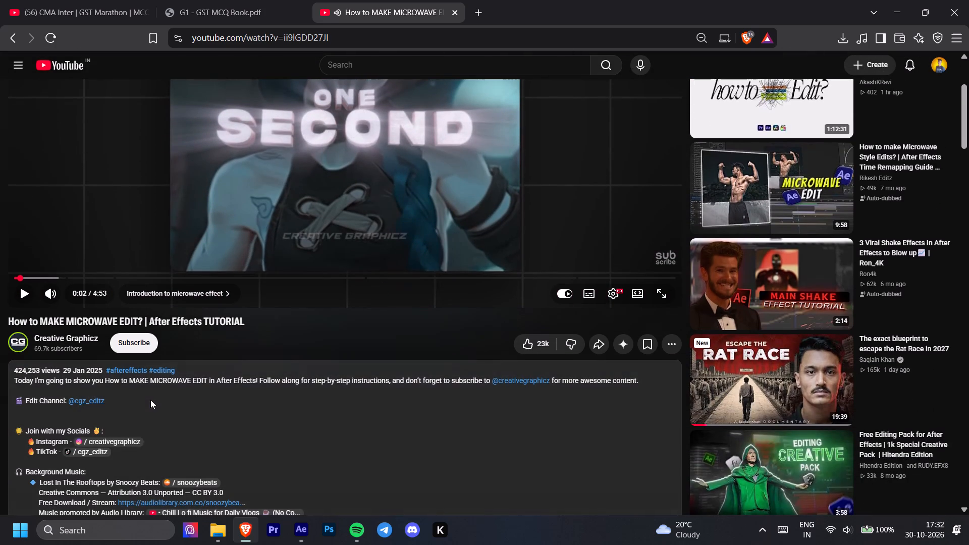
{"action": "scroll", "coordinate": [150, 400], "scroll_direction": "down", "scroll_amount": 2}
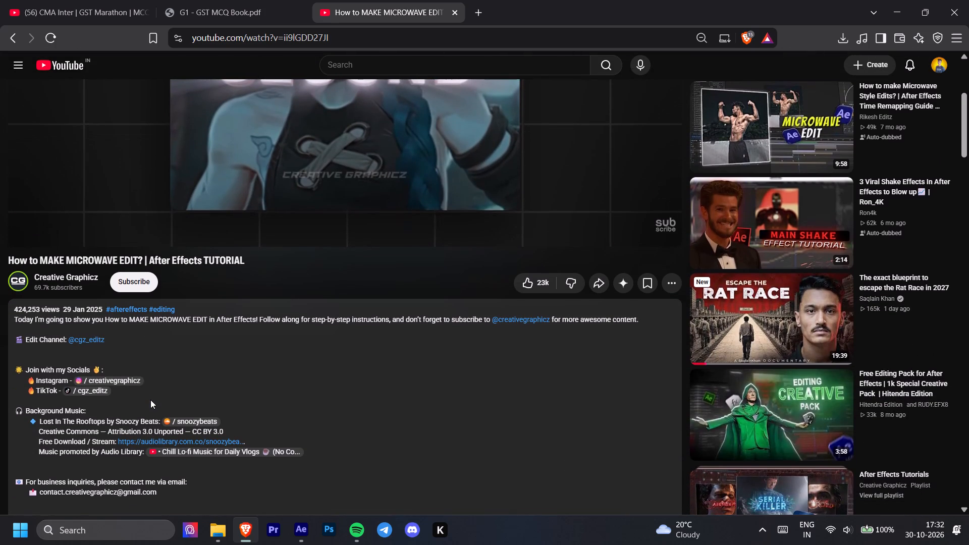
{"action": "scroll", "coordinate": [150, 400], "scroll_direction": "down", "scroll_amount": 1}
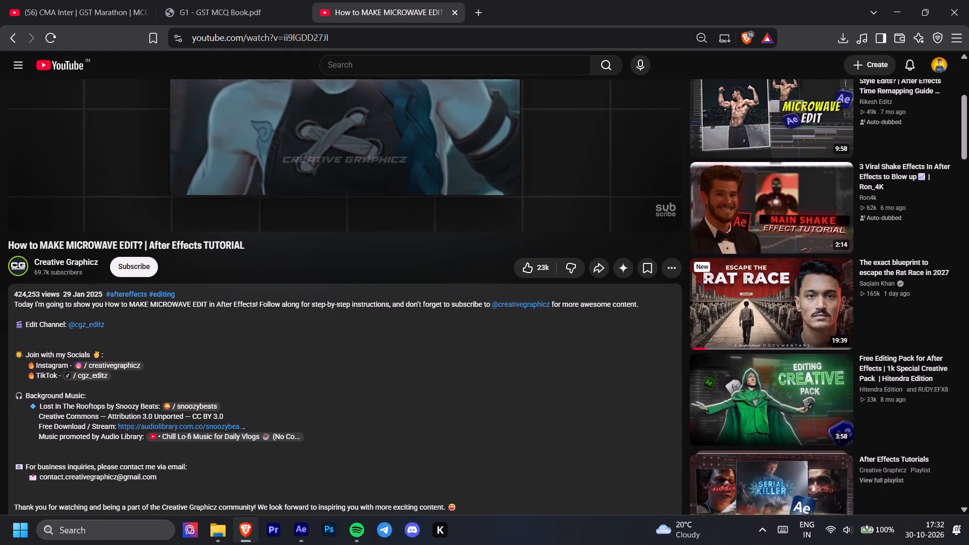
{"action": "scroll", "coordinate": [150, 400], "scroll_direction": "down", "scroll_amount": 3}
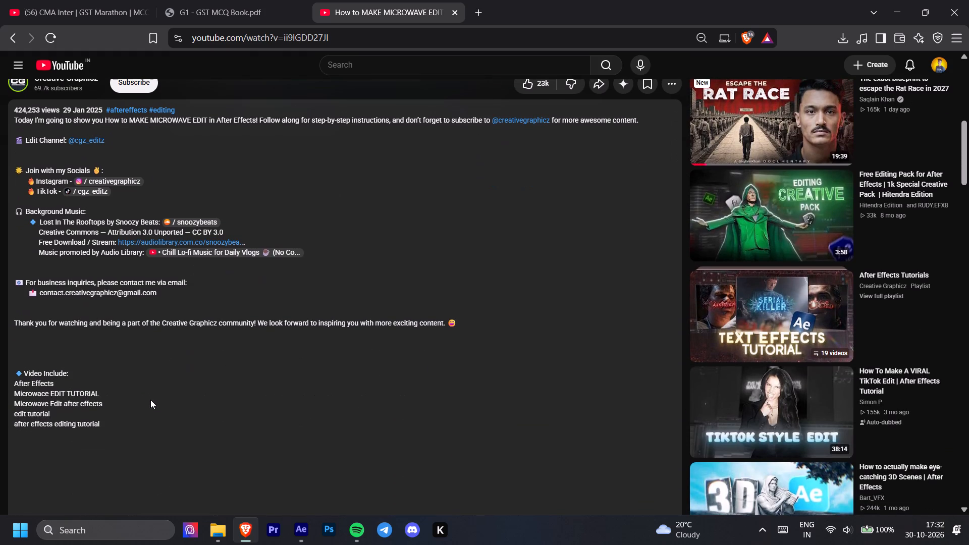
{"action": "scroll", "coordinate": [150, 400], "scroll_direction": "down", "scroll_amount": 1}
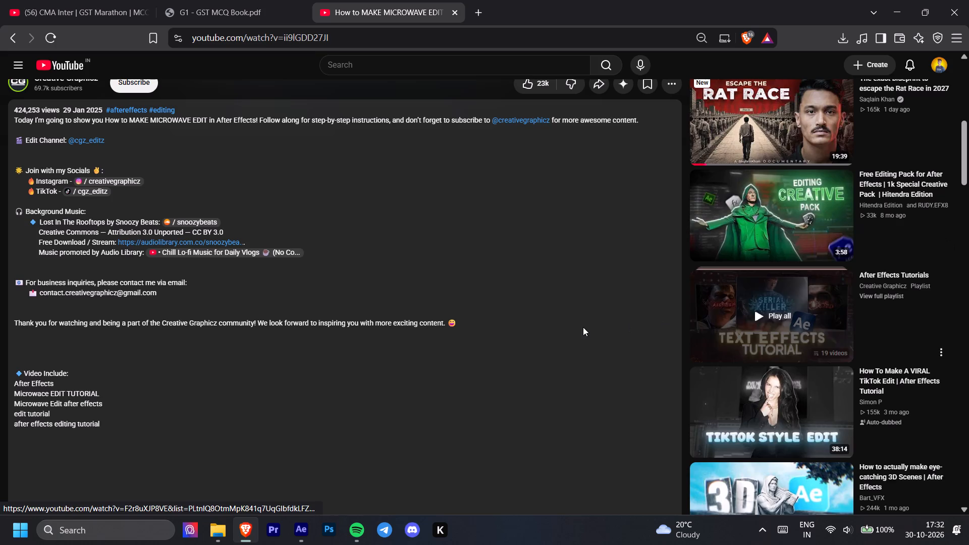
{"action": "scroll", "coordinate": [567, 330], "scroll_direction": "up", "scroll_amount": 3}
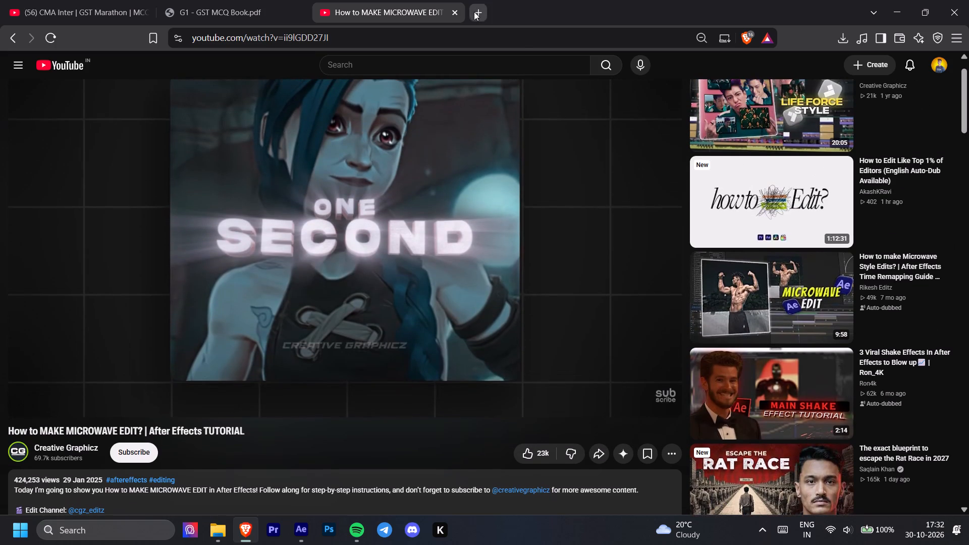
Open YouTube in a new tab and search for "how to use twixtor in after effects".
{"action": "left_click", "coordinate": [474, 12]}
{"action": "left_click", "coordinate": [504, 113]}
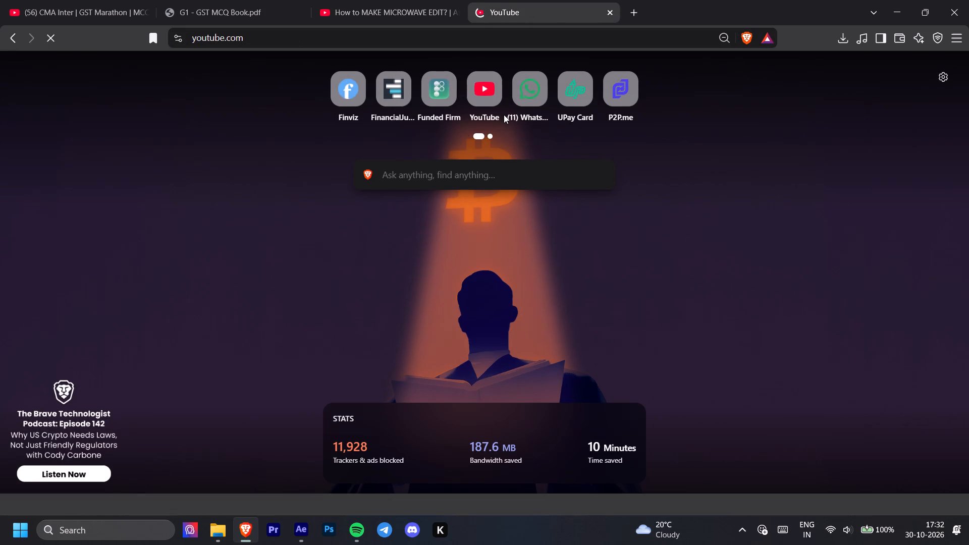
{"action": "left_click", "coordinate": [440, 70]}
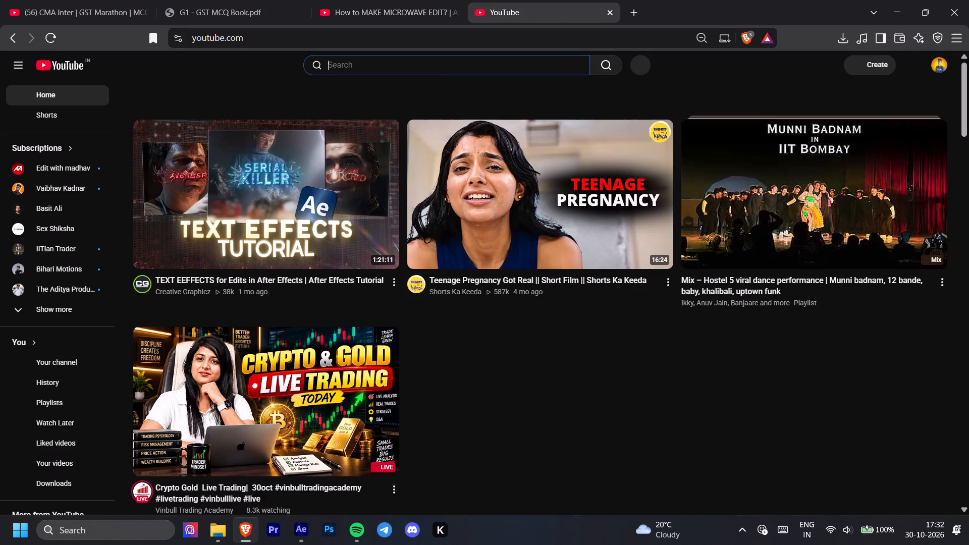
{"action": "type", "text": "how to use twixtor"}
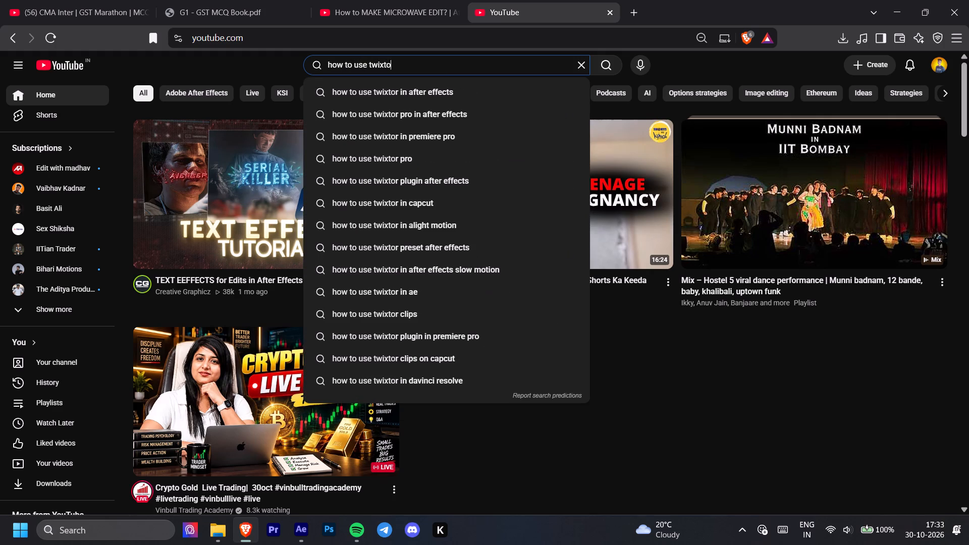
{"action": "left_click", "coordinate": [476, 98]}
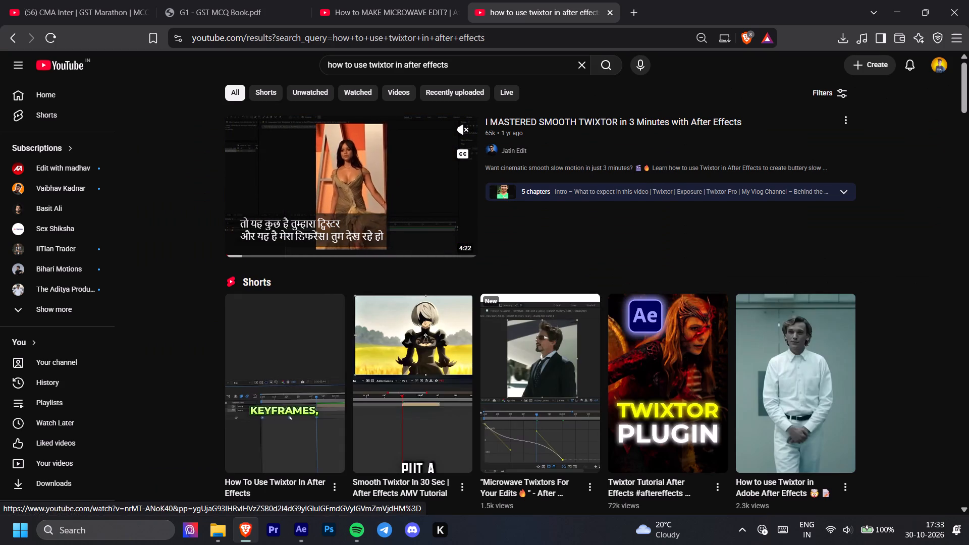
Look through the search results, toggling preview captions, and open the Parthedits video "How I Make Twixtor Hit PERFECTLY on Beat!".
{"action": "left_click", "coordinate": [462, 156]}
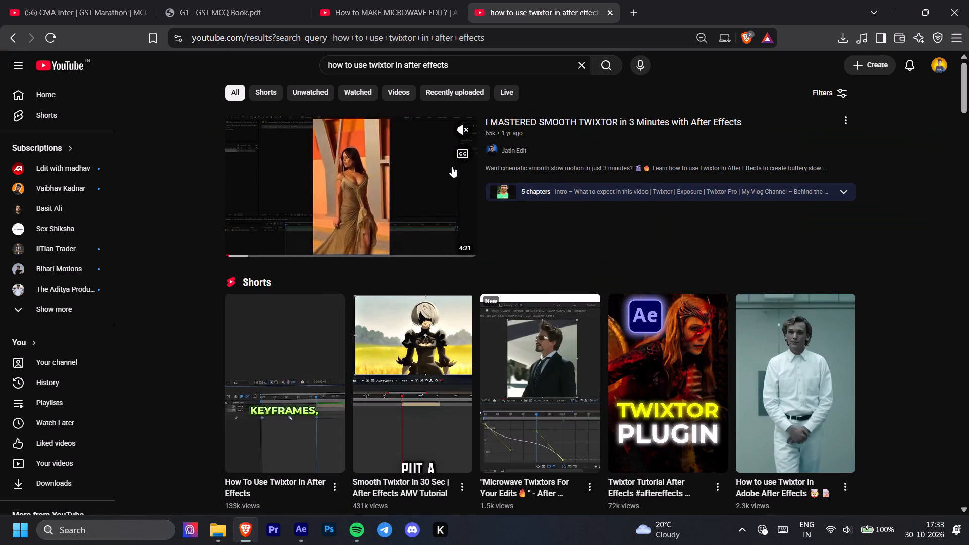
{"action": "scroll", "coordinate": [409, 274], "scroll_direction": "down", "scroll_amount": 2}
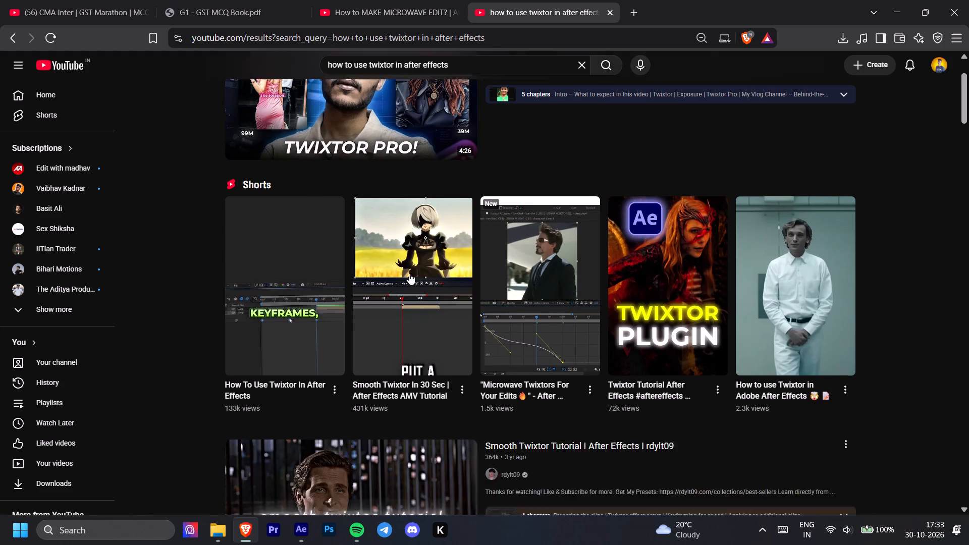
{"action": "scroll", "coordinate": [409, 274], "scroll_direction": "down", "scroll_amount": 4}
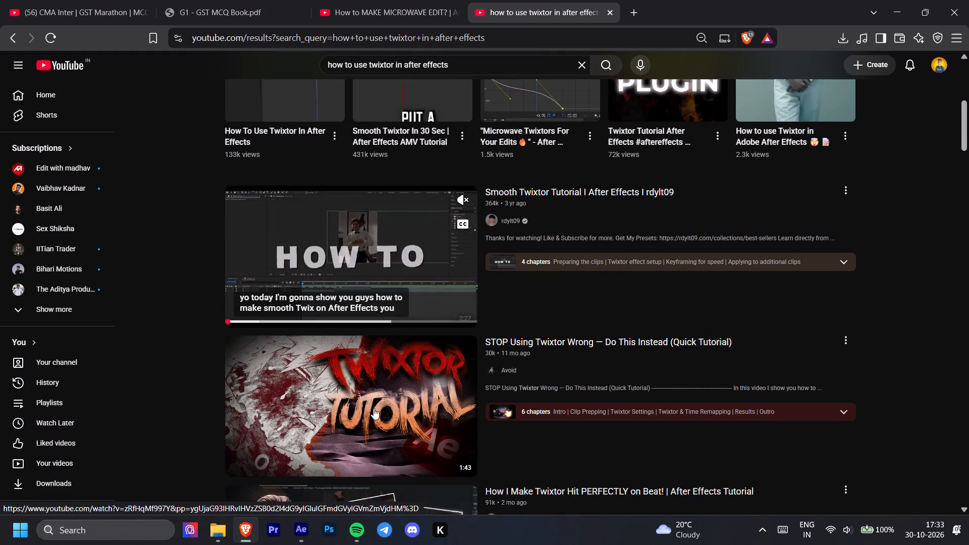
{"action": "scroll", "coordinate": [373, 408], "scroll_direction": "down", "scroll_amount": 1}
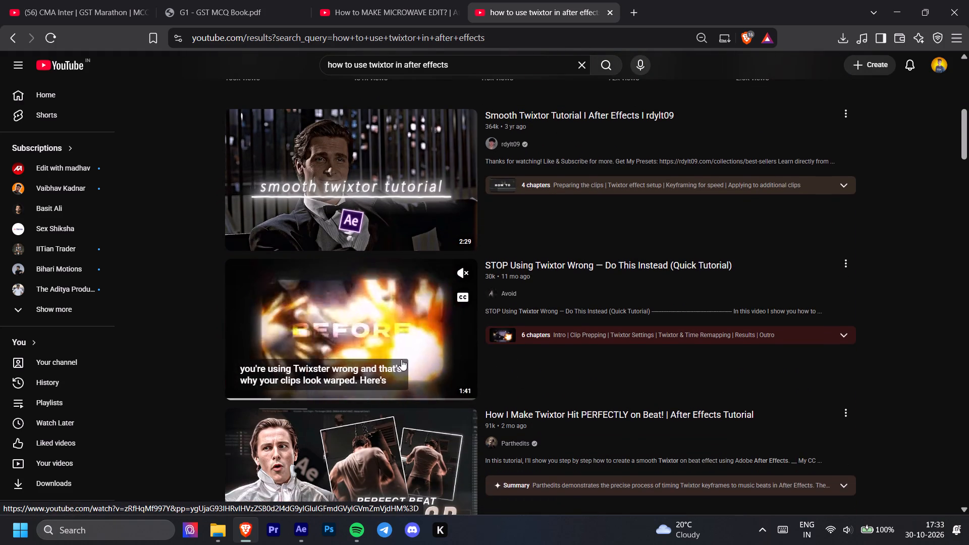
{"action": "scroll", "coordinate": [401, 359], "scroll_direction": "down", "scroll_amount": 2}
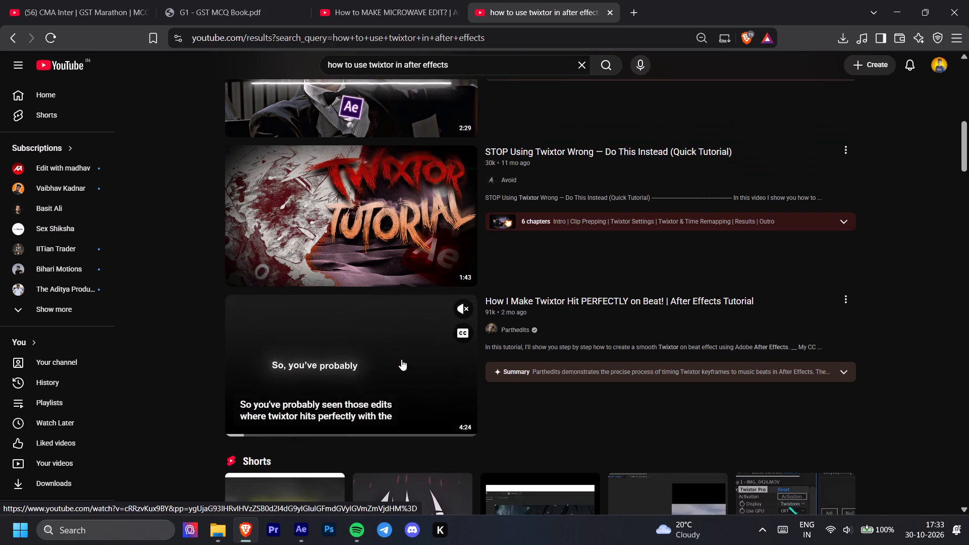
{"action": "left_click", "coordinate": [461, 330]}
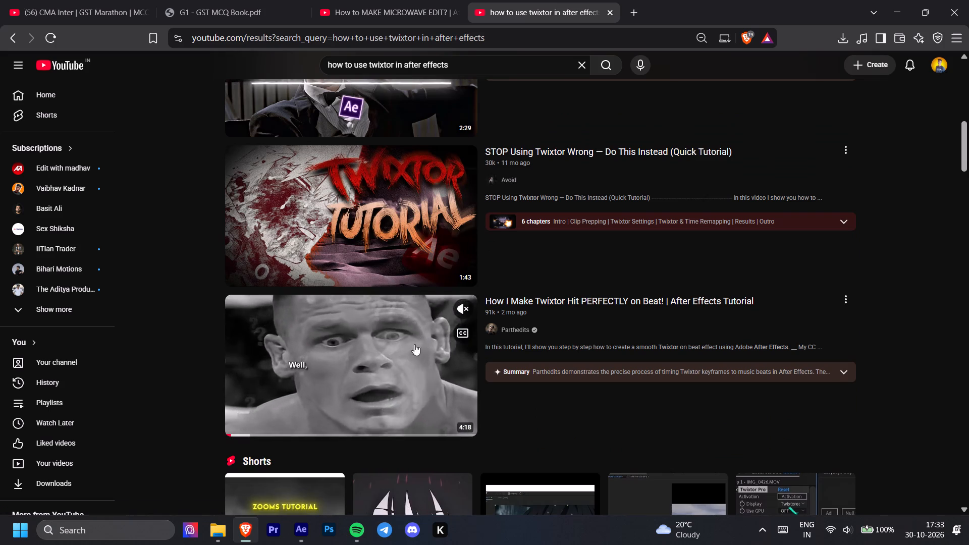
{"action": "left_click", "coordinate": [393, 364]}
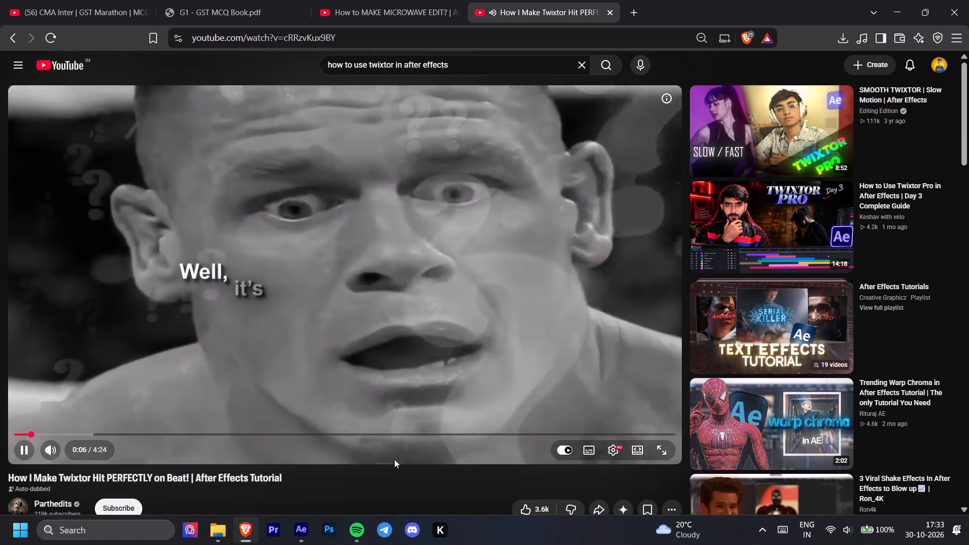
Expand the Parthedits video's description and examine it for plugin links.
{"action": "scroll", "coordinate": [360, 476], "scroll_direction": "down", "scroll_amount": 1}
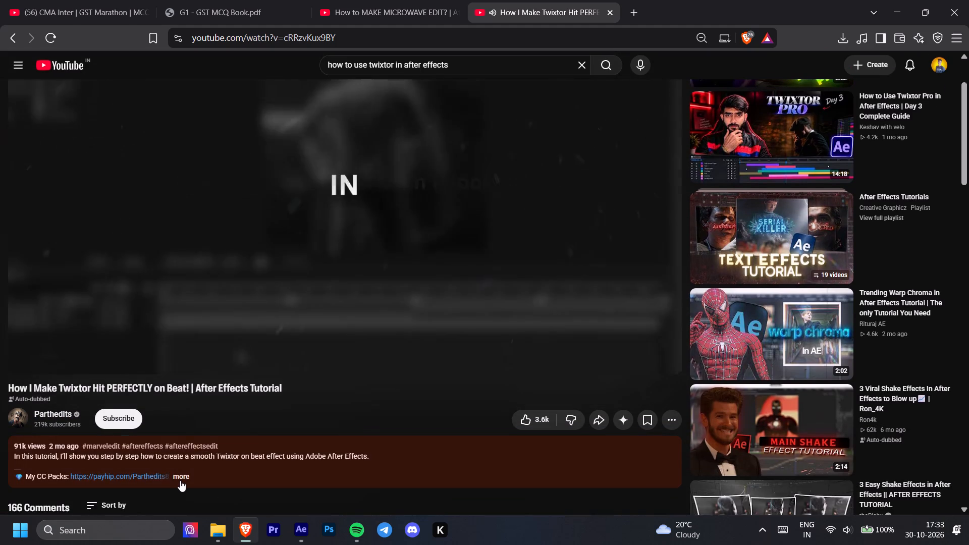
{"action": "left_click", "coordinate": [180, 480]}
{"action": "scroll", "coordinate": [204, 479], "scroll_direction": "down", "scroll_amount": 1}
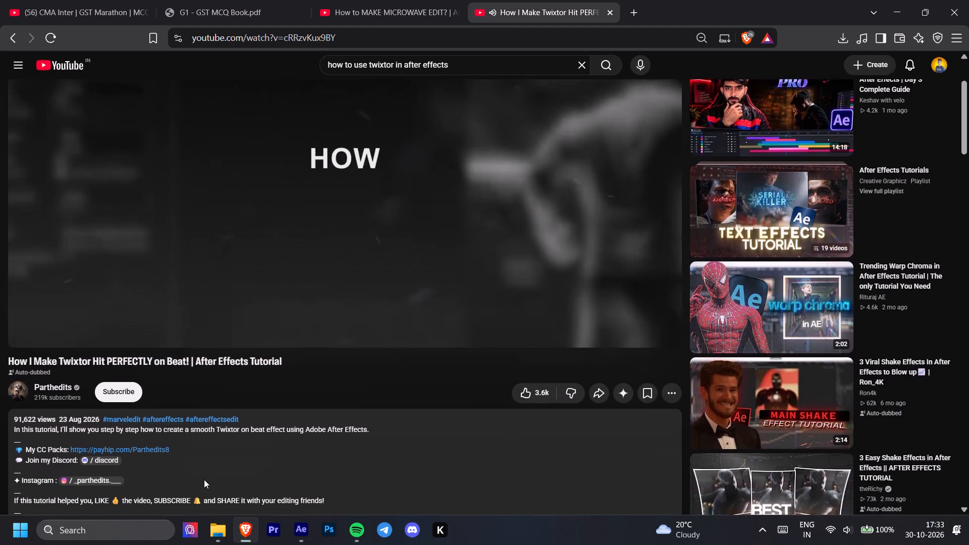
{"action": "scroll", "coordinate": [204, 479], "scroll_direction": "down", "scroll_amount": 1}
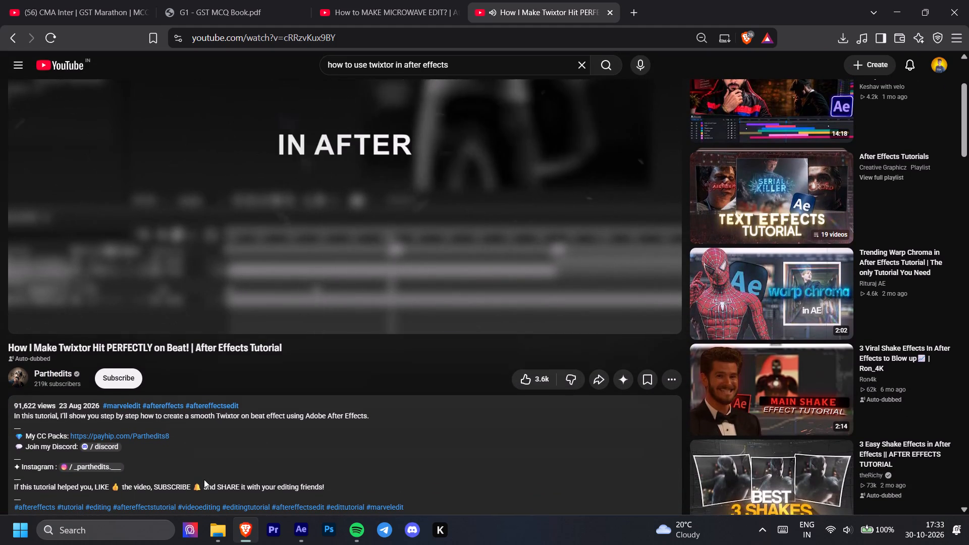
{"action": "scroll", "coordinate": [204, 479], "scroll_direction": "up", "scroll_amount": 2}
Switch to Spotify, pause the music, and minimise the player window.
{"action": "left_click", "coordinate": [353, 529]}
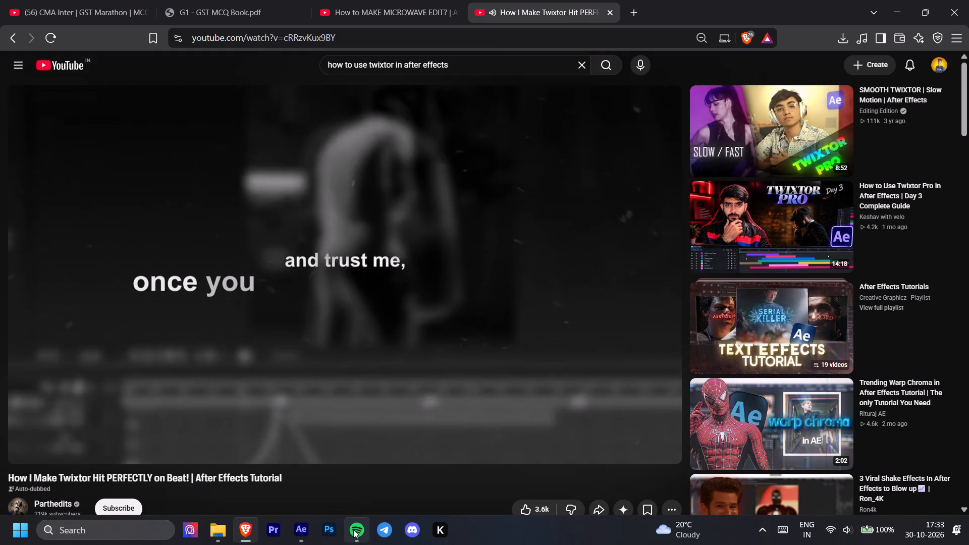
{"action": "left_click", "coordinate": [252, 480]}
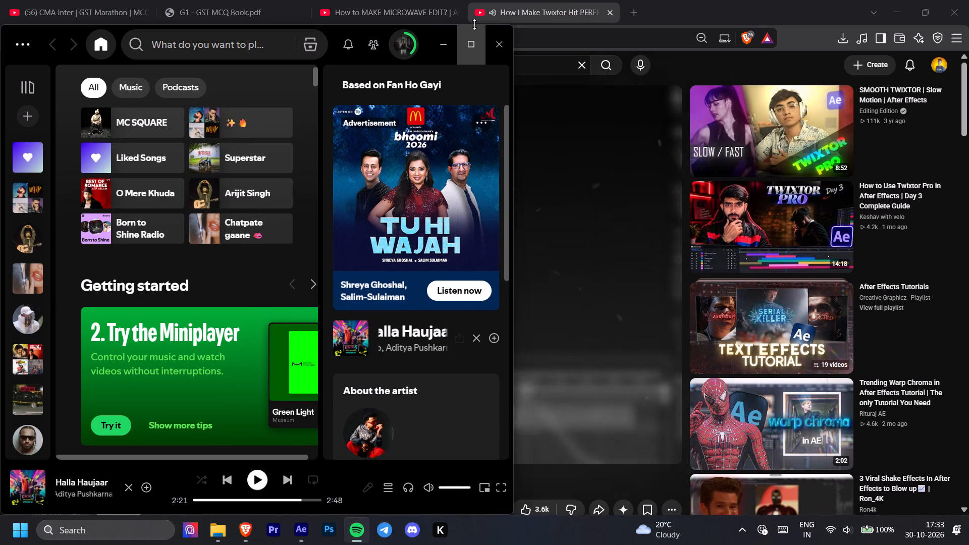
{"action": "left_click", "coordinate": [442, 39]}
Skip ahead in the Parthedits video and pause it where the Twixtor Pro effect settings are shown.
{"action": "key", "text": "Right"}
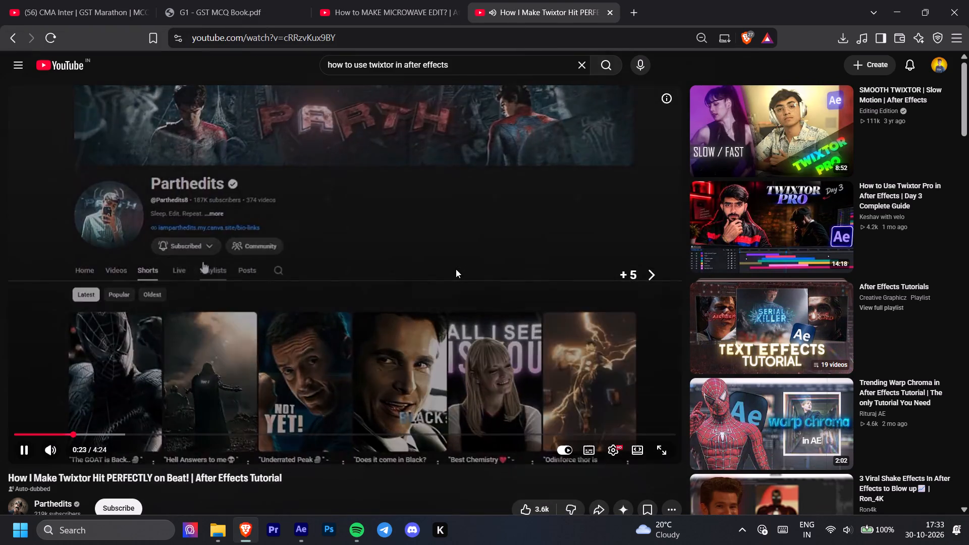
{"action": "key", "text": "Right"}
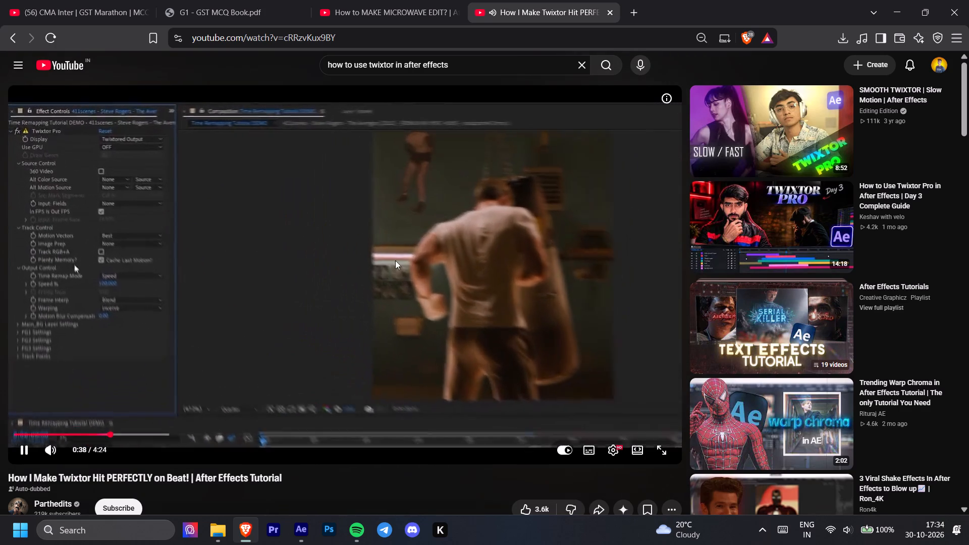
{"action": "left_click", "coordinate": [361, 269]}
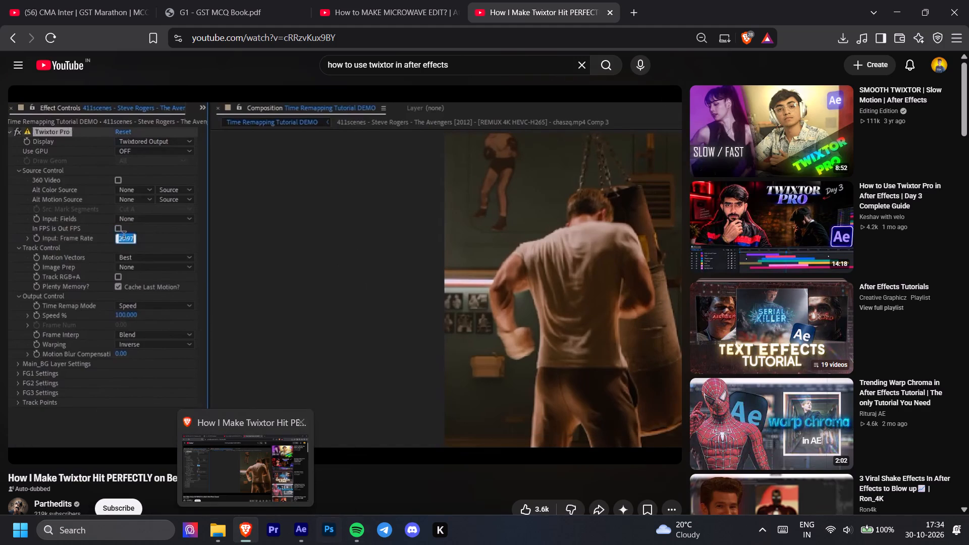
In After Effects, select the evaaa video on layer 7, search the quick effects finder for "twix", and clear the search.
{"action": "left_click", "coordinate": [304, 536]}
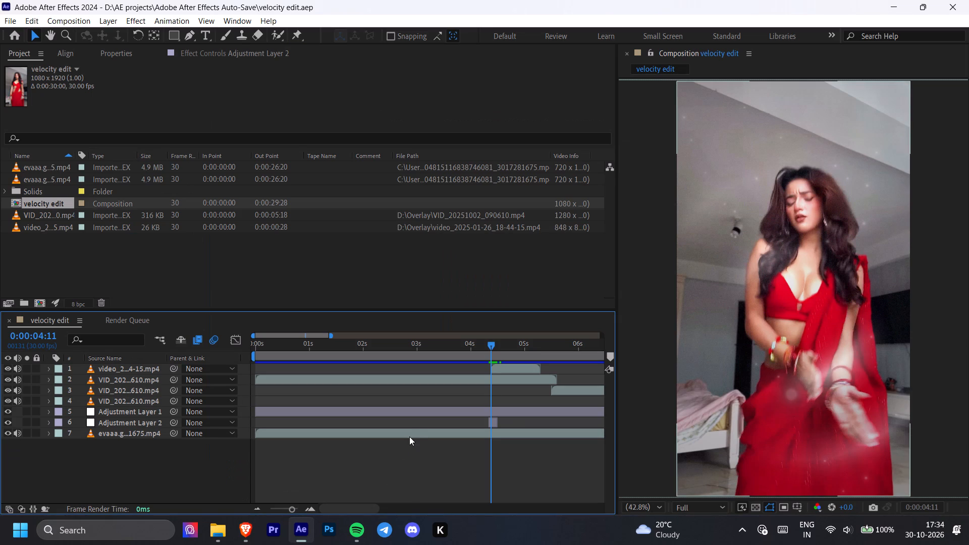
{"action": "left_click", "coordinate": [407, 434]}
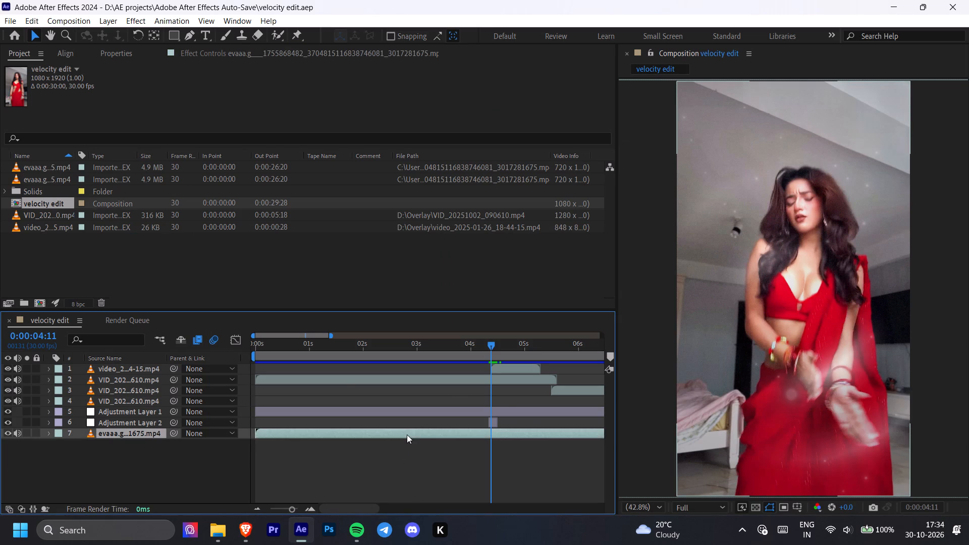
{"action": "key", "text": "ctrl+space"}
{"action": "type", "text": "tw"}
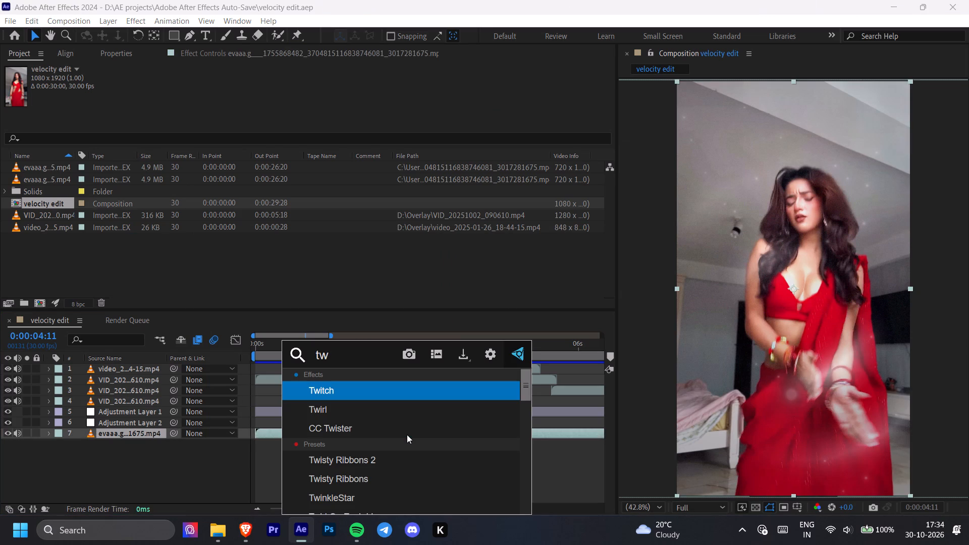
{"action": "key", "text": "i"}
{"action": "key", "text": "x"}
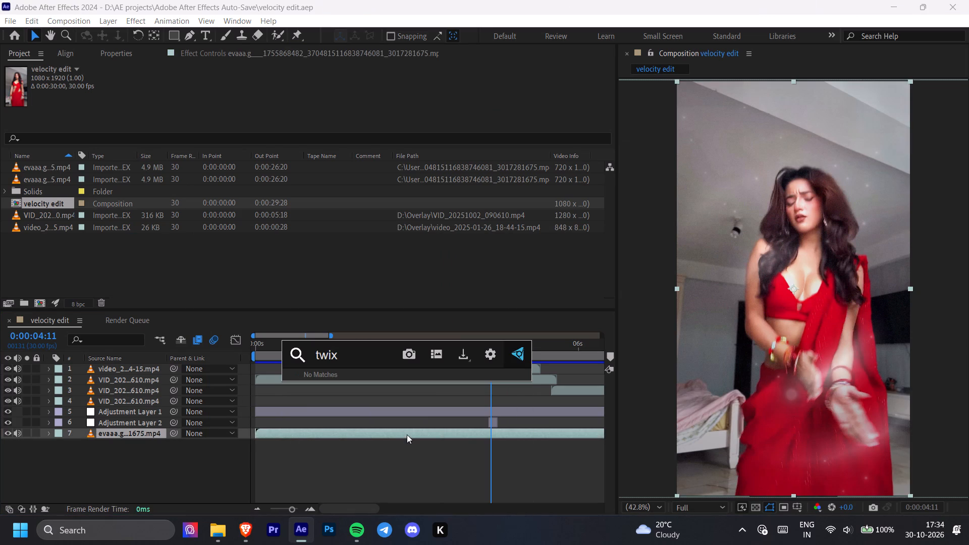
{"action": "key", "text": "BackSpace"}
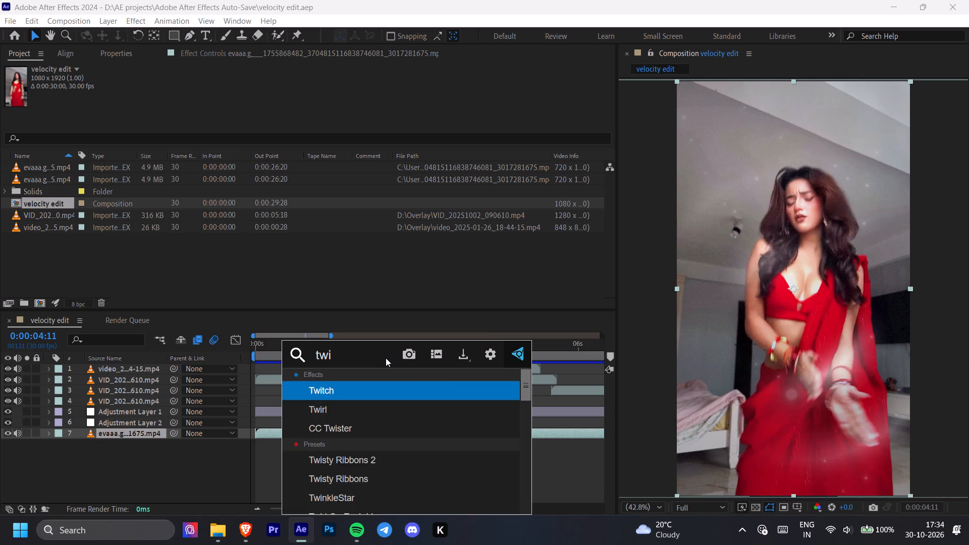
{"action": "key", "text": "BackSpace"}
{"action": "key", "text": "BackSpace"}
{"action": "key", "text": "BackSpace"}
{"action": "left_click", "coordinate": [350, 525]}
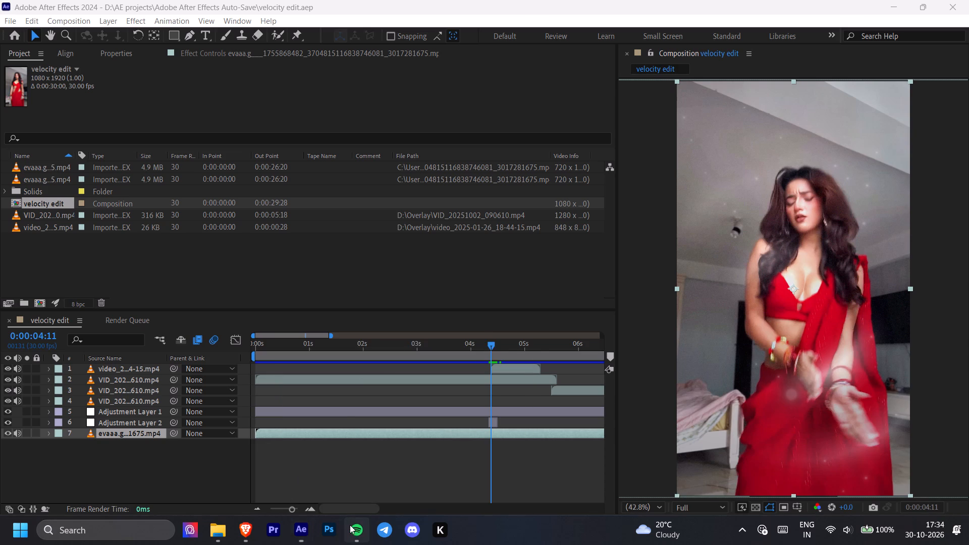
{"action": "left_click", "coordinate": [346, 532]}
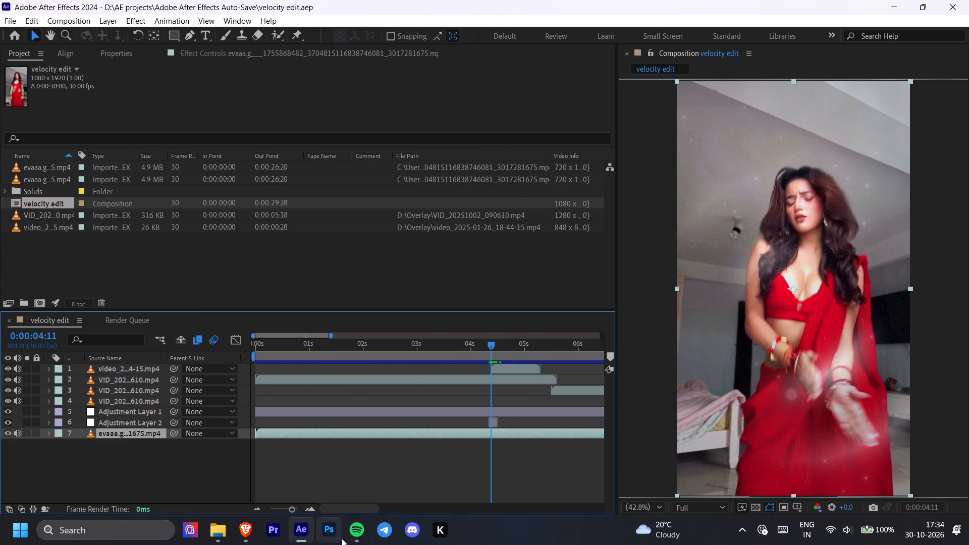
Switch to File Explorer, check the Twixtor Pro 8.2.2 folder, go back up to the Plugins folder, and minimise the window.
{"action": "left_click", "coordinate": [223, 542]}
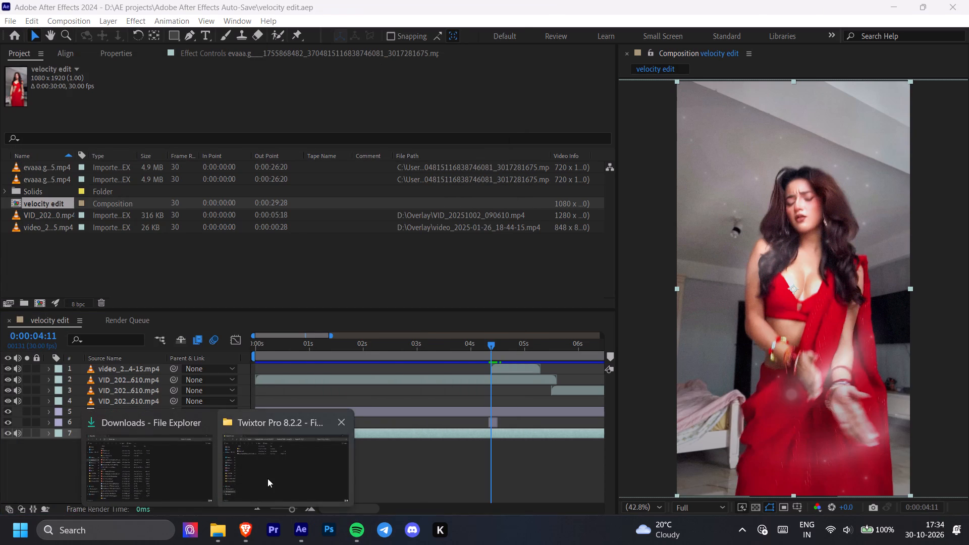
{"action": "left_click", "coordinate": [267, 478]}
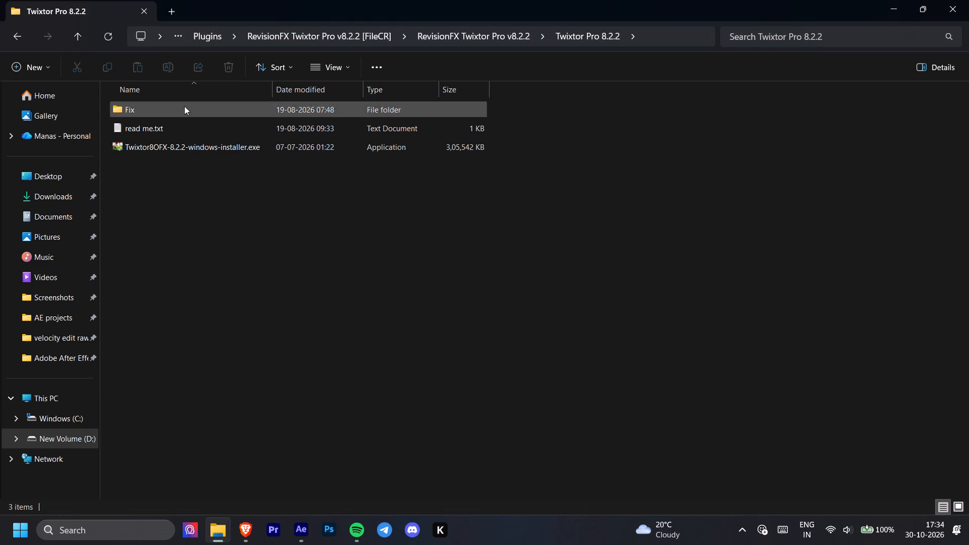
{"action": "left_click", "coordinate": [14, 37]}
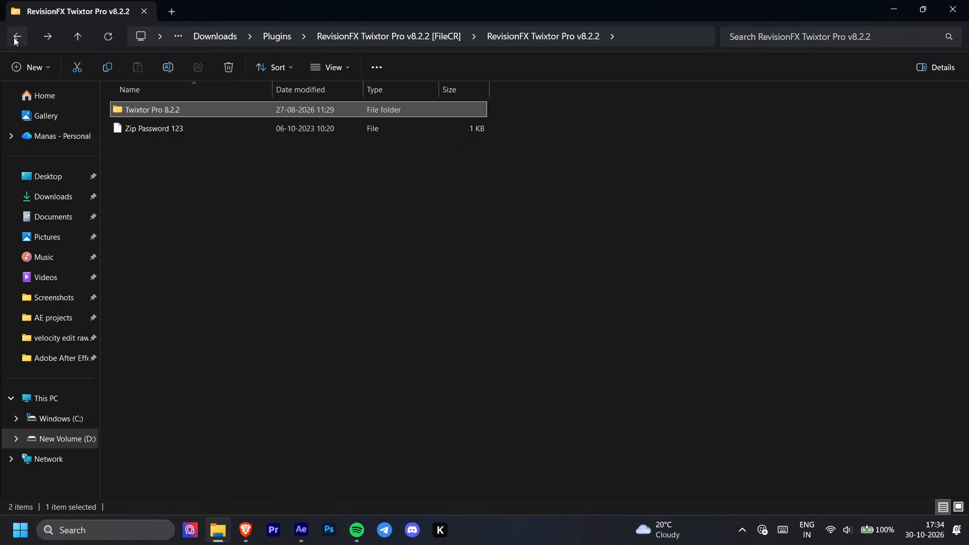
{"action": "left_click", "coordinate": [14, 37]}
{"action": "left_click", "coordinate": [14, 37]}
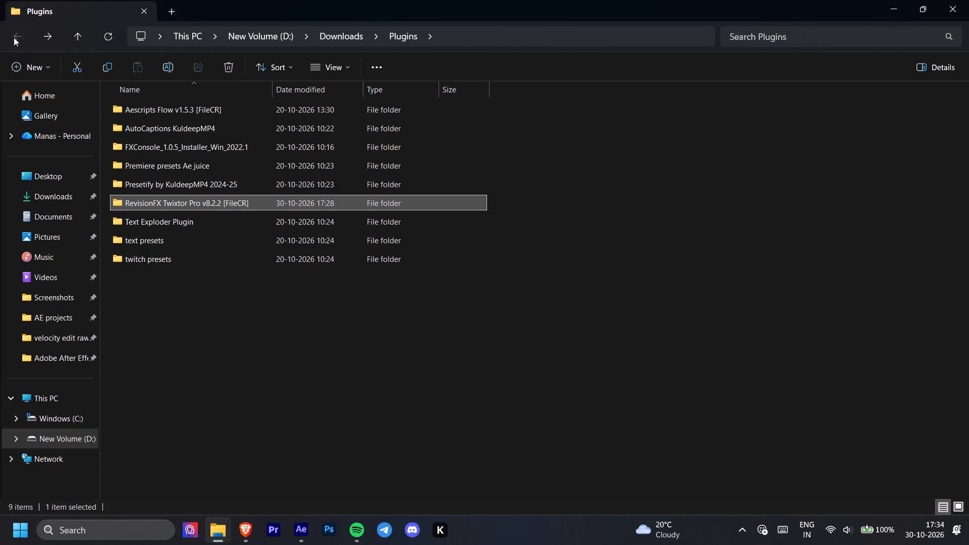
{"action": "left_click", "coordinate": [890, 0]}
Switch to the browser, open YouTube in a new tab, and search for "how to add twixtor plugin in after effects".
{"action": "left_click", "coordinate": [238, 528]}
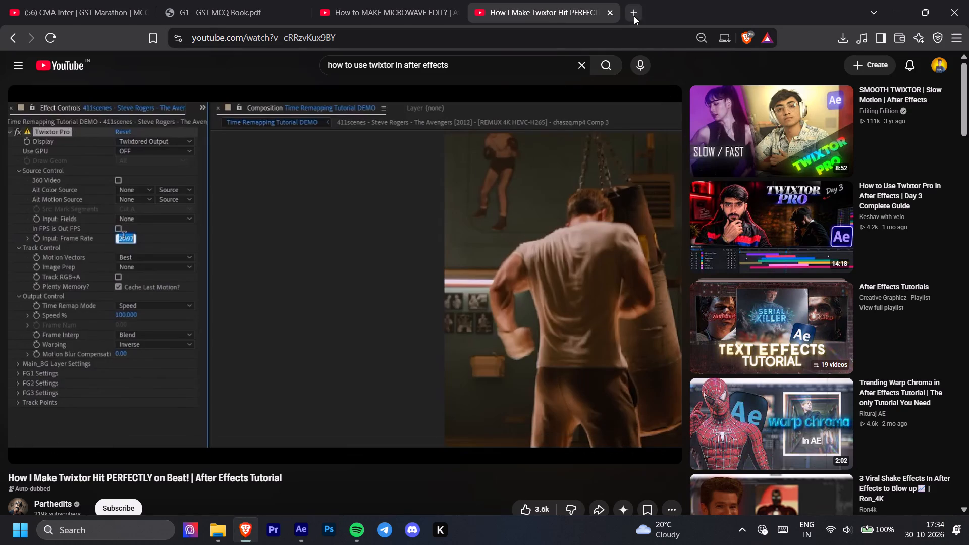
{"action": "left_click", "coordinate": [627, 12]}
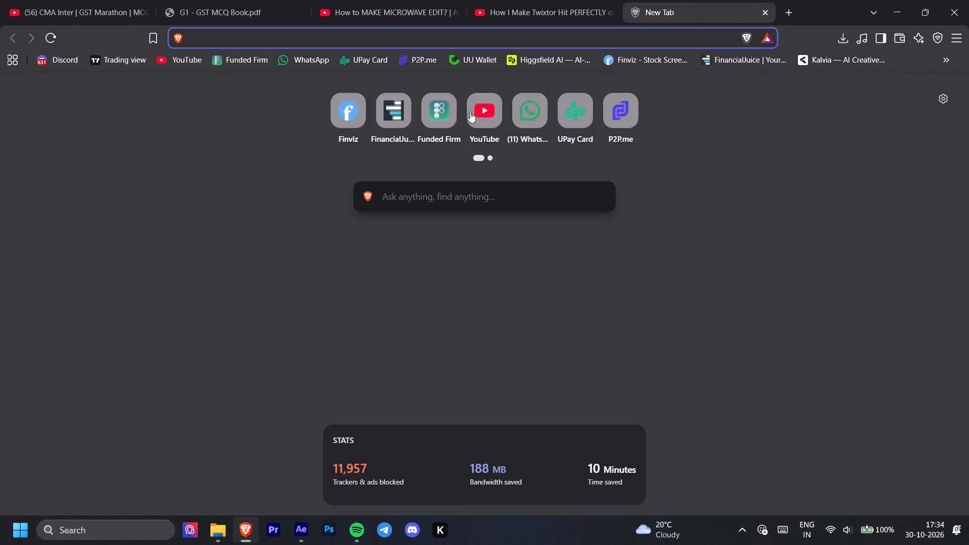
{"action": "left_click", "coordinate": [494, 127]}
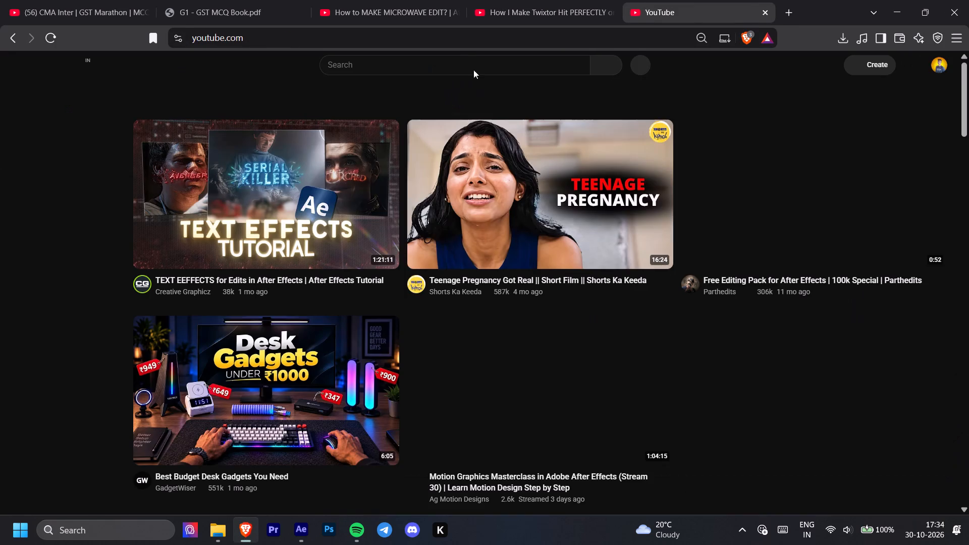
{"action": "left_click", "coordinate": [458, 64]}
{"action": "type", "text": "how to add twixtor"}
{"action": "key", "text": "space"}
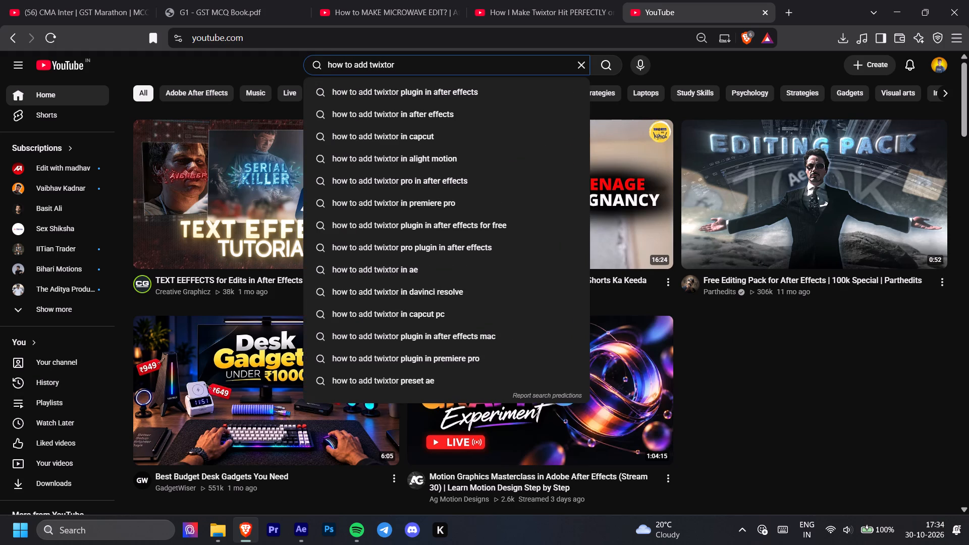
{"action": "left_click", "coordinate": [432, 87]}
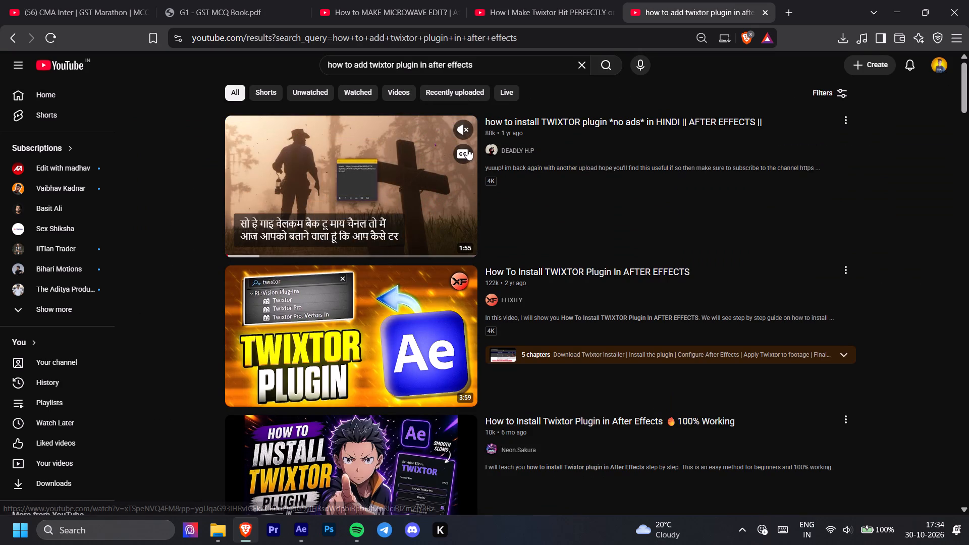
Open FLIXITY's "How To Install TWIXTOR Plugin In AFTER EFFECTS" video and skip through the download section to the plugin installation part.
{"action": "left_click", "coordinate": [467, 149]}
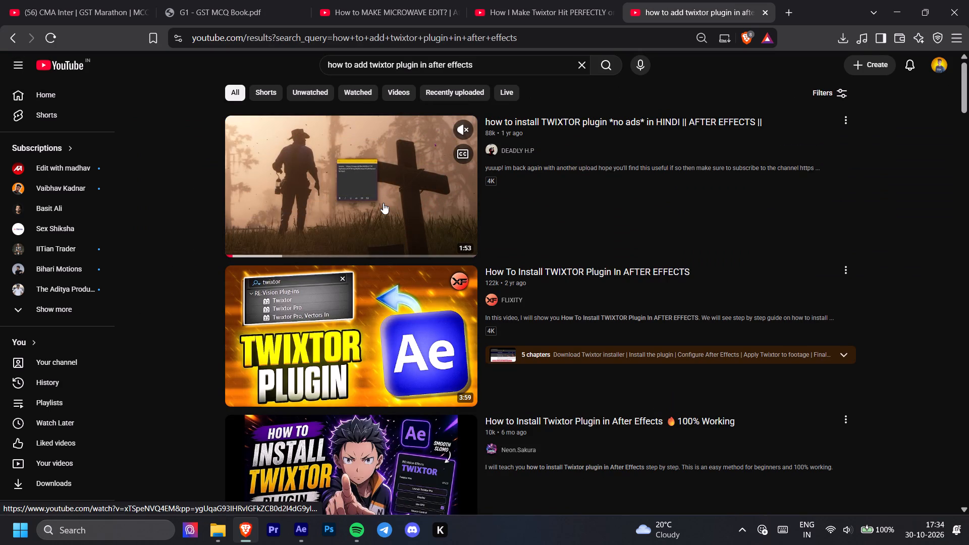
{"action": "left_click", "coordinate": [352, 324]}
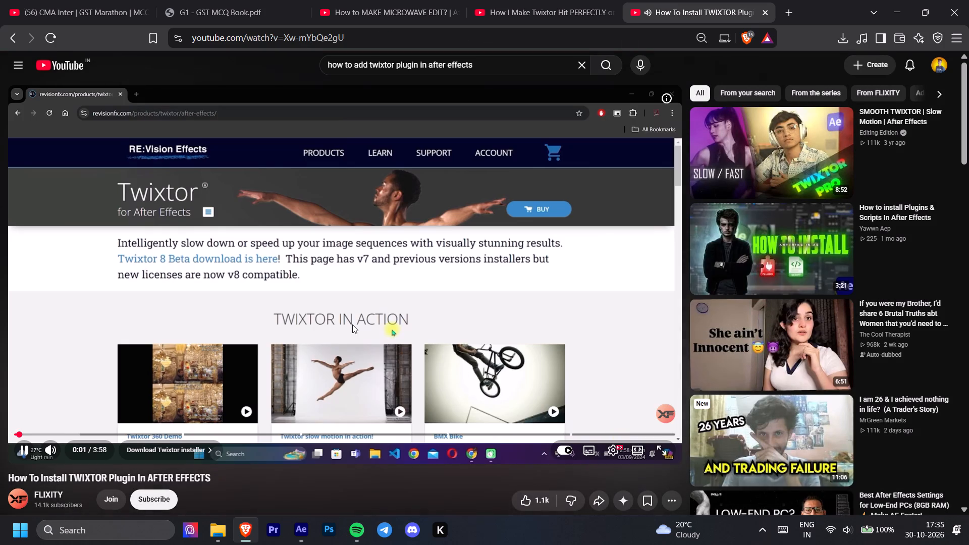
{"action": "key", "text": "Right"}
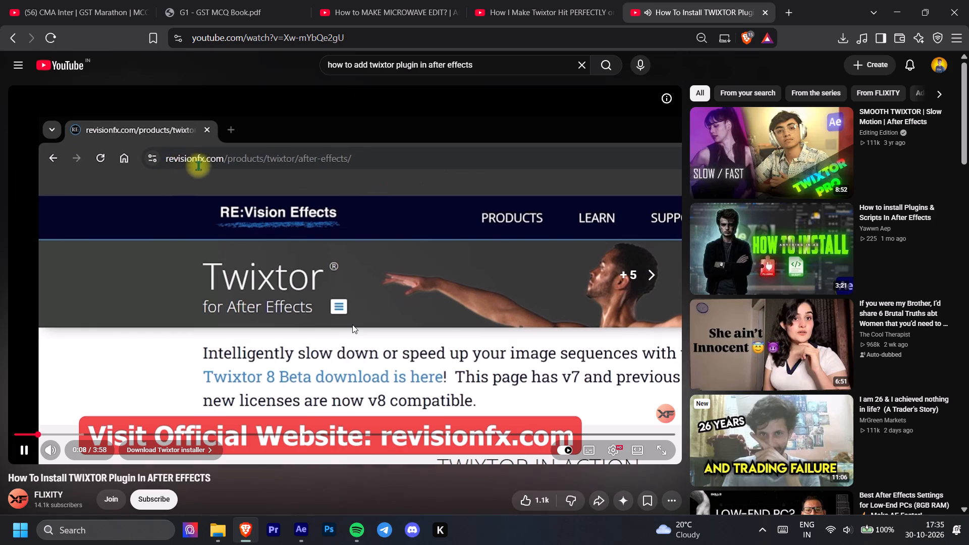
{"action": "key", "text": "Right"}
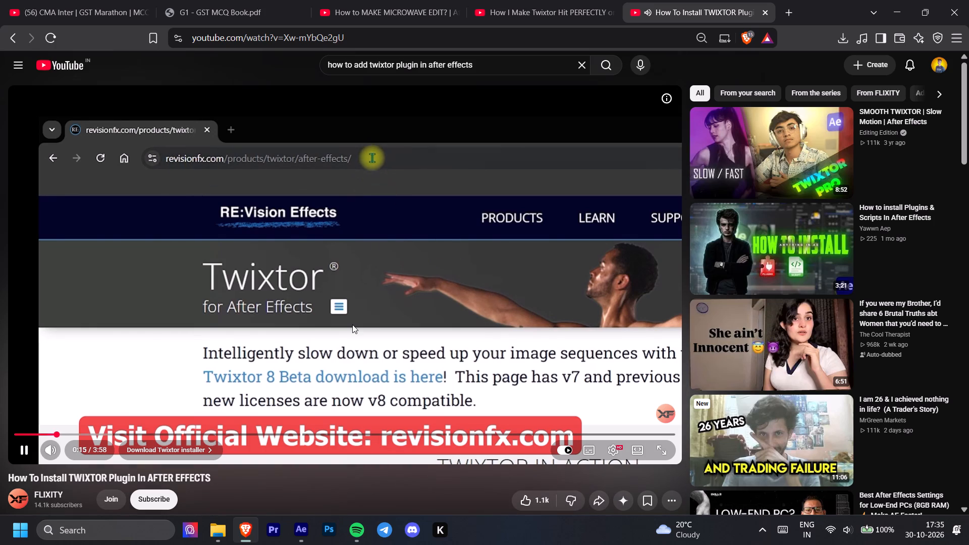
{"action": "key", "text": "Right"}
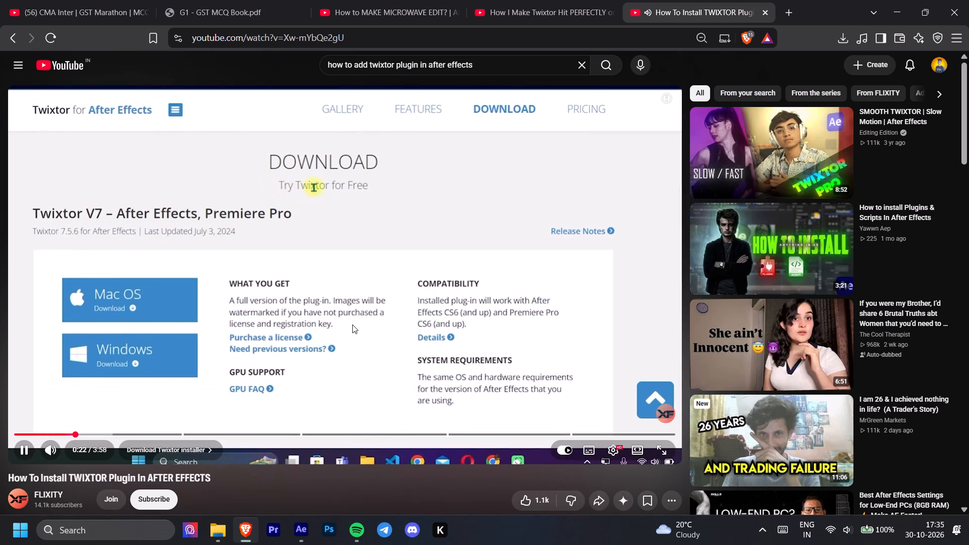
{"action": "key", "text": "Right"}
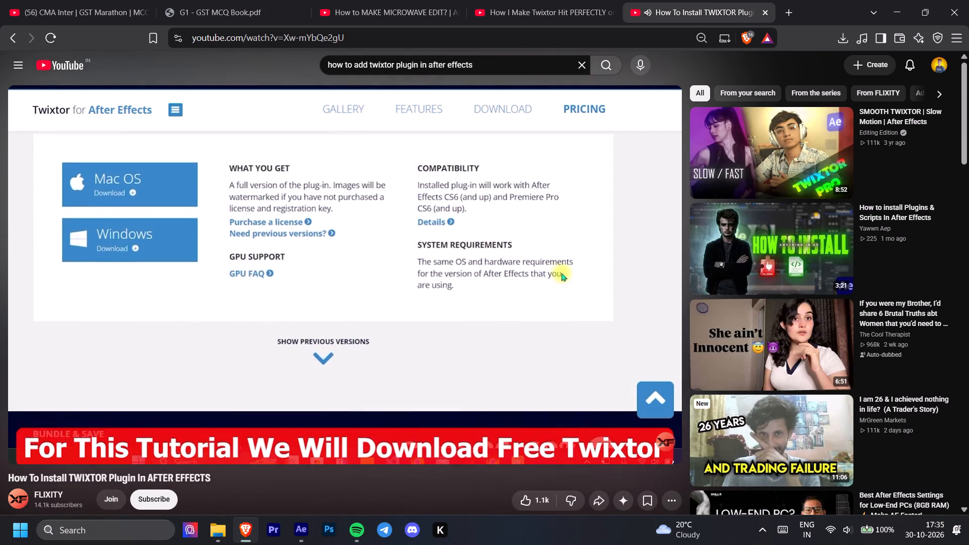
{"action": "key", "text": "Right"}
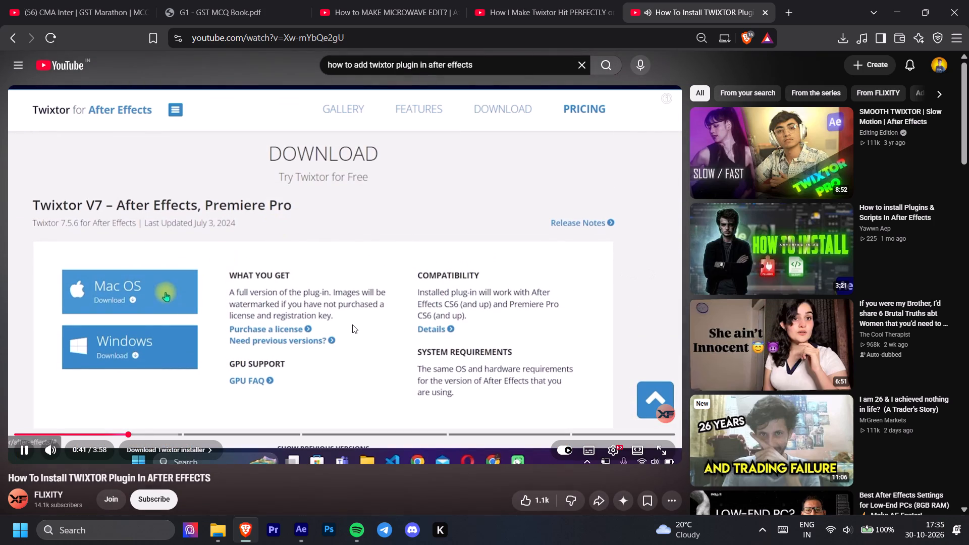
{"action": "key", "text": "Right"}
{"action": "key", "text": "Right"}
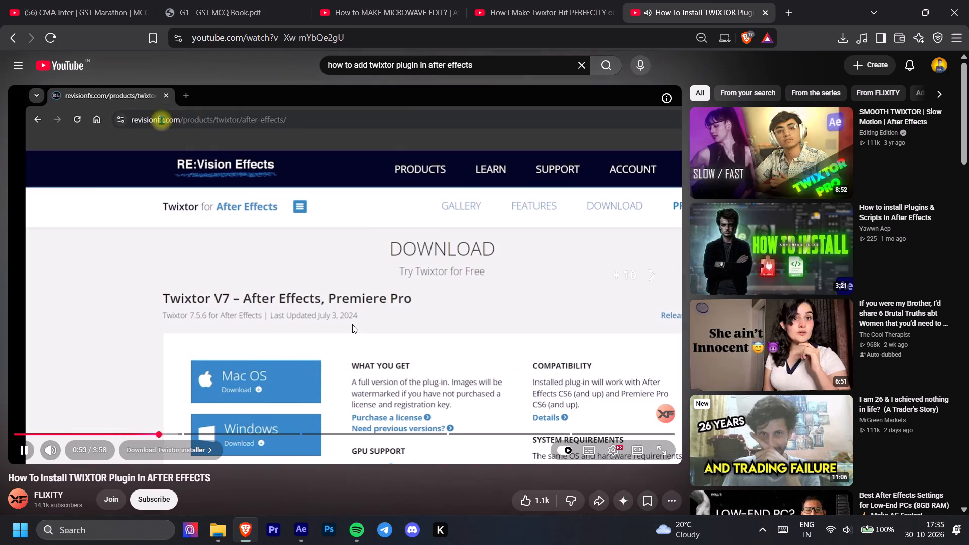
{"action": "key", "text": "Right"}
{"action": "key", "text": "Right"}
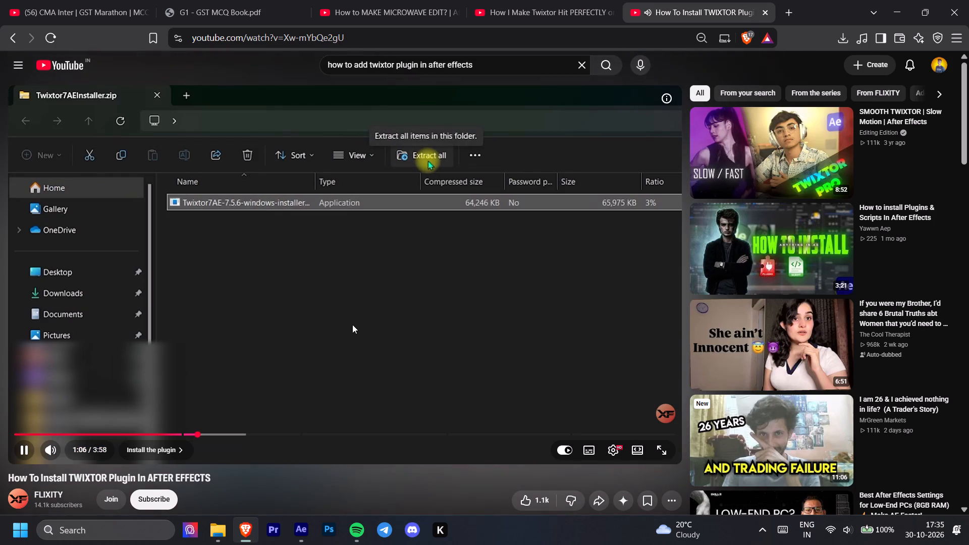
{"action": "key", "text": "Right"}
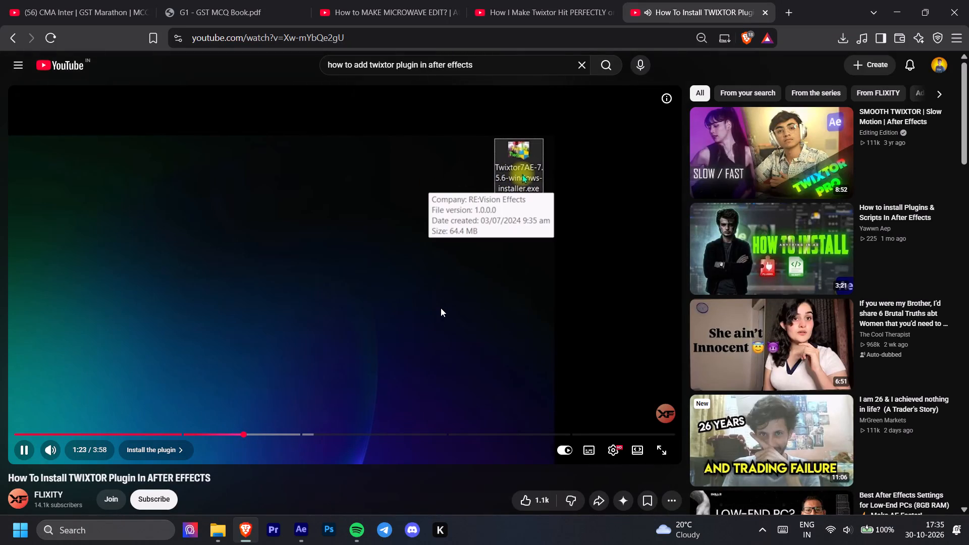
Watch the installer section at fast playback and pause where the Twixtor v7 setup has finished.
{"action": "key", "text": "space"}
{"action": "key", "text": "space"}
{"action": "key", "text": "space"}
{"action": "key", "text": "space"}
{"action": "key", "text": "space"}
{"action": "key", "text": "space"}
{"action": "key", "text": "space"}
{"action": "key", "text": "space"}
{"action": "key", "text": "space"}
{"action": "key", "text": "space"}
{"action": "key", "text": "space"}
{"action": "key", "text": "space"}
{"action": "key", "text": "space"}
{"action": "key", "text": "space"}
{"action": "key", "text": "space"}
{"action": "key", "text": "space"}
{"action": "key", "text": "space"}
{"action": "key", "text": "space"}
{"action": "key", "text": "space"}
{"action": "key", "text": "space"}
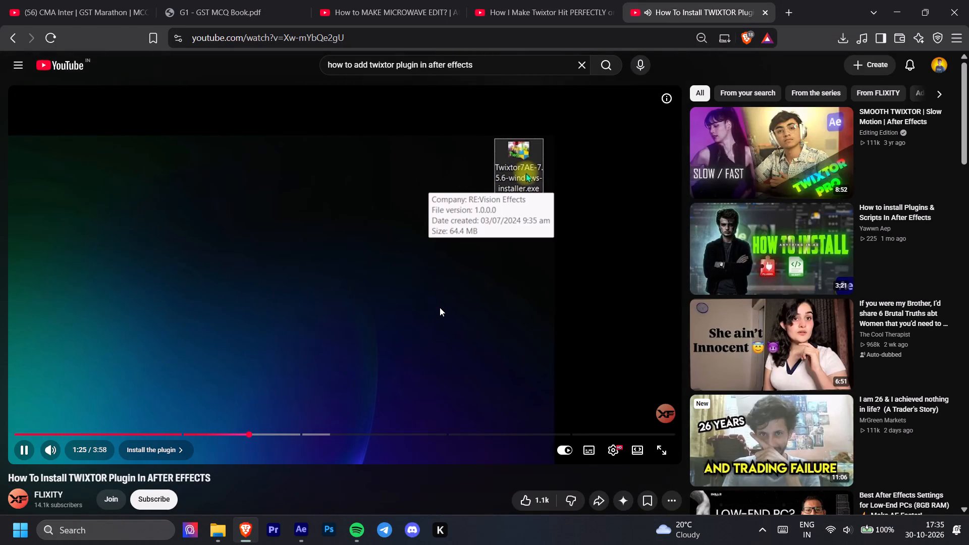
{"action": "key", "text": "space"}
{"action": "key", "text": "space"}
{"action": "key", "text": "space"}
{"action": "key", "text": "space"}
{"action": "key", "text": "space"}
{"action": "key", "text": "space"}
{"action": "key", "text": "space"}
{"action": "key", "text": "space"}
{"action": "key", "text": "space"}
{"action": "key", "text": "space"}
{"action": "key", "text": "space"}
{"action": "key", "text": "space"}
{"action": "key", "text": "space"}
{"action": "key", "text": "space"}
{"action": "key", "text": "space"}
{"action": "key", "text": "space"}
{"action": "key", "text": "space"}
{"action": "key", "text": "space"}
{"action": "key", "text": "space"}
{"action": "key", "text": "space"}
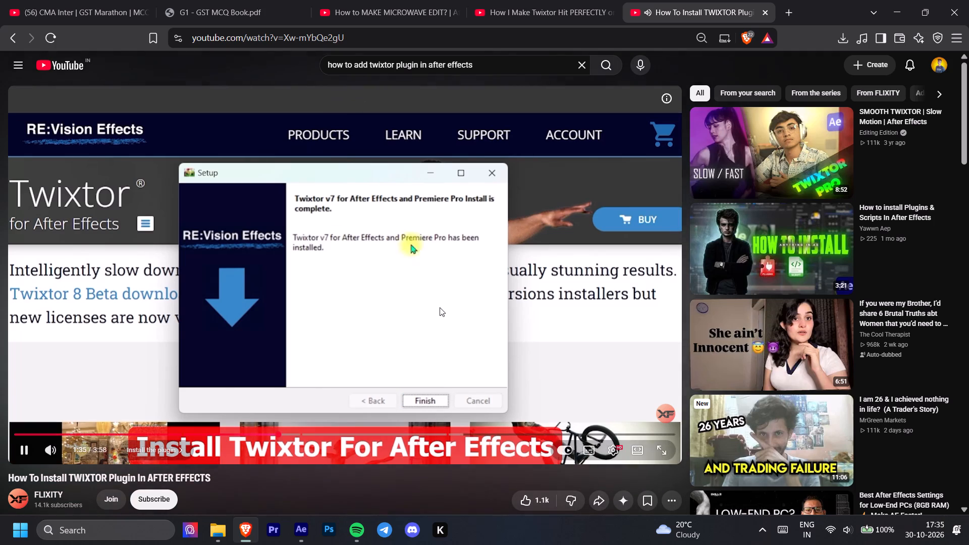
{"action": "left_click", "coordinate": [447, 248]}
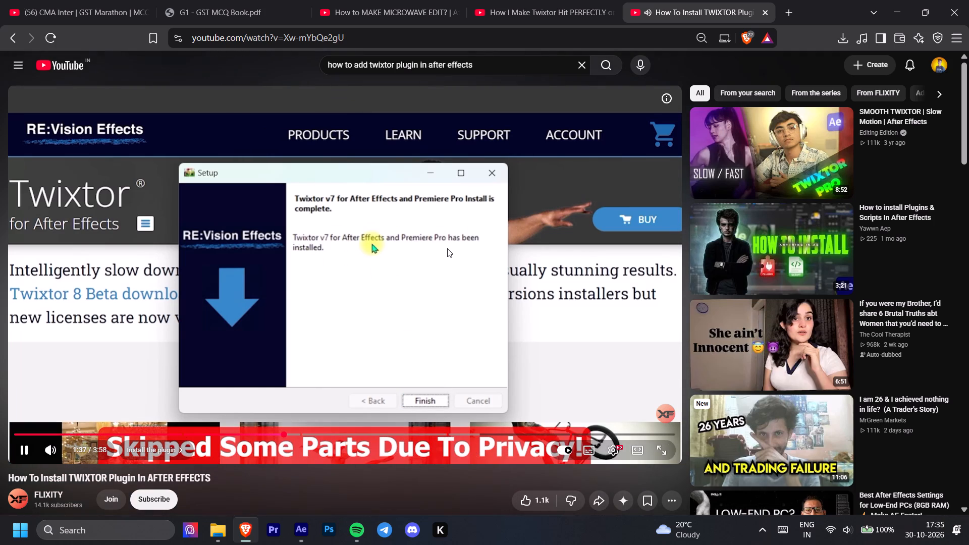
Switch to the Plugins folder in File Explorer, run Twixtor8OFX-8.2.2-windows-installer.exe from the Twixtor Pro 8.2.2 folder, and bring its setup window forward.
{"action": "left_click", "coordinate": [221, 537]}
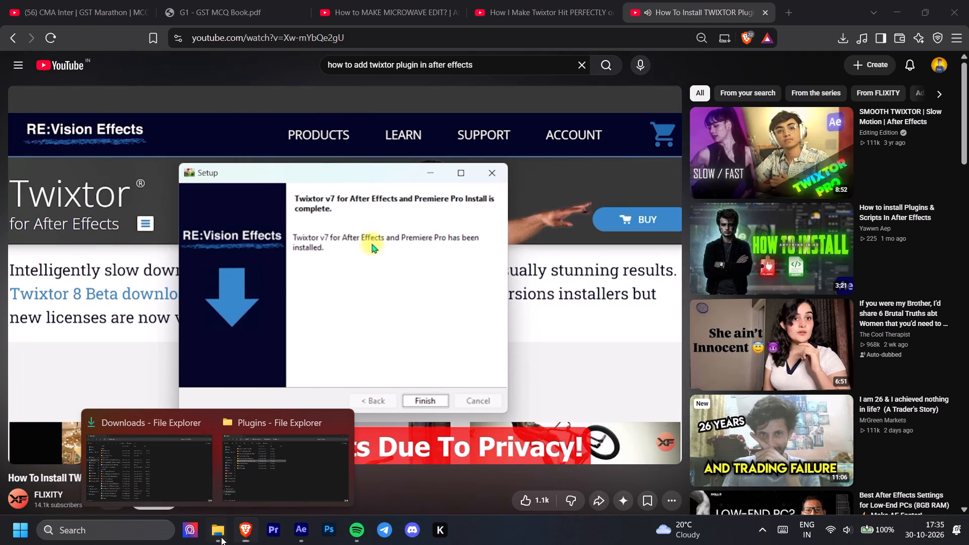
{"action": "left_click", "coordinate": [269, 484]}
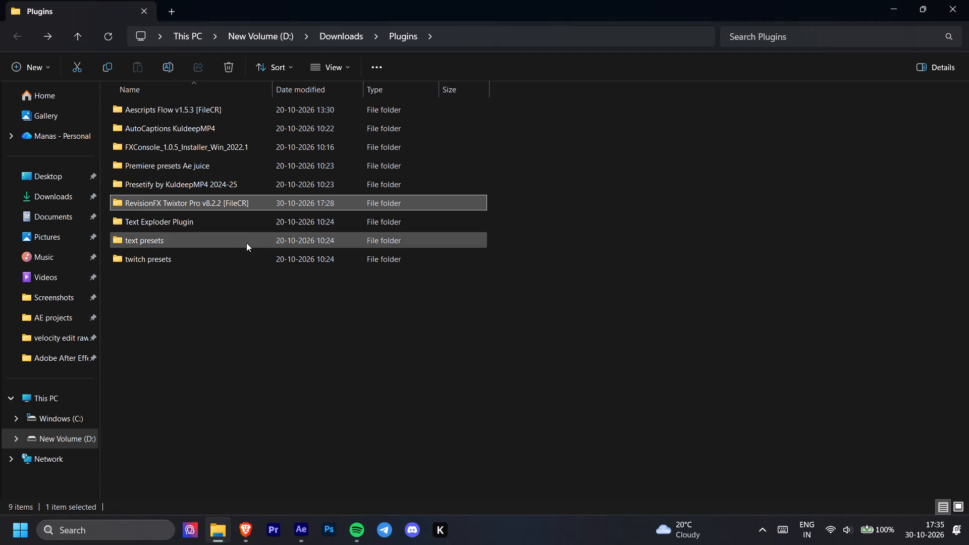
{"action": "double_click", "coordinate": [235, 258]}
{"action": "double_click", "coordinate": [7, 45]}
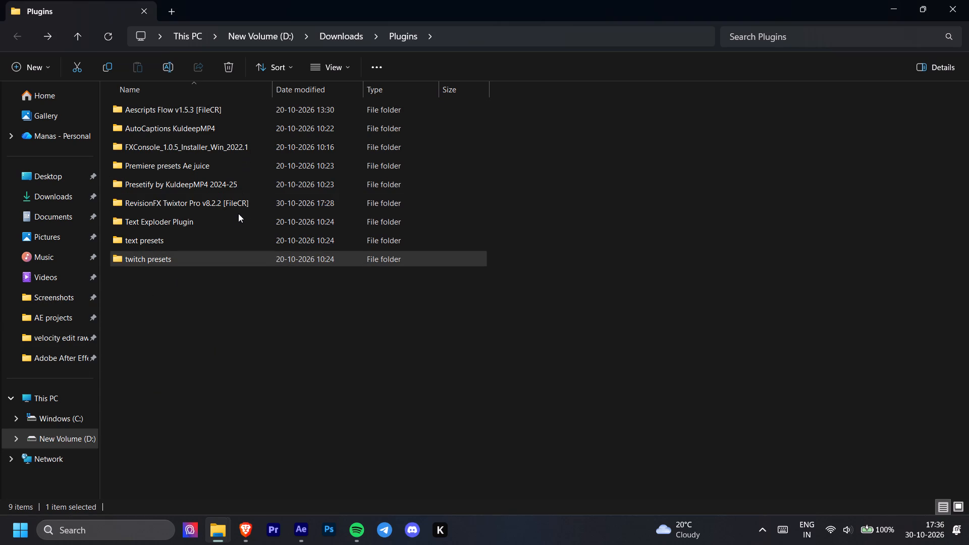
{"action": "double_click", "coordinate": [251, 204]}
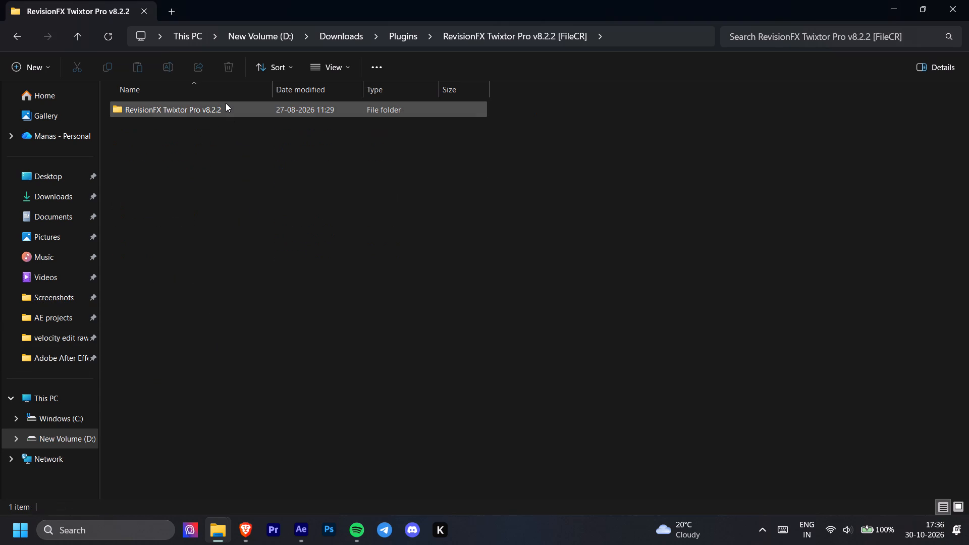
{"action": "left_click", "coordinate": [226, 103]}
{"action": "double_click", "coordinate": [226, 103]}
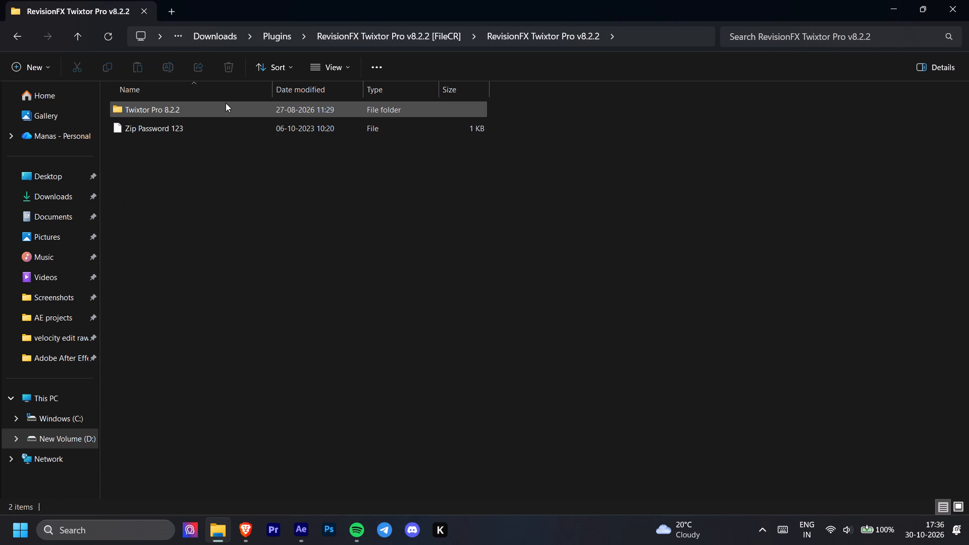
{"action": "double_click", "coordinate": [220, 109]}
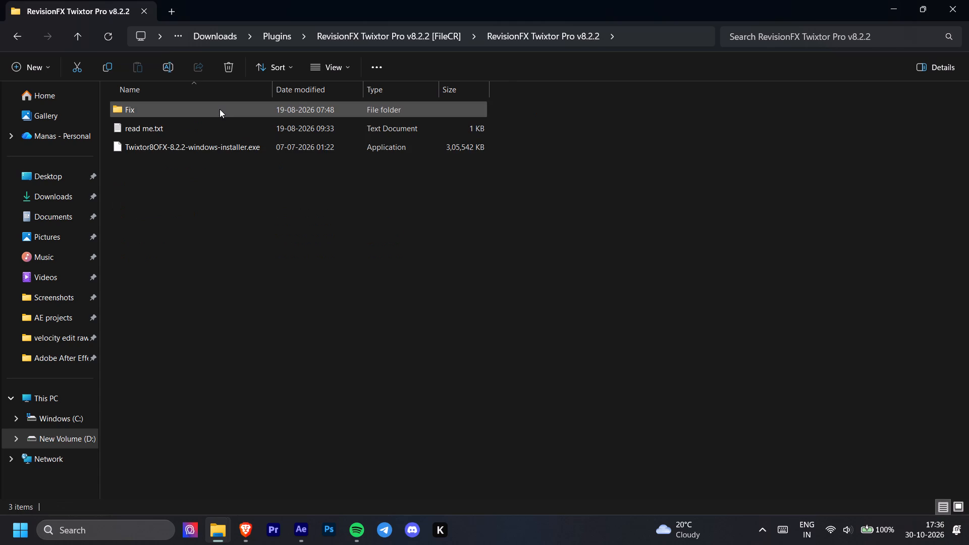
{"action": "double_click", "coordinate": [190, 143]}
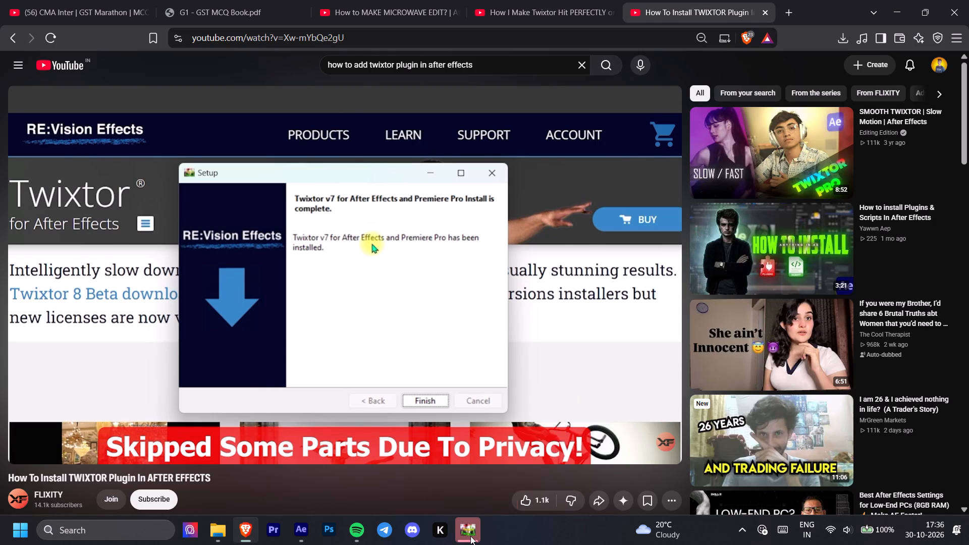
{"action": "left_click", "coordinate": [470, 536]}
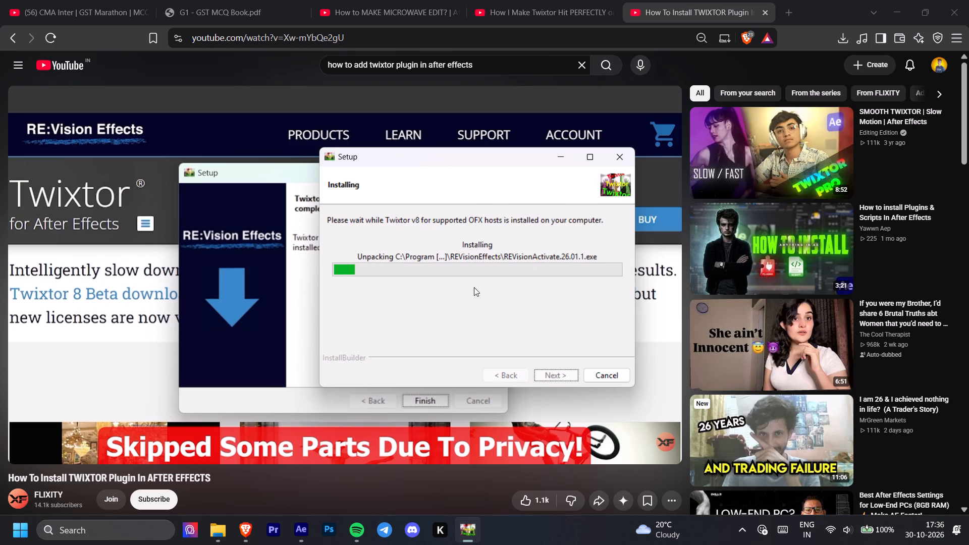
Switch to After Effects, show the Effects & Presets panel, and minimise the window.
{"action": "left_click", "coordinate": [294, 541]}
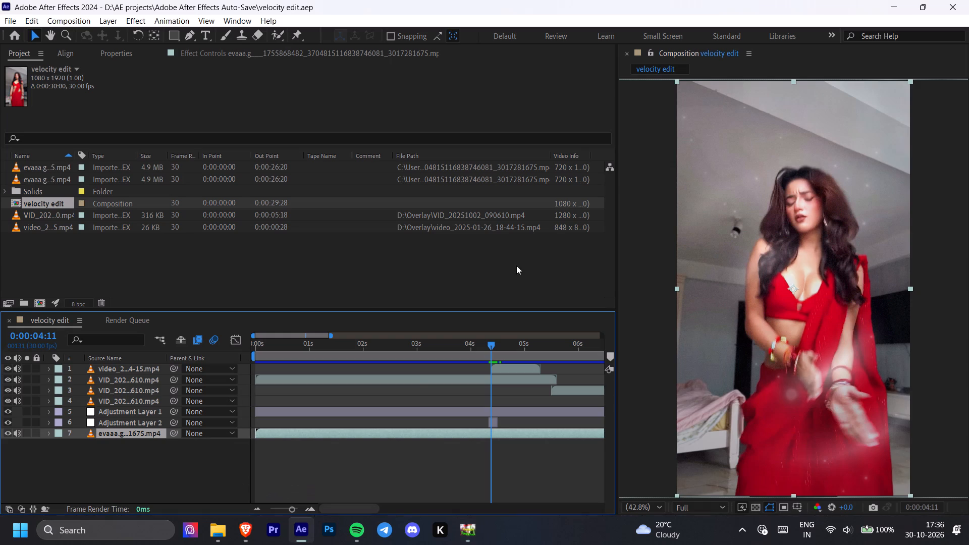
{"action": "left_click", "coordinate": [247, 23]}
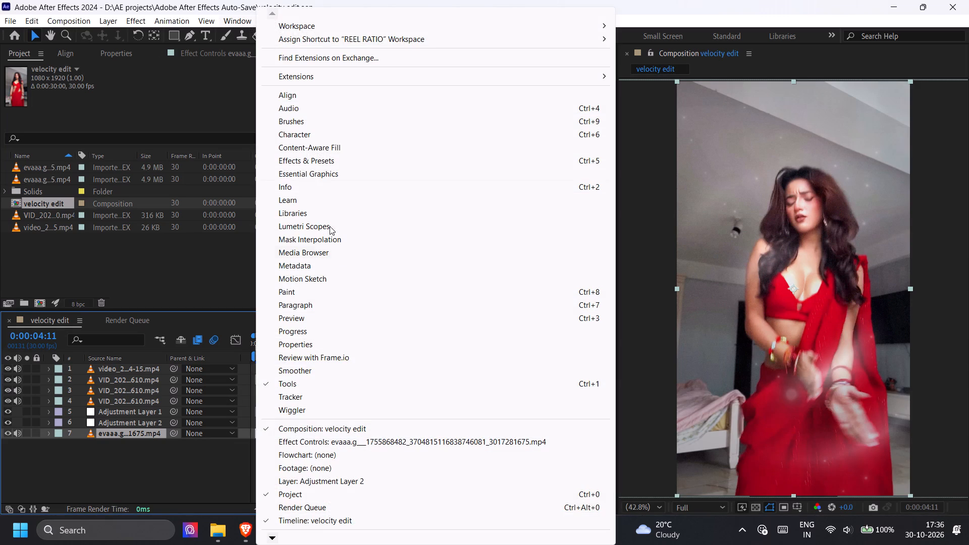
{"action": "left_click", "coordinate": [419, 163]}
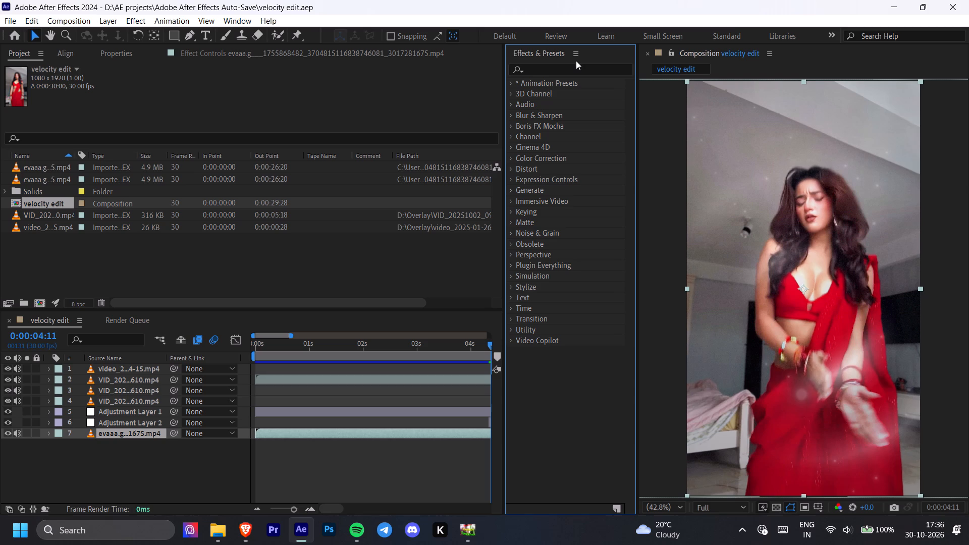
{"action": "left_click", "coordinate": [892, 3]}
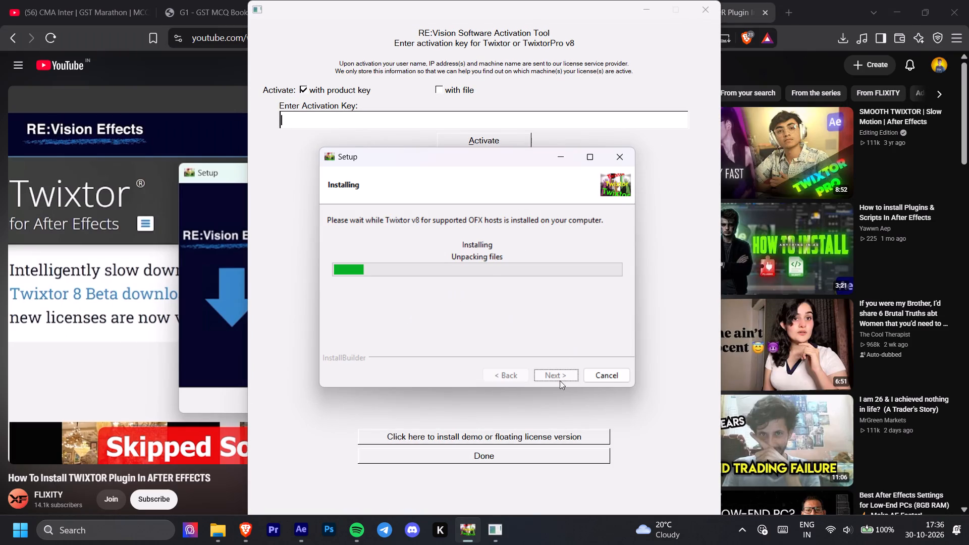
Return to the FLIXITY video, play on through the Configure After Effects section, and pause at the Project Settings explanation.
{"action": "left_click", "coordinate": [183, 384]}
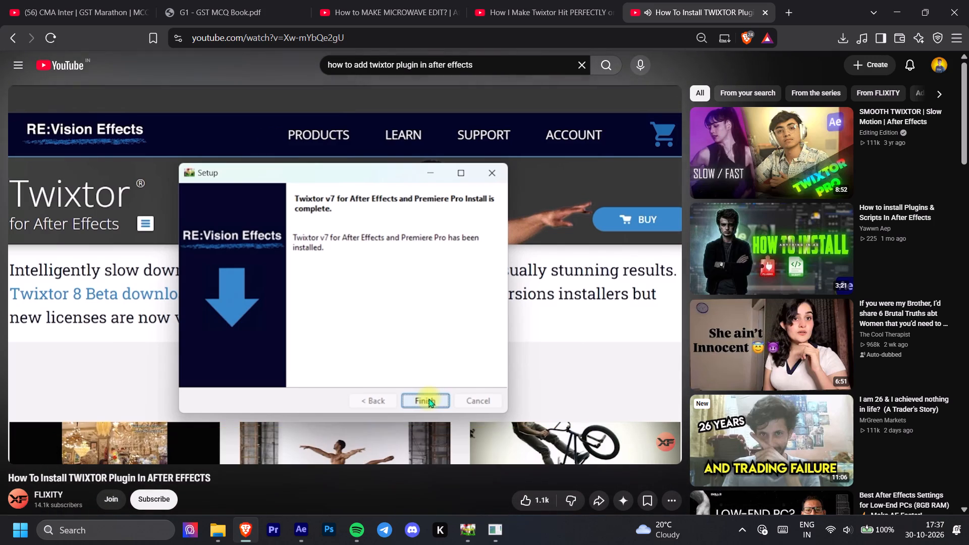
{"action": "key", "text": "space"}
{"action": "key", "text": "space"}
{"action": "key", "text": "space"}
{"action": "key", "text": "space"}
{"action": "key", "text": "space"}
{"action": "key", "text": "space"}
{"action": "key", "text": "space"}
{"action": "key", "text": "space"}
{"action": "key", "text": "space"}
{"action": "key", "text": "space"}
{"action": "key", "text": "space"}
{"action": "key", "text": "space"}
{"action": "key", "text": "space"}
{"action": "key", "text": "space"}
{"action": "key", "text": "space"}
{"action": "key", "text": "space"}
{"action": "key", "text": "space"}
{"action": "key", "text": "space"}
{"action": "key", "text": "space"}
{"action": "key", "text": "space"}
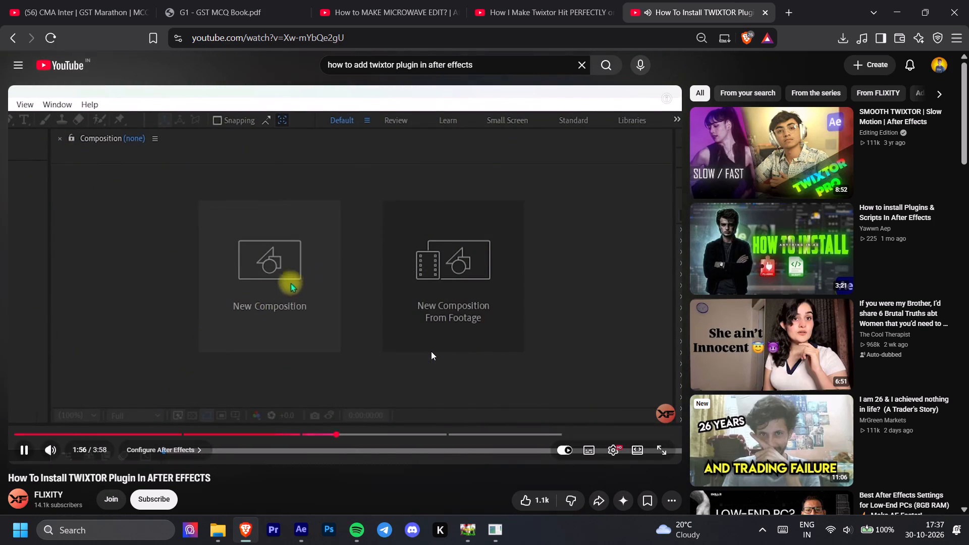
{"action": "key", "text": "Right"}
{"action": "key", "text": "Right"}
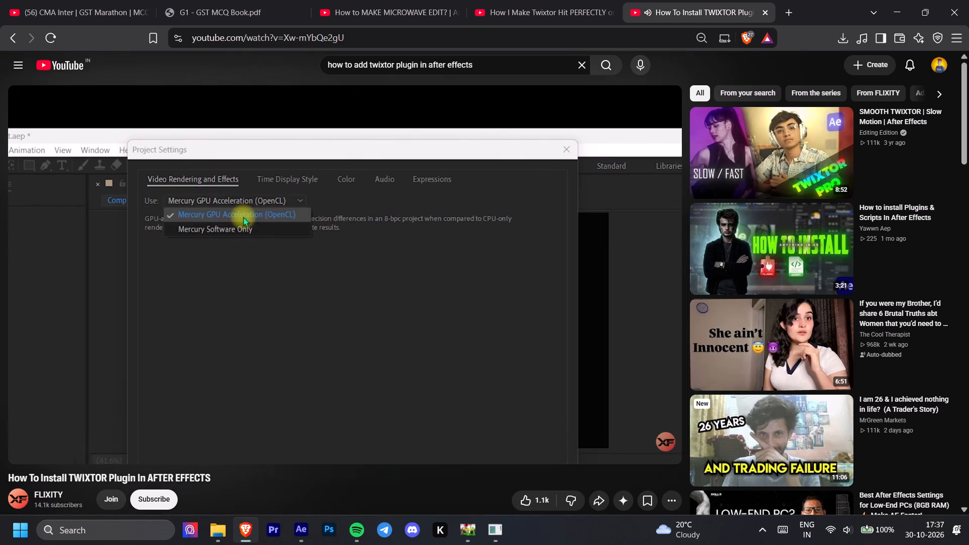
{"action": "left_click", "coordinate": [409, 235]}
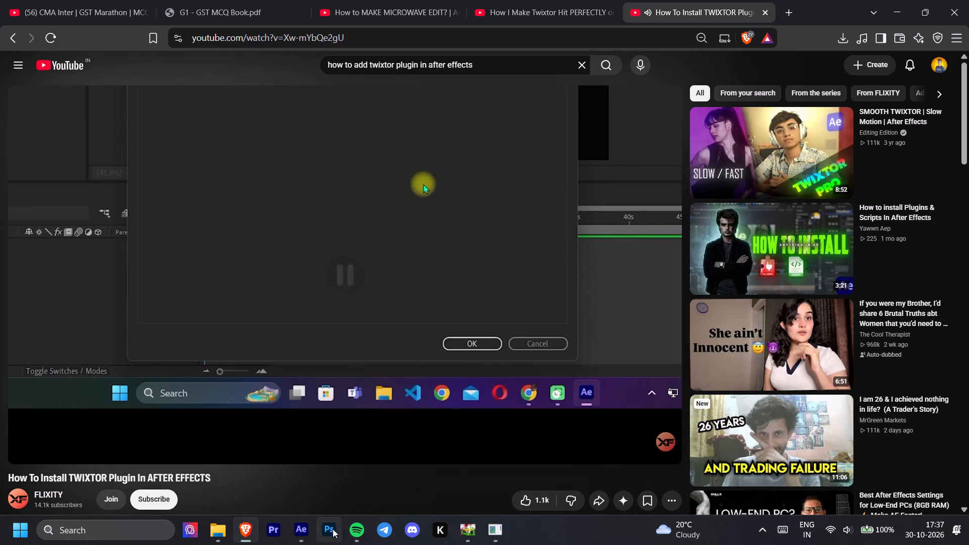
Switch to After Effects and set the project's video rendering to Mercury GPU Acceleration (OpenCL).
{"action": "left_click", "coordinate": [306, 532]}
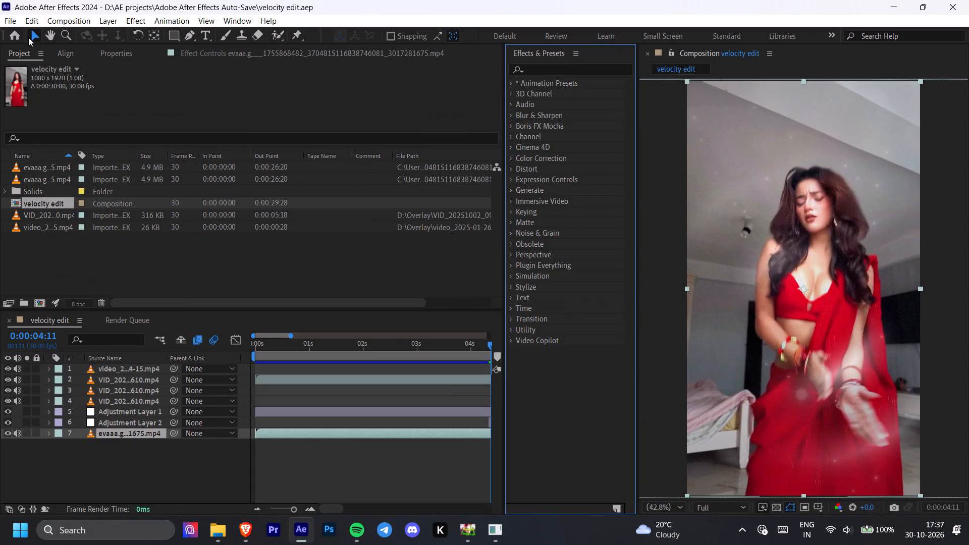
{"action": "left_click", "coordinate": [13, 25]}
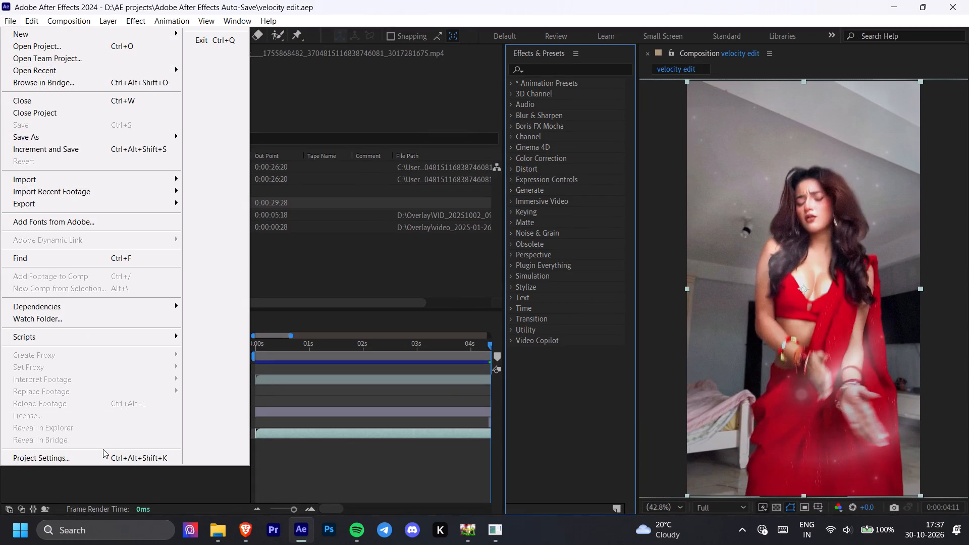
{"action": "left_click", "coordinate": [92, 464]}
{"action": "left_click", "coordinate": [399, 75]}
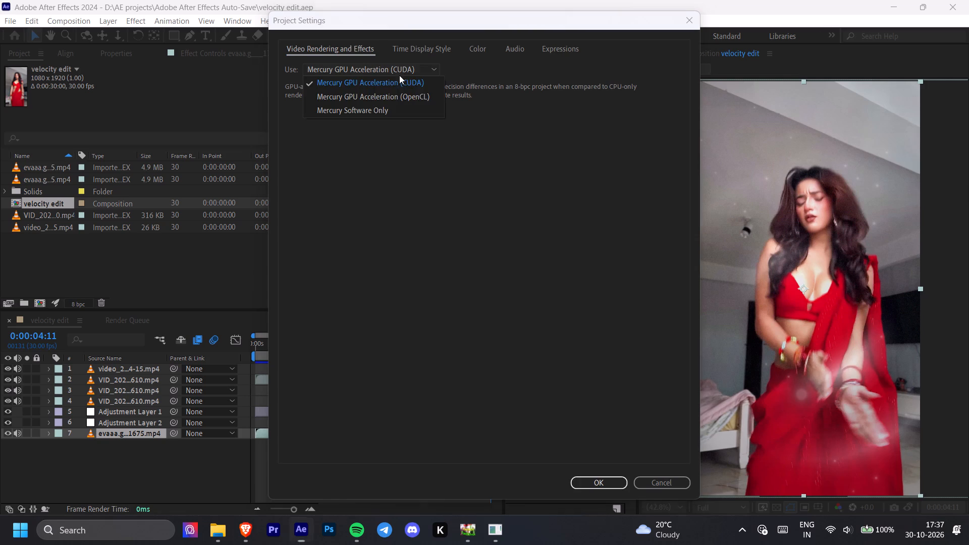
{"action": "left_click", "coordinate": [413, 99]}
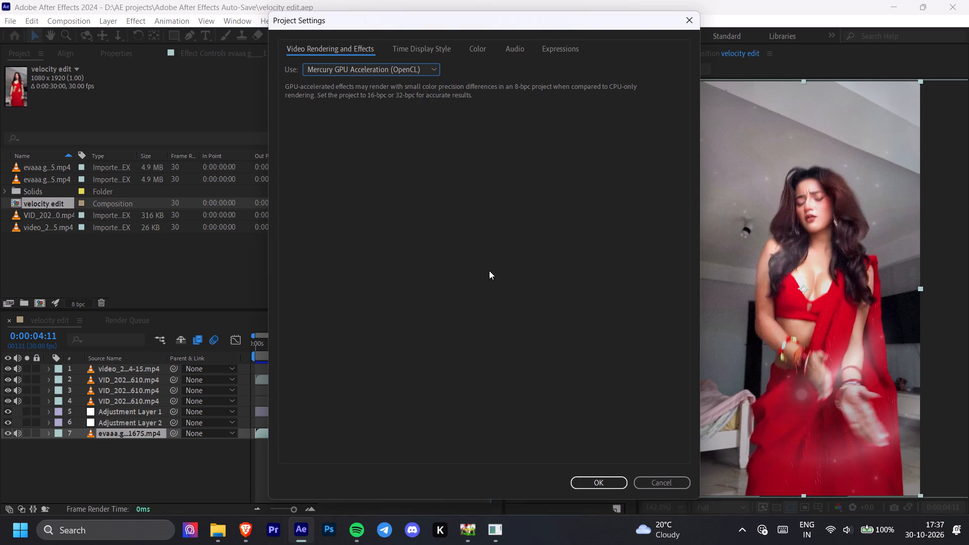
{"action": "left_click", "coordinate": [586, 477]}
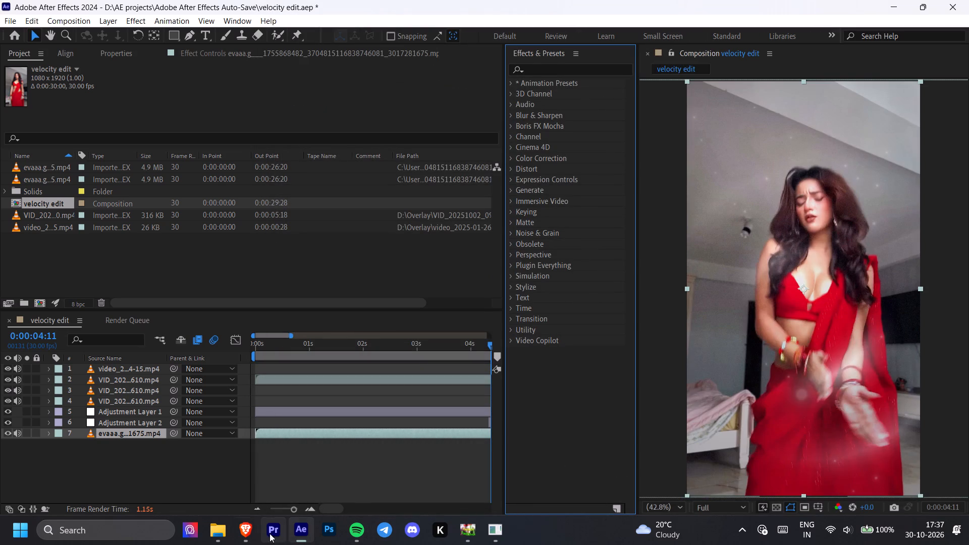
Return to the FLIXITY video, play on to the part about showing Effects & Presets, and pause there.
{"action": "left_click", "coordinate": [250, 533]}
{"action": "left_click", "coordinate": [374, 329]}
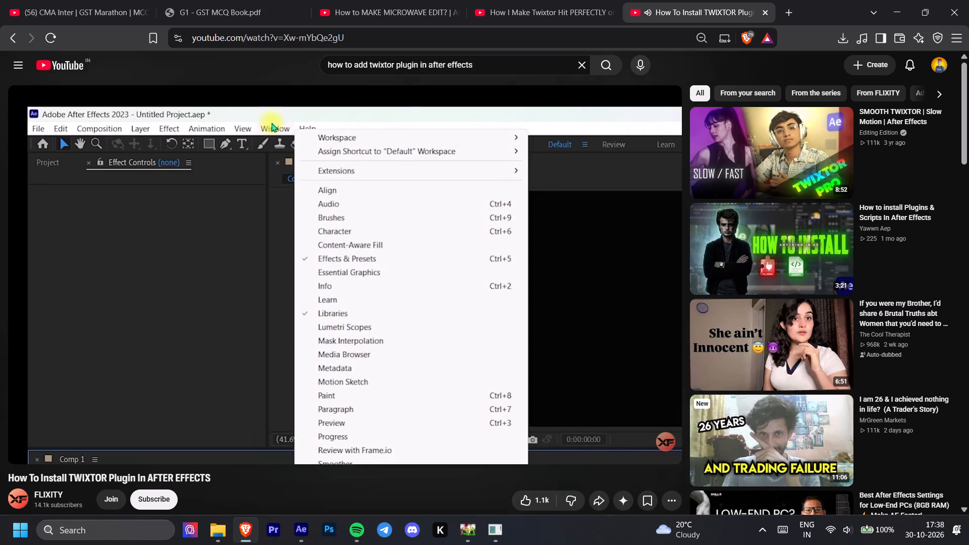
{"action": "left_click", "coordinate": [355, 320]}
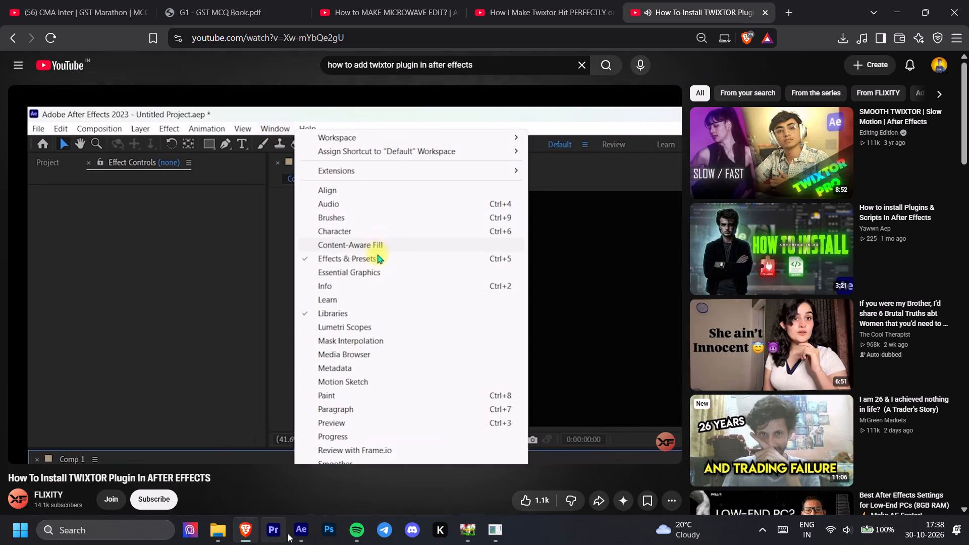
In After Effects, enable Allow Scripts to Write Files and Access Network in the Scripting & Expressions preferences.
{"action": "left_click", "coordinate": [300, 531]}
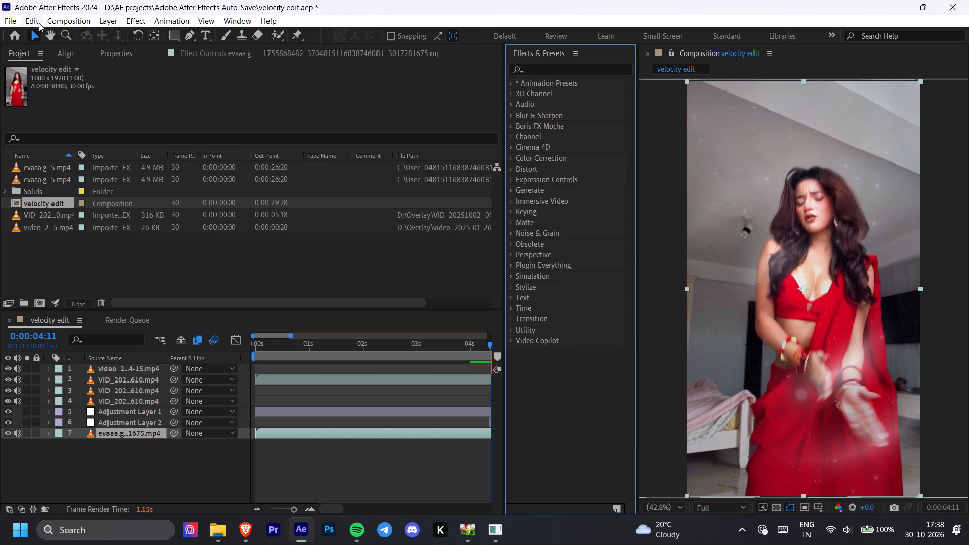
{"action": "left_click", "coordinate": [39, 23]}
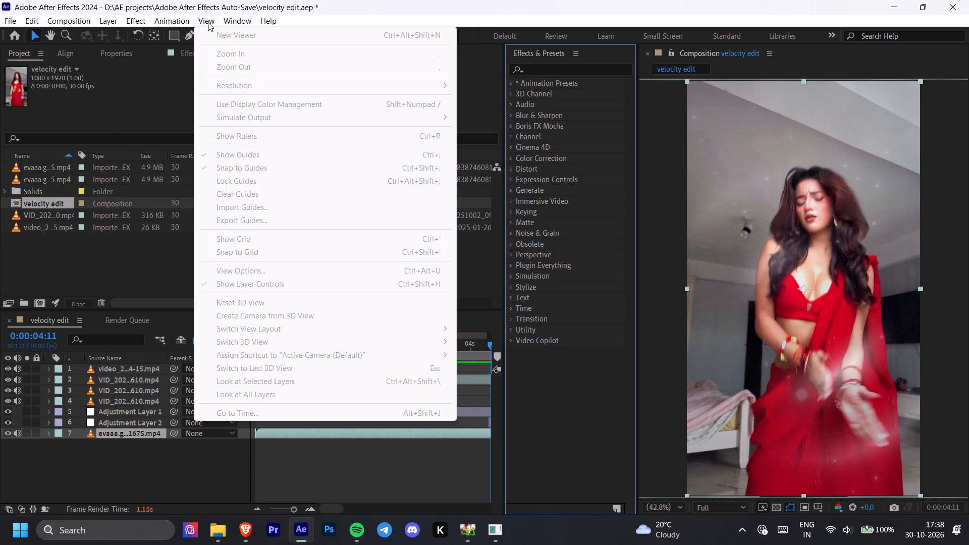
{"action": "left_click", "coordinate": [30, 18]}
{"action": "left_click", "coordinate": [30, 18]}
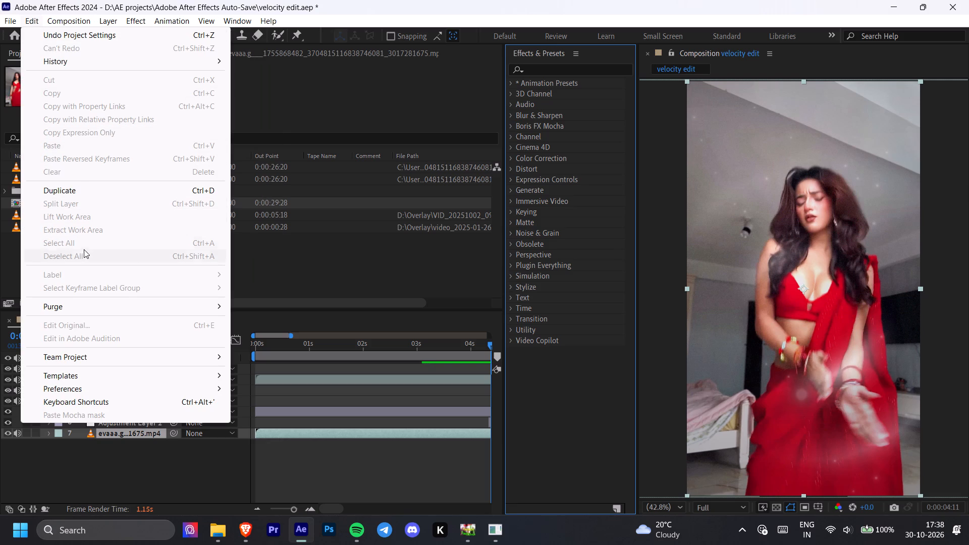
{"action": "left_click", "coordinate": [99, 387]}
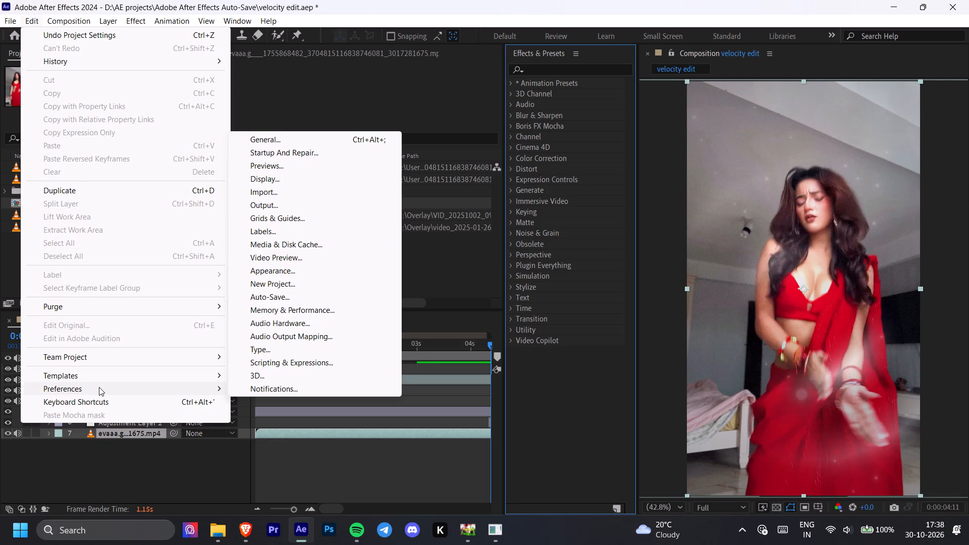
{"action": "left_click", "coordinate": [289, 366]}
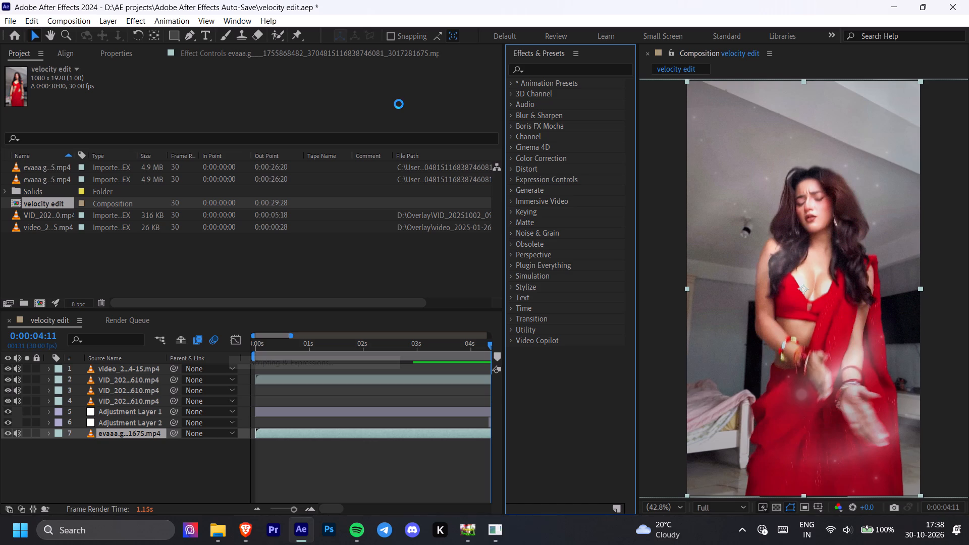
{"action": "left_click", "coordinate": [356, 90]}
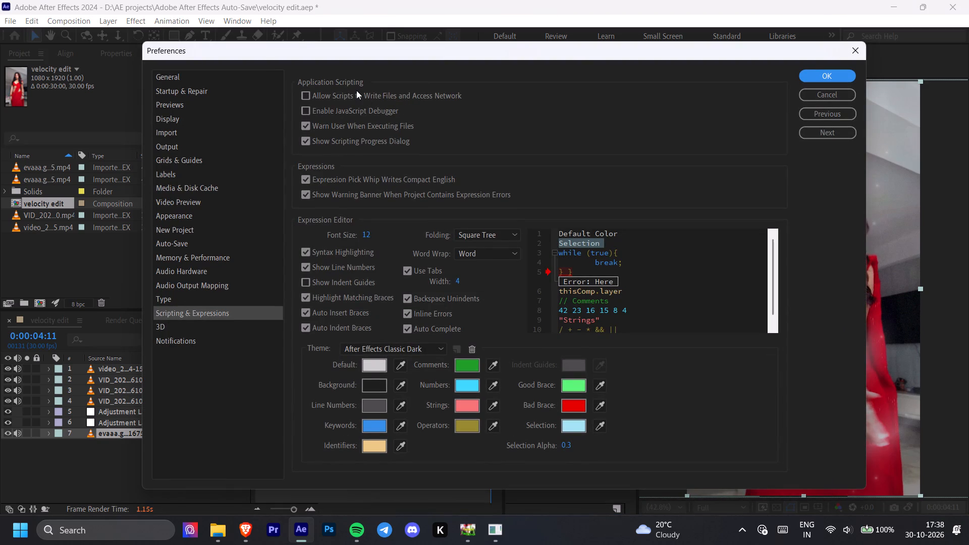
{"action": "left_click", "coordinate": [356, 95]}
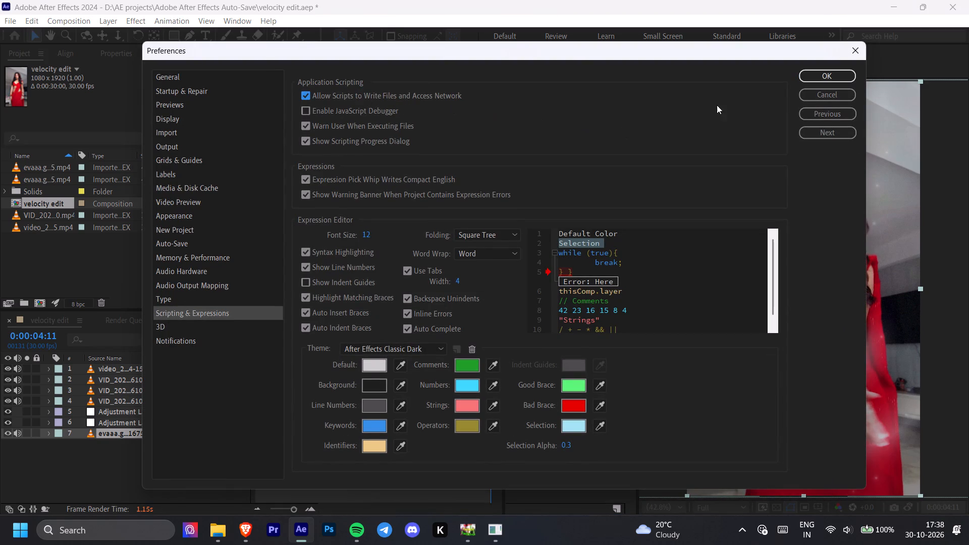
{"action": "left_click", "coordinate": [822, 70]}
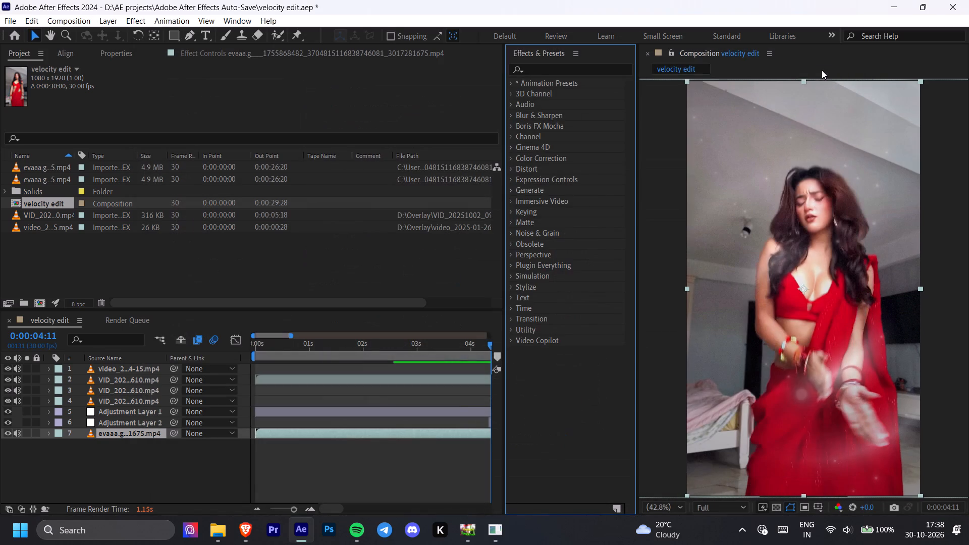
Go back to the FLIXITY video, watch the Apply Twixtor to footage section through to the closing, and return to the search results.
{"action": "left_click", "coordinate": [302, 532]}
{"action": "left_click", "coordinate": [339, 398]}
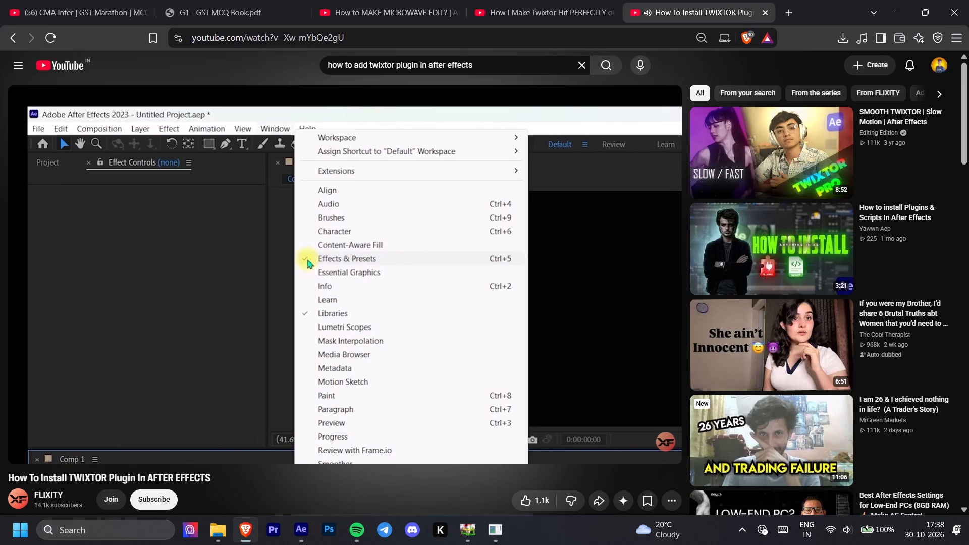
{"action": "left_click", "coordinate": [339, 398]}
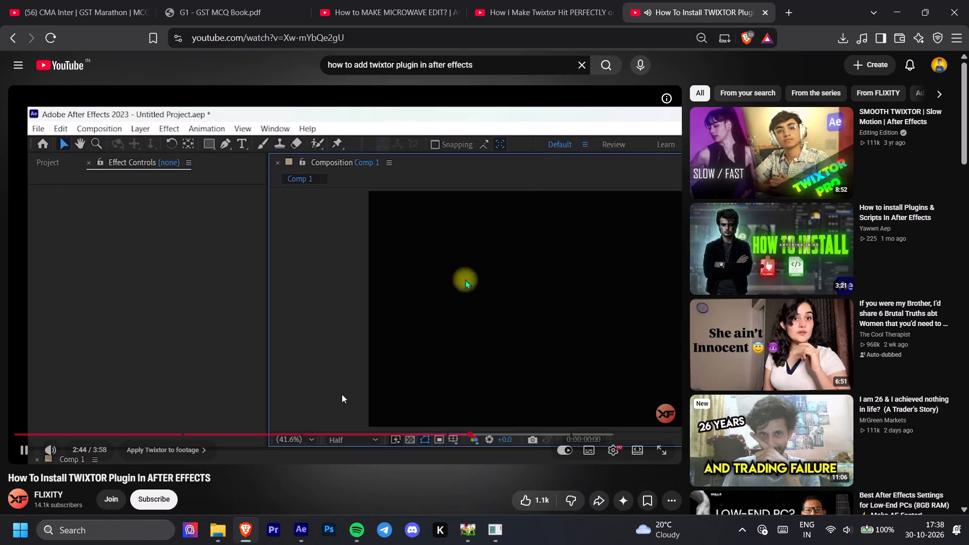
{"action": "key", "text": "space"}
{"action": "key", "text": "space"}
{"action": "key", "text": "space"}
{"action": "key", "text": "space"}
{"action": "key", "text": "space"}
{"action": "key", "text": "space"}
{"action": "key", "text": "space"}
{"action": "key", "text": "space"}
{"action": "key", "text": "space"}
{"action": "key", "text": "space"}
{"action": "key", "text": "space"}
{"action": "key", "text": "space"}
{"action": "key", "text": "space"}
{"action": "key", "text": "space"}
{"action": "key", "text": "space"}
{"action": "key", "text": "space"}
{"action": "key", "text": "space"}
{"action": "key", "text": "space"}
{"action": "key", "text": "space"}
{"action": "key", "text": "space"}
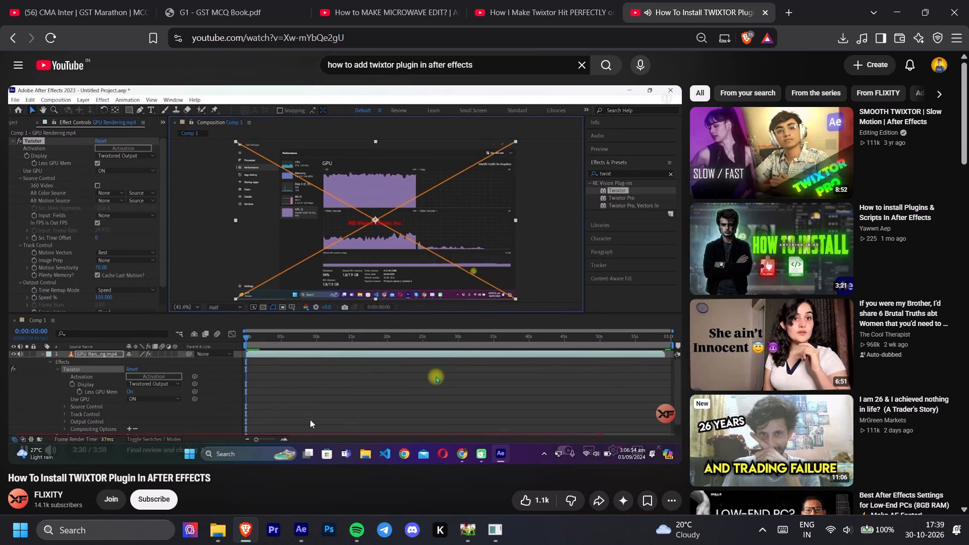
{"action": "scroll", "coordinate": [287, 413], "scroll_direction": "right", "scroll_amount": 1}
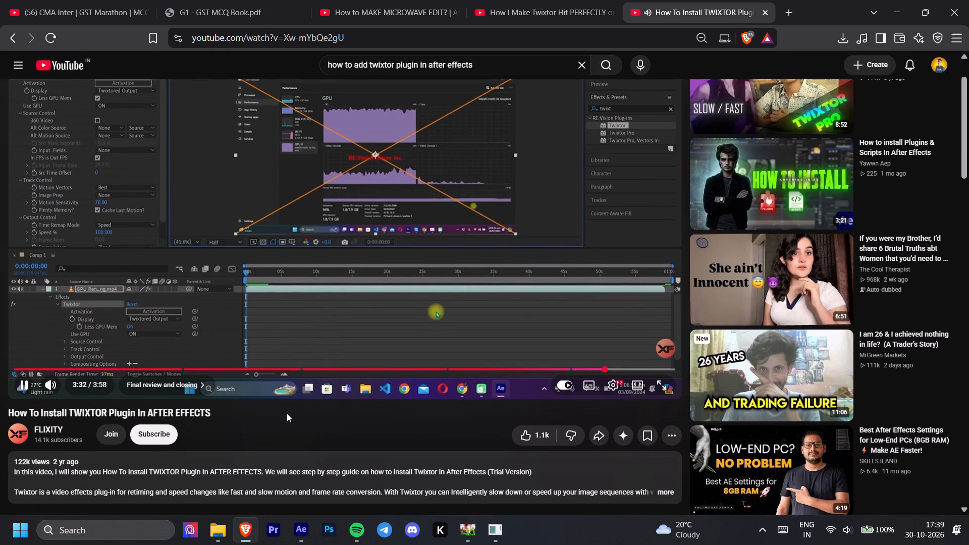
{"action": "scroll", "coordinate": [287, 413], "scroll_direction": "right", "scroll_amount": 1}
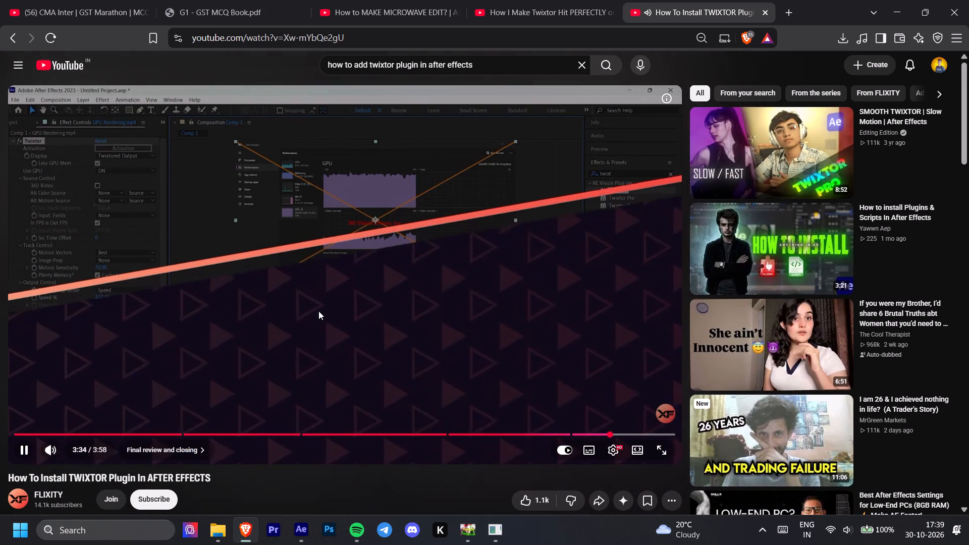
{"action": "left_click", "coordinate": [15, 44]}
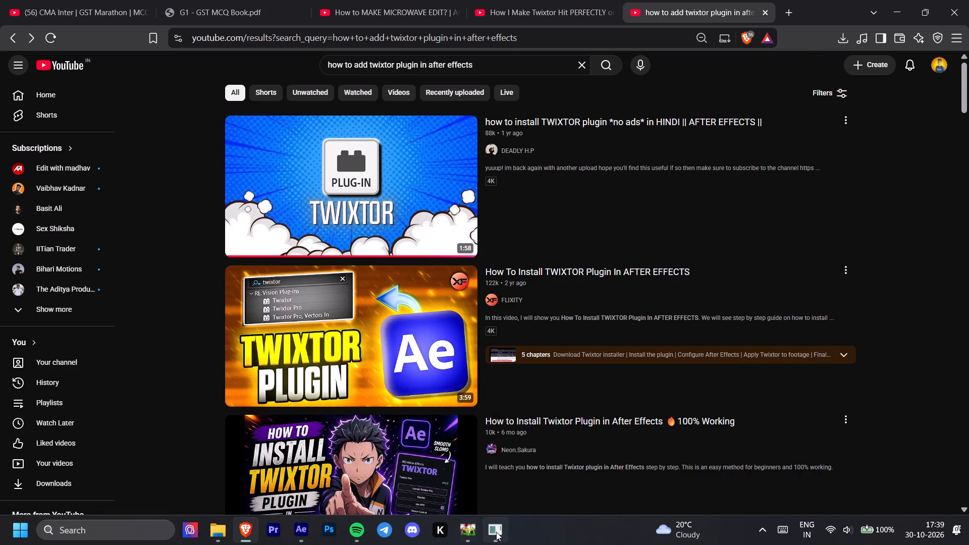
Bring the RE:Vision Software Activation Tool and the Twixtor v8 setup window forward to check the installation.
{"action": "left_click", "coordinate": [496, 532]}
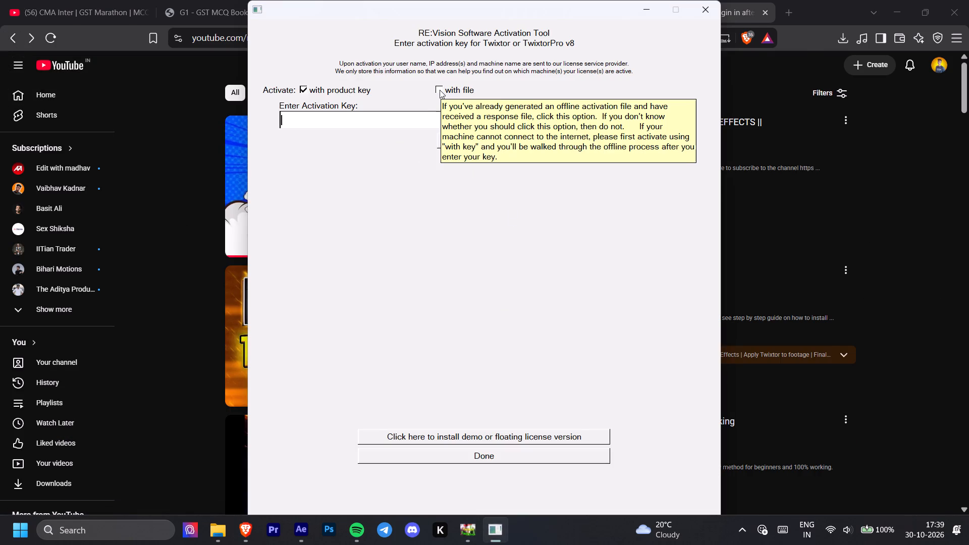
{"action": "left_click", "coordinate": [466, 529]}
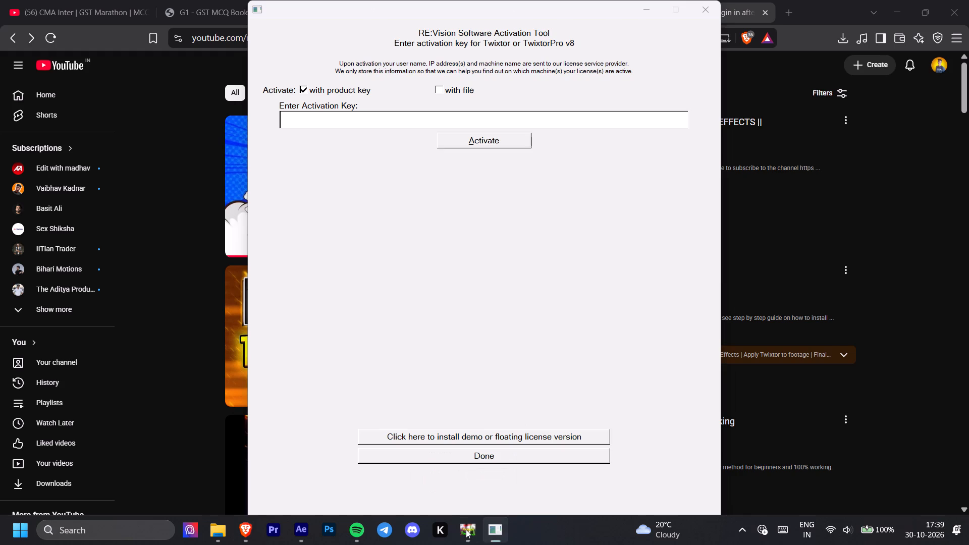
In File Explorer, read read me.txt in the Twixtor Pro 8.2.2 folder, close it, and open the Fix folder.
{"action": "left_click", "coordinate": [226, 535]}
{"action": "left_click", "coordinate": [261, 496]}
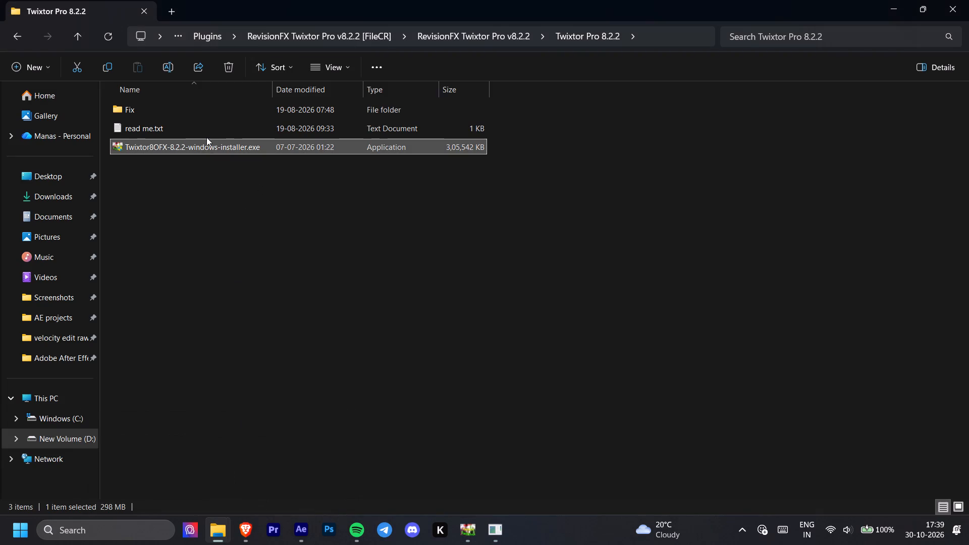
{"action": "double_click", "coordinate": [205, 126]}
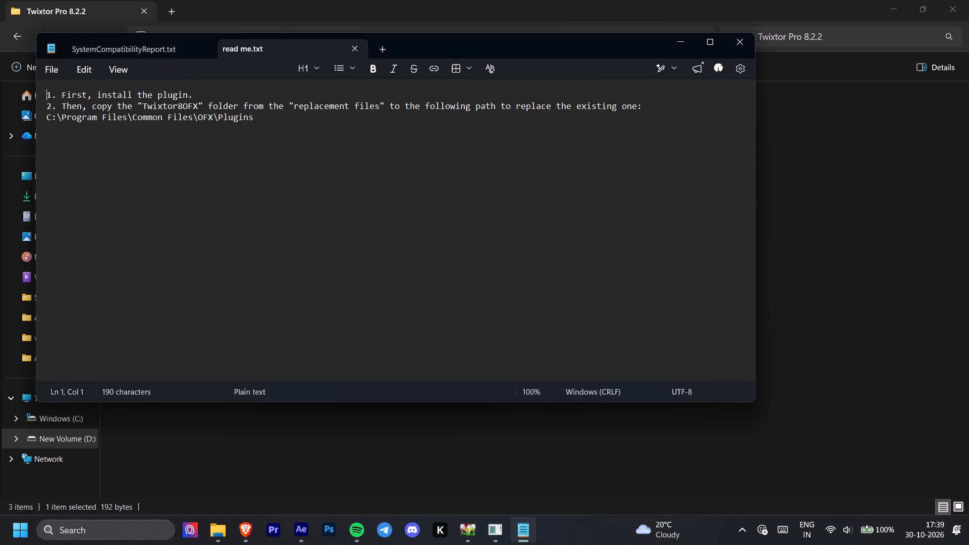
{"action": "left_click", "coordinate": [740, 46]}
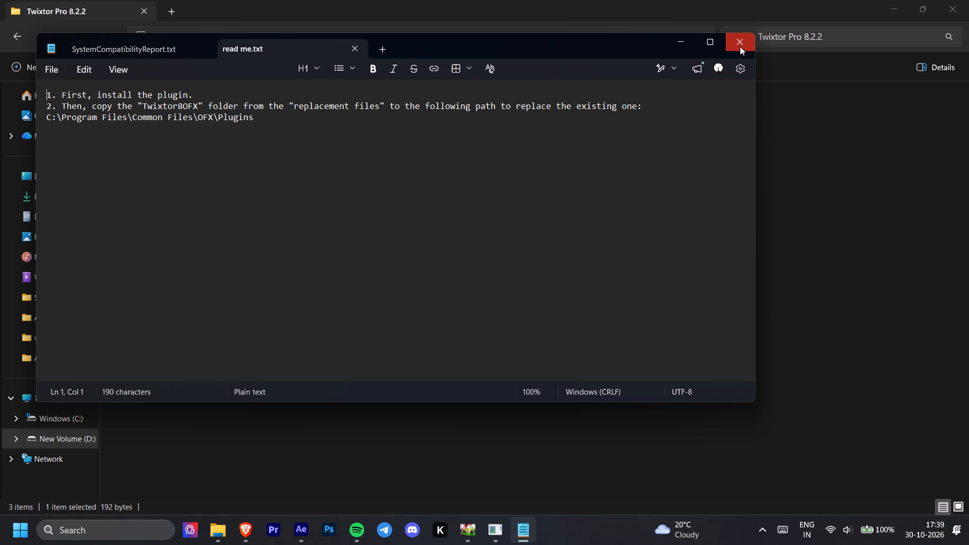
{"action": "double_click", "coordinate": [244, 110]}
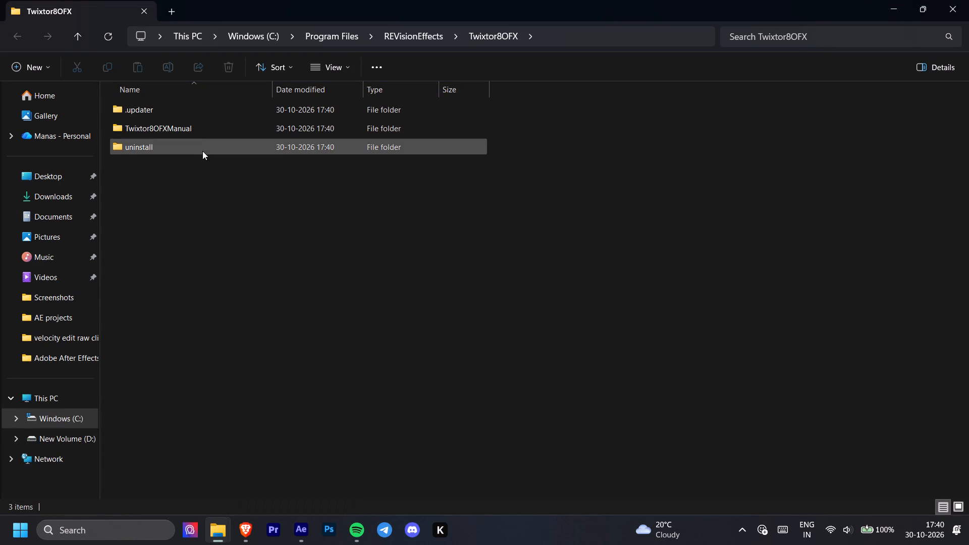
Examine the Twixtor8OFXManual folder inside the installed Twixtor8OFX folder and return to the parent folder.
{"action": "double_click", "coordinate": [208, 132]}
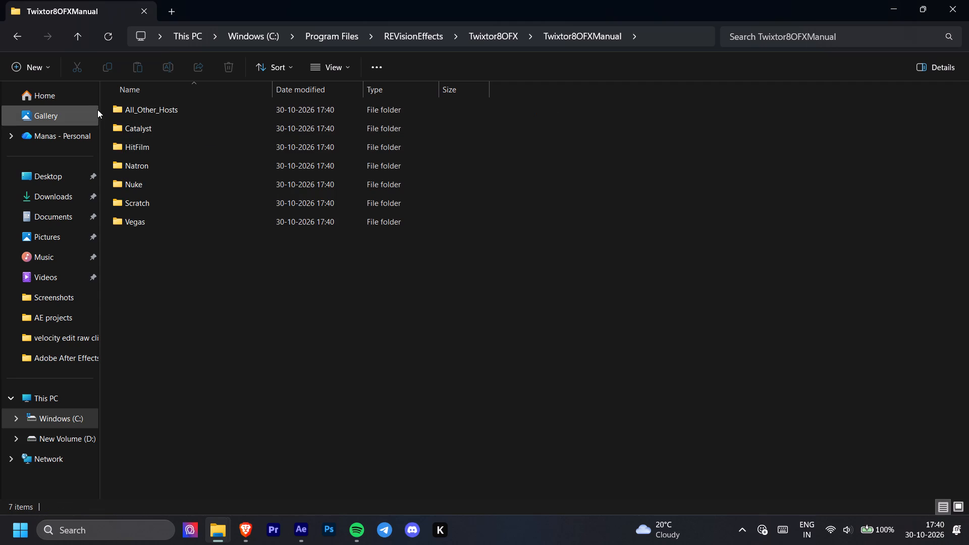
{"action": "left_click", "coordinate": [24, 38]}
{"action": "left_click", "coordinate": [24, 38]}
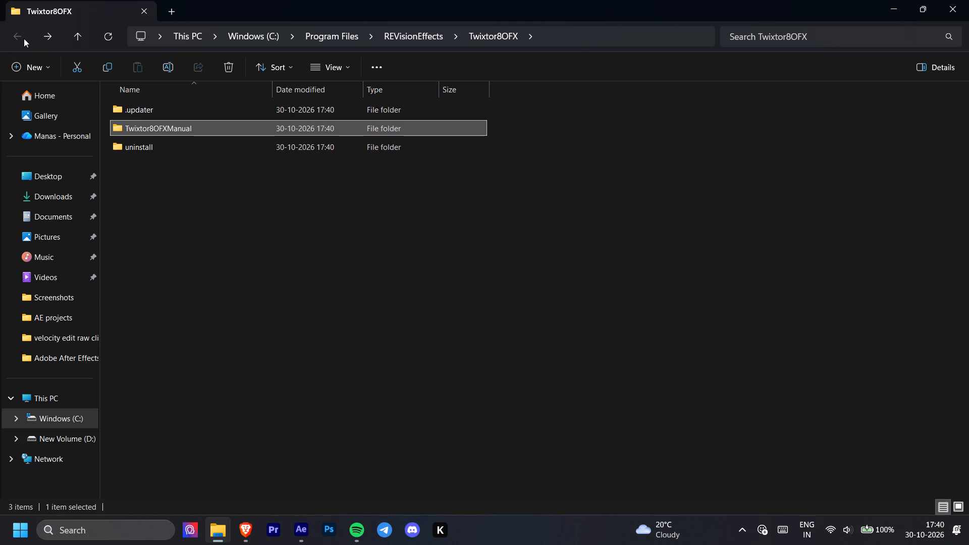
{"action": "left_click", "coordinate": [24, 38]}
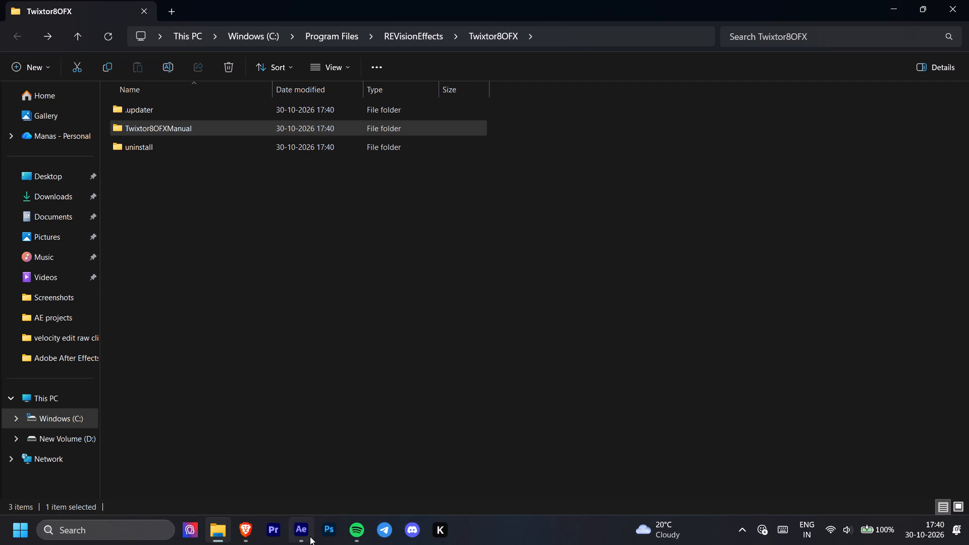
Switch to After Effects, refresh the Effects & Presets list, and search it for "twit".
{"action": "left_click", "coordinate": [310, 536]}
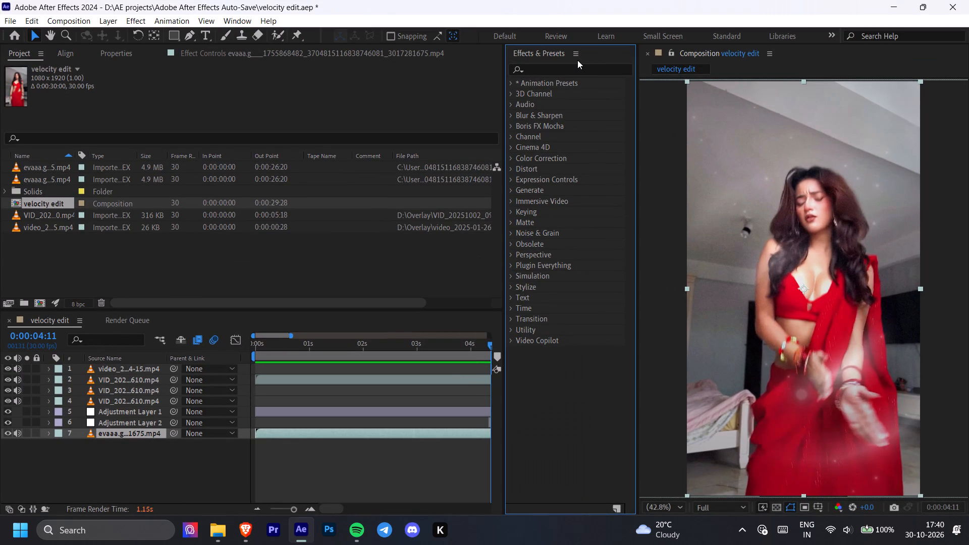
{"action": "left_click", "coordinate": [576, 55]}
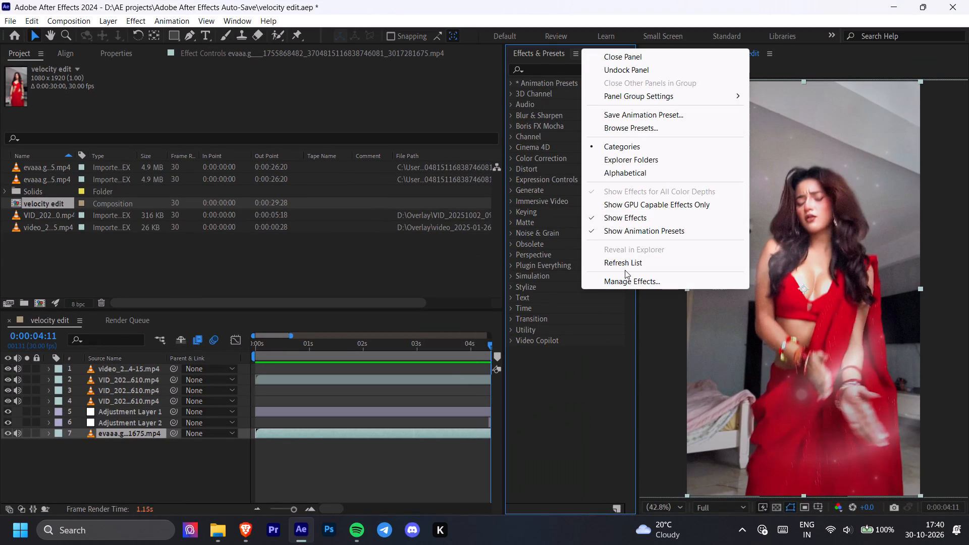
{"action": "left_click", "coordinate": [630, 267]}
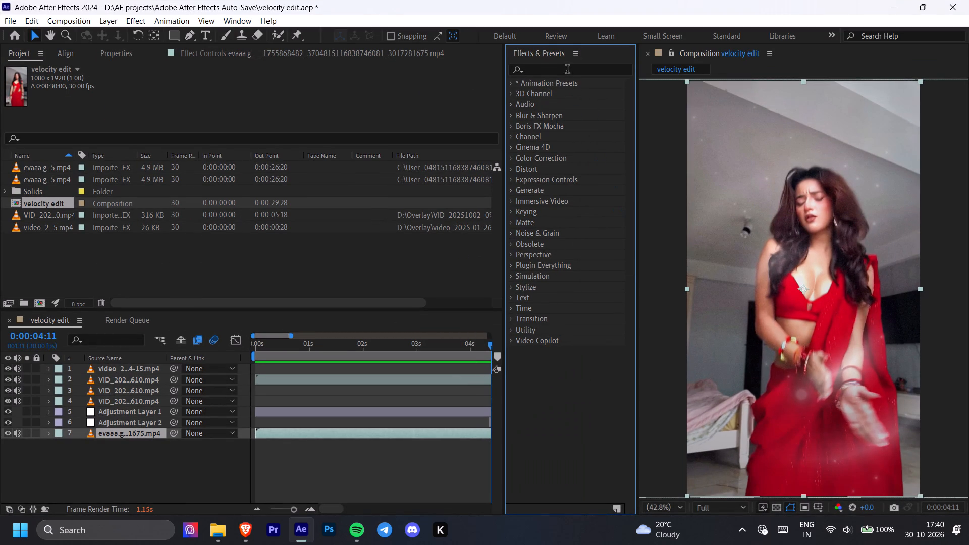
{"action": "left_click", "coordinate": [567, 70]}
{"action": "type", "text": "tw"}
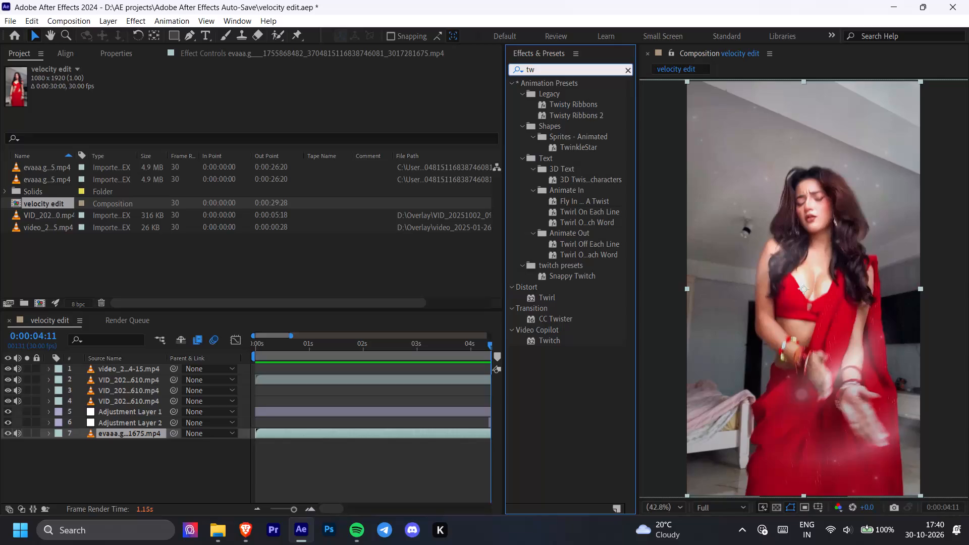
{"action": "key", "text": "i"}
{"action": "key", "text": "t"}
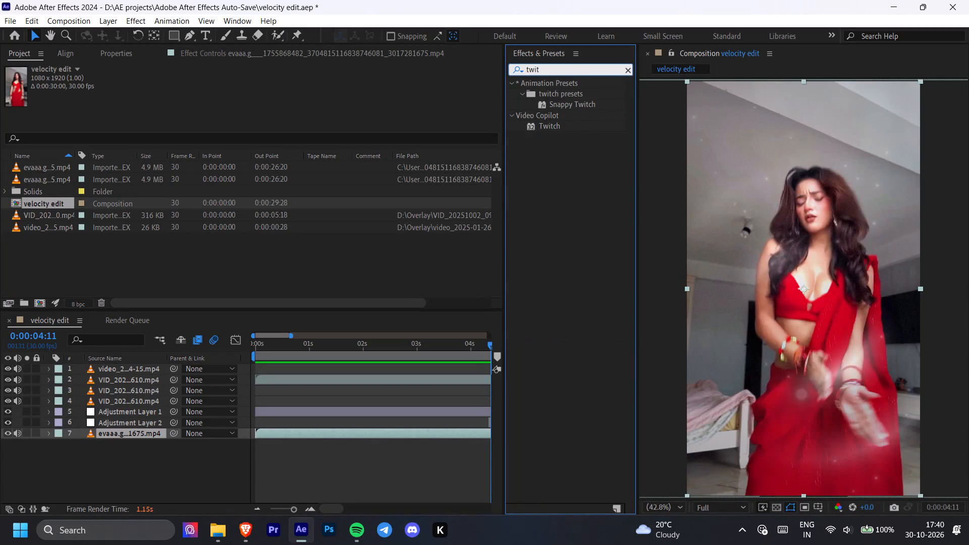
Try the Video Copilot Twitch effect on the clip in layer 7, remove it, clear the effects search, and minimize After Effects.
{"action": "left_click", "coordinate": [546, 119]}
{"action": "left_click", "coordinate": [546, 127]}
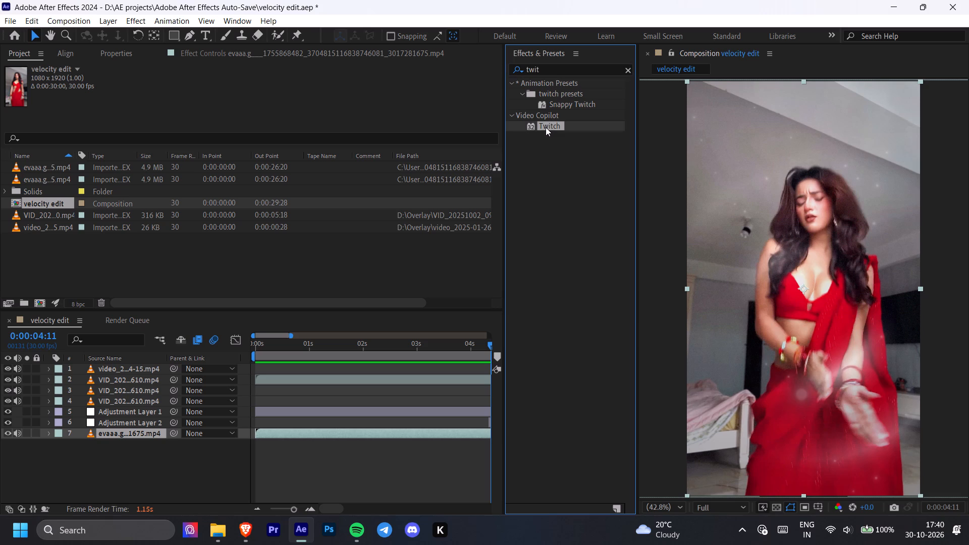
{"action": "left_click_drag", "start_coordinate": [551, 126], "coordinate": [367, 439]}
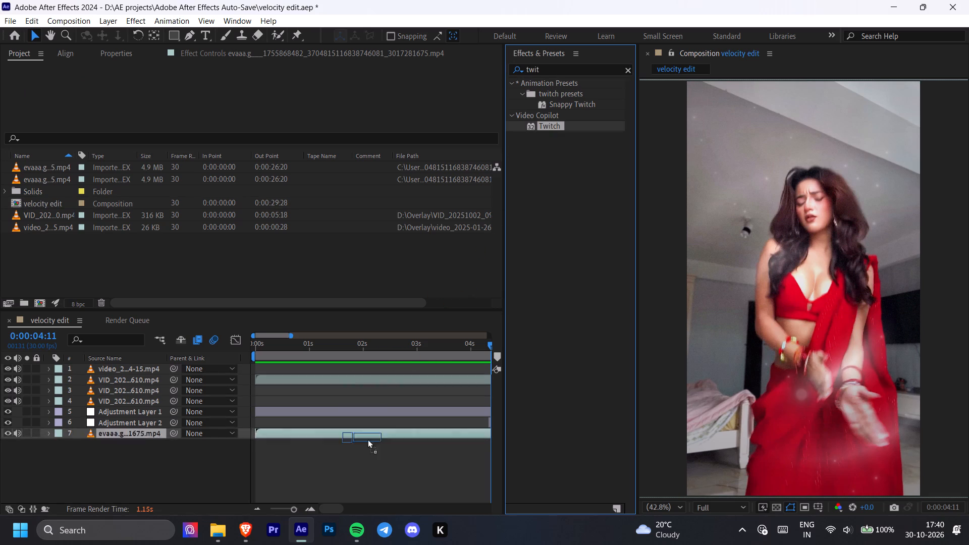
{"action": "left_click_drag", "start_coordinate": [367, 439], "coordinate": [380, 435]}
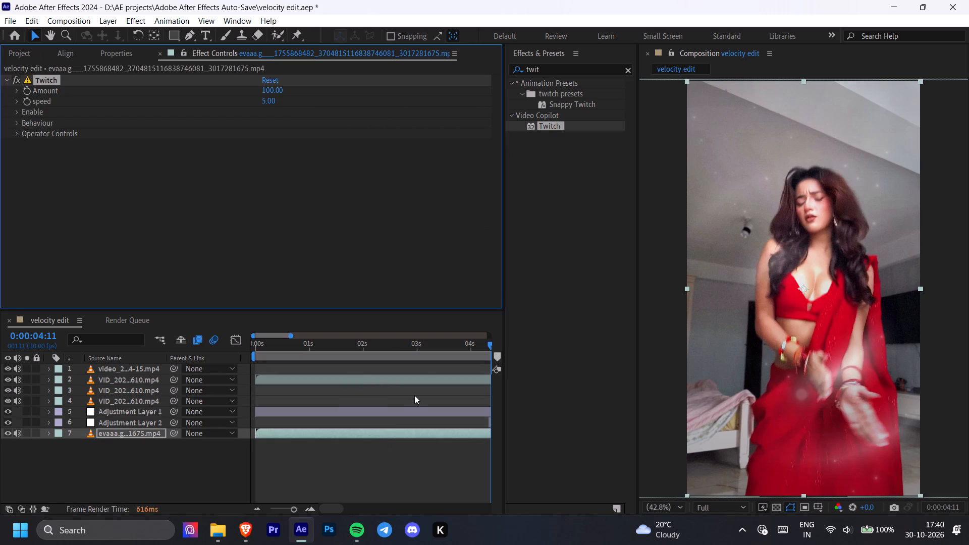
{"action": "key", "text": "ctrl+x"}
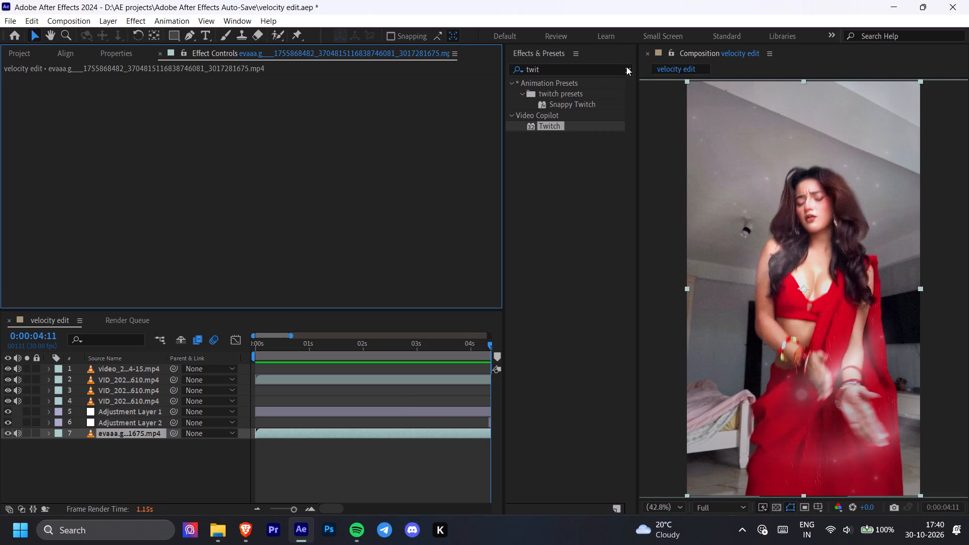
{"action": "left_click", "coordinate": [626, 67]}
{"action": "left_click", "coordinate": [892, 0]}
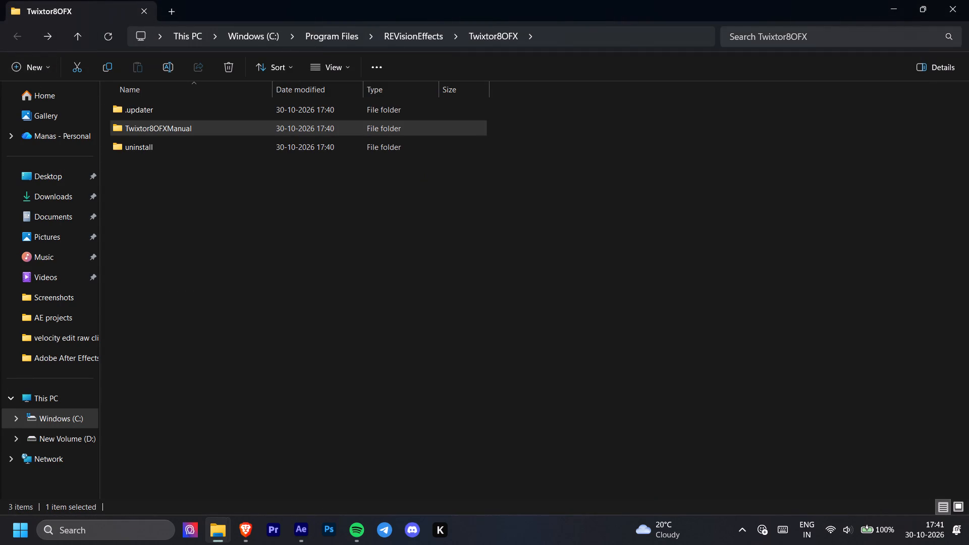
Close the Twixtor8OFX window and delete the RevisionFX Twixtor Pro v8.2.2 [FileCR] and twitch presets folders from Downloads > Plugins on D:.
{"action": "left_click", "coordinate": [968, 0]}
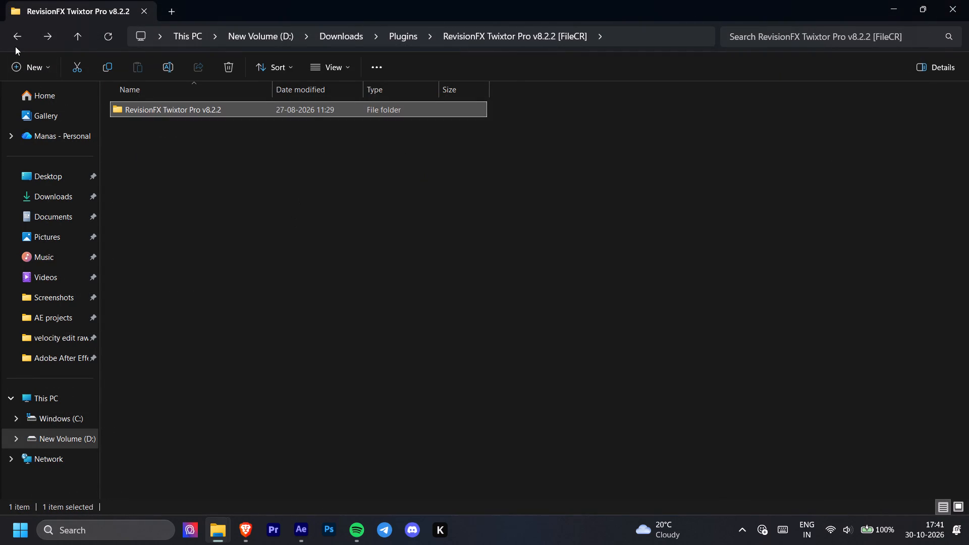
{"action": "left_click", "coordinate": [15, 40]}
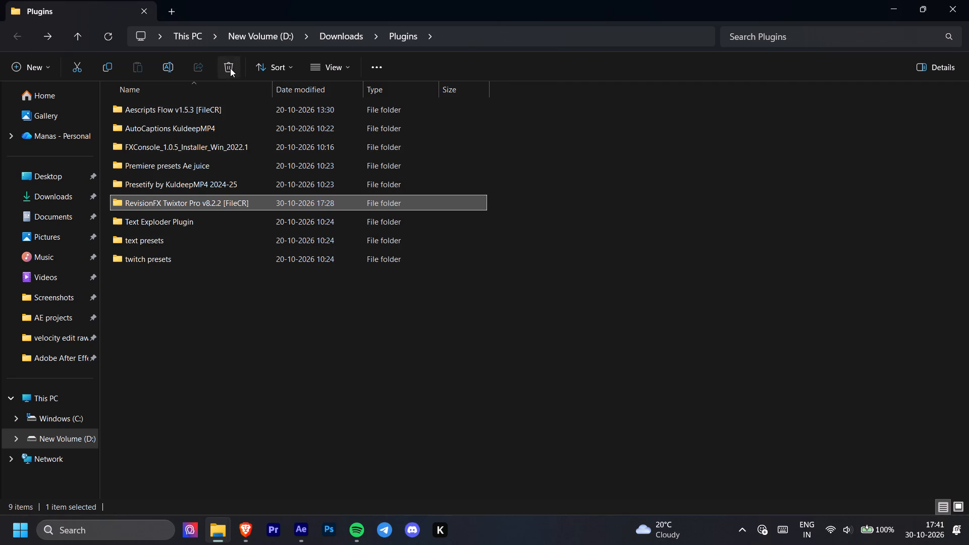
{"action": "left_click", "coordinate": [230, 68]}
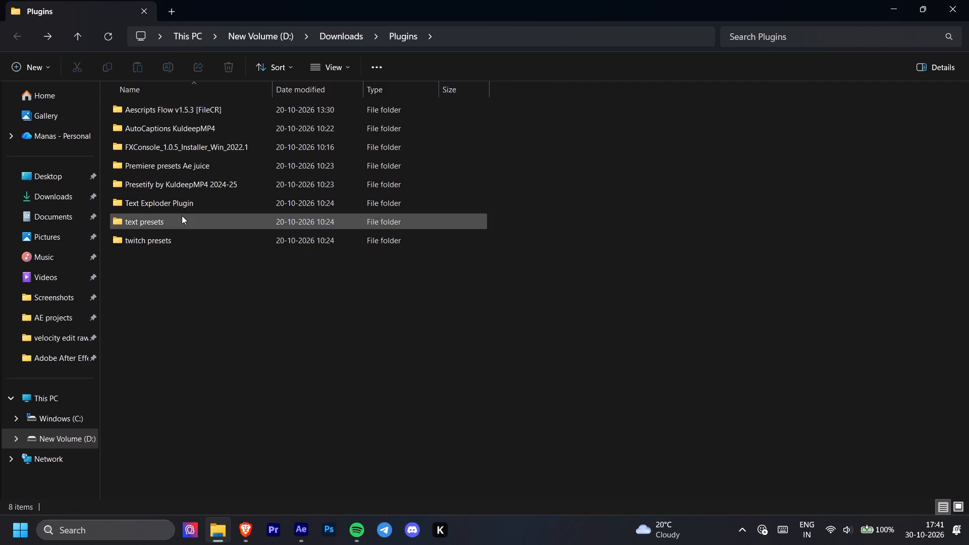
{"action": "left_click", "coordinate": [175, 233]}
{"action": "left_click", "coordinate": [230, 71]}
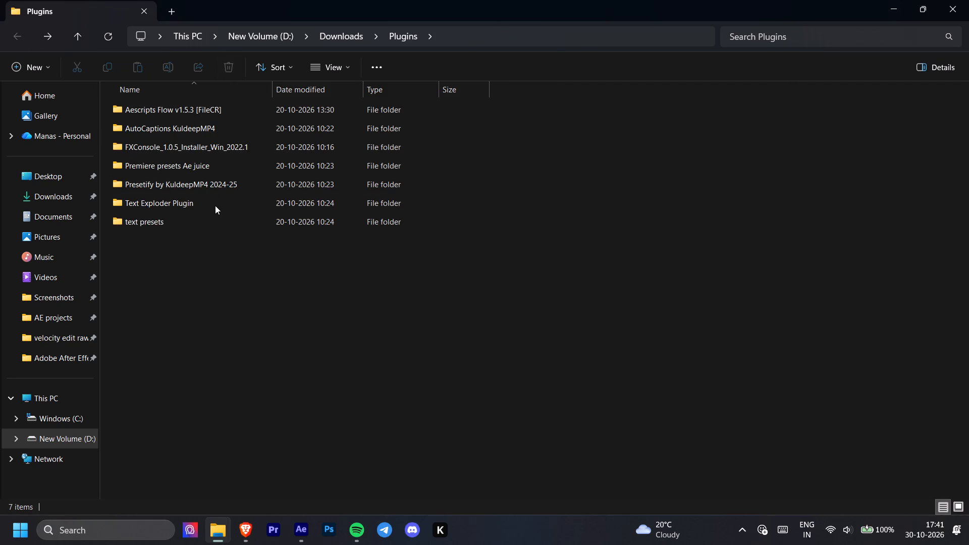
Minimize the open windows, examine the installed apps list in Windows Settings for Twixtor entries, and close Settings.
{"action": "left_click", "coordinate": [887, 7]}
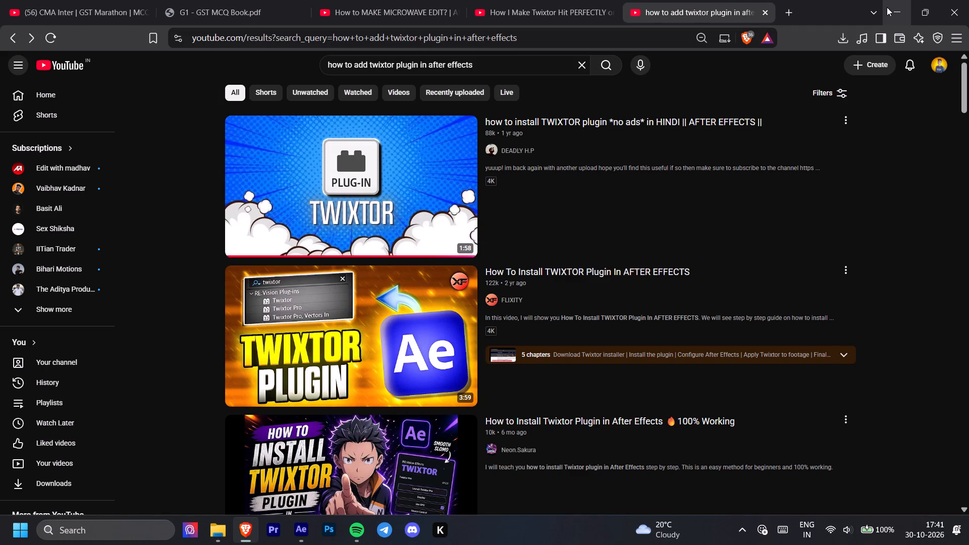
{"action": "left_click", "coordinate": [887, 7]}
{"action": "right_click", "coordinate": [562, 150]}
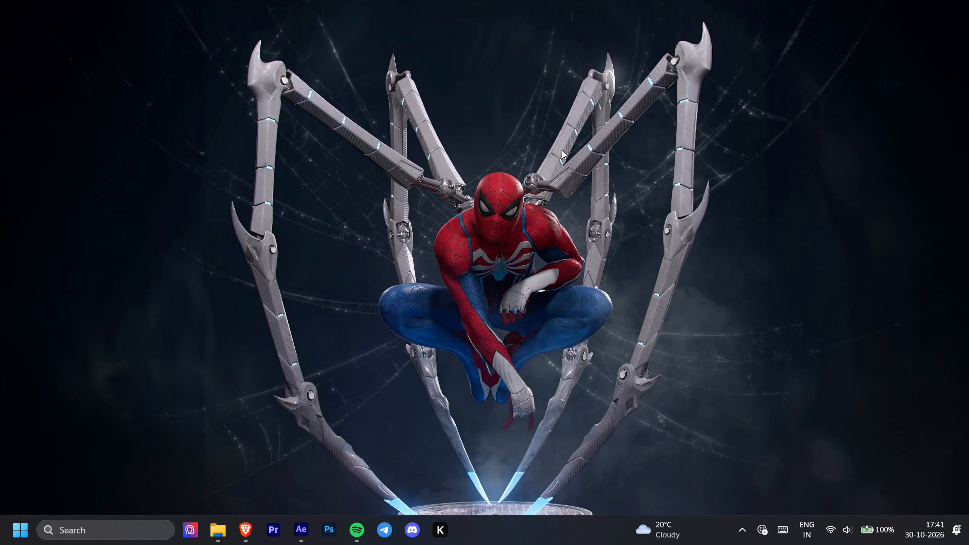
{"action": "left_click", "coordinate": [588, 200]}
{"action": "right_click", "coordinate": [545, 290]}
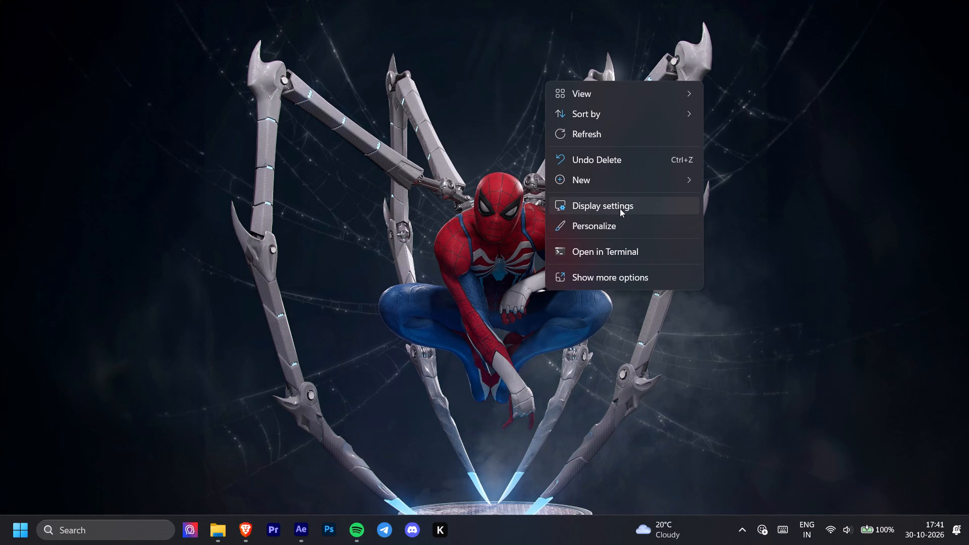
{"action": "left_click", "coordinate": [623, 207]}
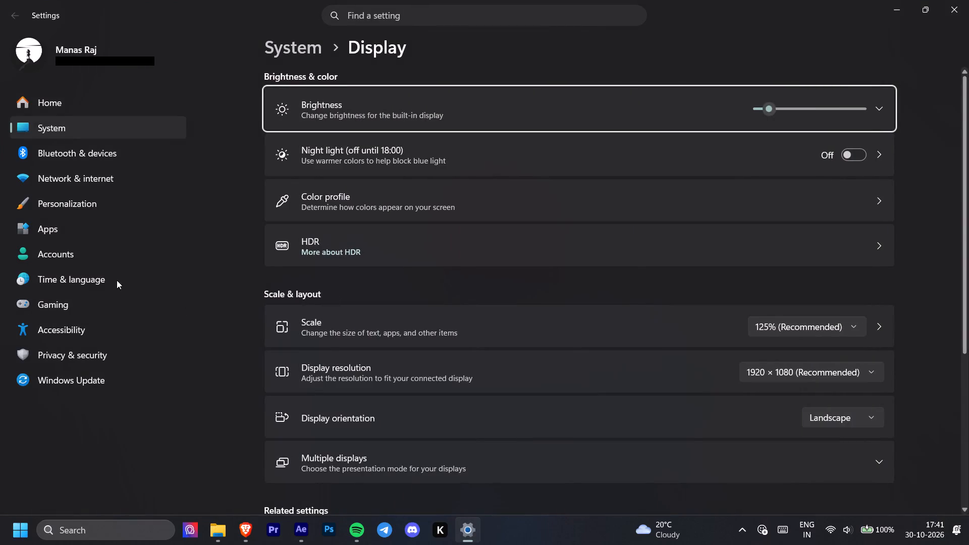
{"action": "left_click", "coordinate": [124, 229]}
{"action": "left_click_drag", "start_coordinate": [599, 67], "coordinate": [590, 86]}
{"action": "left_click", "coordinate": [590, 86]}
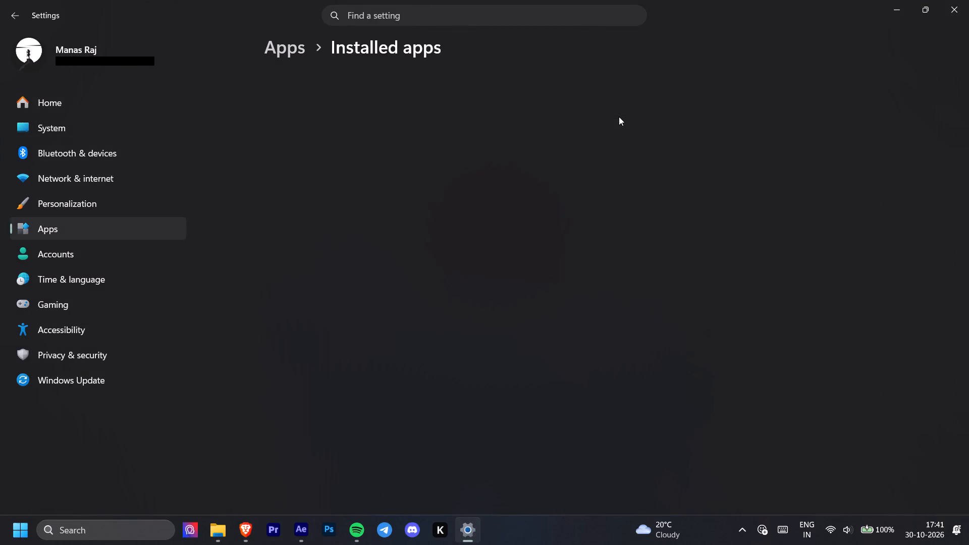
{"action": "scroll", "coordinate": [521, 256], "scroll_direction": "down", "scroll_amount": 1}
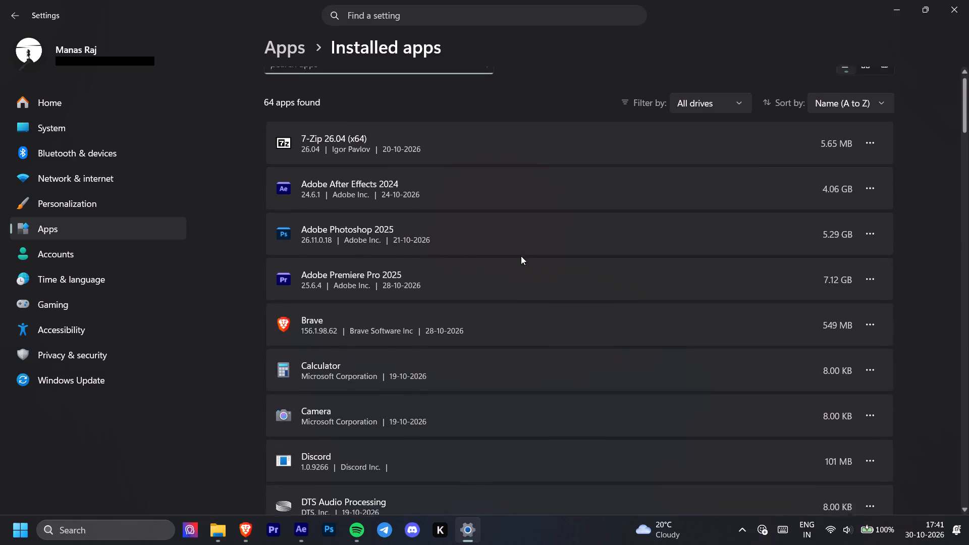
{"action": "scroll", "coordinate": [521, 256], "scroll_direction": "down", "scroll_amount": 4}
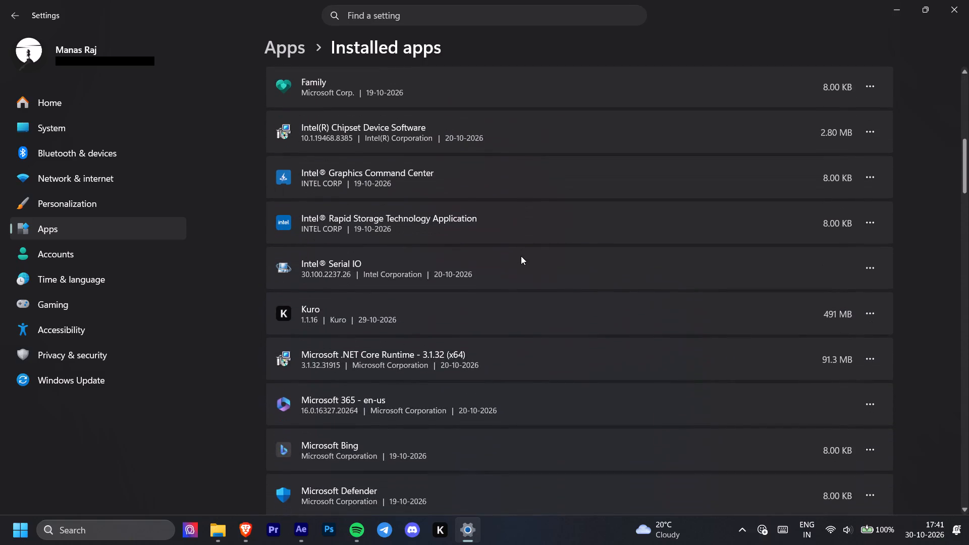
{"action": "scroll", "coordinate": [521, 256], "scroll_direction": "down", "scroll_amount": 7}
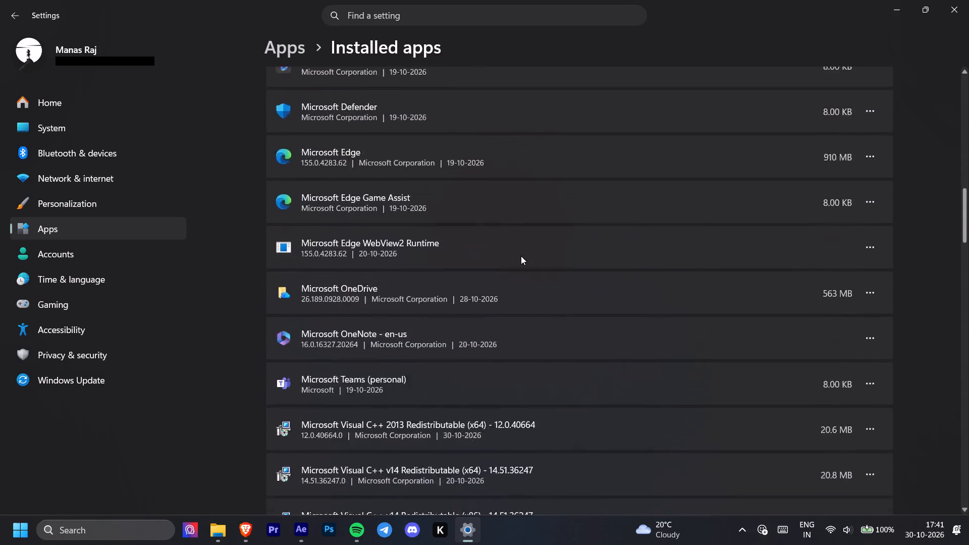
{"action": "scroll", "coordinate": [521, 256], "scroll_direction": "down", "scroll_amount": 5}
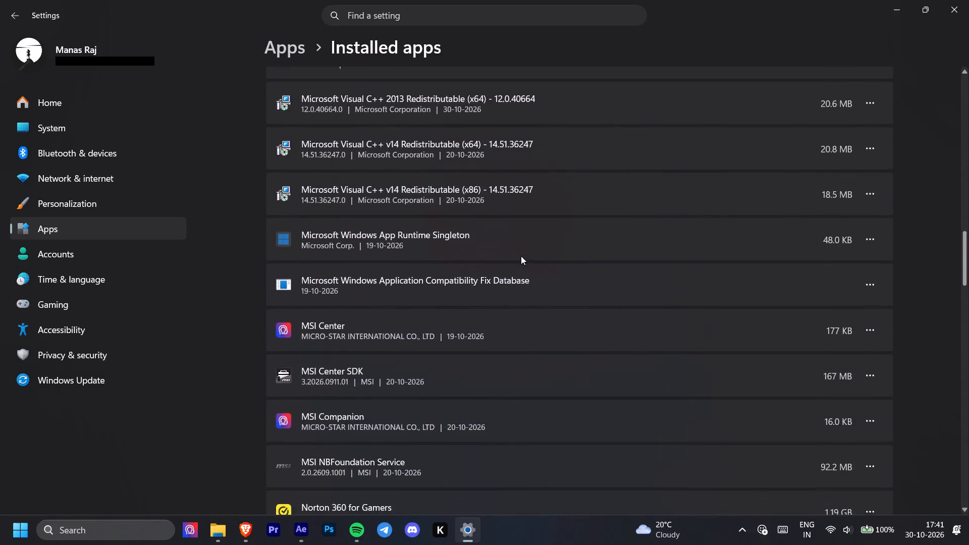
{"action": "scroll", "coordinate": [521, 256], "scroll_direction": "down", "scroll_amount": 5}
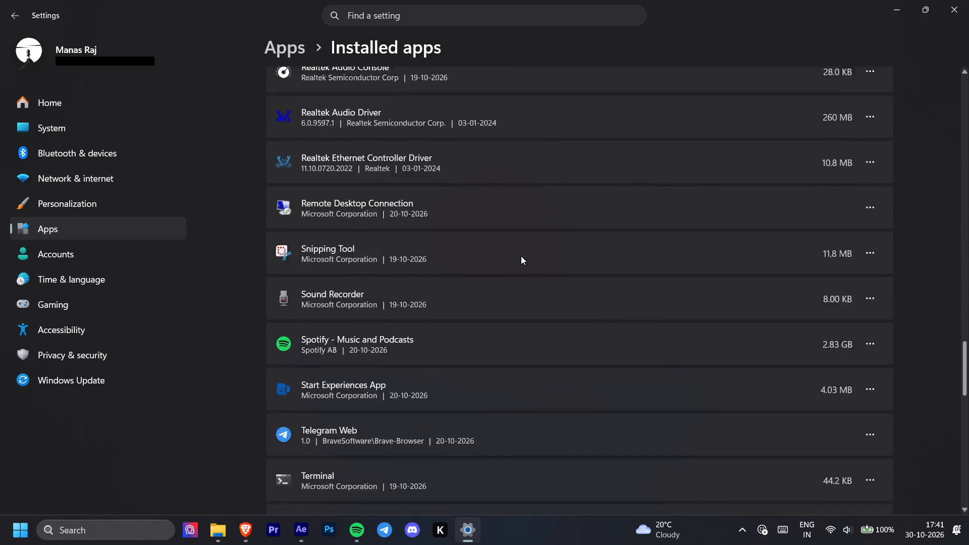
{"action": "scroll", "coordinate": [521, 256], "scroll_direction": "down", "scroll_amount": 3}
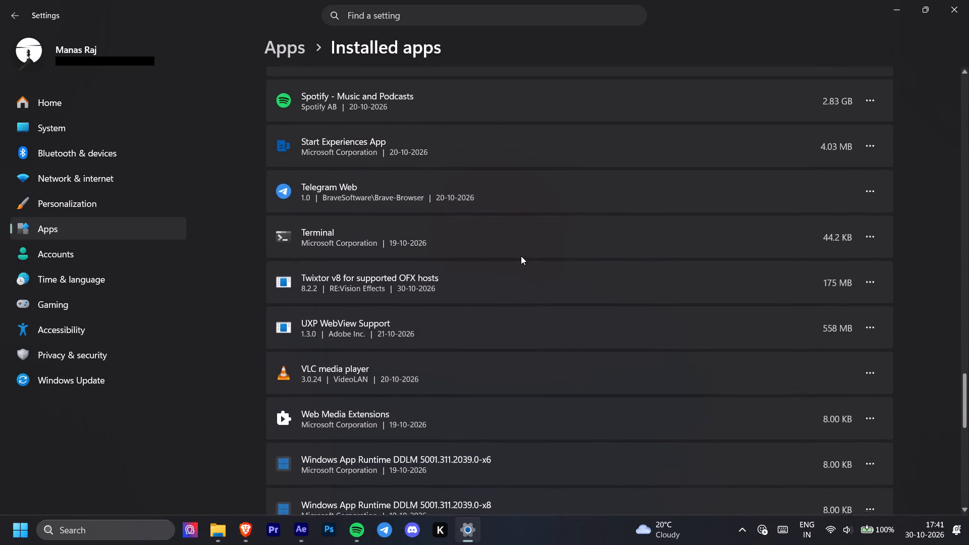
{"action": "scroll", "coordinate": [521, 256], "scroll_direction": "down", "scroll_amount": 5}
{"action": "scroll", "coordinate": [521, 256], "scroll_direction": "up", "scroll_amount": 1}
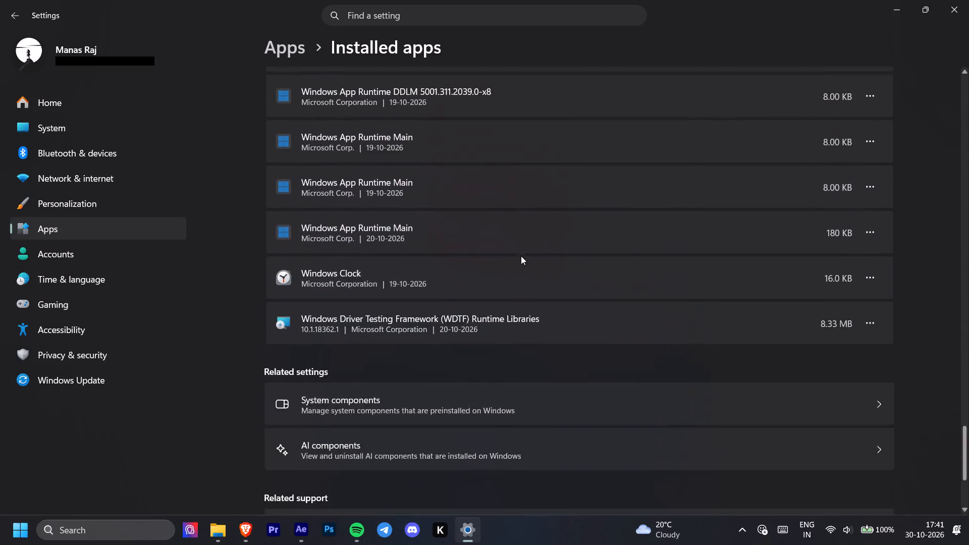
{"action": "scroll", "coordinate": [521, 256], "scroll_direction": "up", "scroll_amount": 3}
{"action": "left_click", "coordinate": [968, 0]}
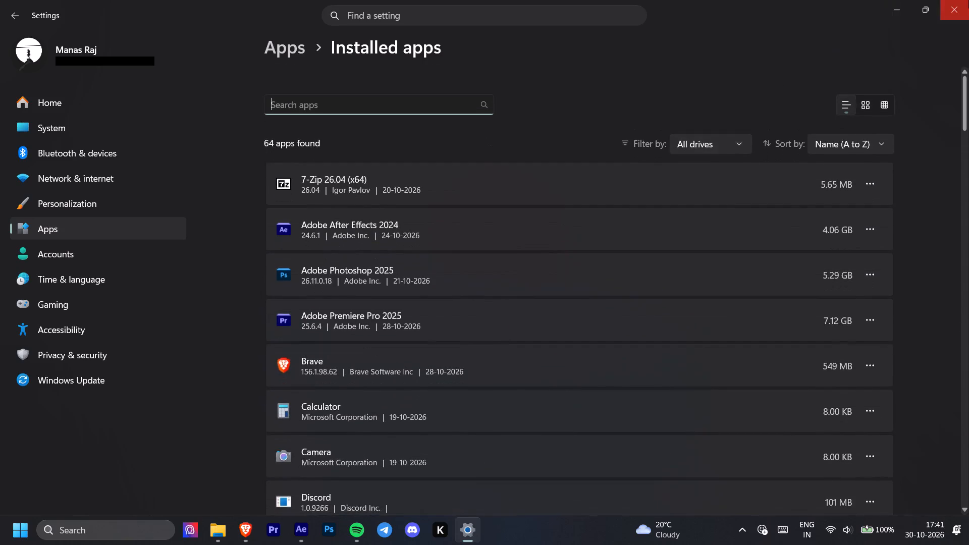
Search Program Files on C: for "tw" and delete the Twixtor8OFX folder in REVisionEffects, granting administrator permission.
{"action": "left_click", "coordinate": [207, 531]}
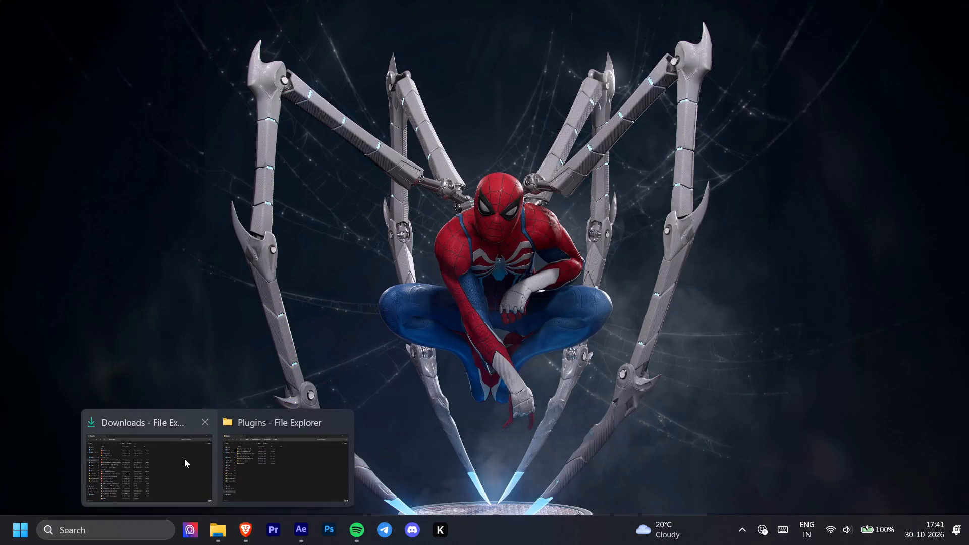
{"action": "left_click", "coordinate": [172, 474]}
{"action": "left_click", "coordinate": [66, 428]}
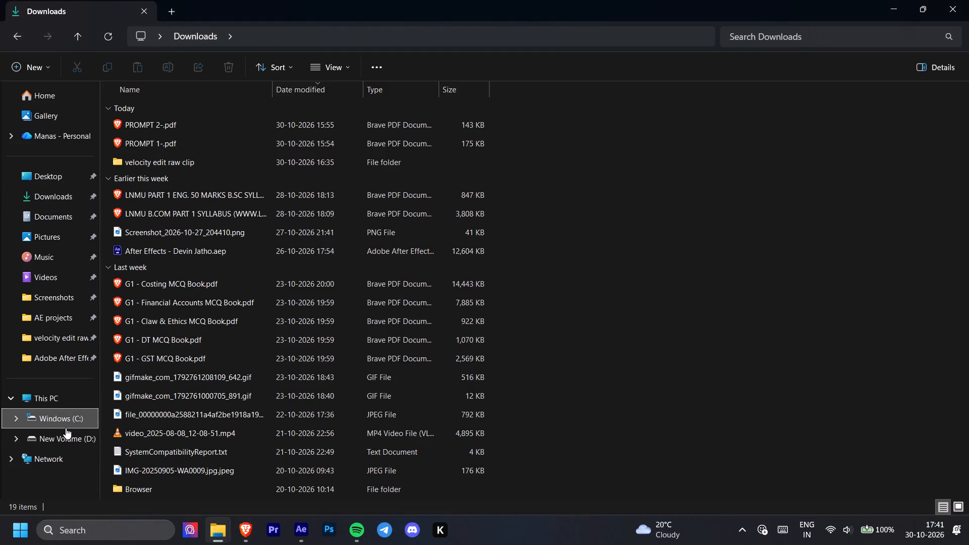
{"action": "double_click", "coordinate": [199, 203]}
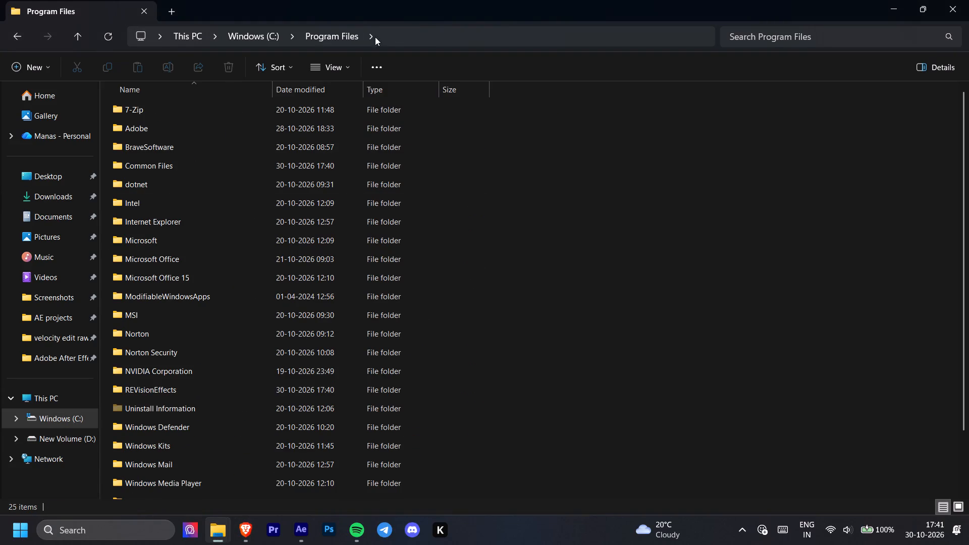
{"action": "left_click", "coordinate": [775, 32]}
{"action": "type", "text": "tw"}
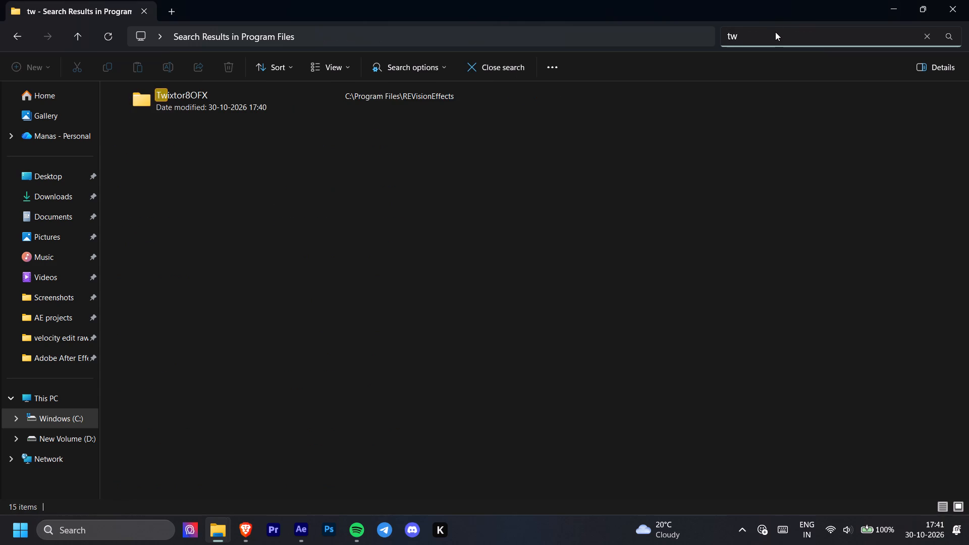
{"action": "left_click", "coordinate": [387, 105]}
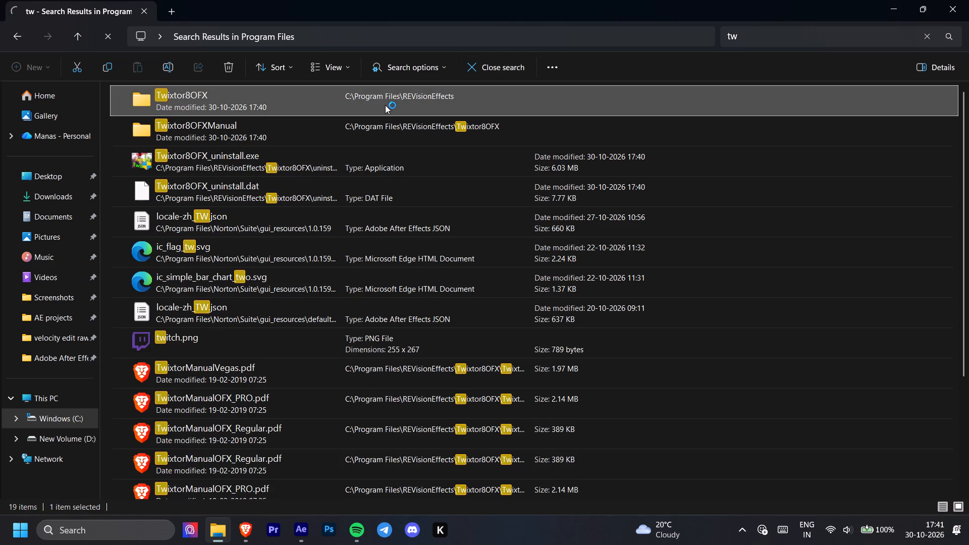
{"action": "left_click", "coordinate": [231, 73]}
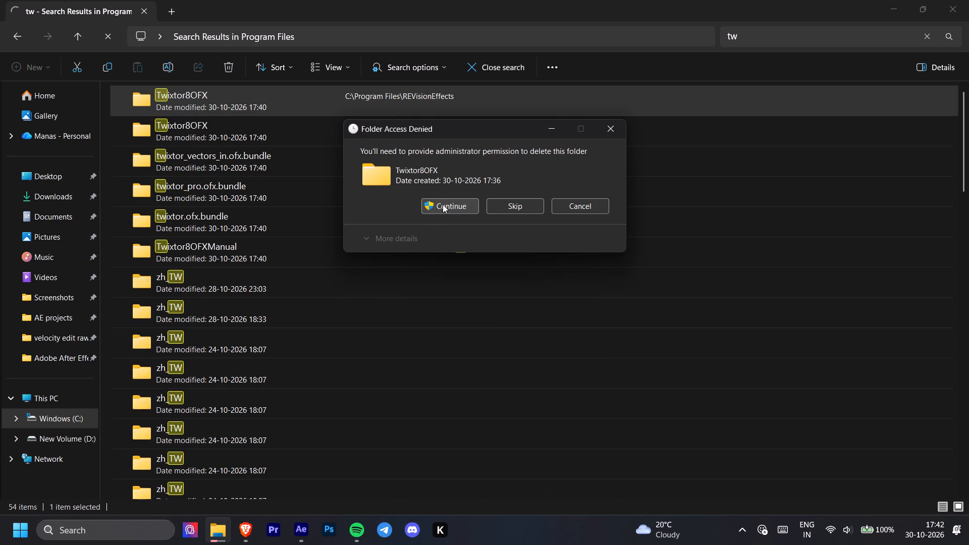
{"action": "left_click", "coordinate": [443, 204]}
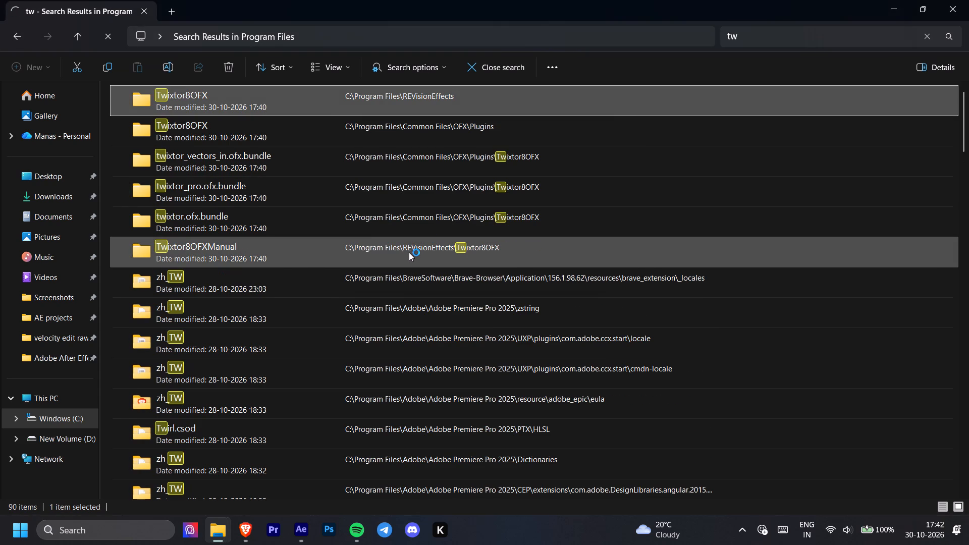
Search Program Files for "twixtor" and delete the Twixtor8OFX folder in Common Files\OFX\Plugins.
{"action": "type", "text": "ixt"}
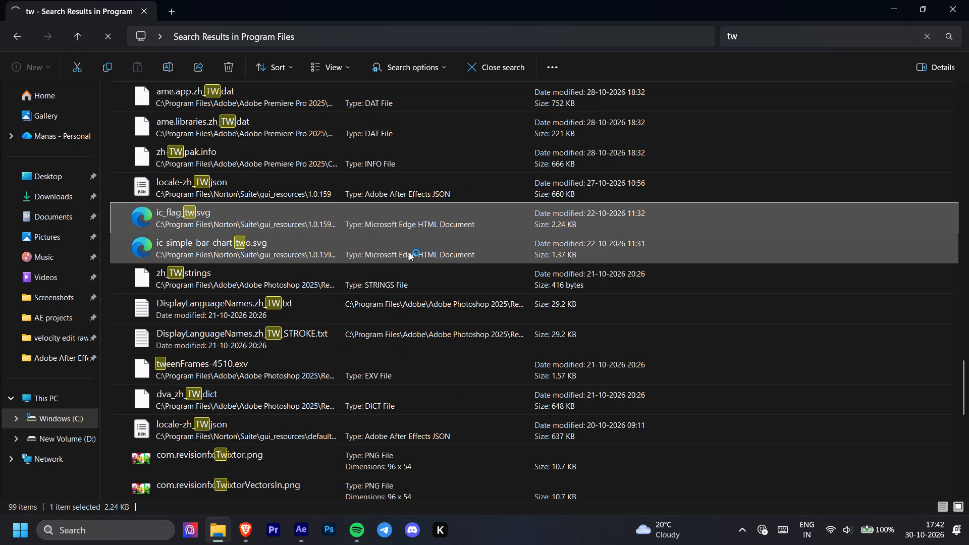
{"action": "type", "text": "or"}
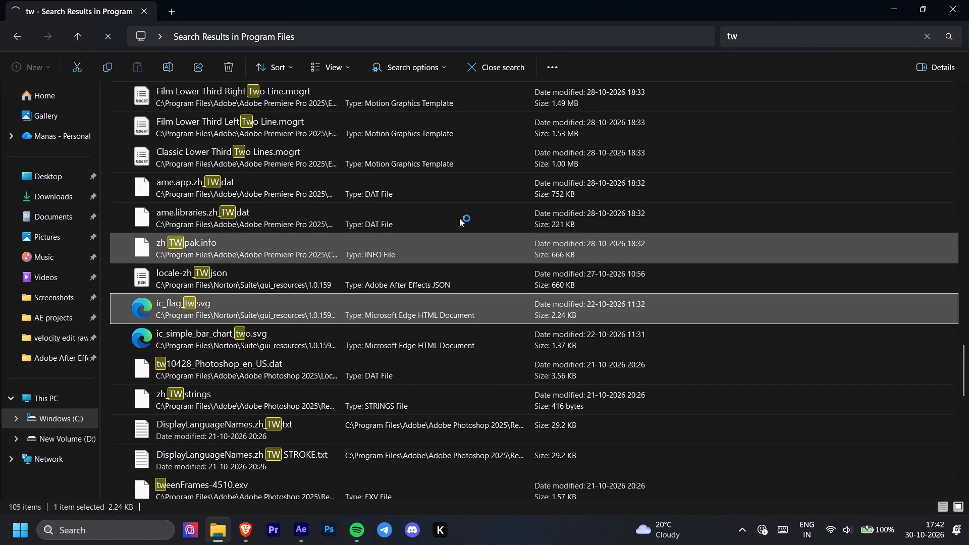
{"action": "left_click", "coordinate": [758, 44]}
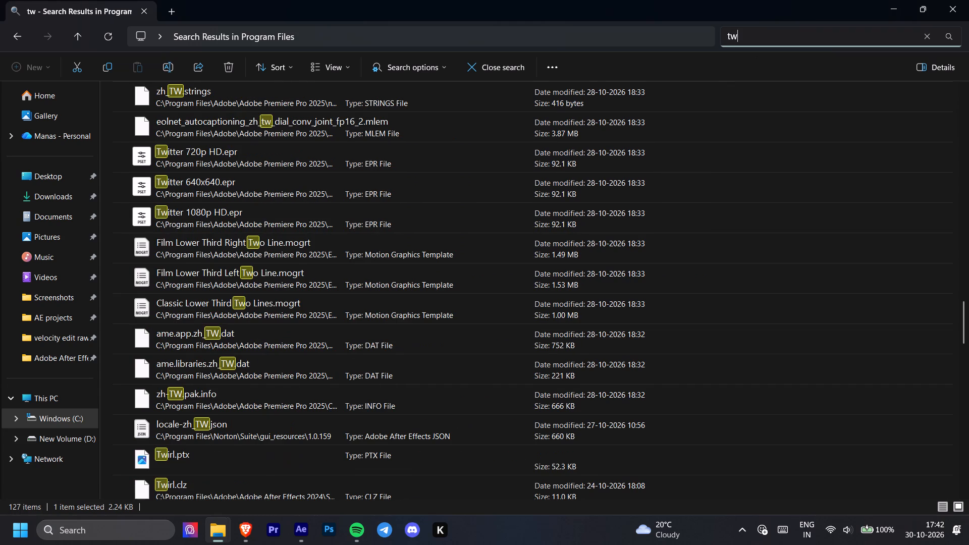
{"action": "type", "text": "ixtor"}
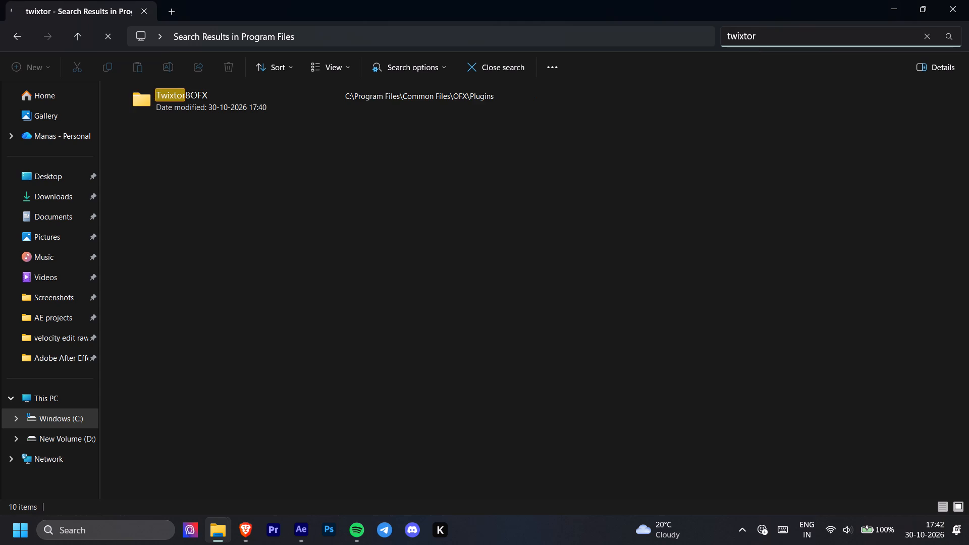
{"action": "left_click", "coordinate": [343, 112]}
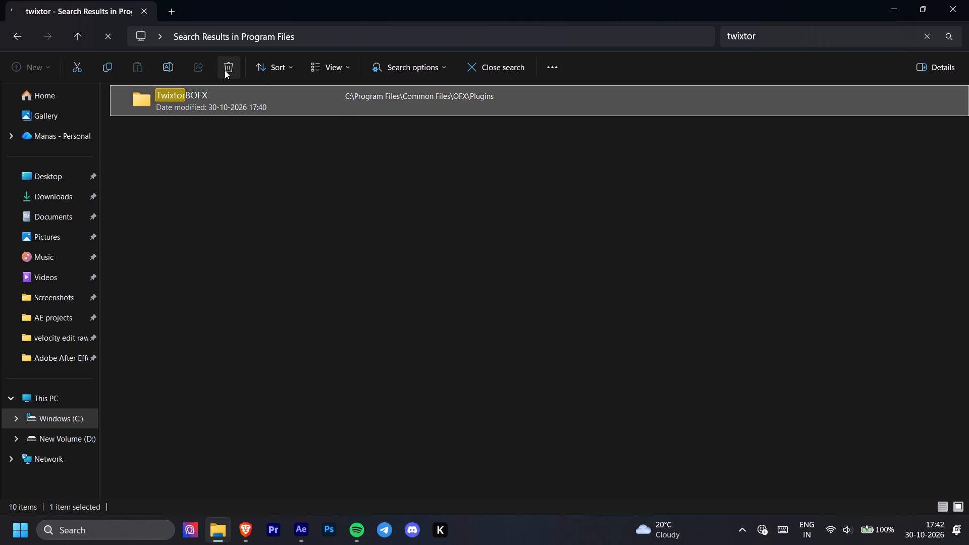
{"action": "left_click", "coordinate": [225, 70]}
{"action": "left_click", "coordinate": [434, 203]}
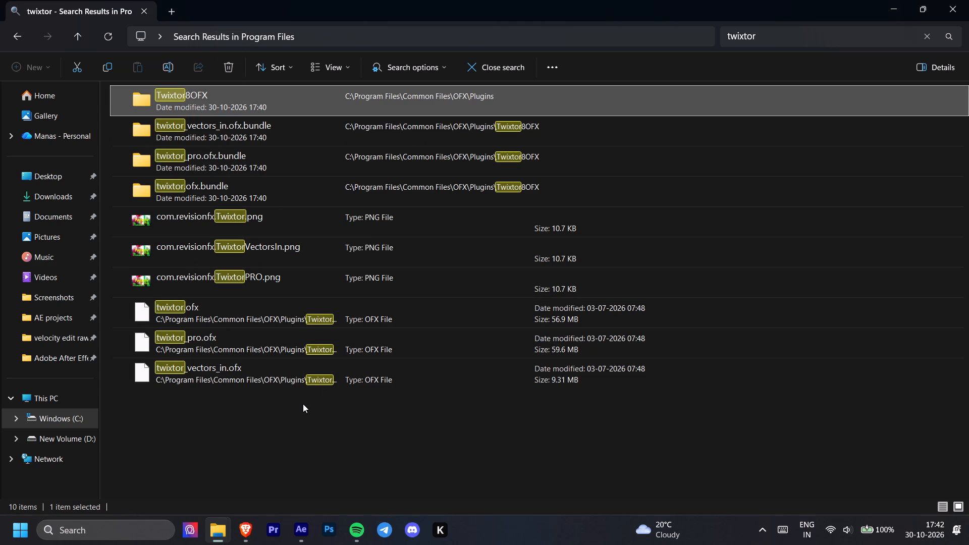
Try to permanently delete all items in the twixtor search results, skipping each one that raises an error, and clear the selection.
{"action": "key", "text": "ctrl+a"}
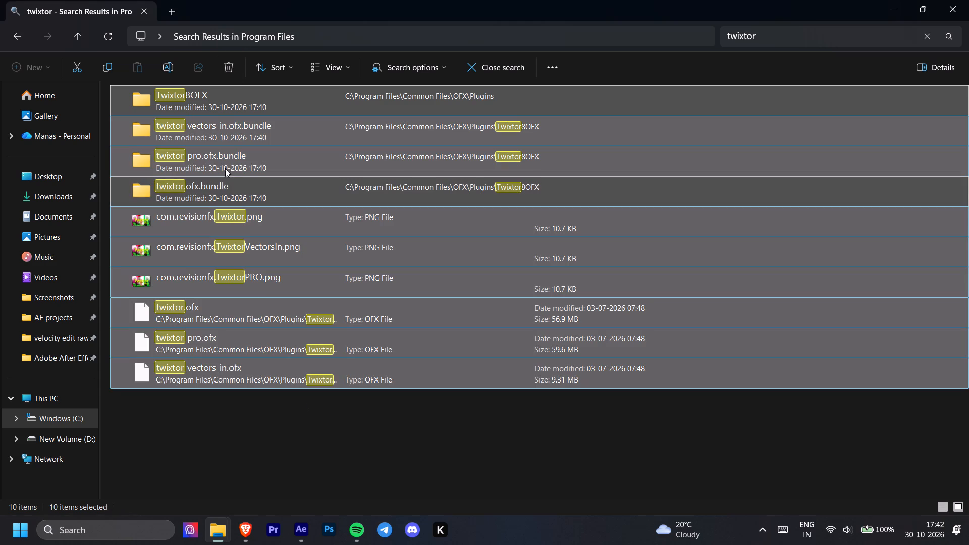
{"action": "left_click", "coordinate": [229, 56]}
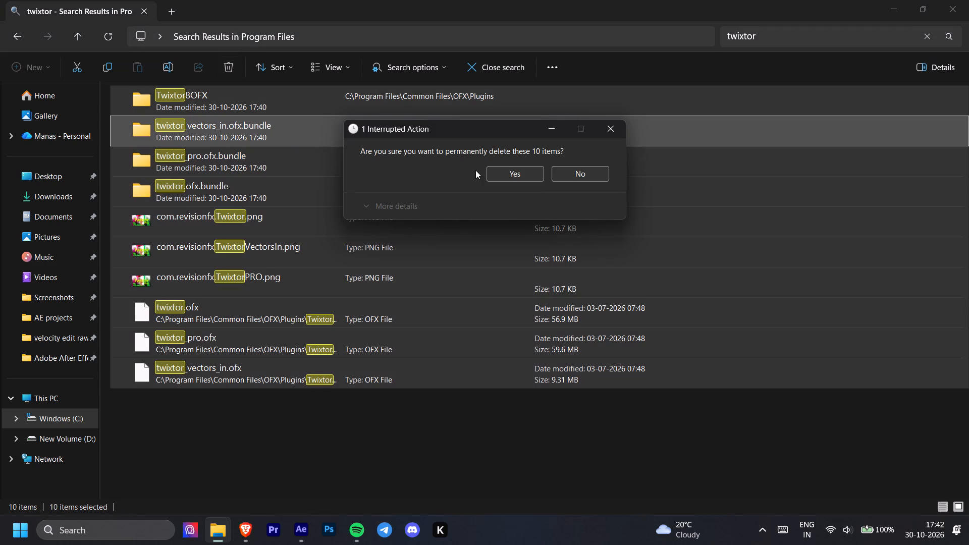
{"action": "left_click", "coordinate": [509, 175]}
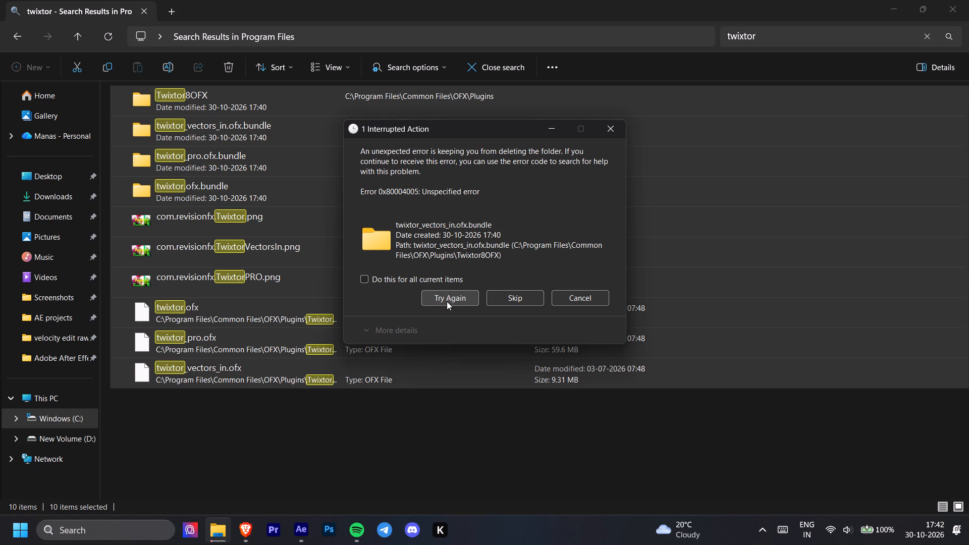
{"action": "left_click", "coordinate": [497, 303]}
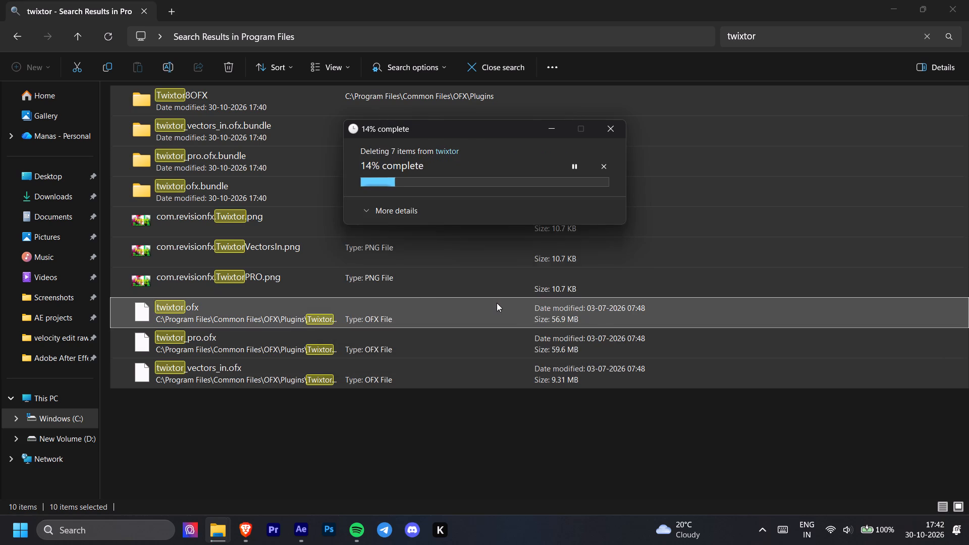
{"action": "left_click", "coordinate": [497, 303]}
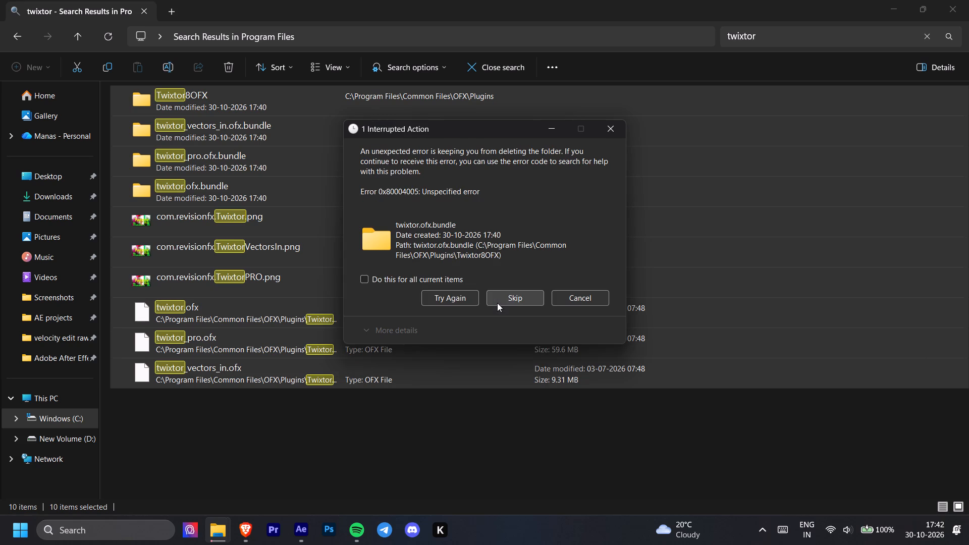
{"action": "left_click", "coordinate": [497, 303]}
{"action": "left_click", "coordinate": [497, 303]}
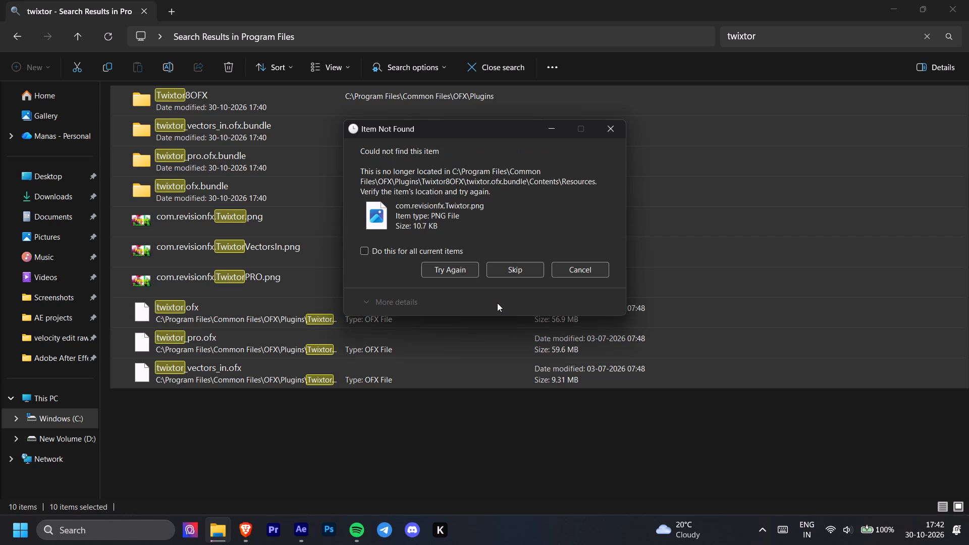
{"action": "left_click", "coordinate": [518, 278]}
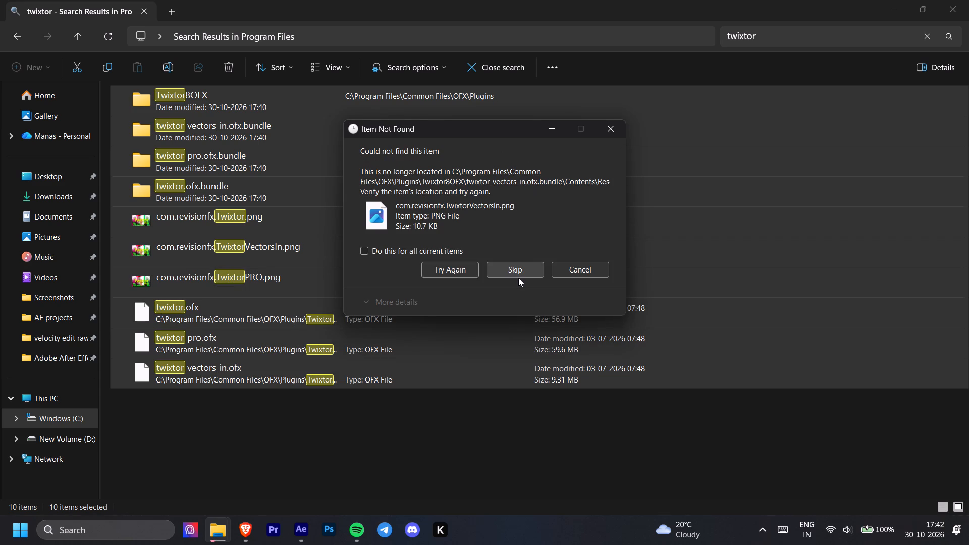
{"action": "left_click", "coordinate": [518, 278]}
{"action": "left_click", "coordinate": [518, 278]}
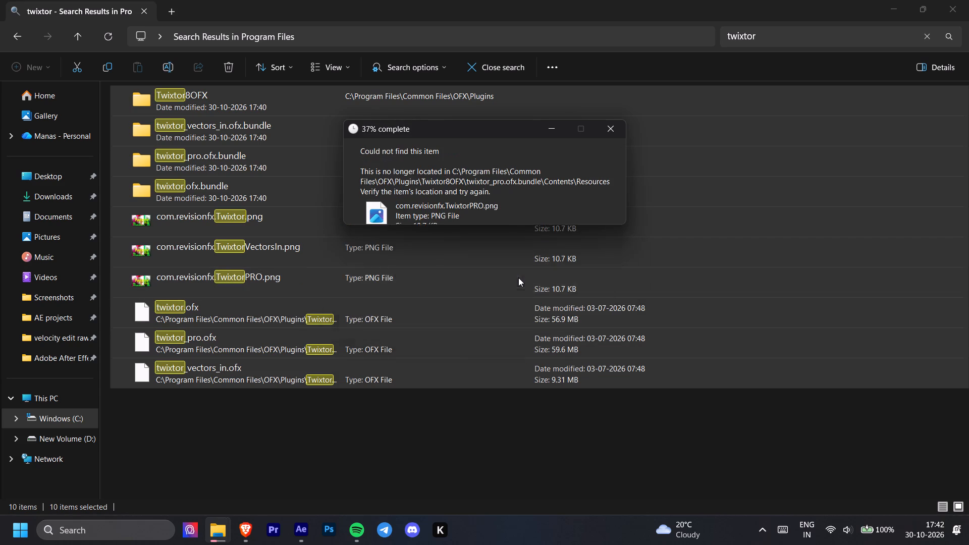
{"action": "left_click", "coordinate": [518, 278]}
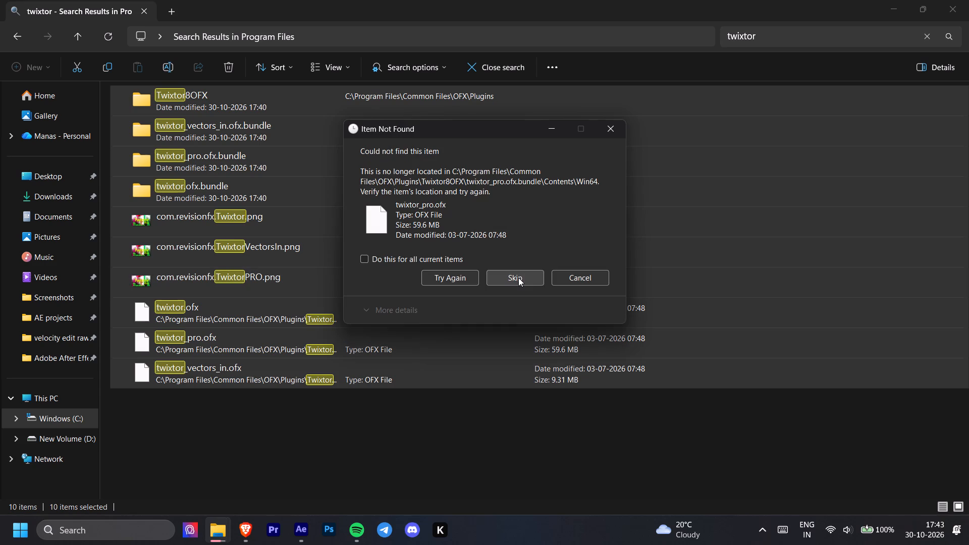
{"action": "left_click", "coordinate": [518, 278]}
{"action": "left_click", "coordinate": [518, 278]}
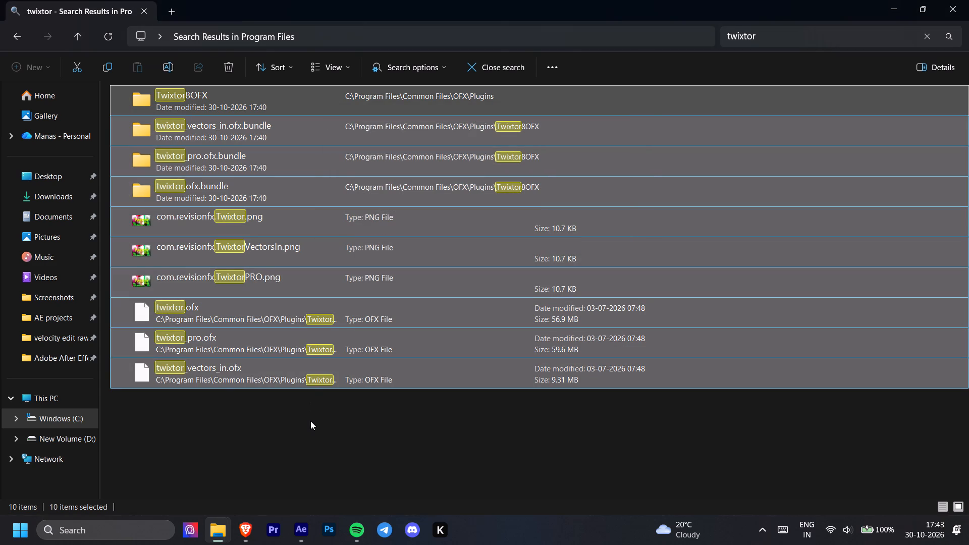
{"action": "left_click", "coordinate": [310, 421]}
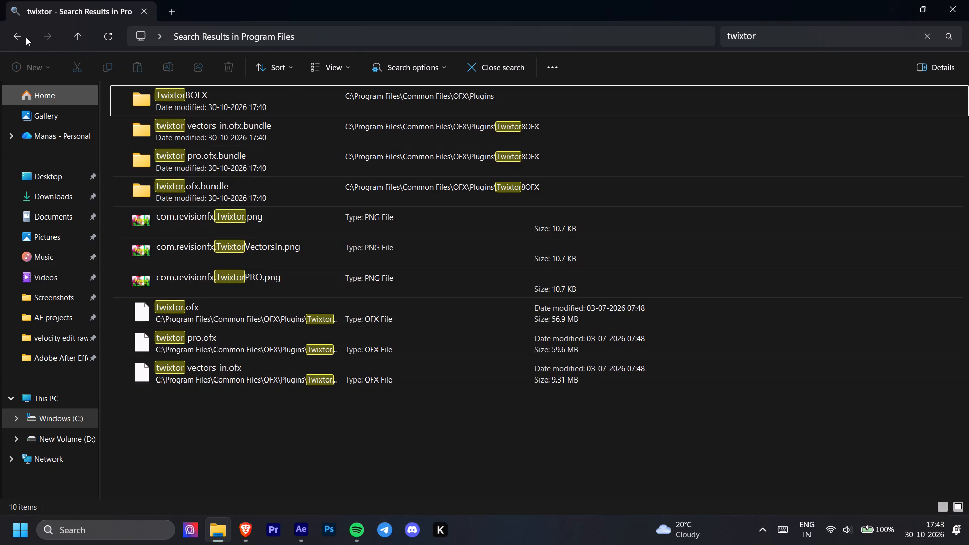
Return to Program Files and look through its folders, including Uninstall Information, for Twixtor leftovers.
{"action": "left_click", "coordinate": [20, 36]}
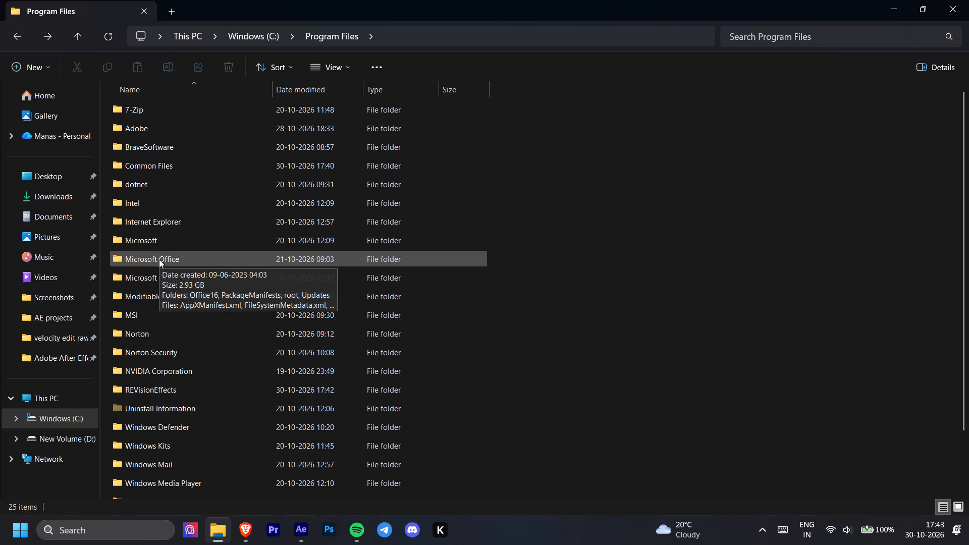
{"action": "scroll", "coordinate": [183, 299], "scroll_direction": "down", "scroll_amount": 3}
{"action": "scroll", "coordinate": [183, 299], "scroll_direction": "up", "scroll_amount": 1}
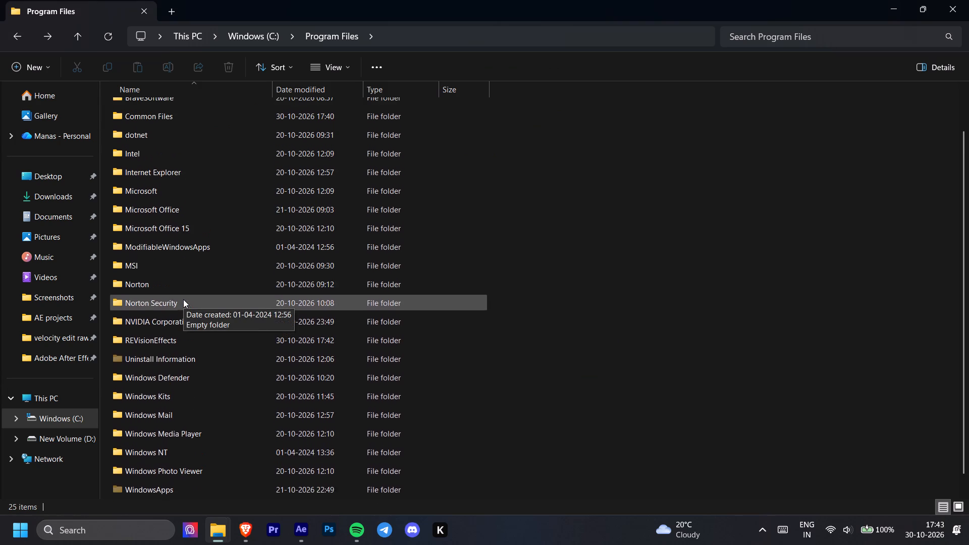
{"action": "scroll", "coordinate": [183, 299], "scroll_direction": "up", "scroll_amount": 2}
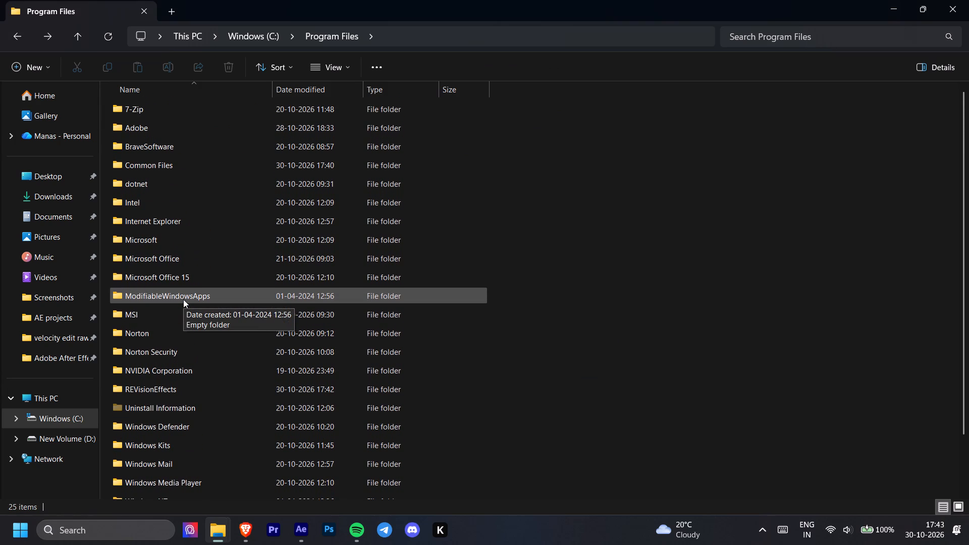
{"action": "scroll", "coordinate": [183, 299], "scroll_direction": "up", "scroll_amount": 1}
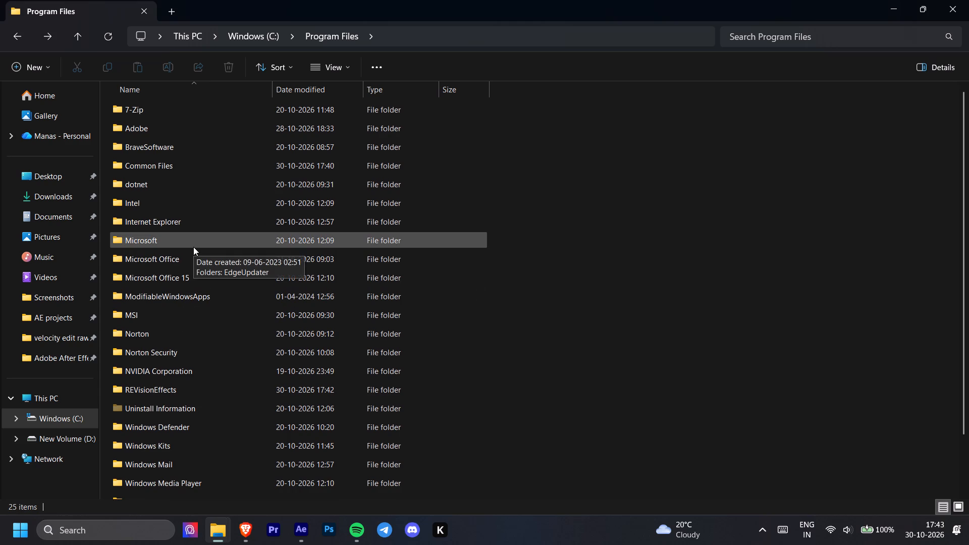
{"action": "double_click", "coordinate": [167, 405]}
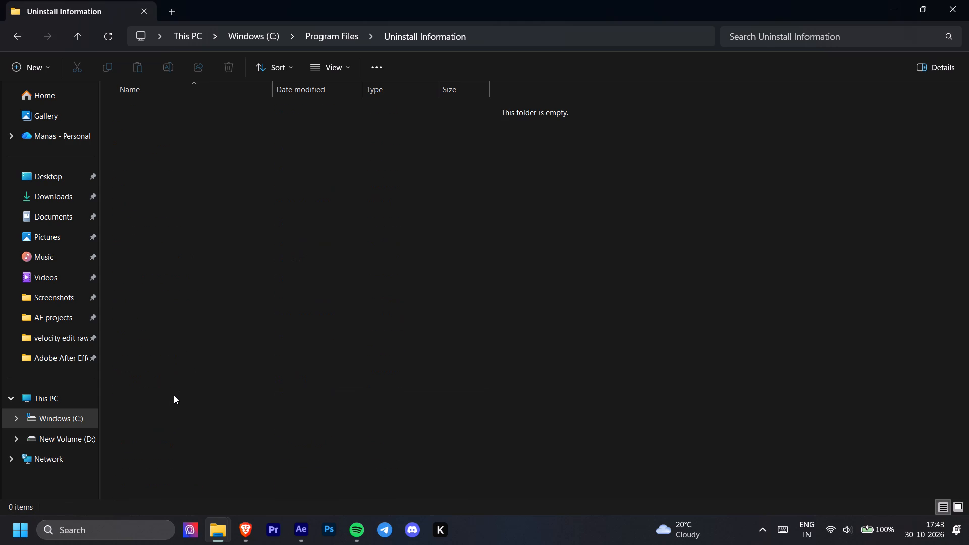
{"action": "left_click", "coordinate": [28, 33]}
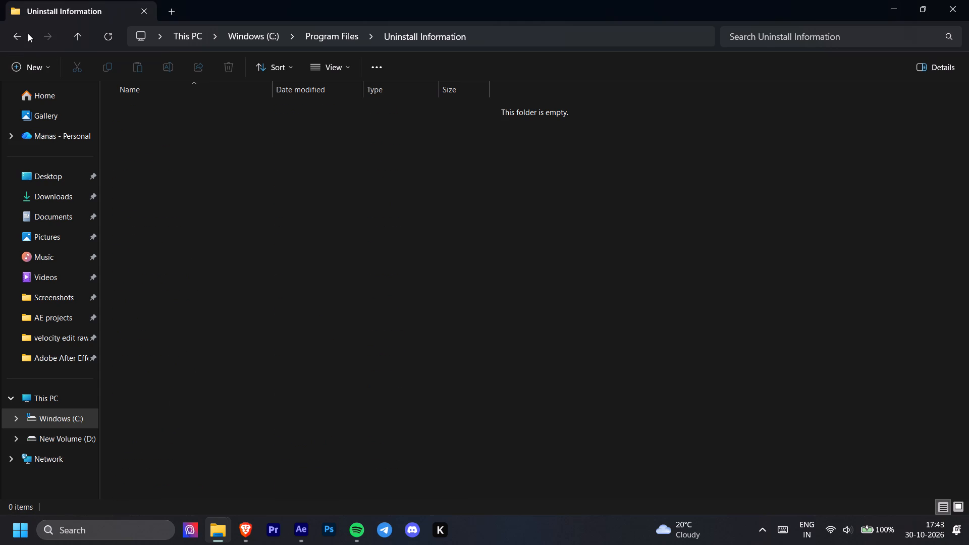
{"action": "left_click", "coordinate": [21, 35]}
{"action": "left_click", "coordinate": [52, 391]}
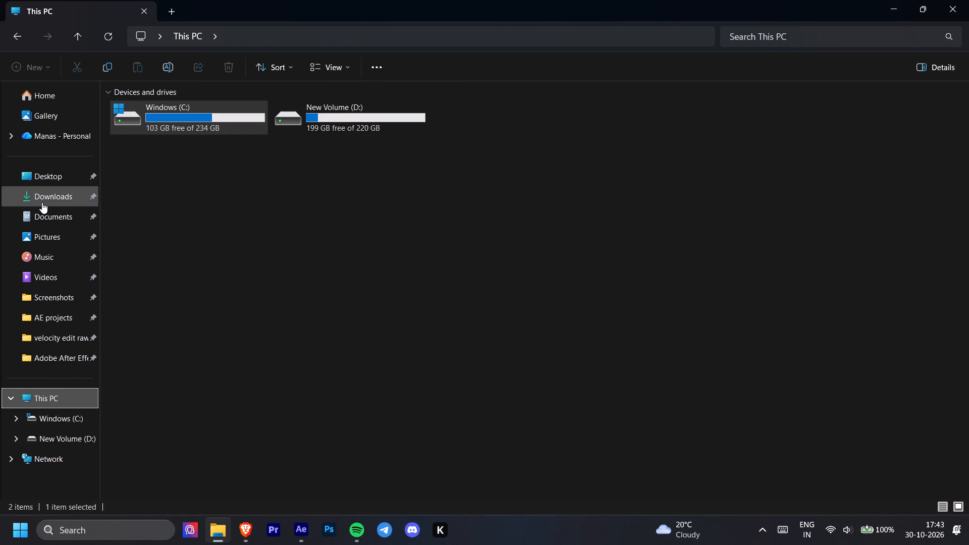
{"action": "left_click", "coordinate": [11, 41]}
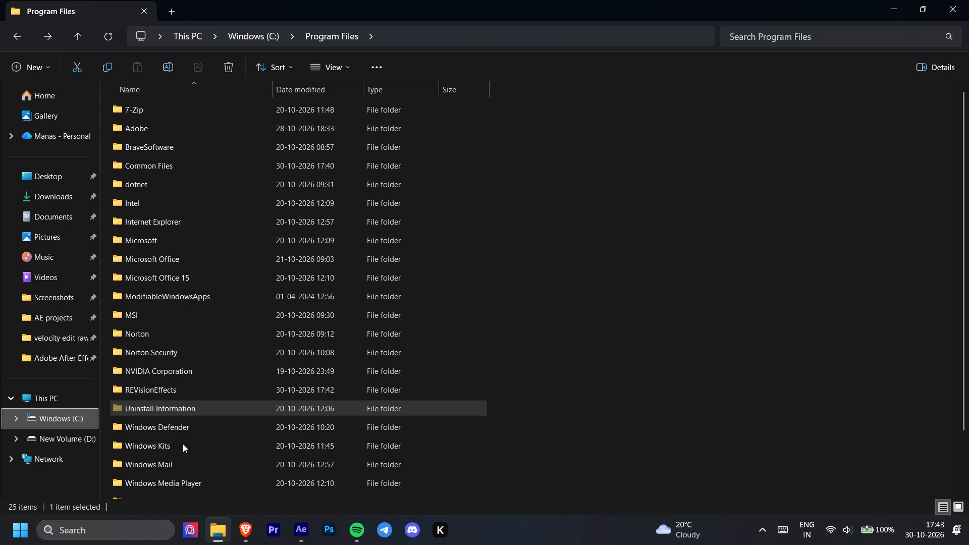
Try to delete the twitch presets folder from the Presets folder in Adobe After Effects 2024's Support Files, retrying the deletion.
{"action": "double_click", "coordinate": [206, 133]}
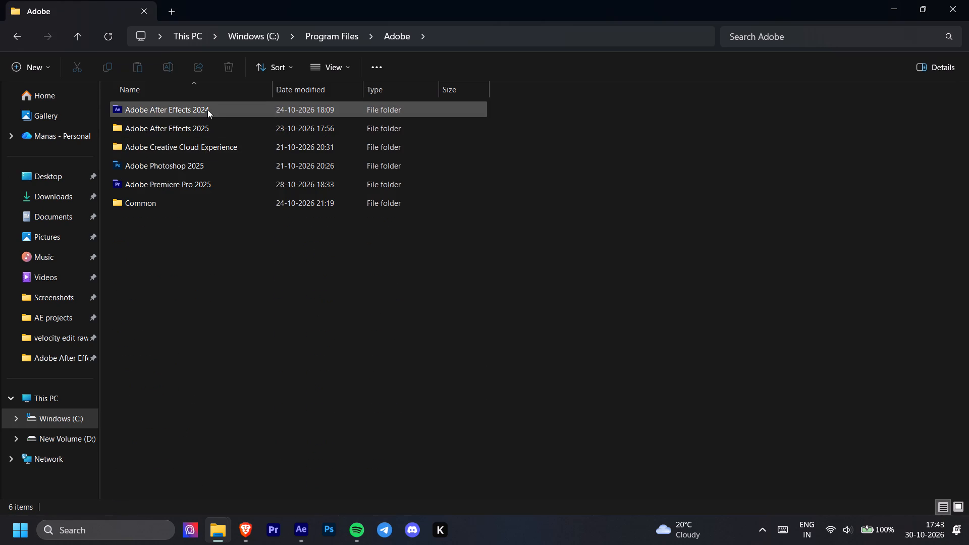
{"action": "double_click", "coordinate": [207, 110]}
{"action": "double_click", "coordinate": [207, 110]}
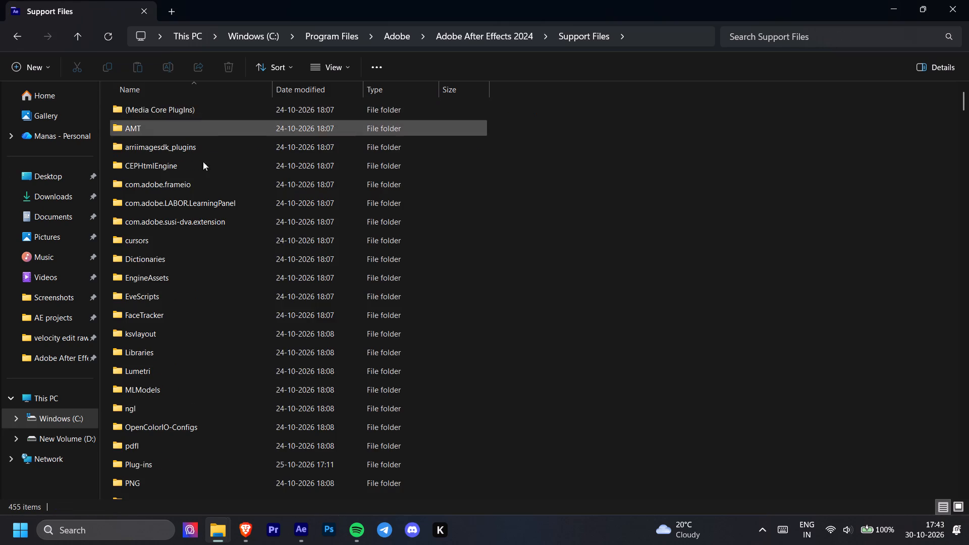
{"action": "scroll", "coordinate": [181, 399], "scroll_direction": "down", "scroll_amount": 2}
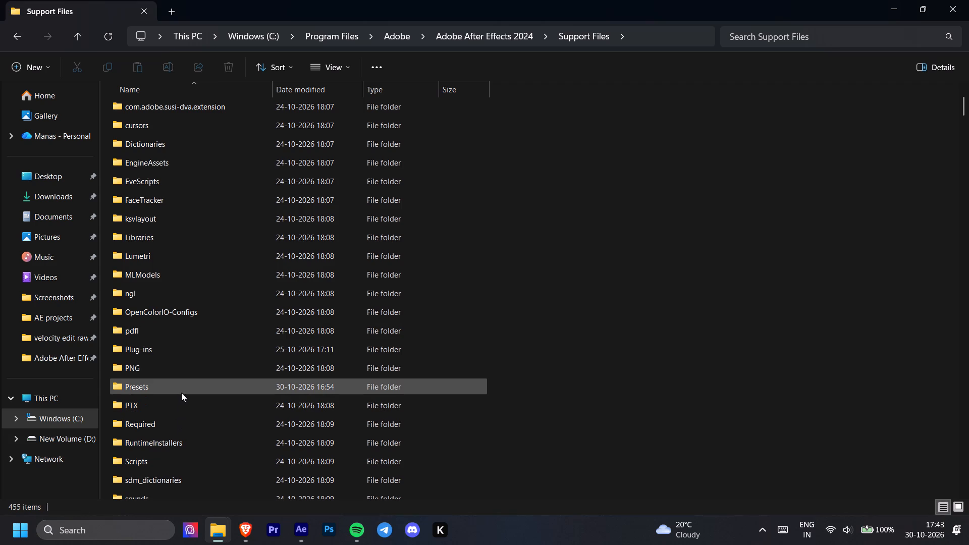
{"action": "triple_click", "coordinate": [180, 390]}
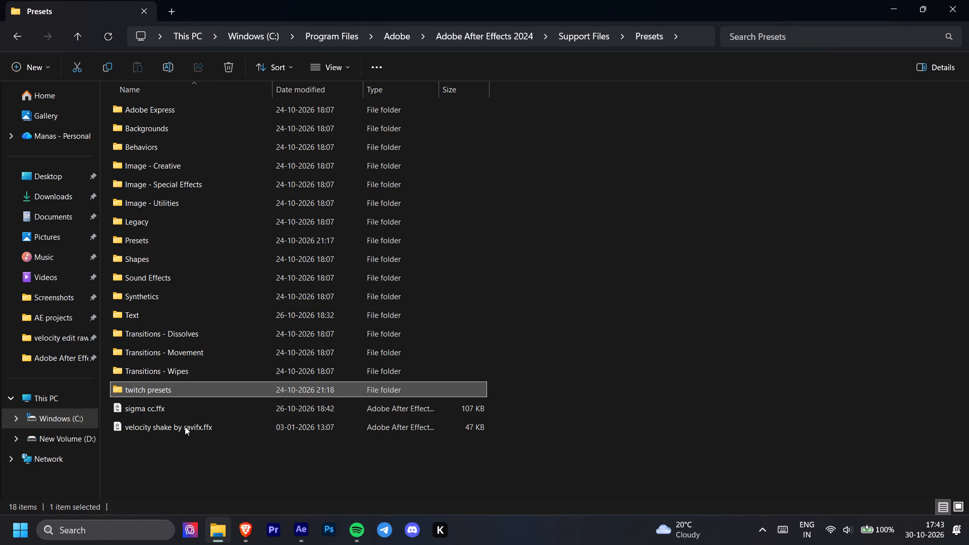
{"action": "left_click", "coordinate": [231, 70]}
{"action": "left_click", "coordinate": [464, 202]}
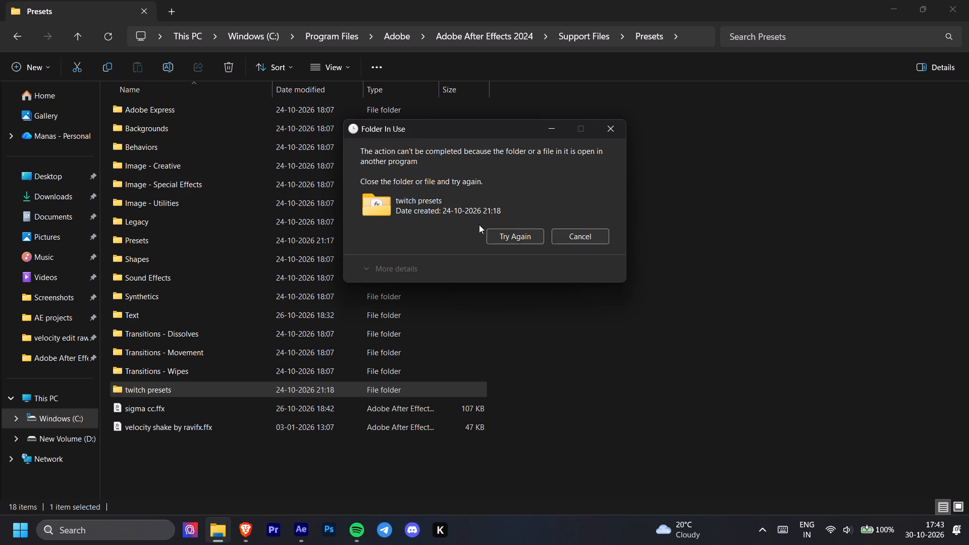
{"action": "left_click", "coordinate": [523, 234]}
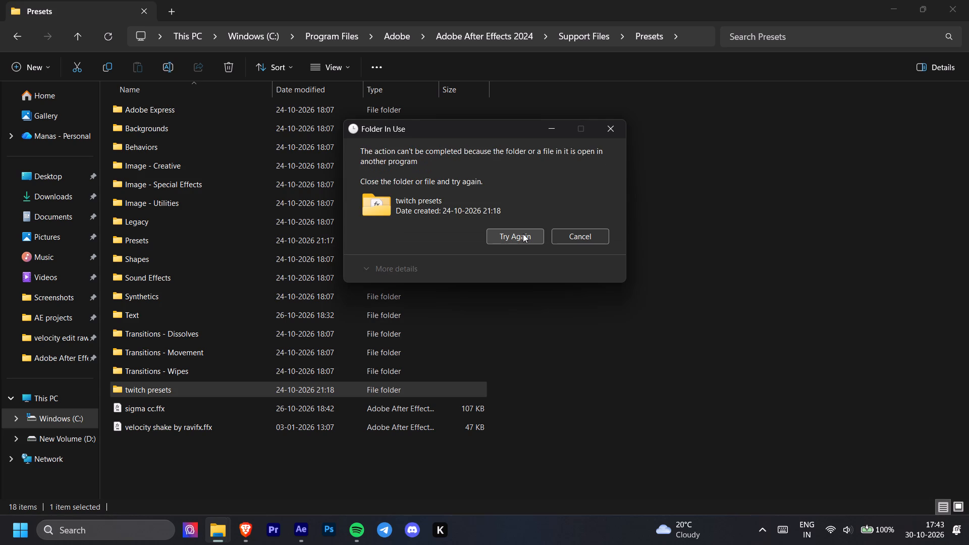
{"action": "left_click", "coordinate": [523, 234]}
Restore the uncompressed RevisionFX Twixtor Pro v8.2.2 folder from the Recycle Bin and minimize the Recycle Bin window.
{"action": "left_click", "coordinate": [128, 537]}
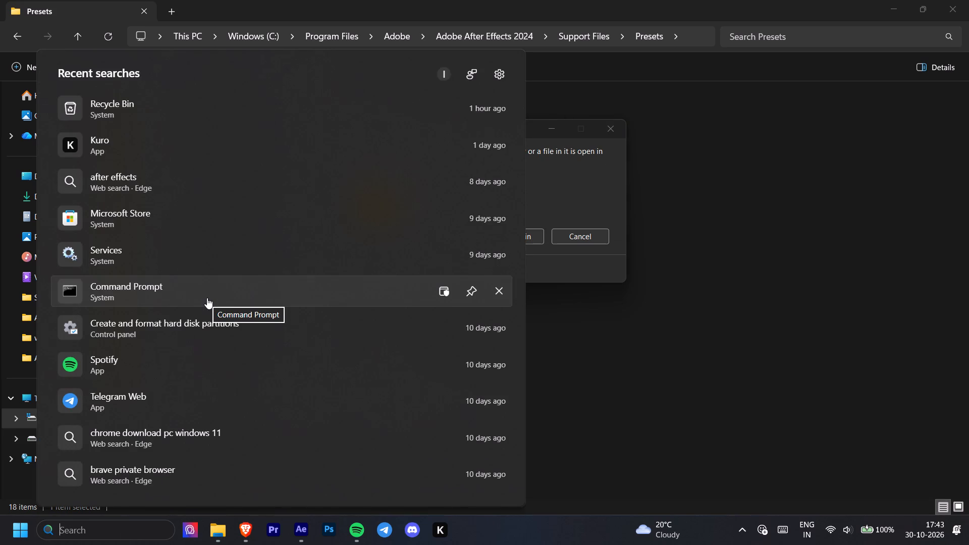
{"action": "type", "text": "rec"}
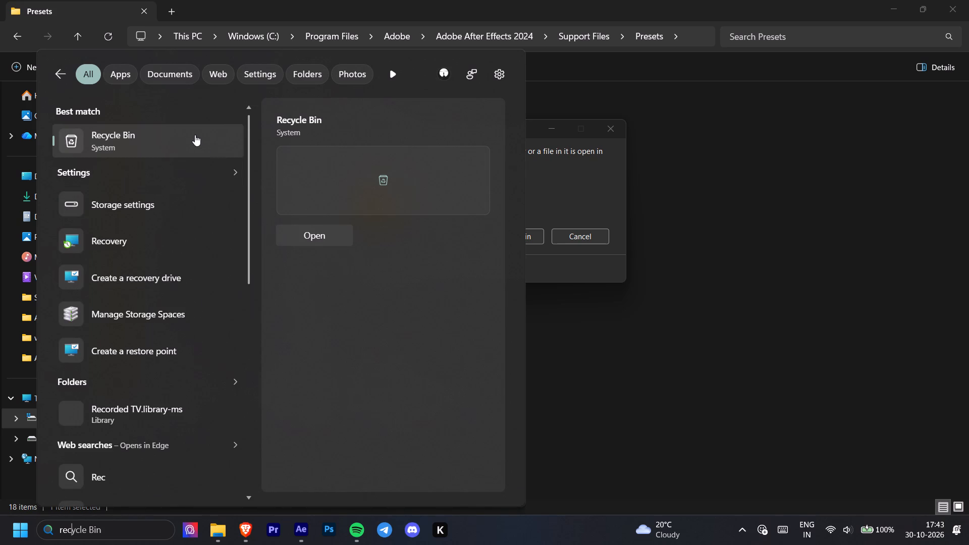
{"action": "left_click", "coordinate": [195, 135]}
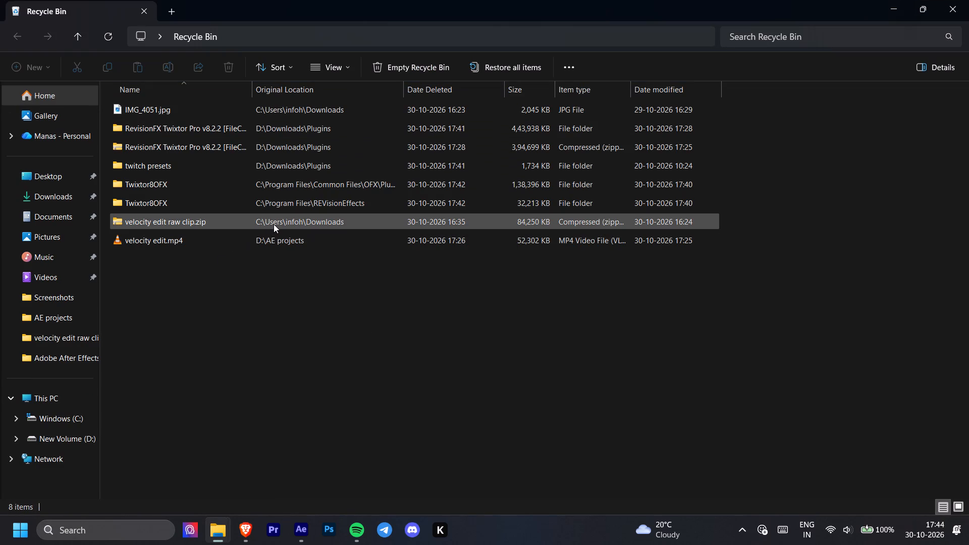
{"action": "left_click", "coordinate": [258, 213]}
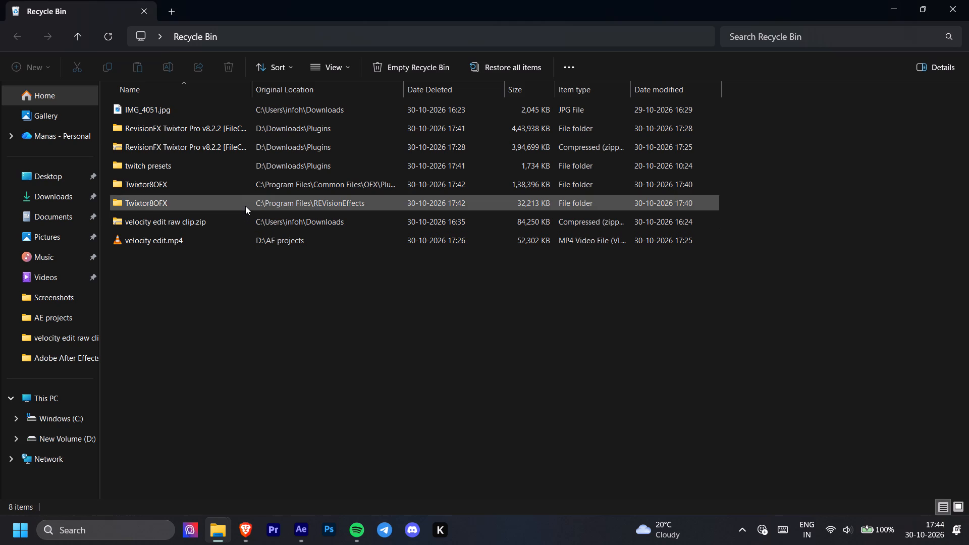
{"action": "left_click", "coordinate": [304, 125]}
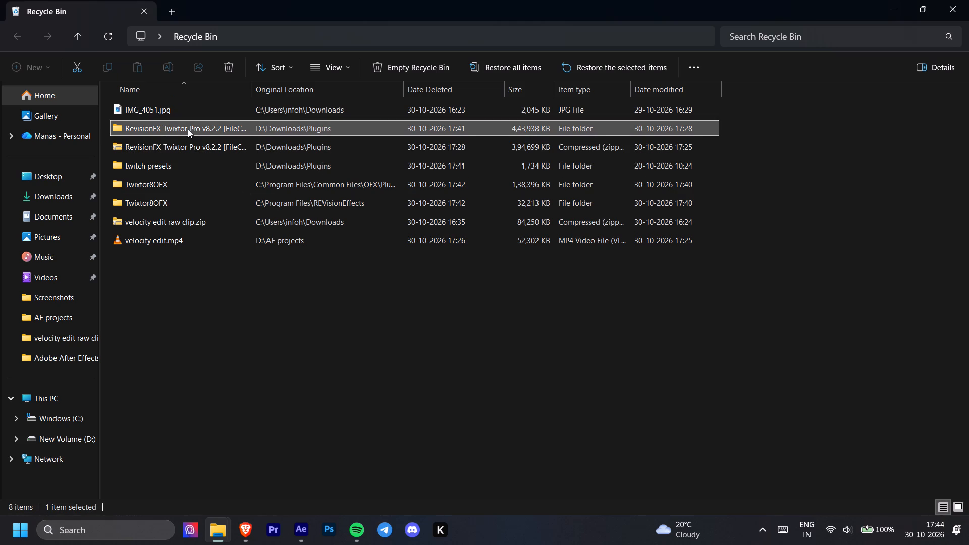
{"action": "right_click", "coordinate": [192, 129]}
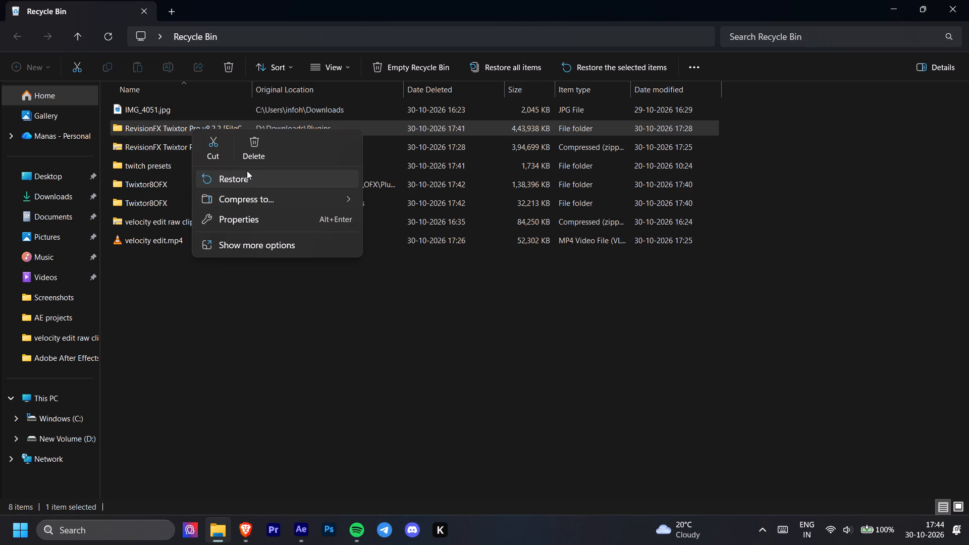
{"action": "left_click", "coordinate": [247, 171]}
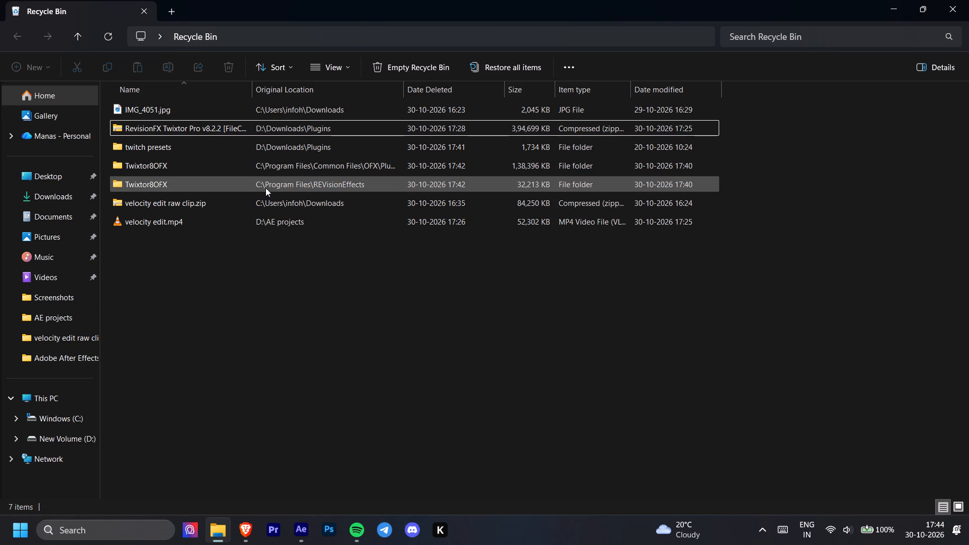
{"action": "left_click", "coordinate": [901, 11]}
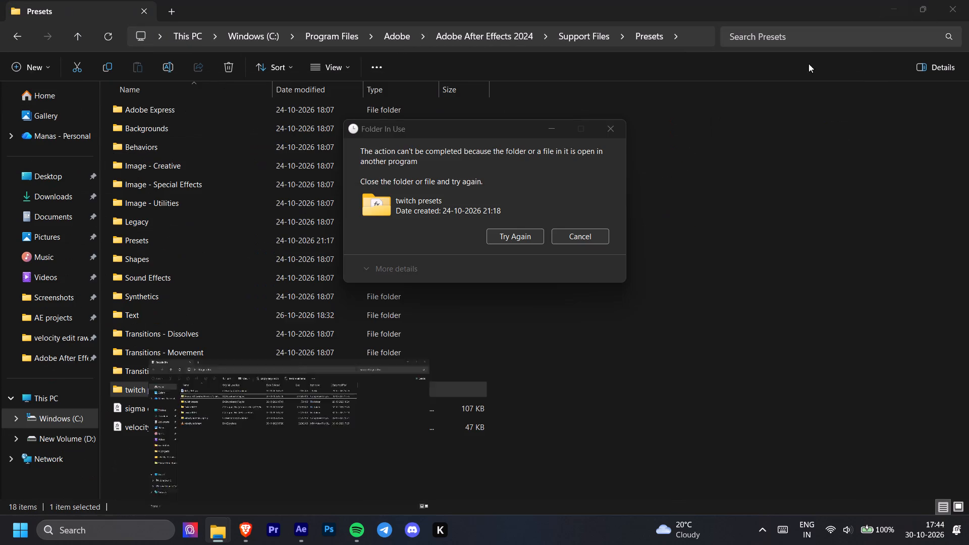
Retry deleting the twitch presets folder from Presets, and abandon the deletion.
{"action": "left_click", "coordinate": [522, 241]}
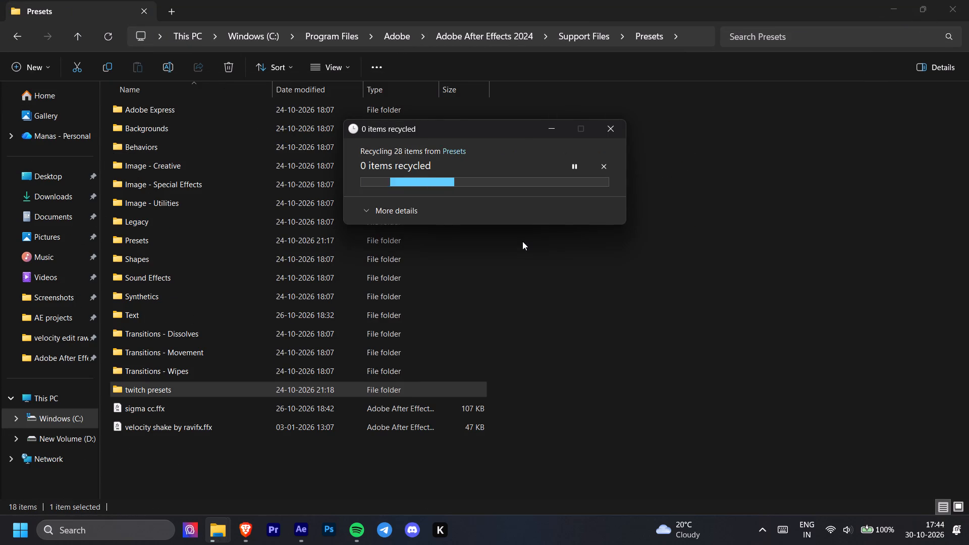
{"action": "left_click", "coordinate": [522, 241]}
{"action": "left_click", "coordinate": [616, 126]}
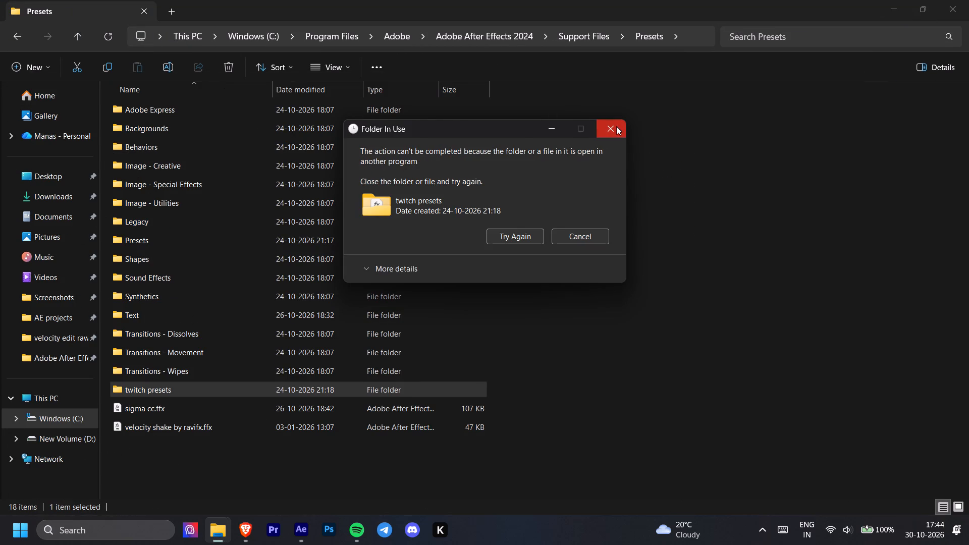
Delete all the files inside the twitch presets folder, granting administrator permission for each of the .ffx presets and DS_Store individually.
{"action": "double_click", "coordinate": [251, 389]}
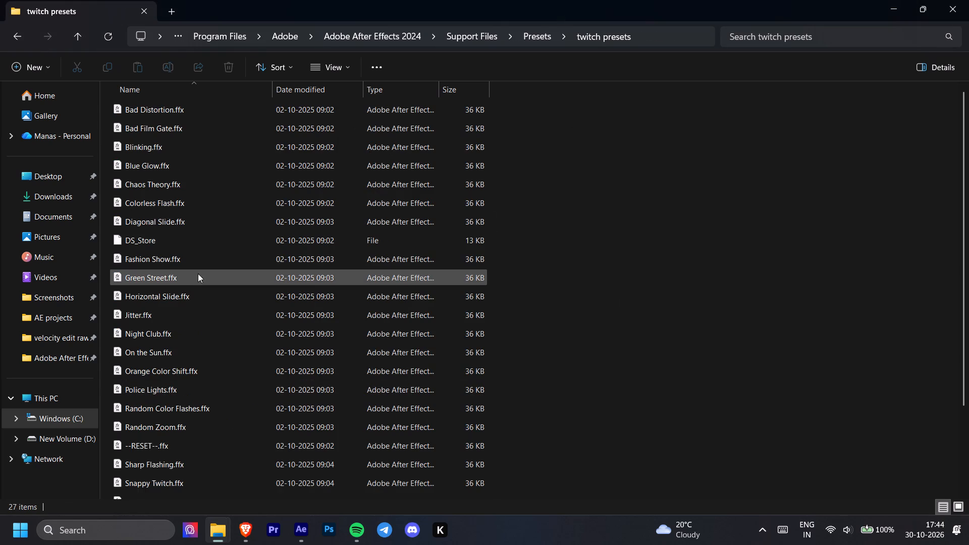
{"action": "key", "text": "ctrl+a"}
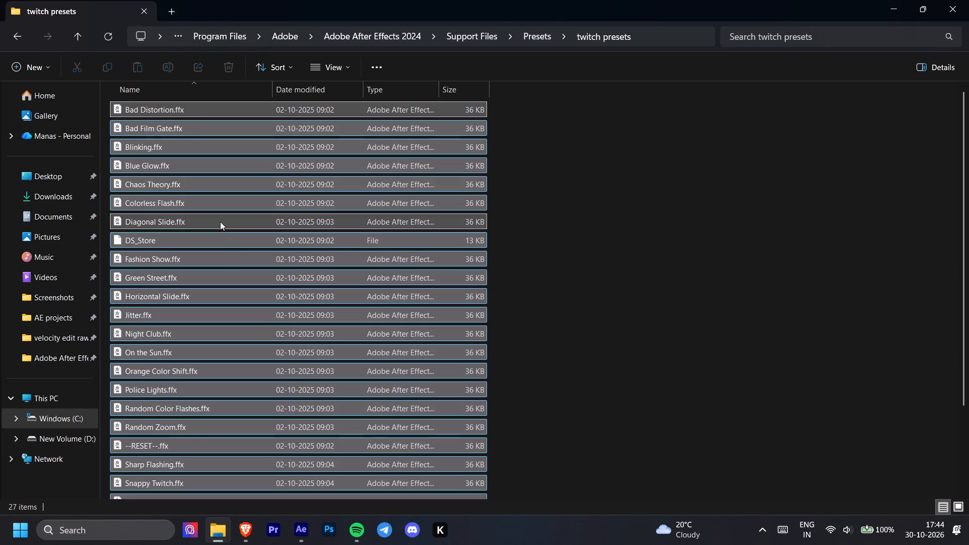
{"action": "left_click", "coordinate": [220, 72]}
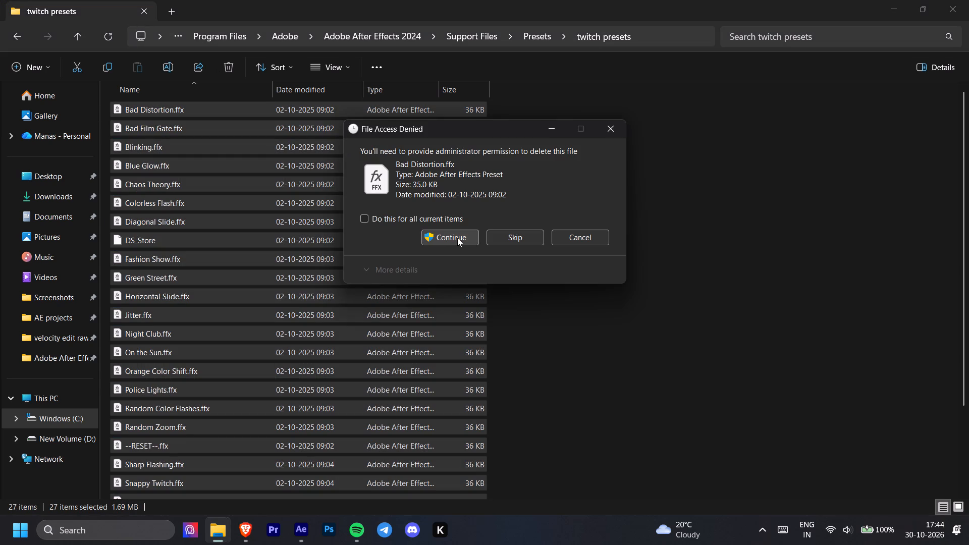
{"action": "left_click", "coordinate": [457, 238]}
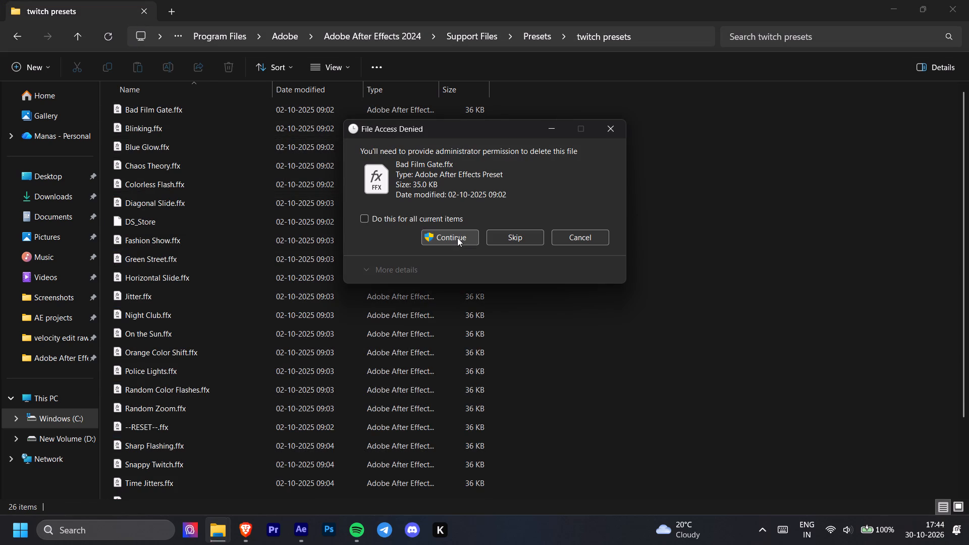
{"action": "left_click", "coordinate": [457, 238]}
{"action": "left_click", "coordinate": [457, 238]}
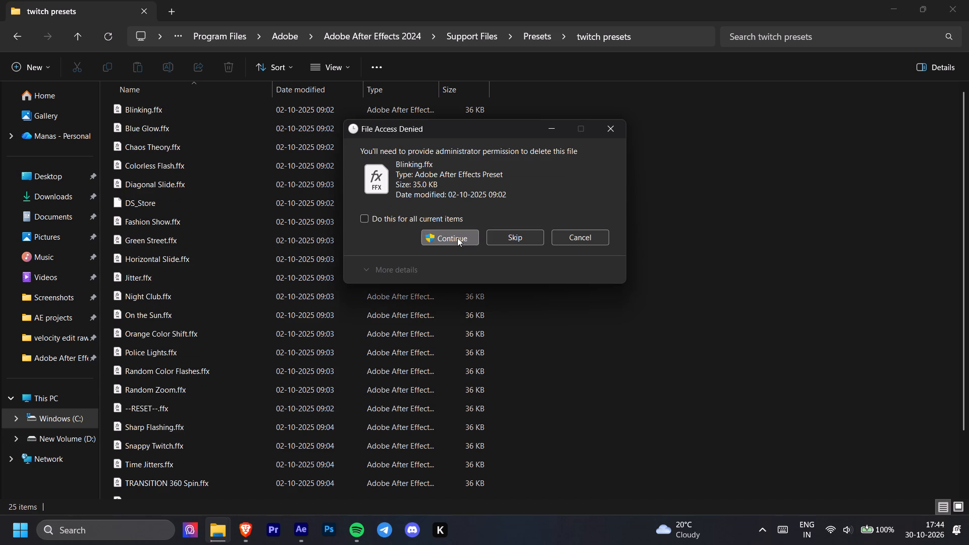
{"action": "left_click", "coordinate": [457, 238]}
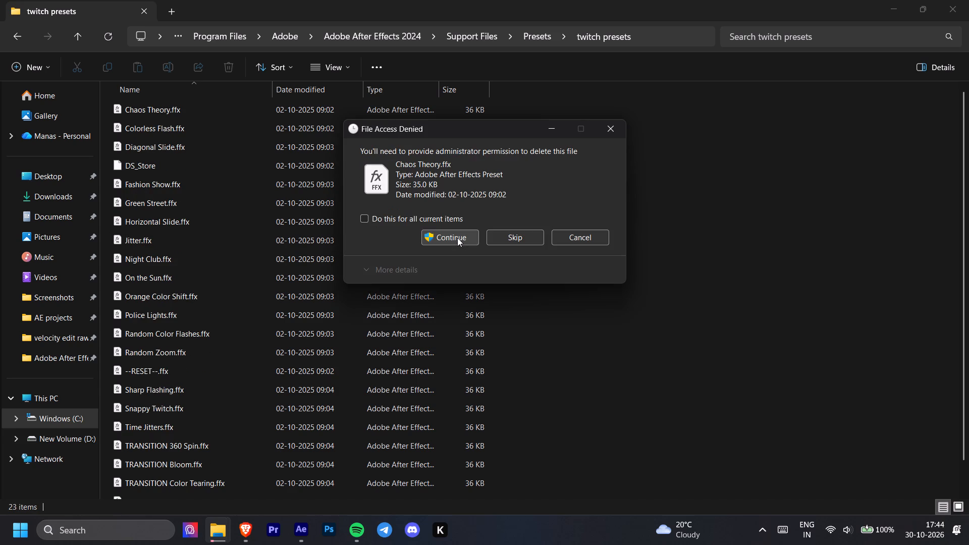
{"action": "left_click", "coordinate": [457, 238]}
{"action": "left_click", "coordinate": [457, 238]}
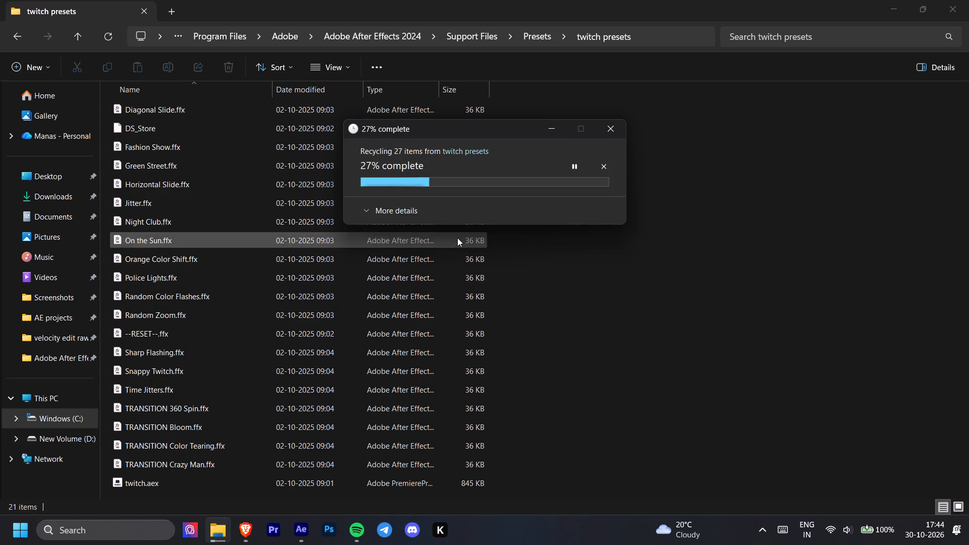
{"action": "left_click", "coordinate": [457, 238]}
{"action": "left_click", "coordinate": [457, 238]}
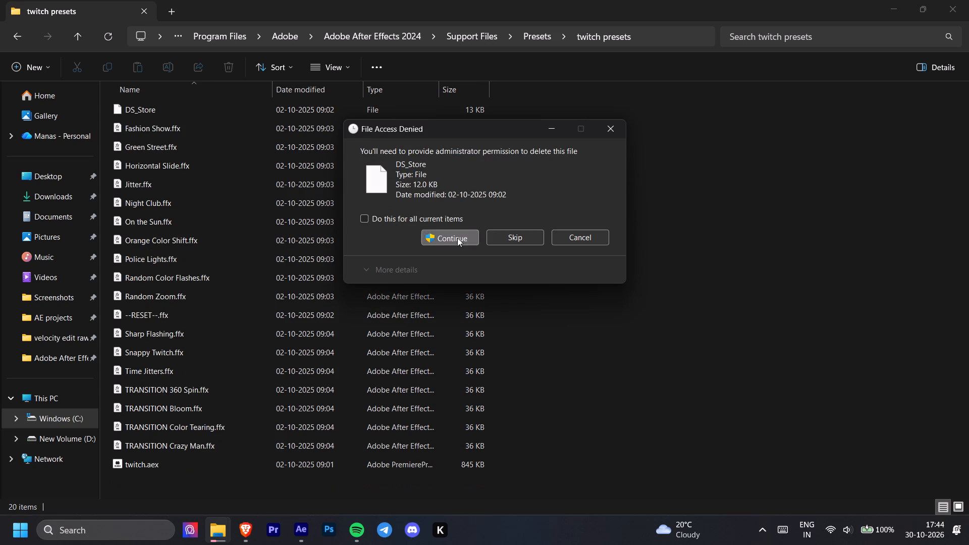
{"action": "left_click", "coordinate": [457, 238]}
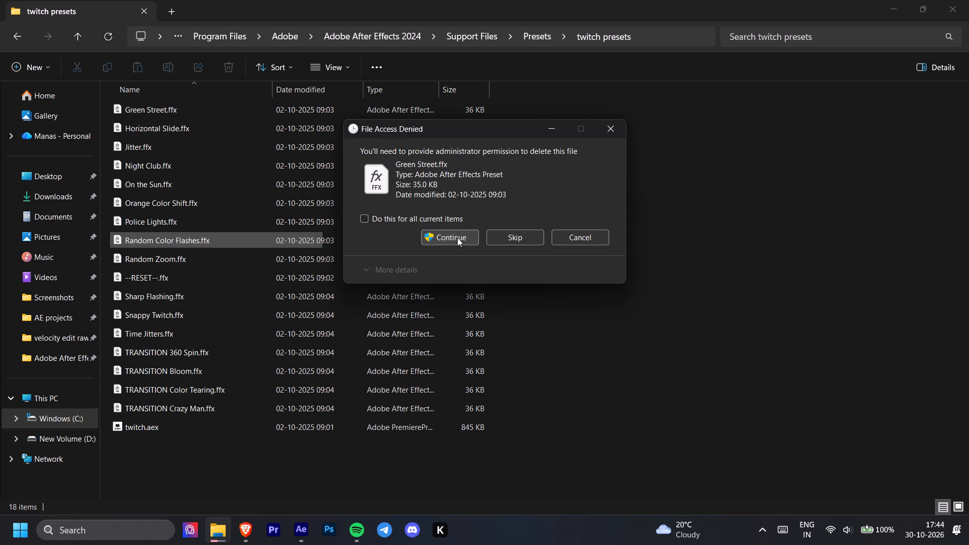
{"action": "left_click", "coordinate": [457, 238]}
{"action": "left_click", "coordinate": [457, 238]}
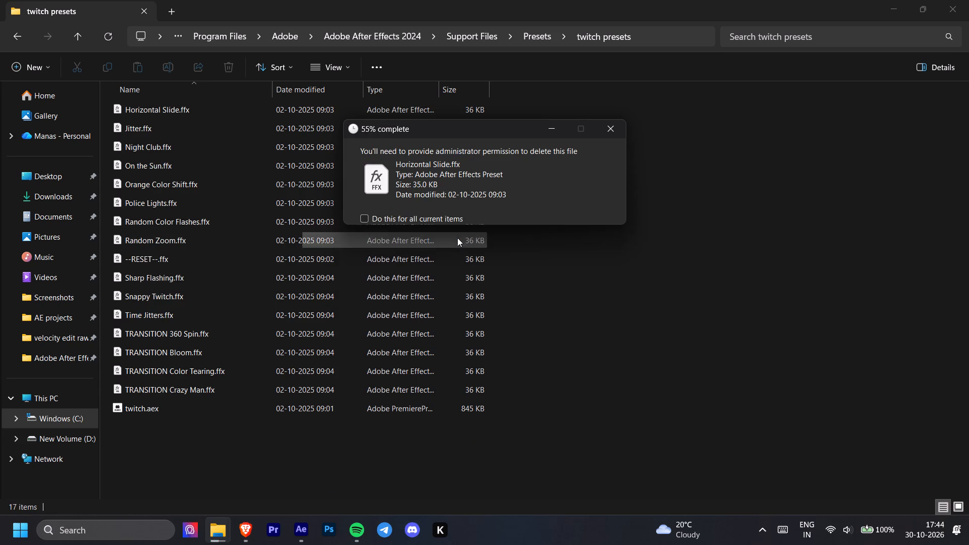
{"action": "left_click", "coordinate": [457, 238]}
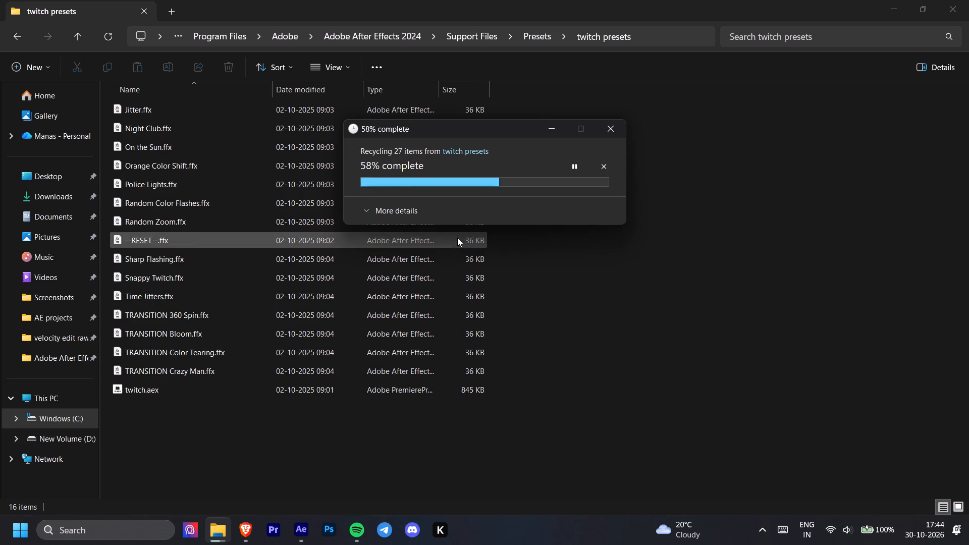
{"action": "left_click", "coordinate": [457, 238]}
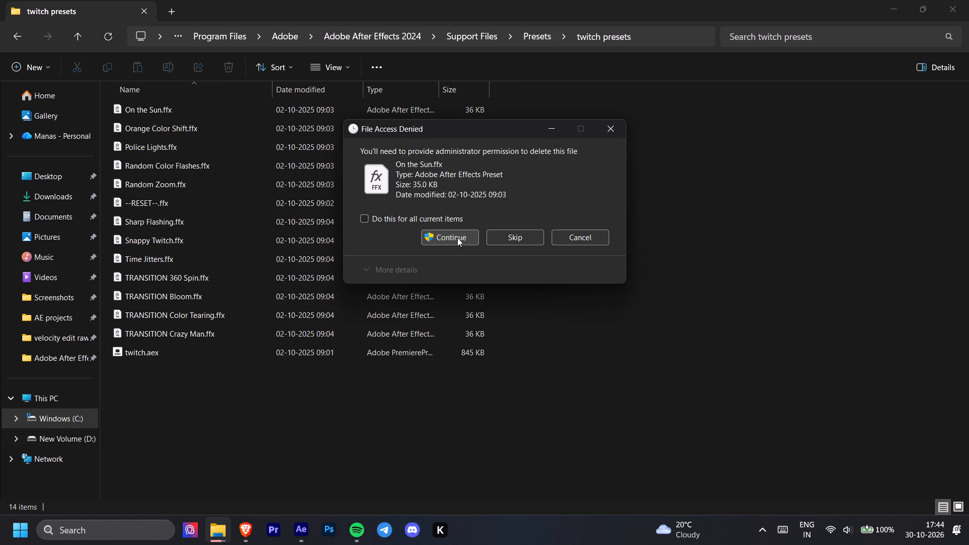
{"action": "left_click", "coordinate": [457, 238]}
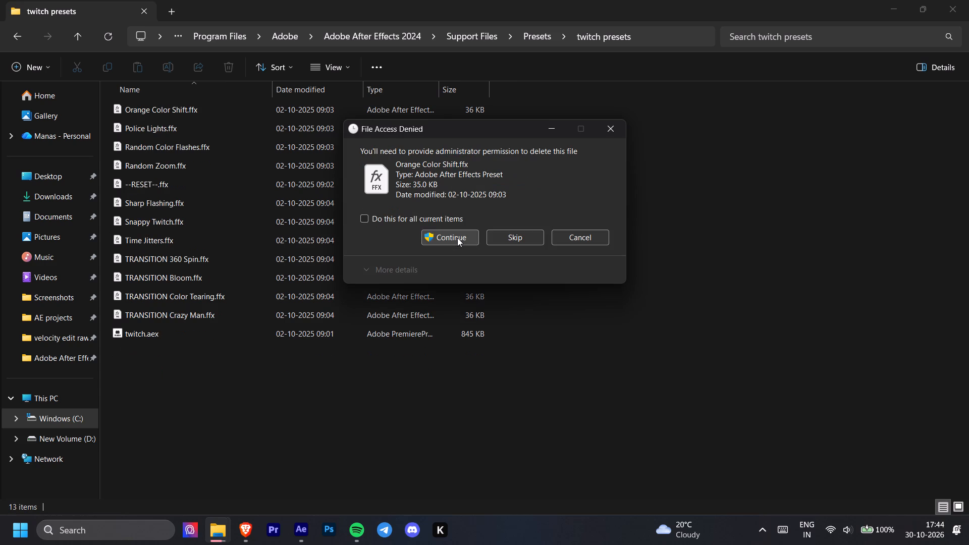
{"action": "left_click", "coordinate": [457, 238]}
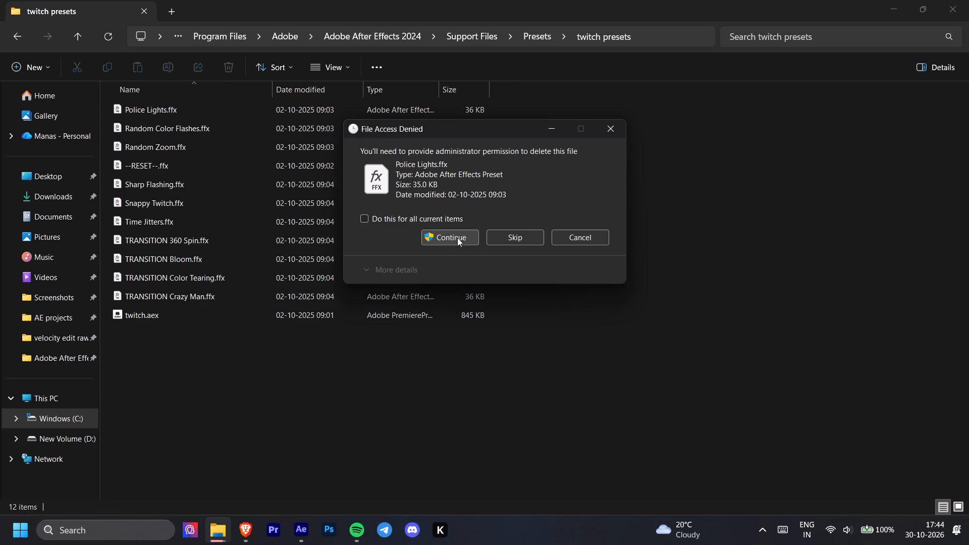
{"action": "left_click", "coordinate": [457, 238]}
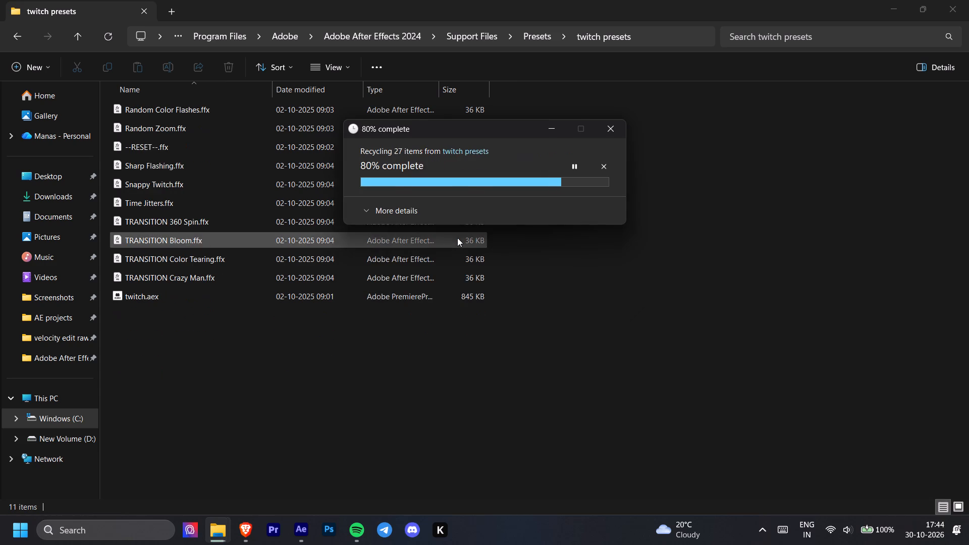
{"action": "left_click", "coordinate": [457, 238]}
{"action": "left_click", "coordinate": [457, 238]}
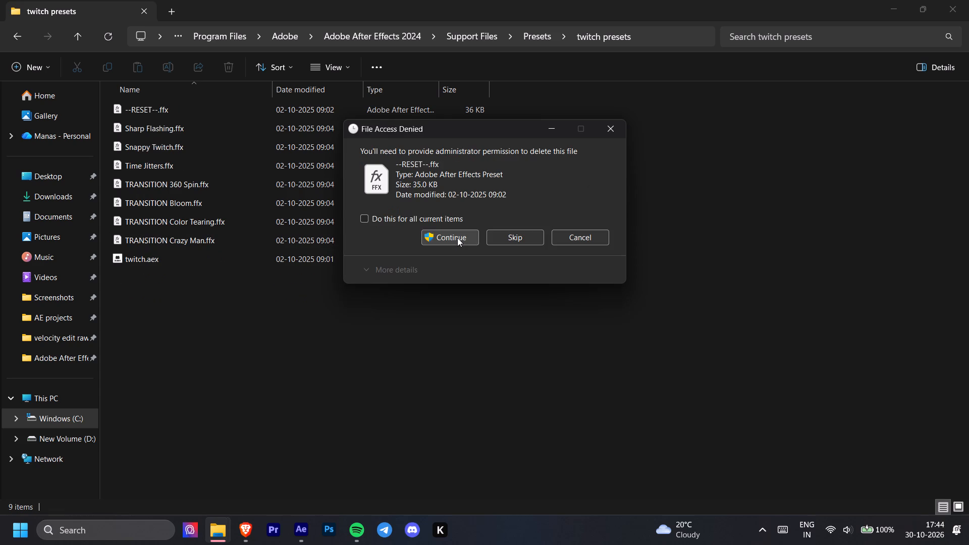
{"action": "left_click", "coordinate": [457, 238]}
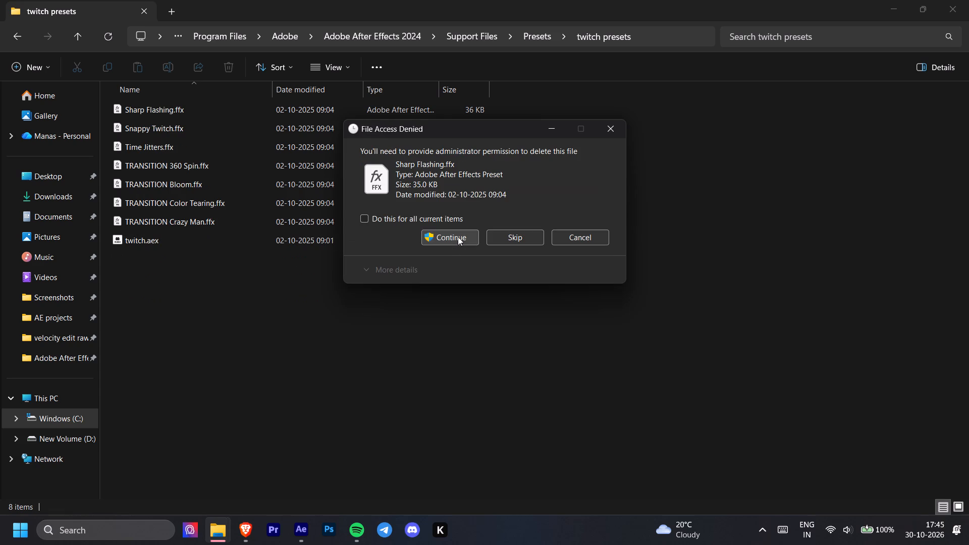
{"action": "left_click", "coordinate": [458, 237]}
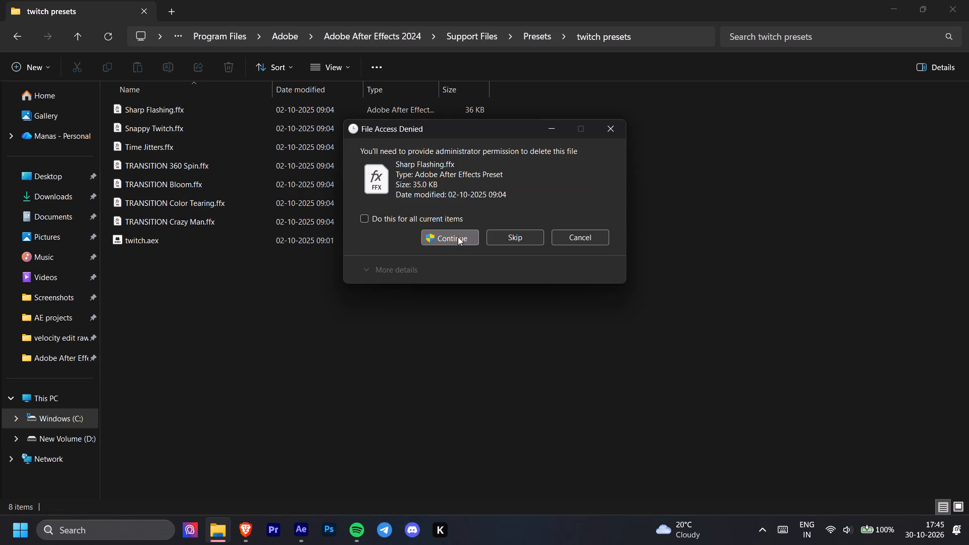
{"action": "left_click", "coordinate": [458, 237]}
{"action": "left_click", "coordinate": [458, 237]}
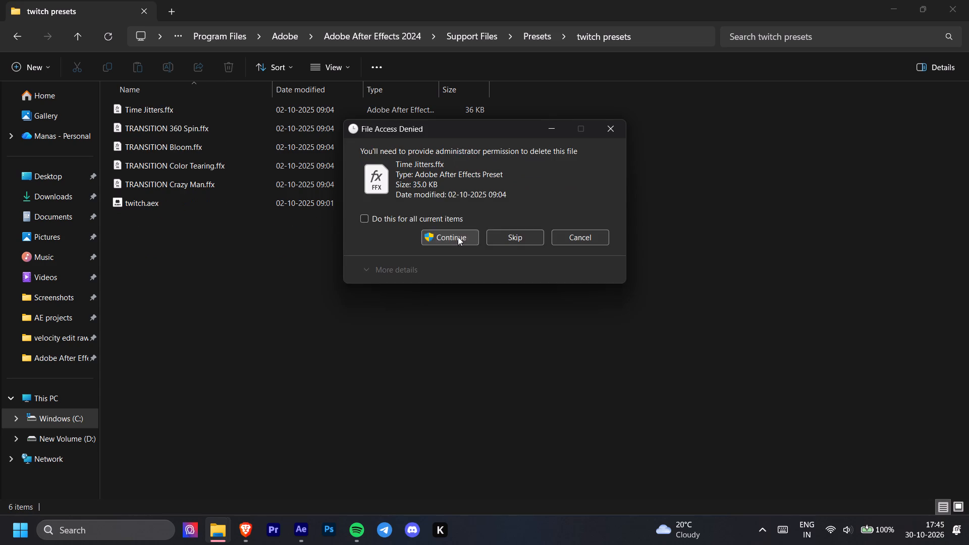
{"action": "left_click", "coordinate": [458, 237]}
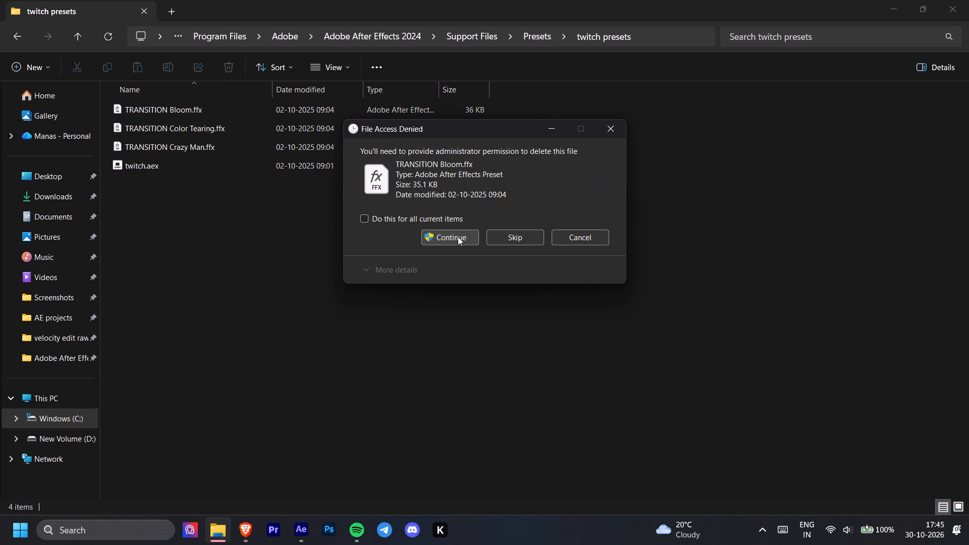
{"action": "left_click", "coordinate": [458, 237]}
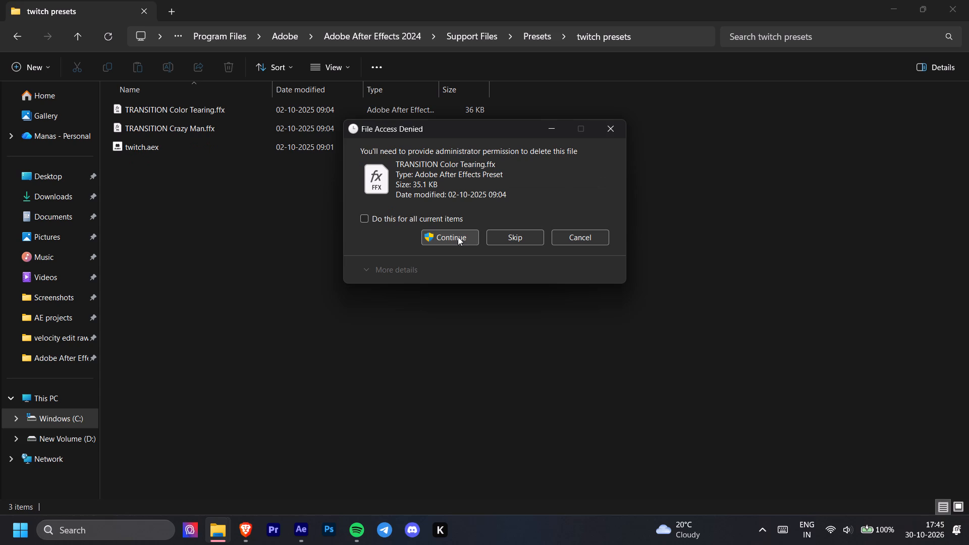
{"action": "left_click", "coordinate": [458, 237]}
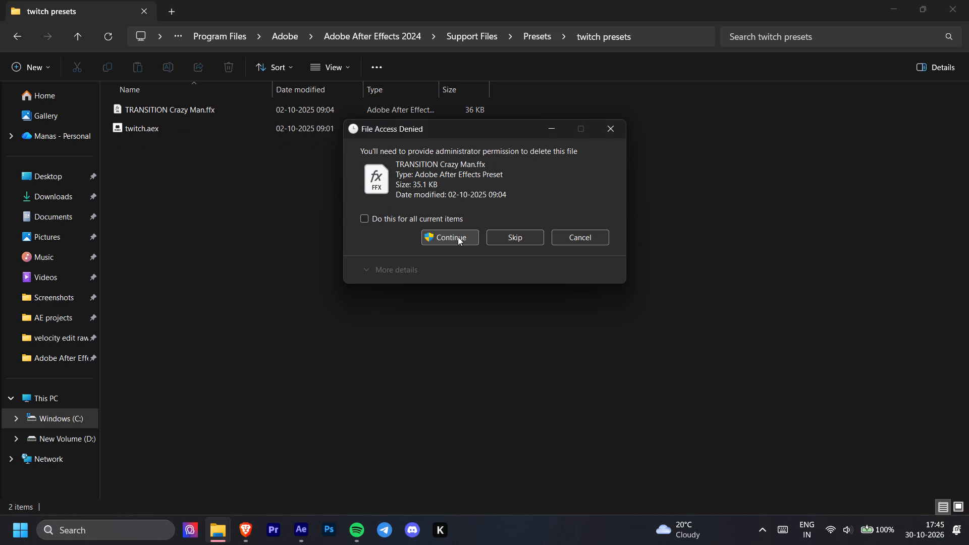
{"action": "left_click", "coordinate": [458, 237]}
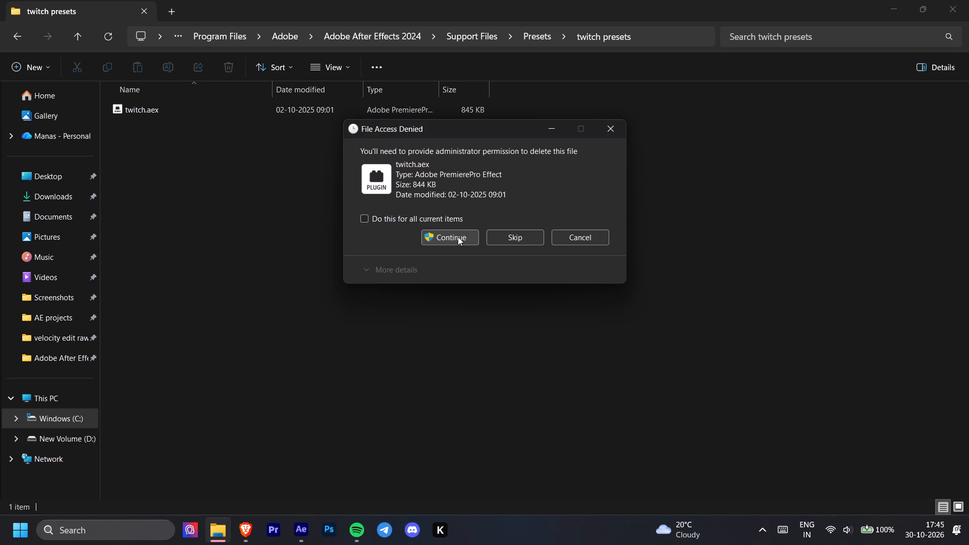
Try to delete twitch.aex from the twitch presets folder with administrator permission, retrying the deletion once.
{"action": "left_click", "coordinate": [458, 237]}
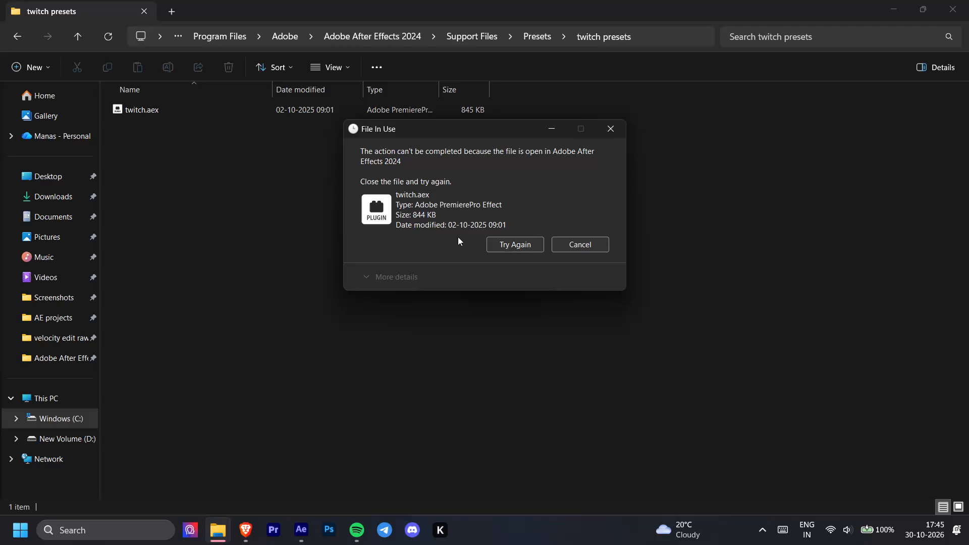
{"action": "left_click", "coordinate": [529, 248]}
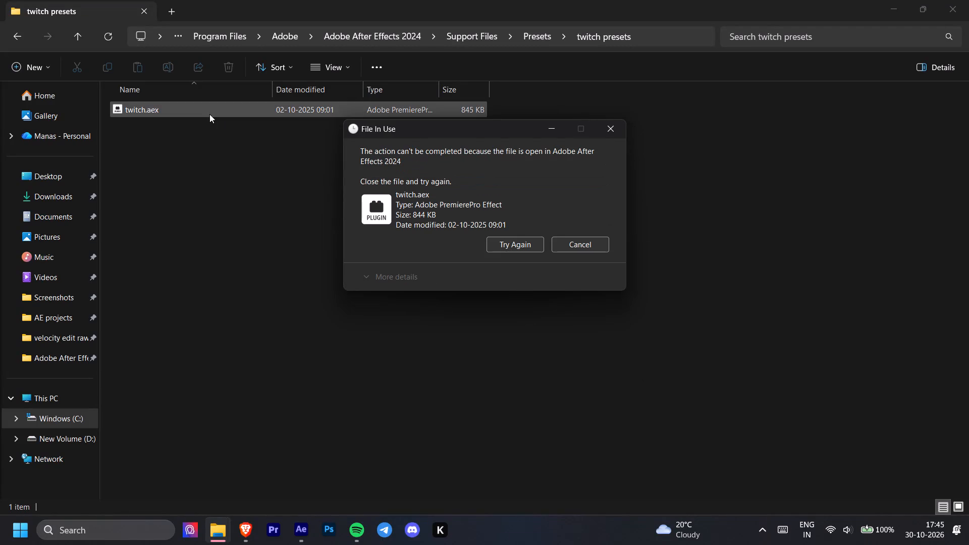
Go back from the twitch presets folder through Presets to After Effects 2024's Support Files folder.
{"action": "left_click", "coordinate": [21, 39]}
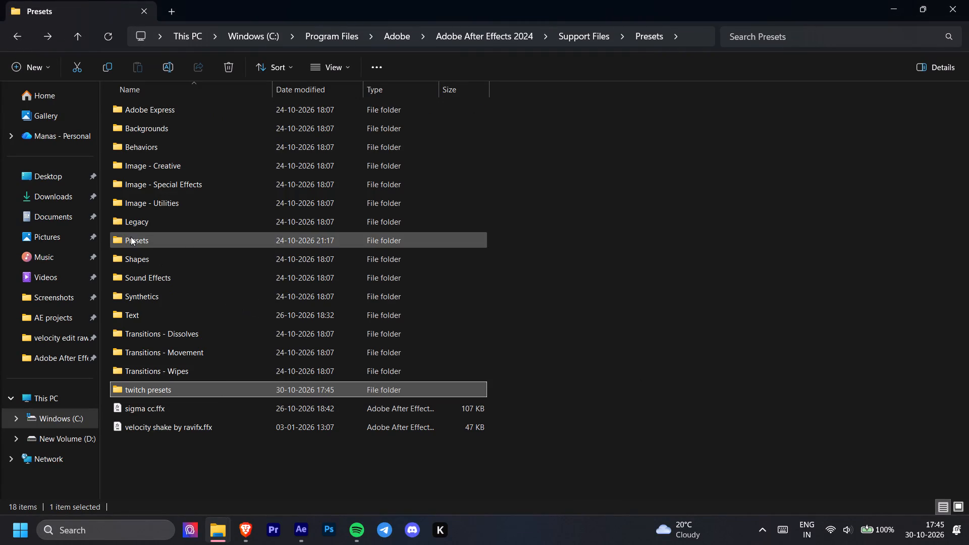
{"action": "left_click", "coordinate": [13, 41]}
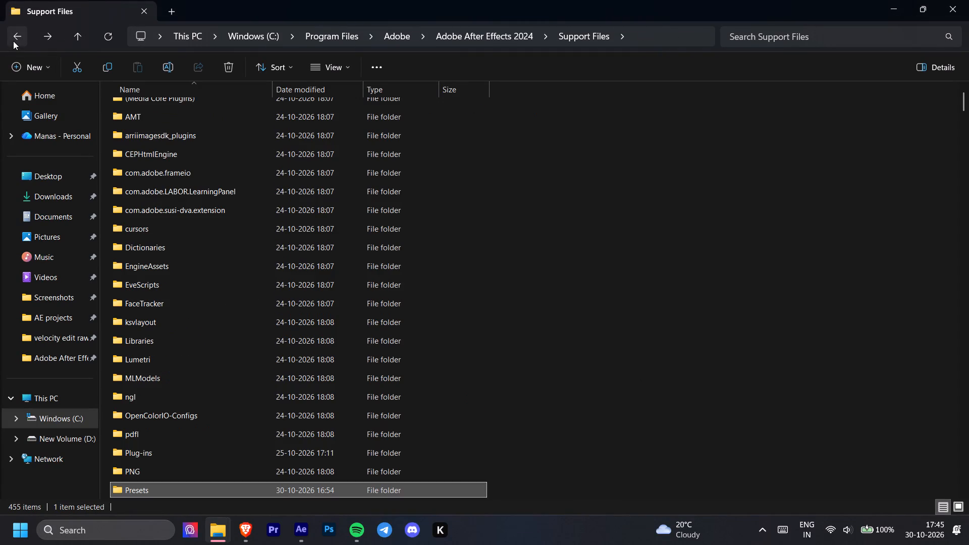
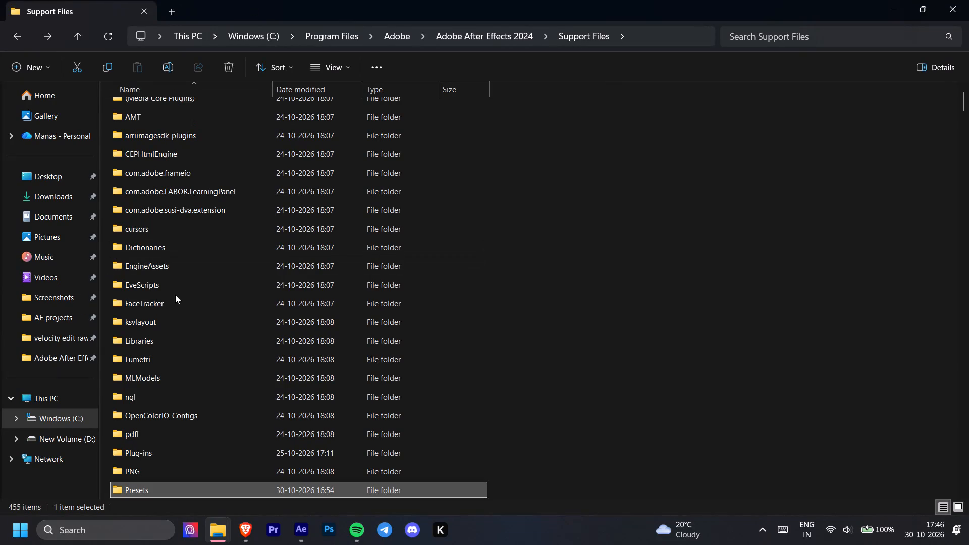
Delete the RevisionFX Twixtor Pro v8.2.2 [FileCR] folder from Downloads > Plugins on New Volume (D:).
{"action": "left_click", "coordinate": [12, 39]}
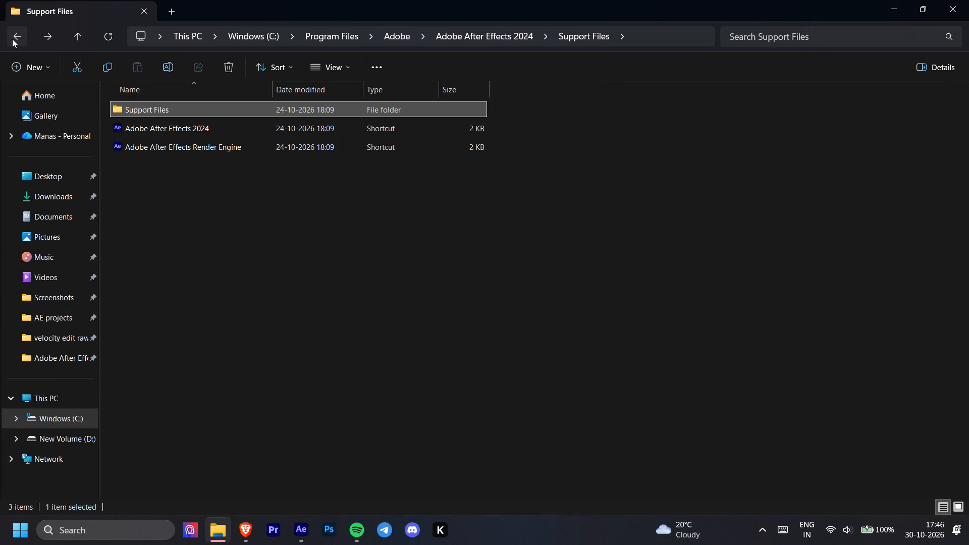
{"action": "left_click", "coordinate": [72, 400]}
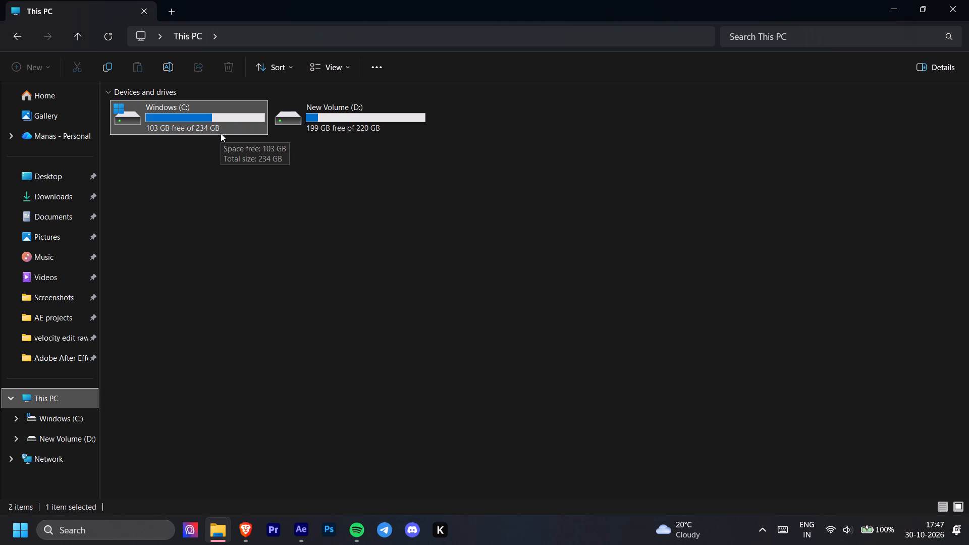
{"action": "double_click", "coordinate": [304, 128]}
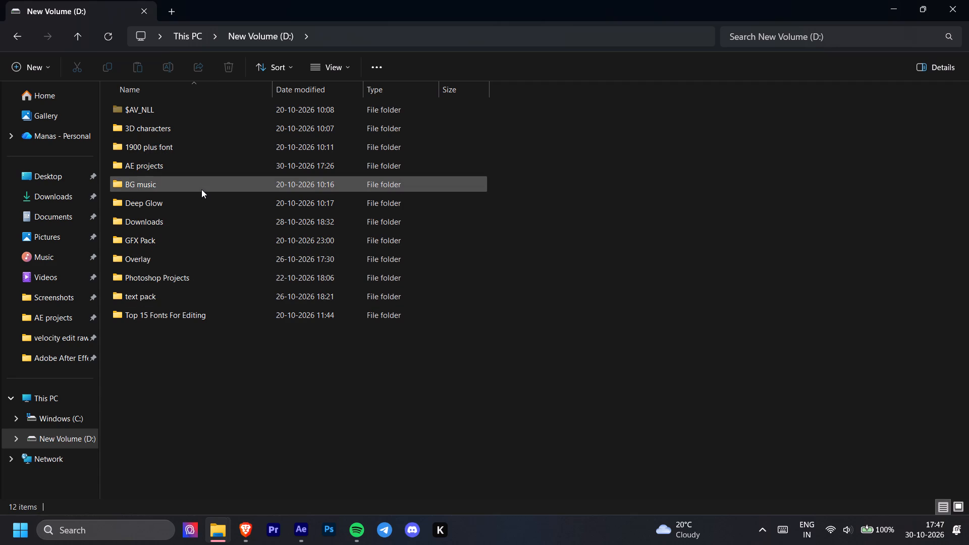
{"action": "double_click", "coordinate": [176, 217]}
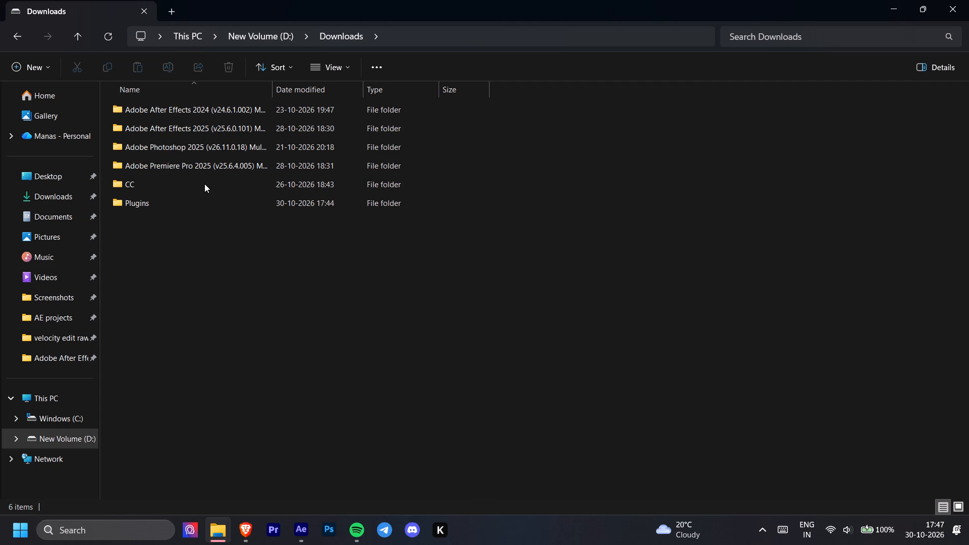
{"action": "double_click", "coordinate": [190, 201]}
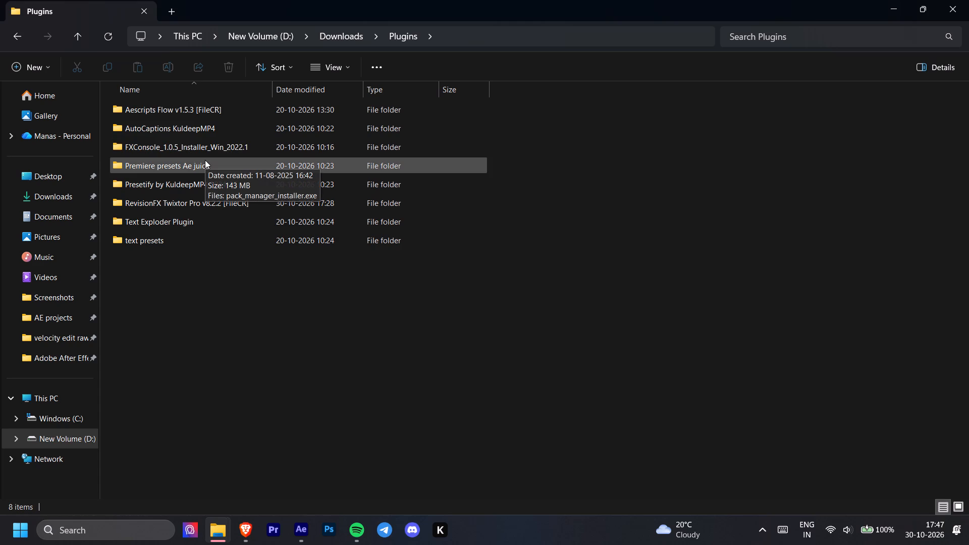
{"action": "left_click", "coordinate": [210, 202]}
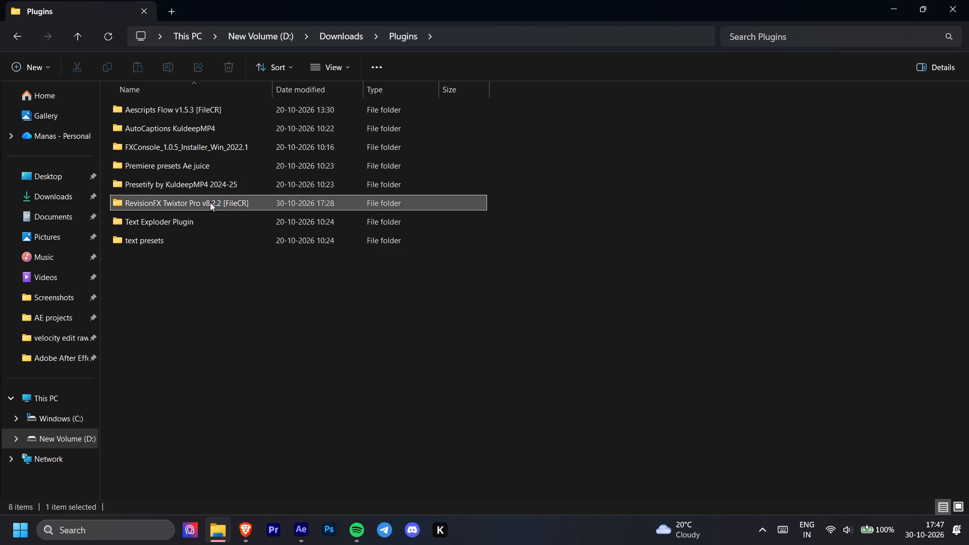
{"action": "left_click", "coordinate": [232, 64]}
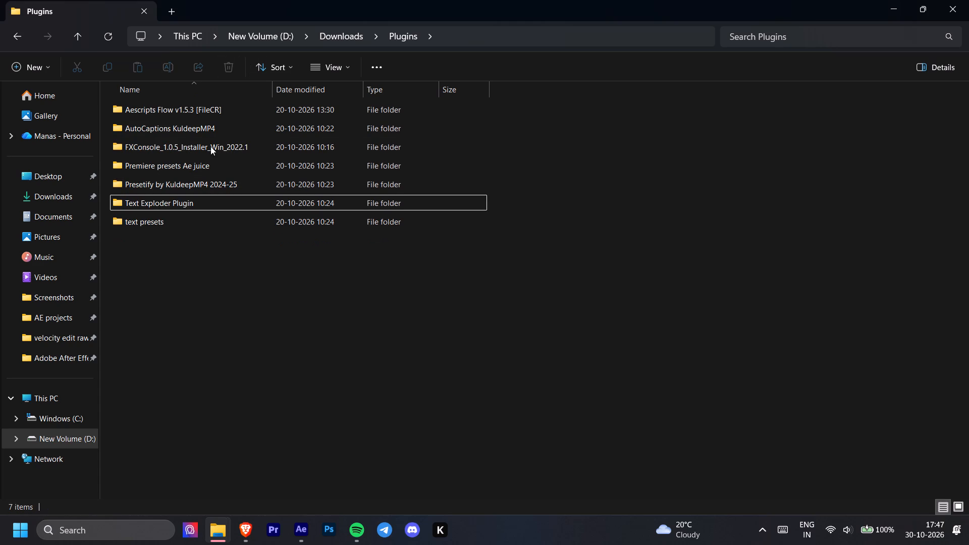
Delete the Text Exploder Plugin folder from the Plugins folder.
{"action": "left_click", "coordinate": [196, 200]}
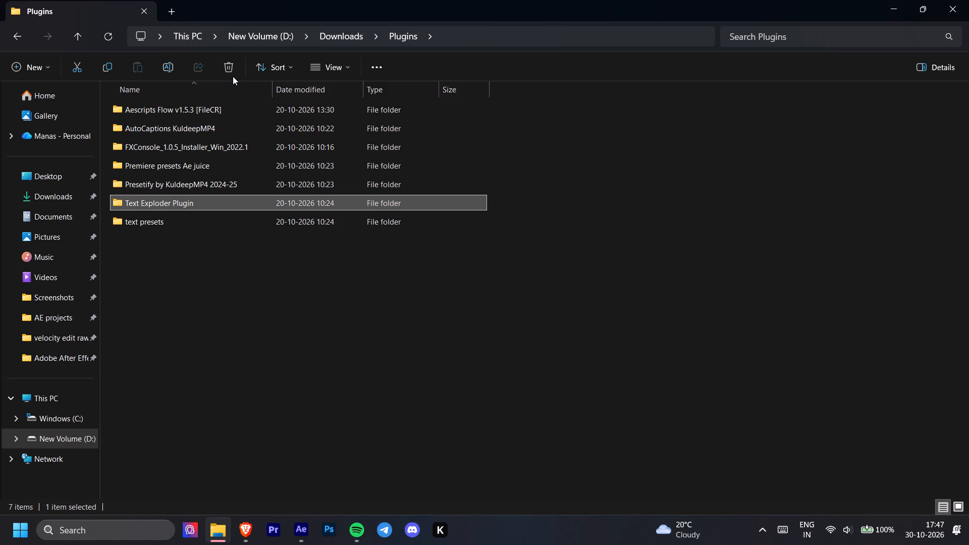
{"action": "left_click", "coordinate": [232, 73]}
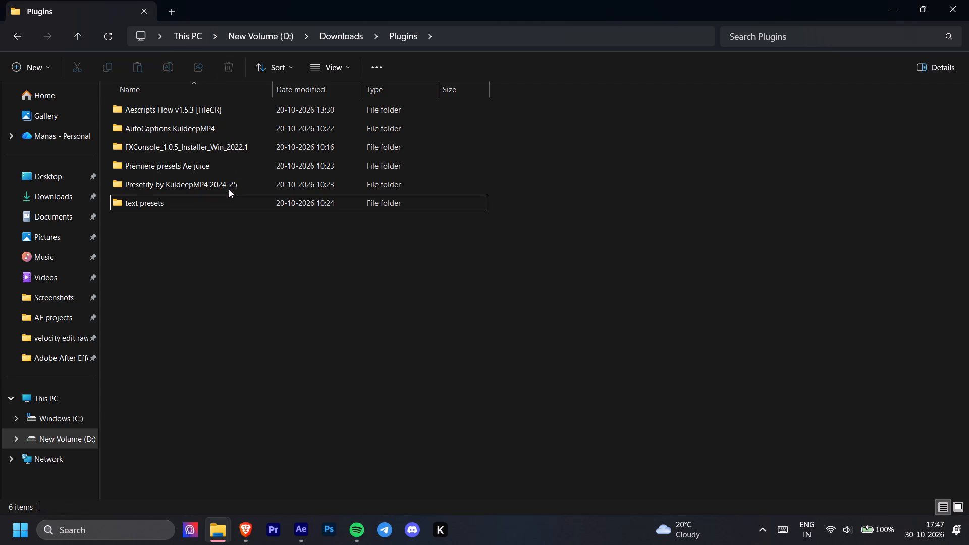
{"action": "left_click_drag", "start_coordinate": [186, 254], "coordinate": [192, 280]}
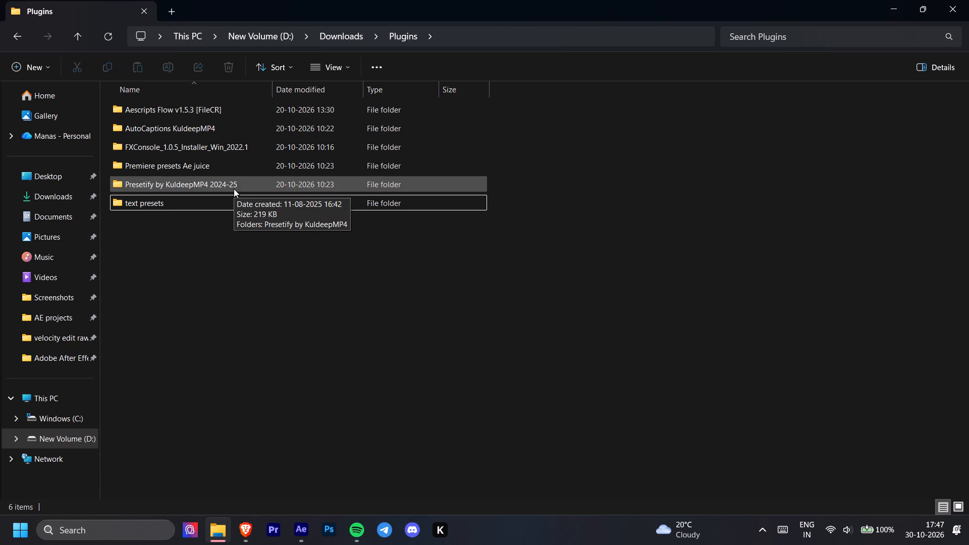
Check the PerfLogs folder on Windows (C:), granting permanent access to it, and return to the drive's root.
{"action": "left_click", "coordinate": [18, 26]}
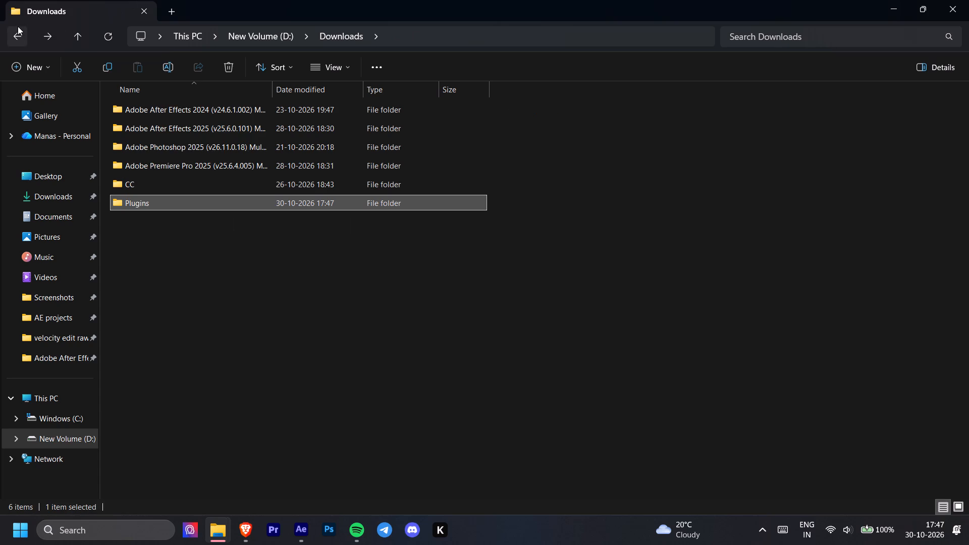
{"action": "left_click", "coordinate": [19, 33]}
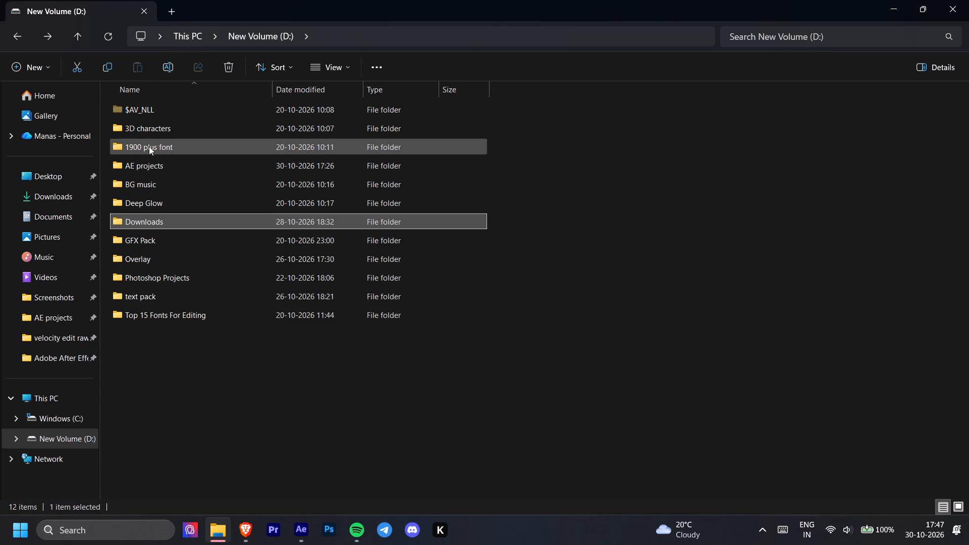
{"action": "left_click", "coordinate": [23, 38]}
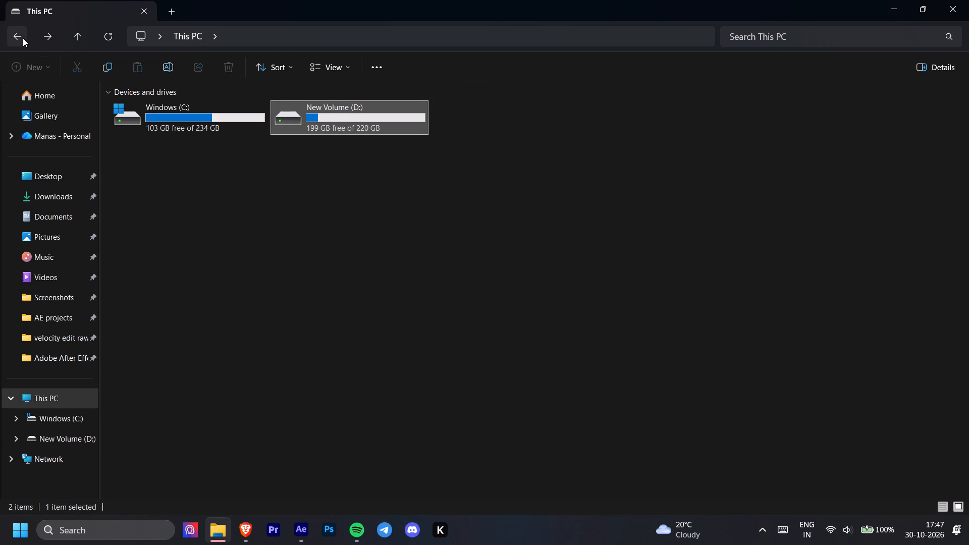
{"action": "double_click", "coordinate": [190, 126]}
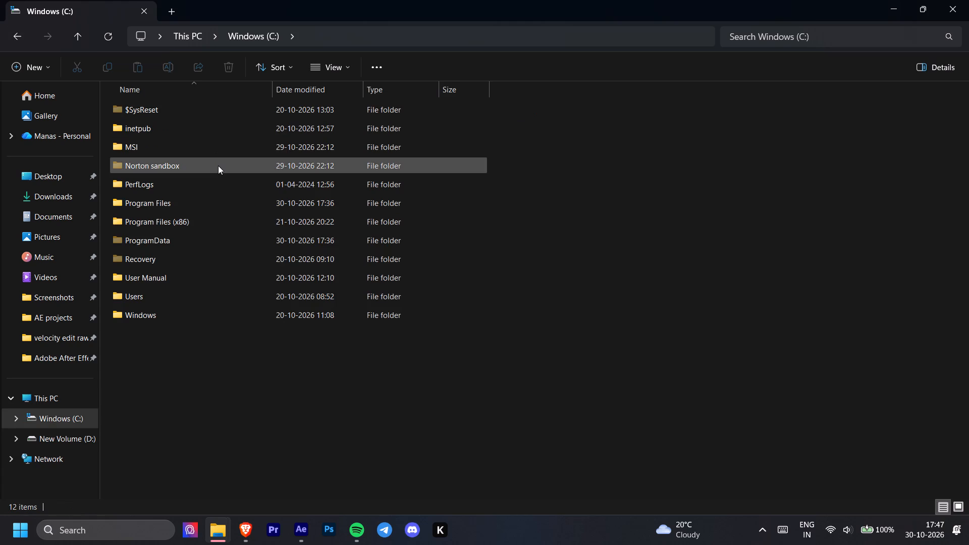
{"action": "double_click", "coordinate": [209, 187]}
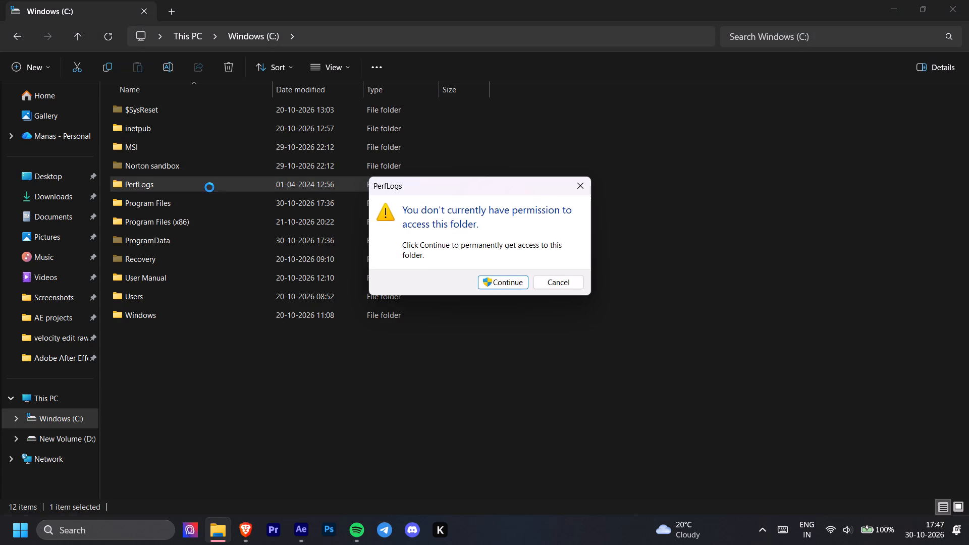
{"action": "left_click", "coordinate": [522, 284]}
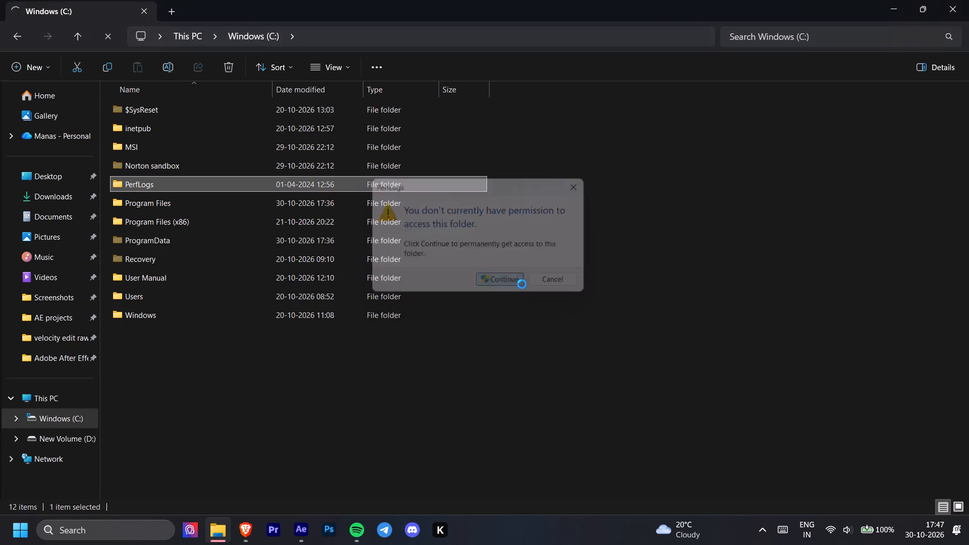
{"action": "left_click", "coordinate": [20, 42]}
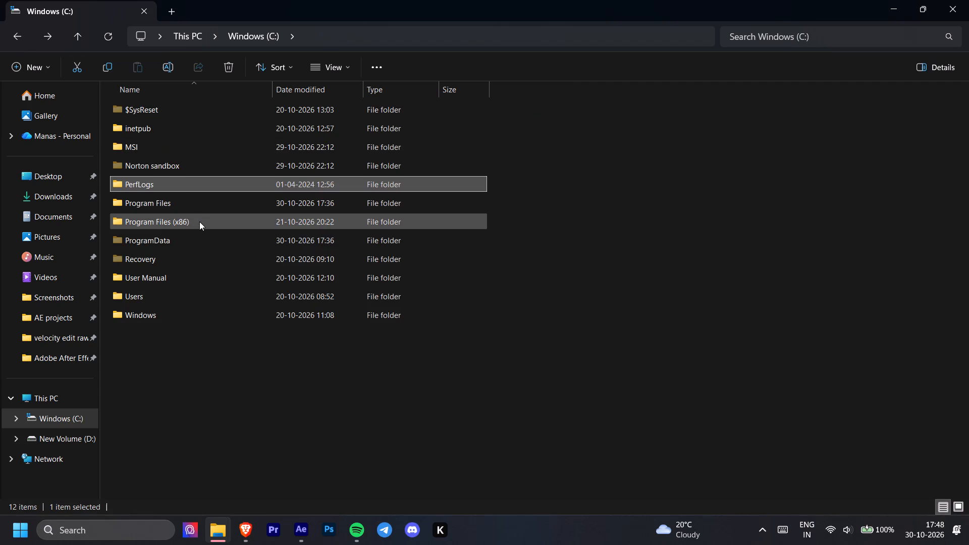
Delete the BlueStacks X_msi5 folder from Program Files (x86) with administrator permission, retrying and abandoning the pending twitch.aex deletion.
{"action": "double_click", "coordinate": [231, 224]}
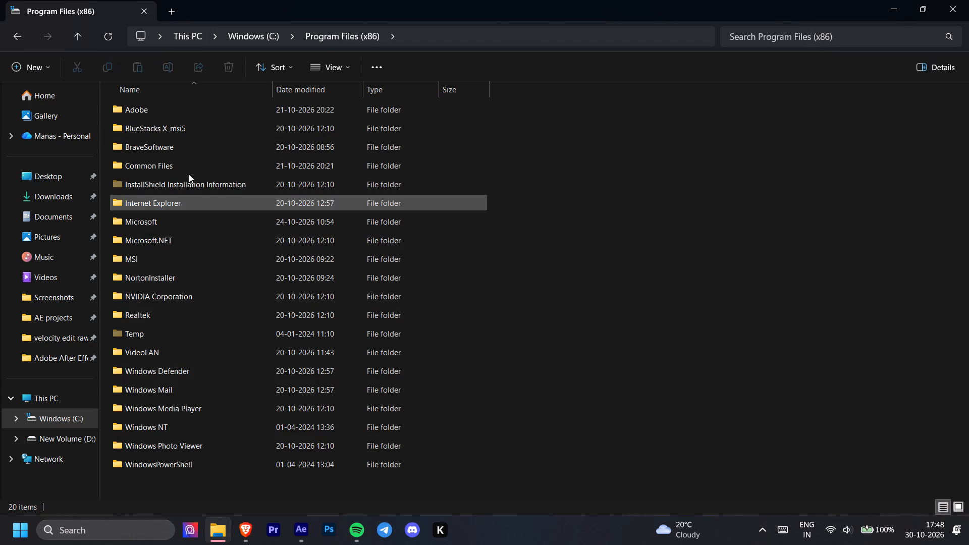
{"action": "left_click", "coordinate": [223, 129]}
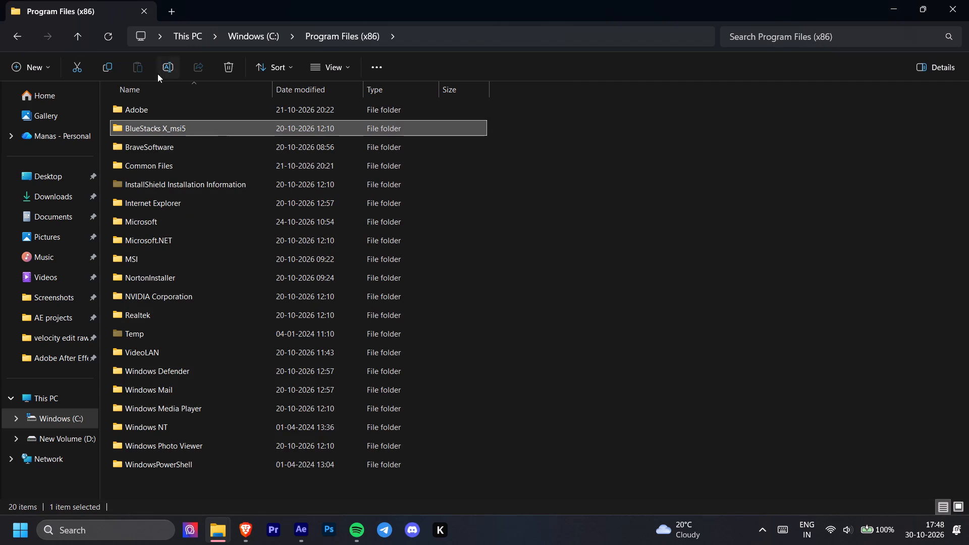
{"action": "left_click", "coordinate": [223, 71]}
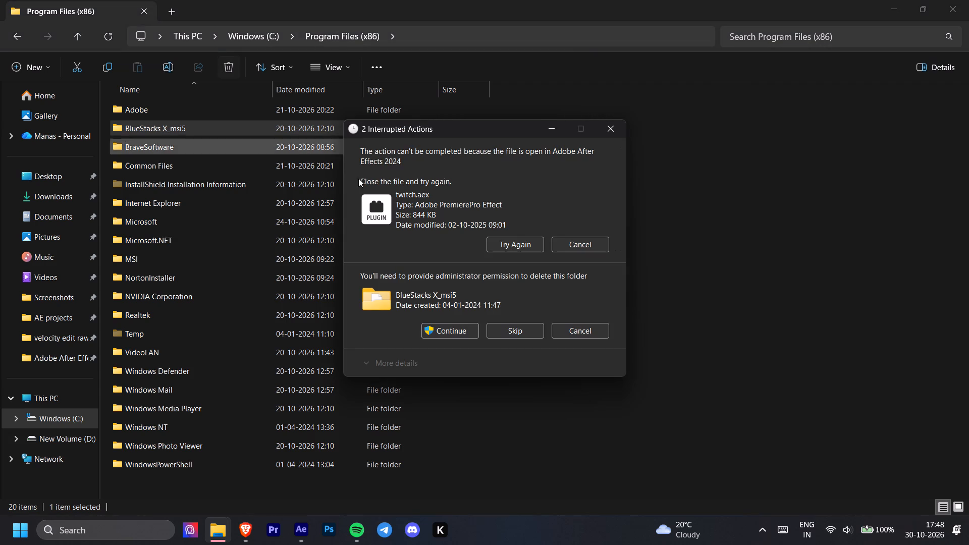
{"action": "left_click", "coordinate": [507, 247]}
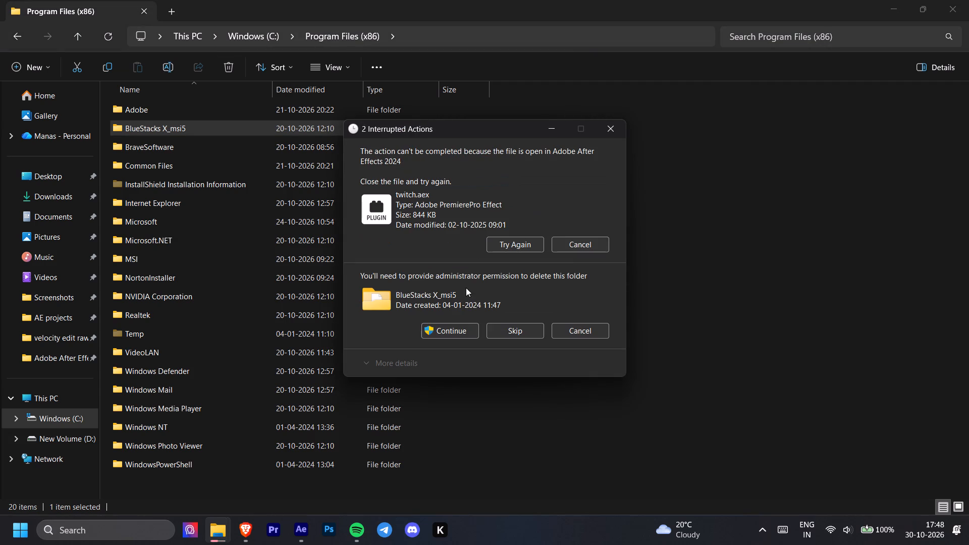
{"action": "left_click", "coordinate": [452, 331]}
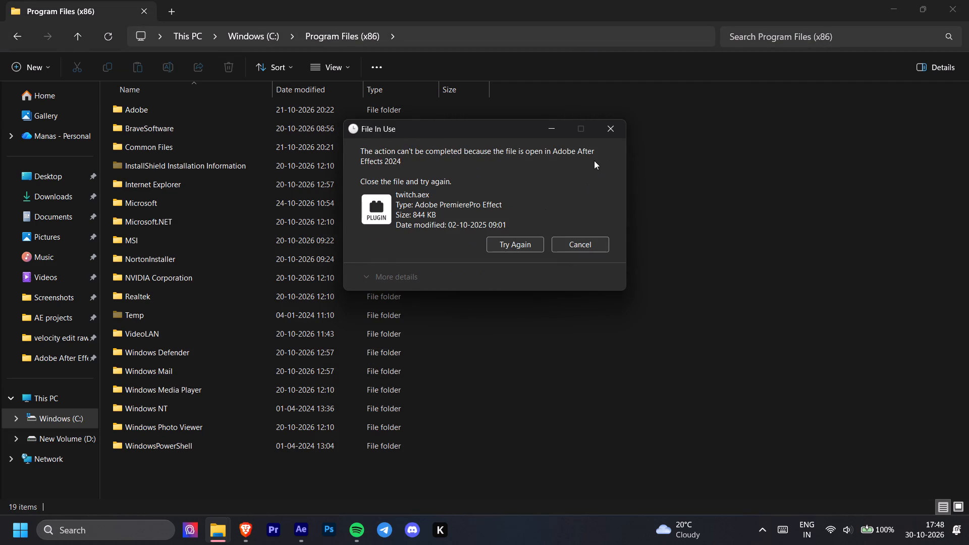
{"action": "left_click", "coordinate": [606, 122]}
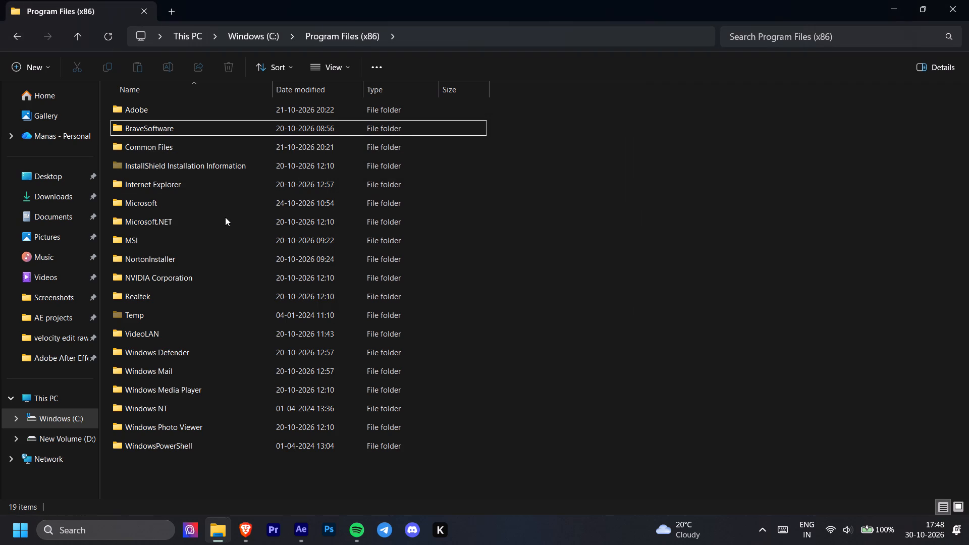
Delete the NortonInstaller folder from Program Files (x86) with administrator permission.
{"action": "left_click", "coordinate": [201, 261]}
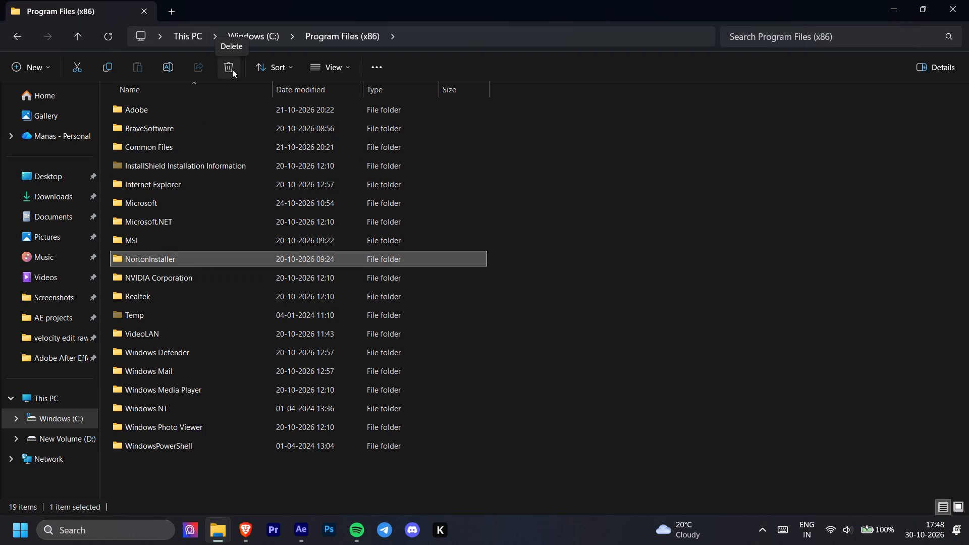
{"action": "left_click", "coordinate": [232, 69]}
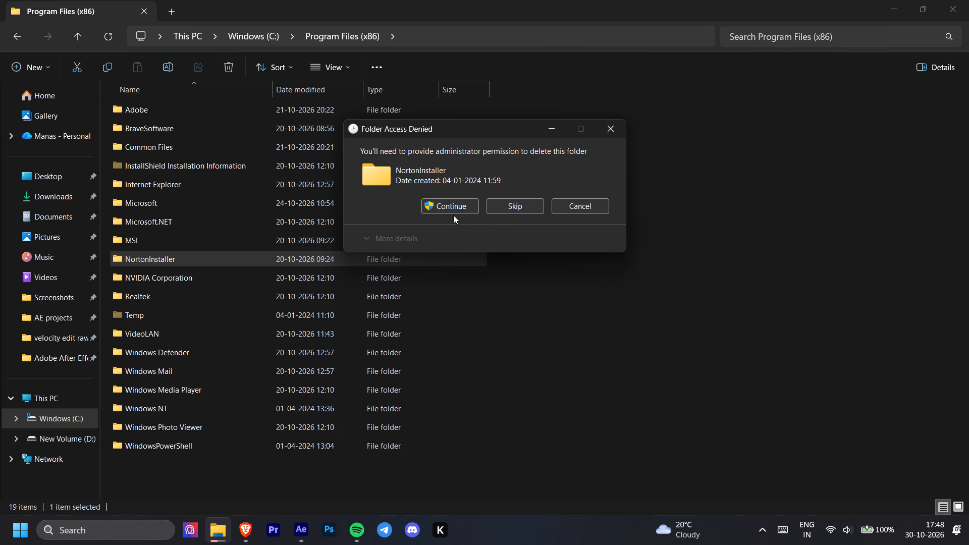
{"action": "left_click", "coordinate": [459, 202]}
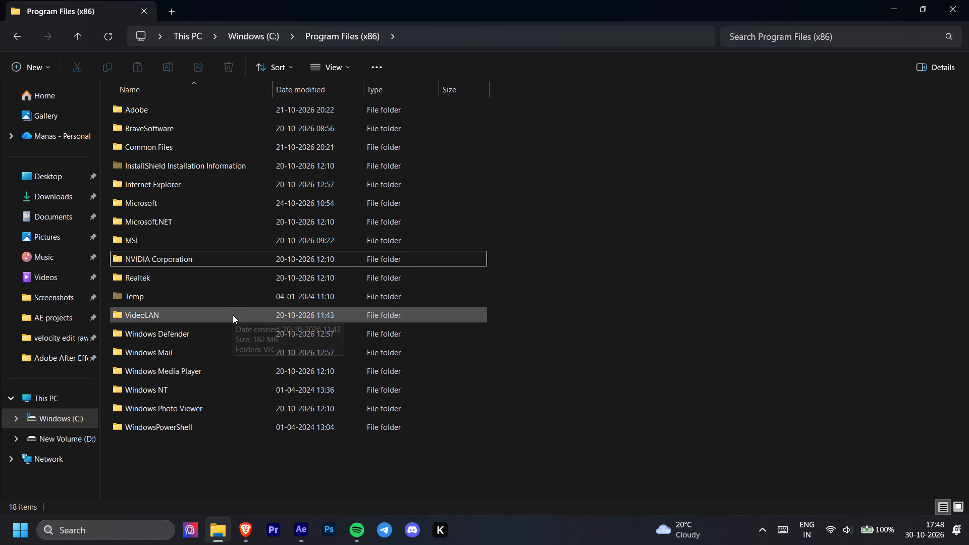
Look through the folders in Program Files on Windows (C:), and close the file window after returning to This PC.
{"action": "left_click", "coordinate": [17, 36]}
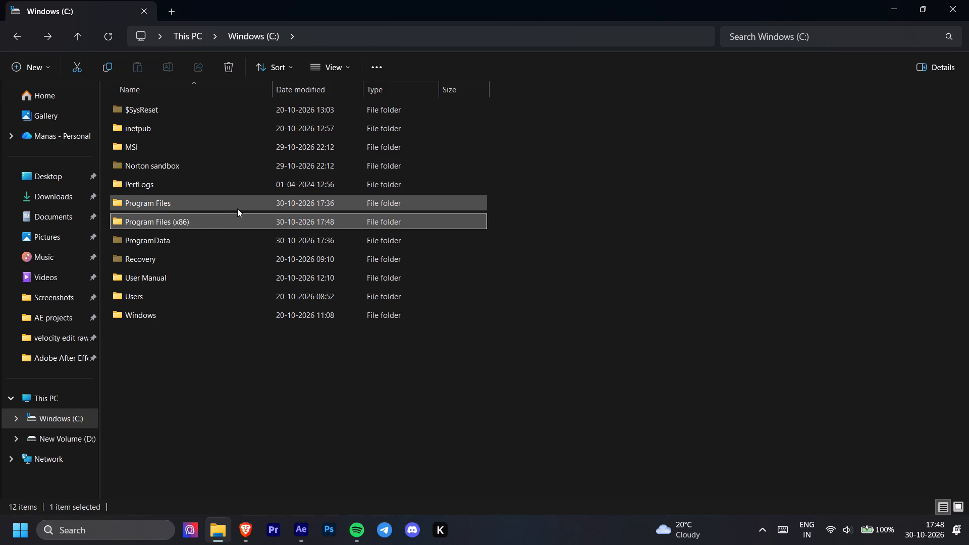
{"action": "left_click", "coordinate": [237, 208]}
{"action": "double_click", "coordinate": [237, 208]}
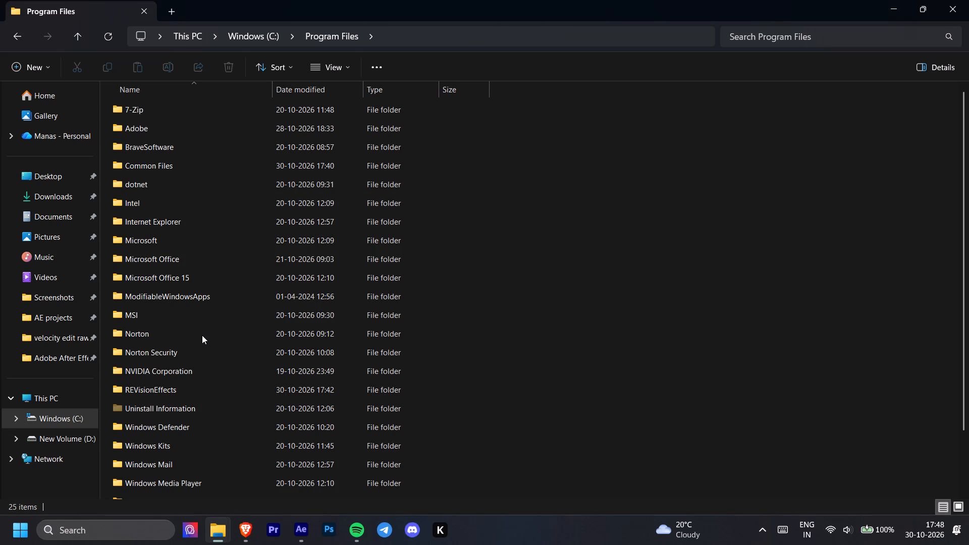
{"action": "scroll", "coordinate": [202, 335], "scroll_direction": "right", "scroll_amount": 1}
{"action": "scroll", "coordinate": [202, 335], "scroll_direction": "down", "scroll_amount": 1}
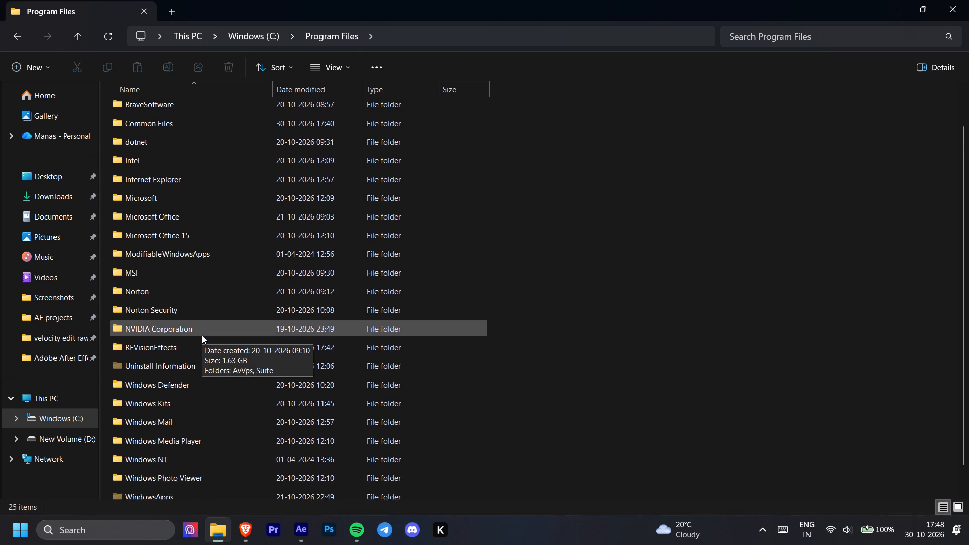
{"action": "scroll", "coordinate": [202, 335], "scroll_direction": "down", "scroll_amount": 2}
{"action": "scroll", "coordinate": [202, 335], "scroll_direction": "up", "scroll_amount": 4}
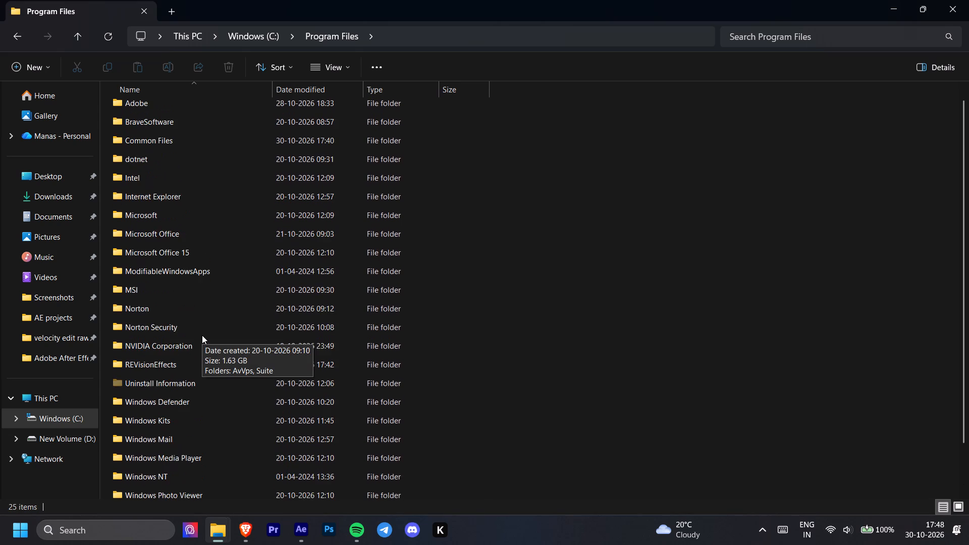
{"action": "left_click", "coordinate": [76, 389]}
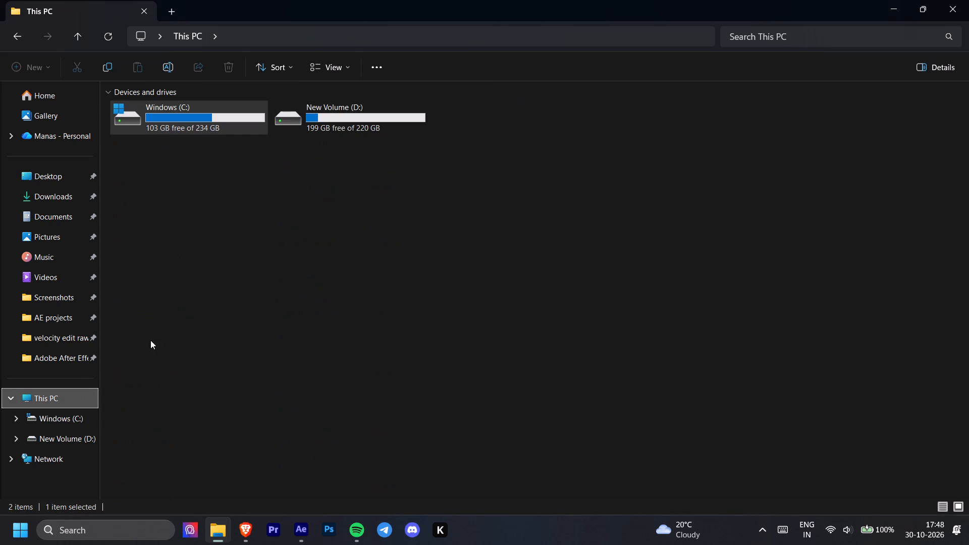
{"action": "left_click_drag", "start_coordinate": [275, 228], "coordinate": [235, 238]}
{"action": "double_click", "coordinate": [208, 127]}
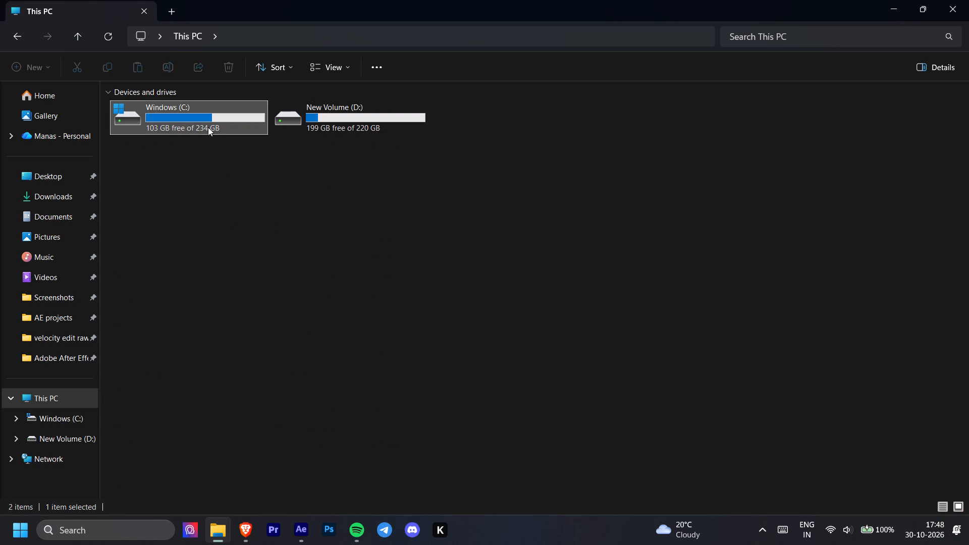
{"action": "left_click", "coordinate": [968, 0]}
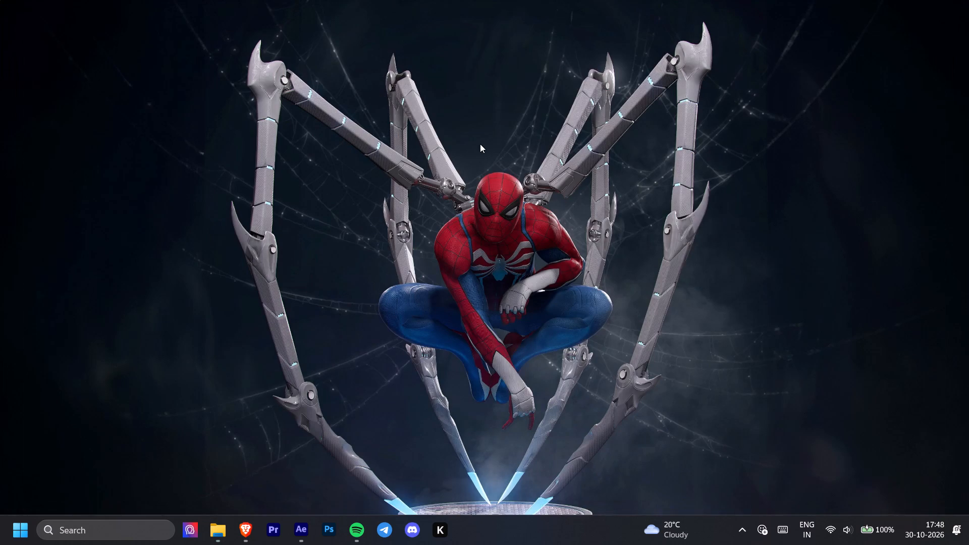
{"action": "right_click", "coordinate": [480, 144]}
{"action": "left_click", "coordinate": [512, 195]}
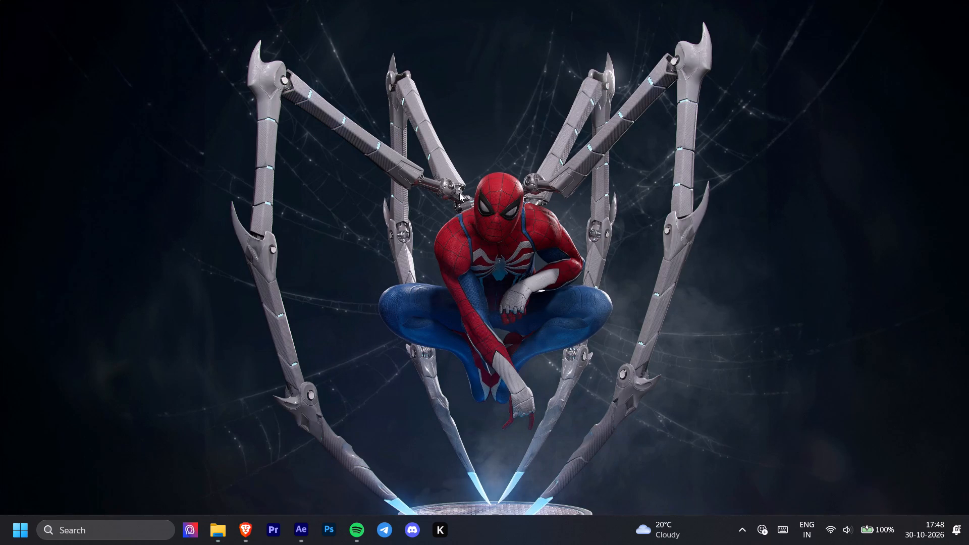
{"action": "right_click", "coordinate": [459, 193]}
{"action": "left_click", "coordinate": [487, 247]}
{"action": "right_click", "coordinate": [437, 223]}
Switch to After Effects, move the playhead to 0:00:02:22, and add the text "maphicsx." low in the velocity edit composition.
{"action": "left_click", "coordinate": [463, 273]}
{"action": "left_click", "coordinate": [290, 539]}
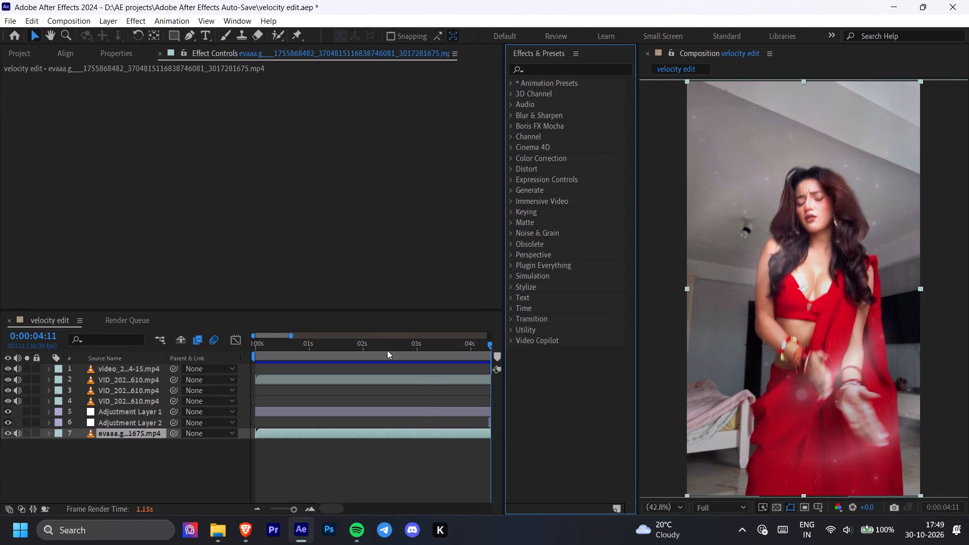
{"action": "left_click_drag", "start_coordinate": [378, 344], "coordinate": [330, 356]}
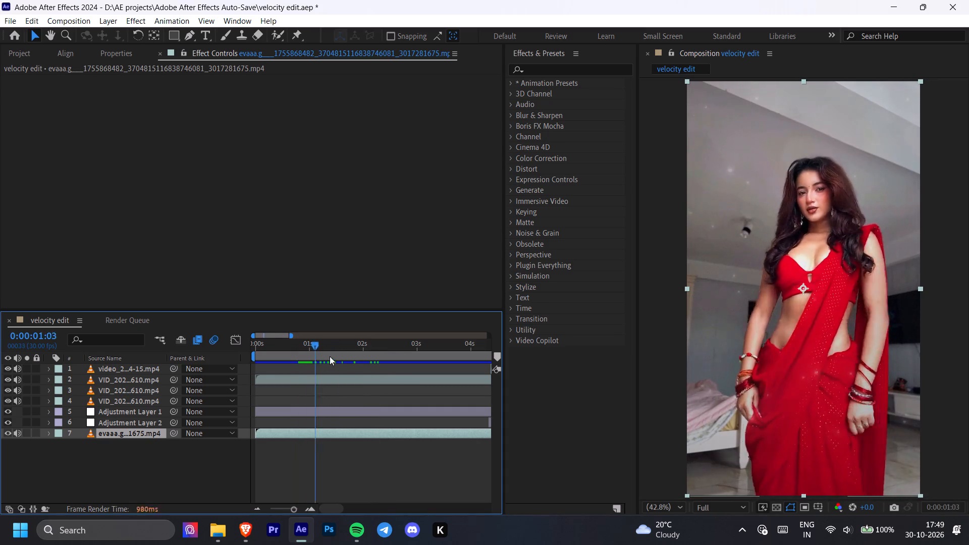
{"action": "left_click_drag", "start_coordinate": [330, 356], "coordinate": [403, 378]}
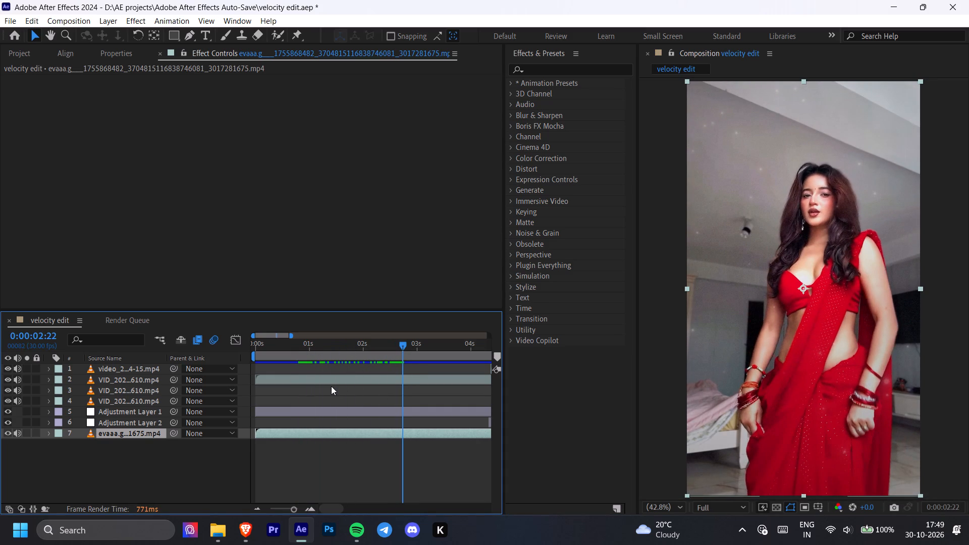
{"action": "key", "text": "ctrl+t"}
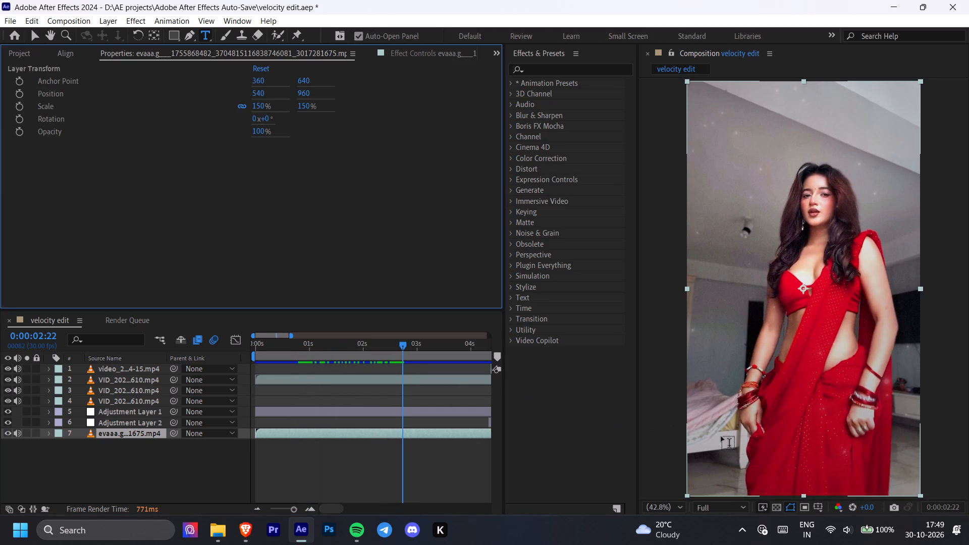
{"action": "left_click", "coordinate": [781, 461]}
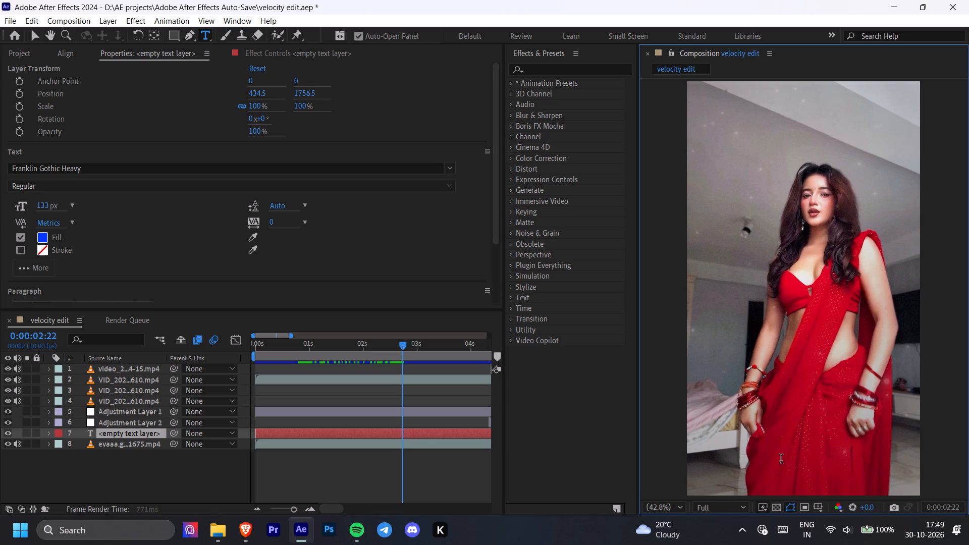
{"action": "type", "text": "maphics"}
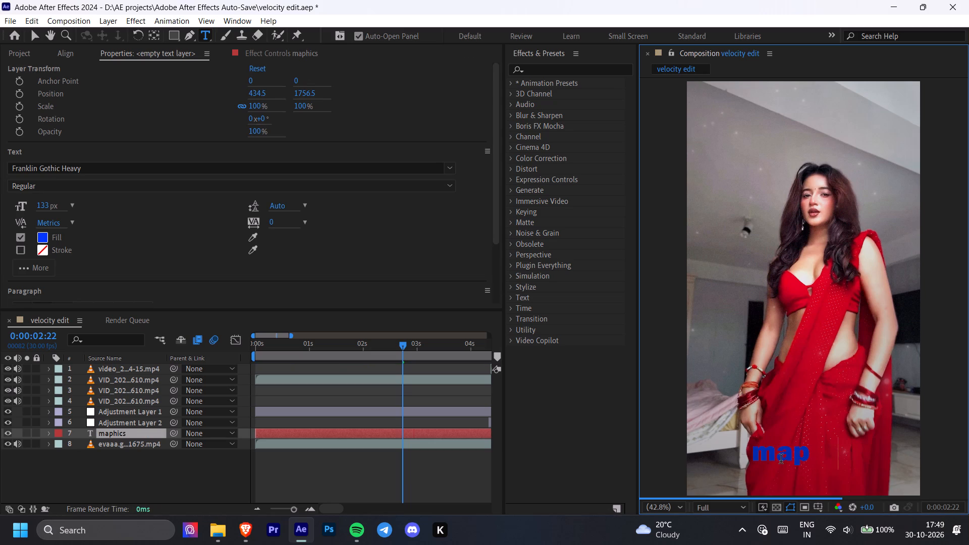
{"action": "key", "text": "x"}
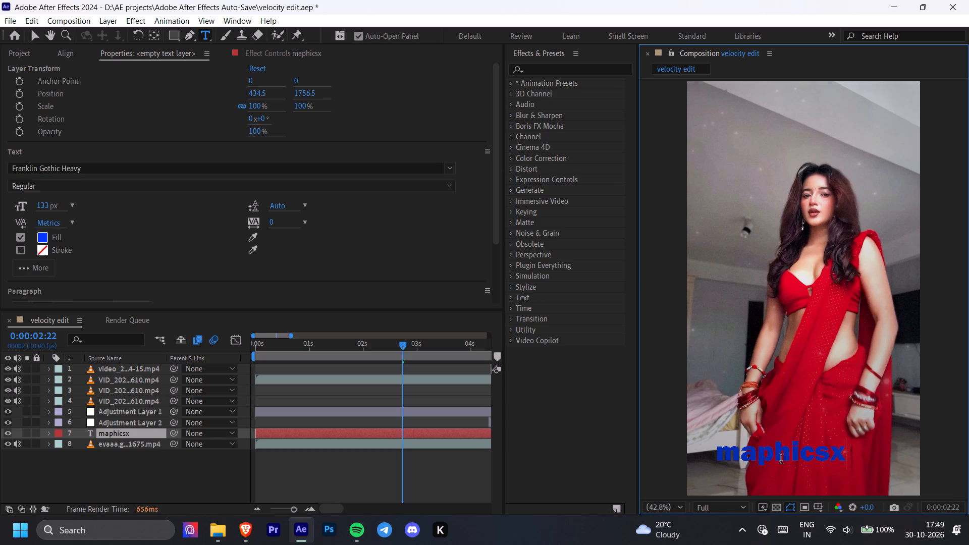
{"action": "key", "text": "period"}
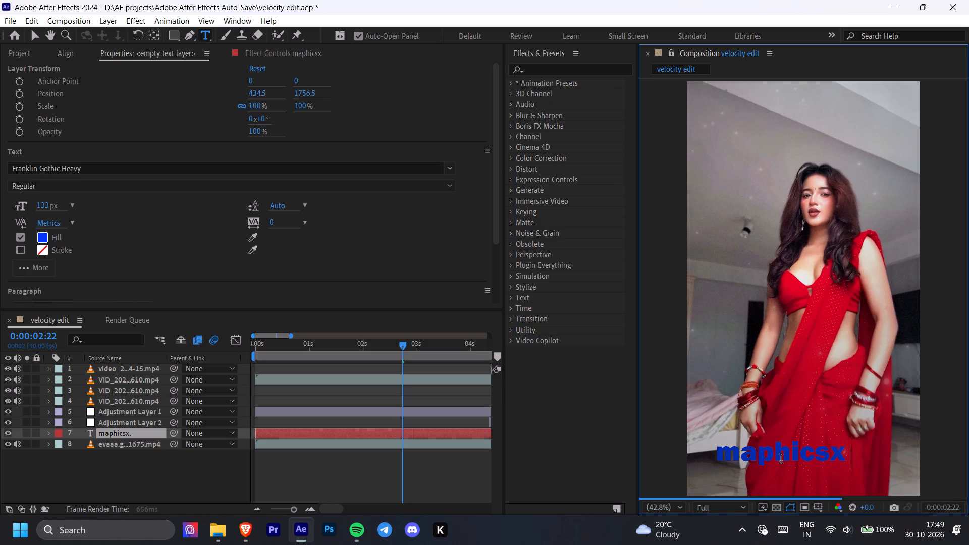
Set the fill colour of the whole "maphicsx." text to white, FFFFFF.
{"action": "key", "text": "ctrl+a"}
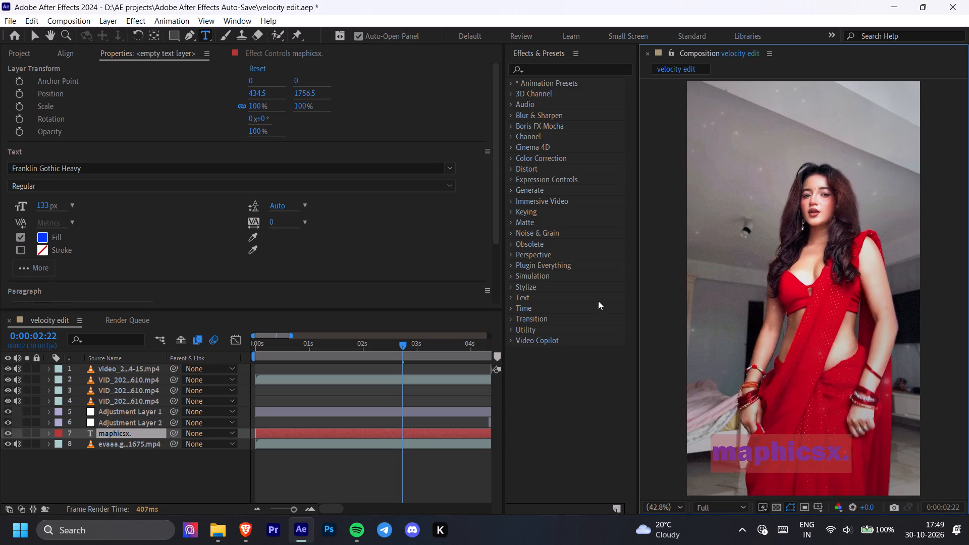
{"action": "left_click", "coordinate": [40, 235]}
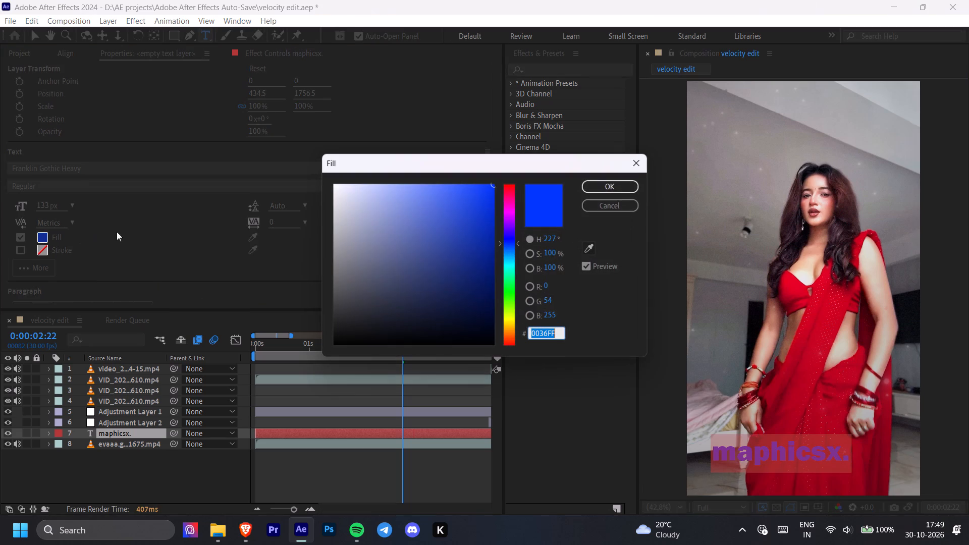
{"action": "left_click_drag", "start_coordinate": [392, 200], "coordinate": [298, 170]}
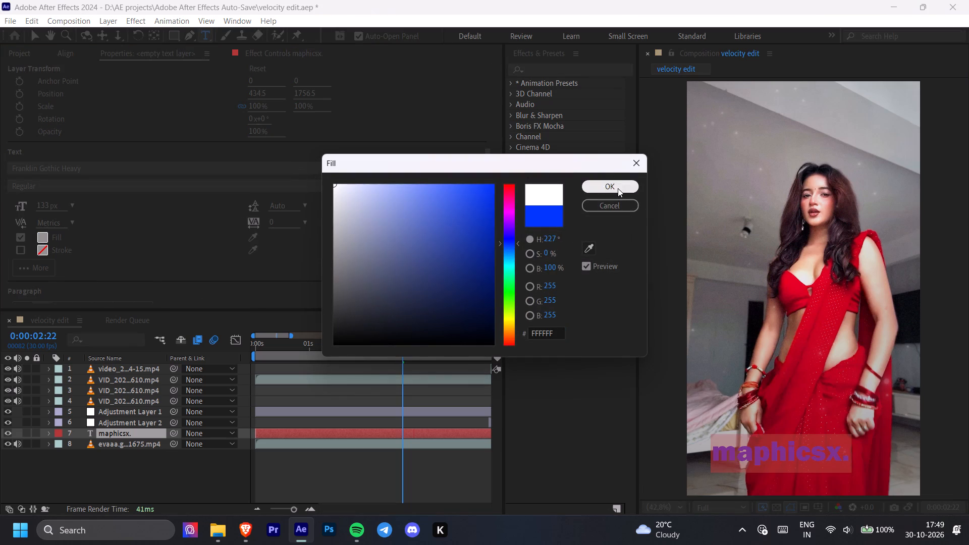
{"action": "left_click", "coordinate": [618, 188]}
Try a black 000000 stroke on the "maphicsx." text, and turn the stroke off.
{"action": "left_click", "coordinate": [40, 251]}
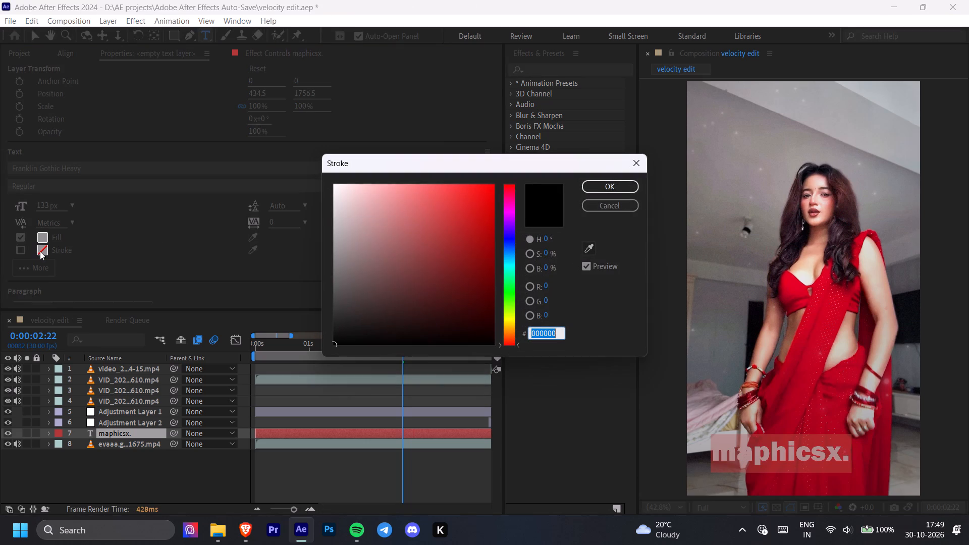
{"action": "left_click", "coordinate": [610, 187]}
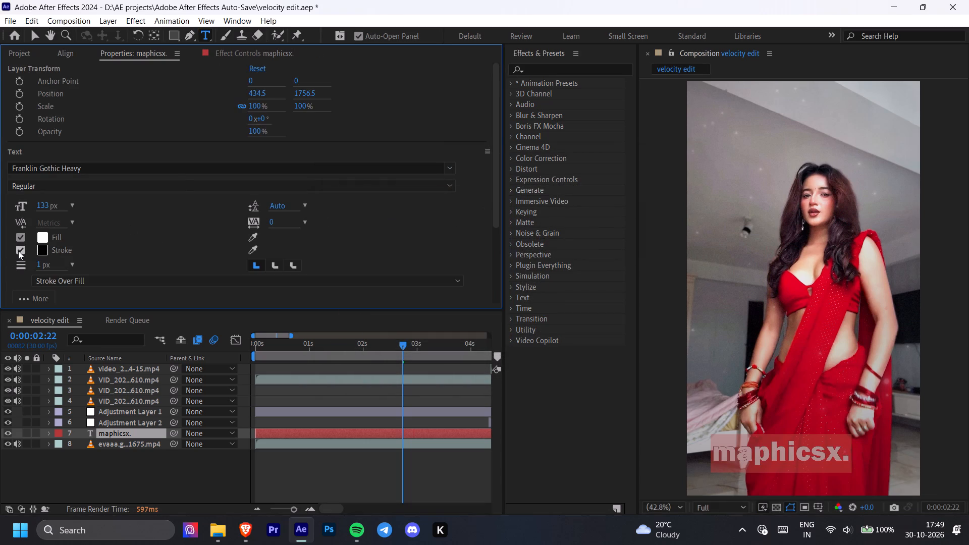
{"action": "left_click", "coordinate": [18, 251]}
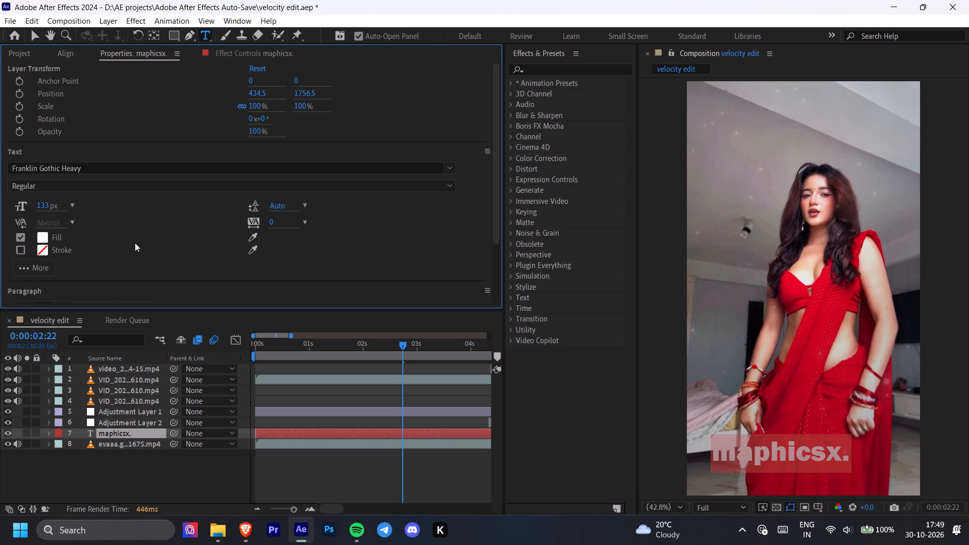
Switch to the Brave browser, open TradingView in a new tab, and load the XAUUSD gold chart from the watchlist.
{"action": "left_click", "coordinate": [246, 524]}
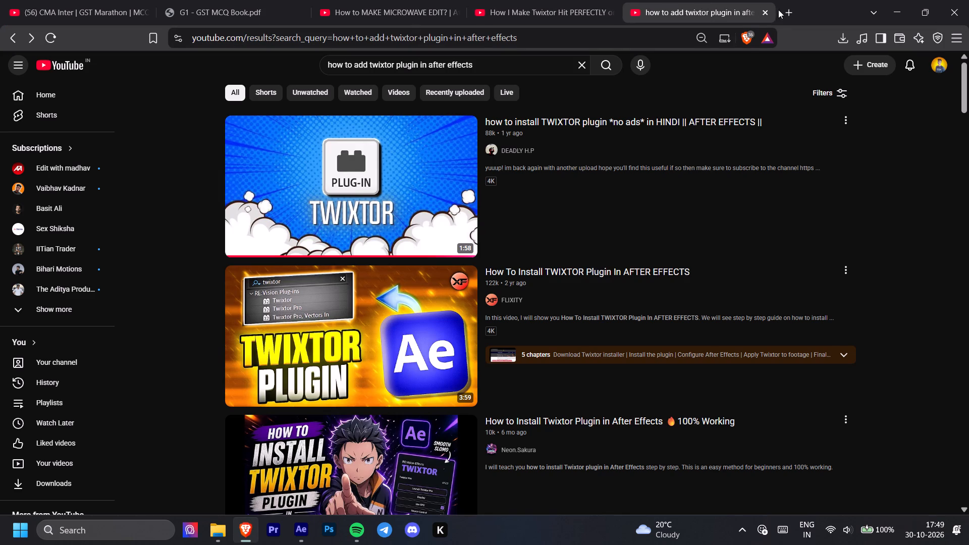
{"action": "left_click", "coordinate": [787, 12]}
{"action": "left_click", "coordinate": [142, 61]}
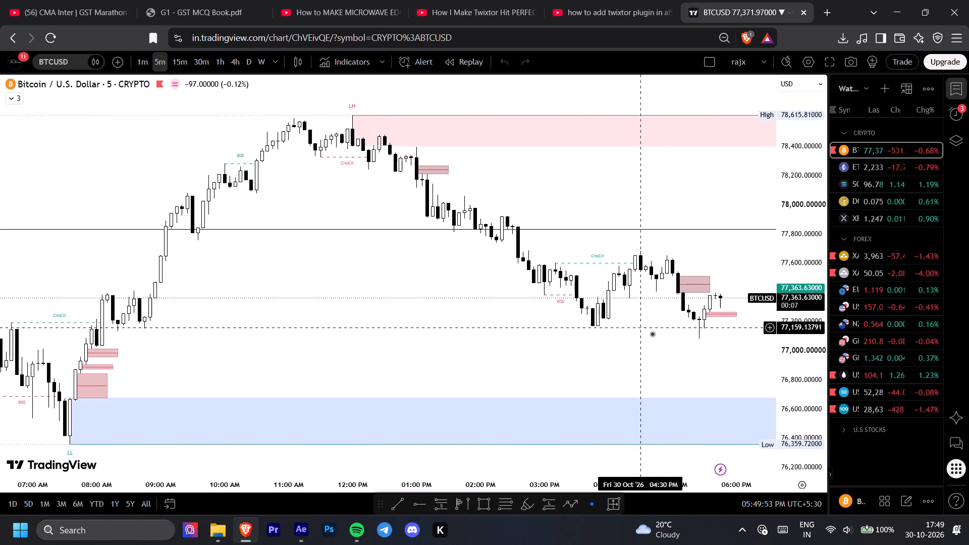
{"action": "left_click", "coordinate": [869, 258]}
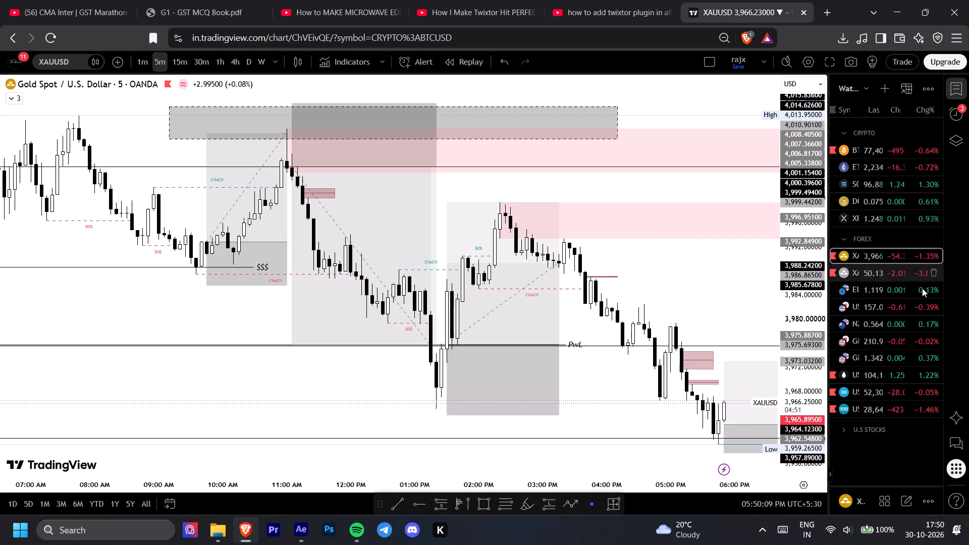
Adjust the latest long position on the XAUUSD chart to entry about 3,963.23, stop about 3,957.95 and target about 3,978.86.
{"action": "left_click_drag", "start_coordinate": [653, 401], "coordinate": [536, 376]}
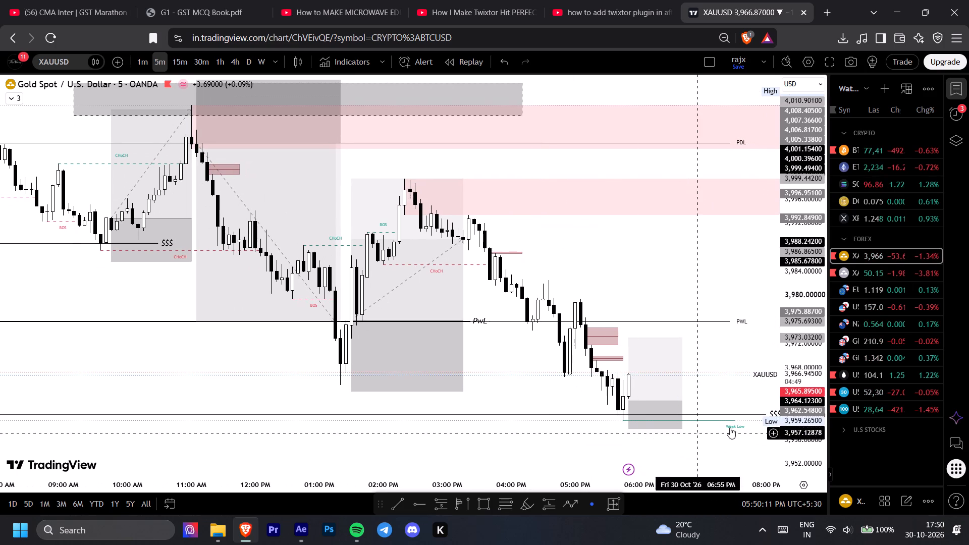
{"action": "left_click_drag", "start_coordinate": [794, 423], "coordinate": [781, 372]}
{"action": "left_click_drag", "start_coordinate": [720, 417], "coordinate": [694, 347]}
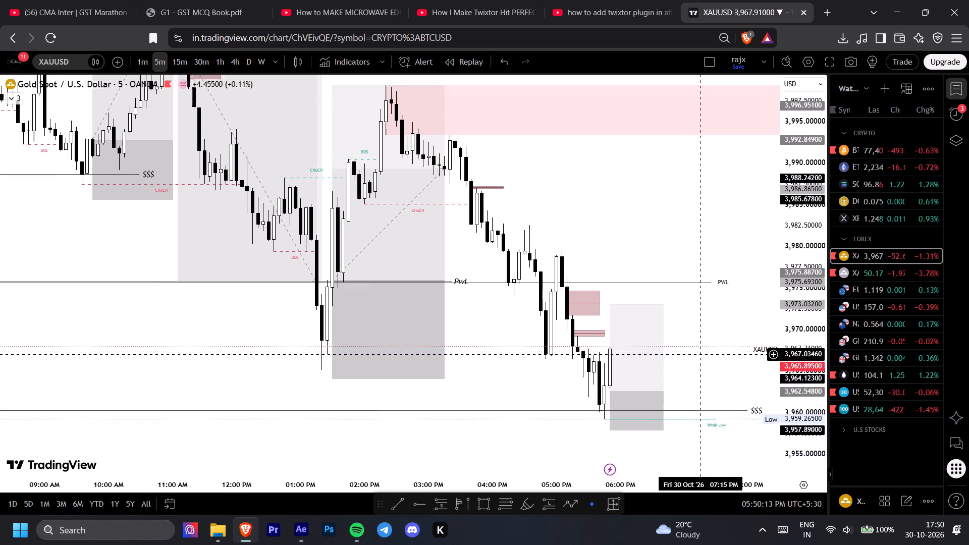
{"action": "left_click_drag", "start_coordinate": [694, 347], "coordinate": [688, 336]}
{"action": "left_click_drag", "start_coordinate": [638, 379], "coordinate": [636, 373]}
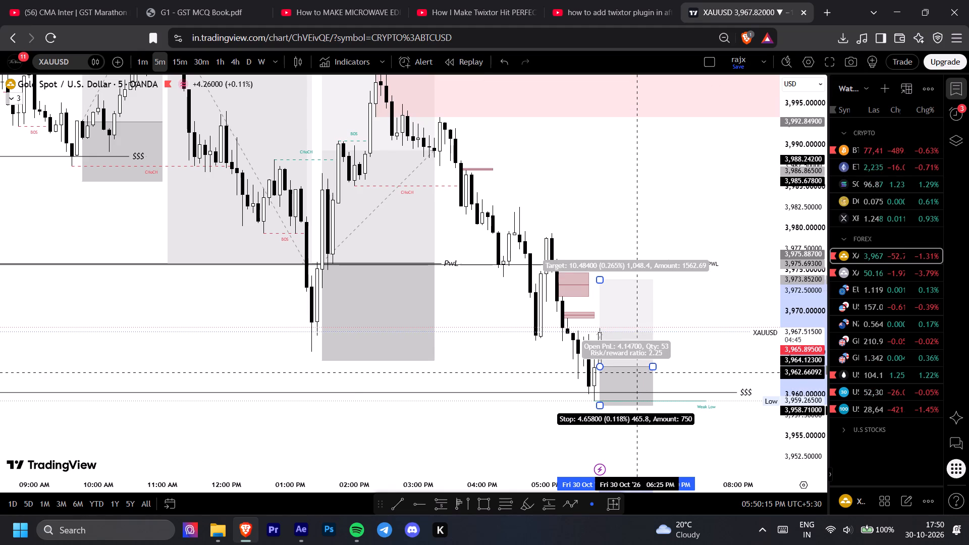
{"action": "left_click_drag", "start_coordinate": [636, 373], "coordinate": [636, 374]}
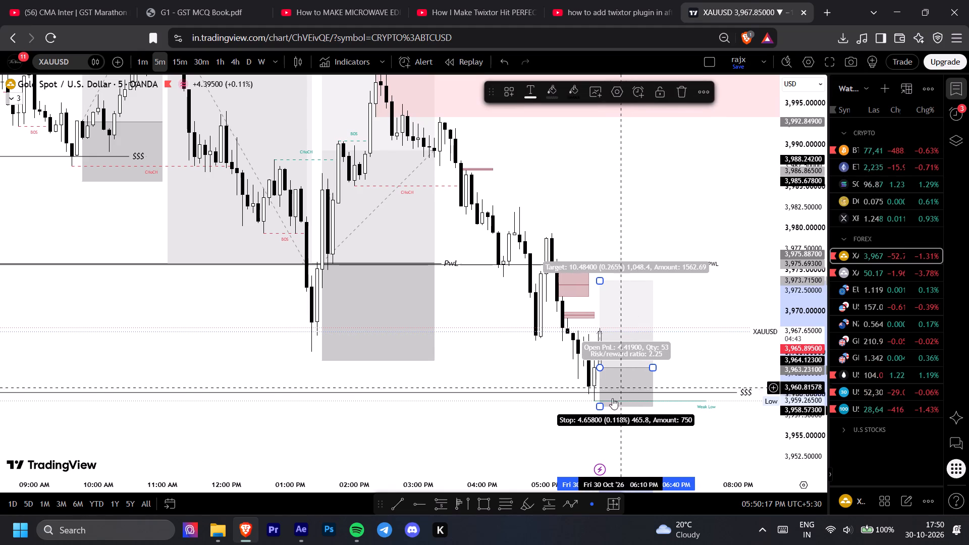
{"action": "left_click_drag", "start_coordinate": [600, 405], "coordinate": [603, 412]}
{"action": "left_click", "coordinate": [699, 357]}
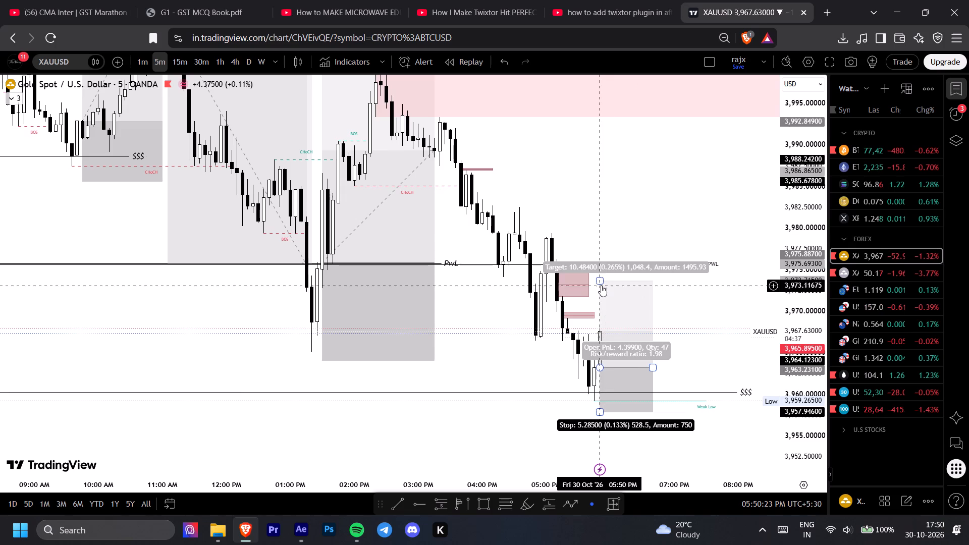
{"action": "left_click_drag", "start_coordinate": [601, 283], "coordinate": [625, 261]}
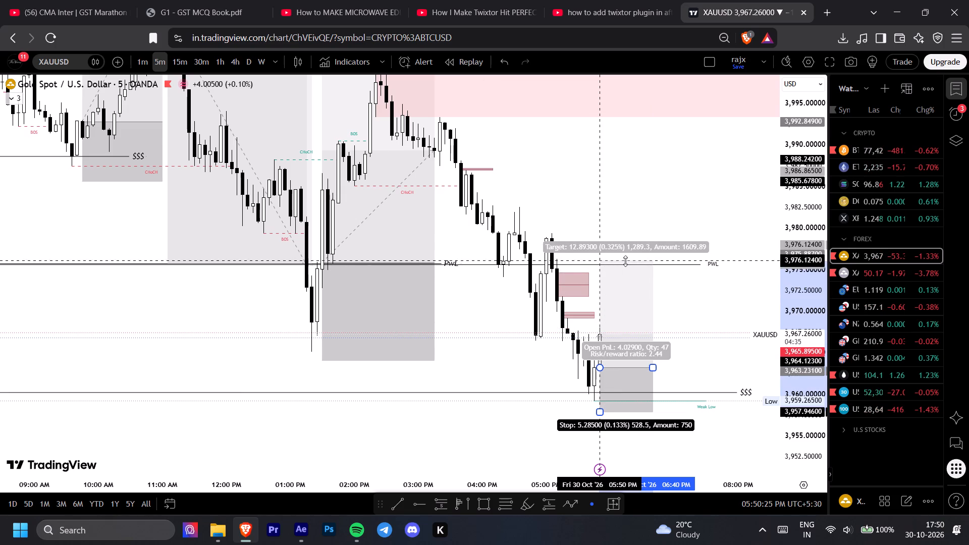
{"action": "left_click_drag", "start_coordinate": [625, 261], "coordinate": [644, 238]}
{"action": "left_click", "coordinate": [709, 327]}
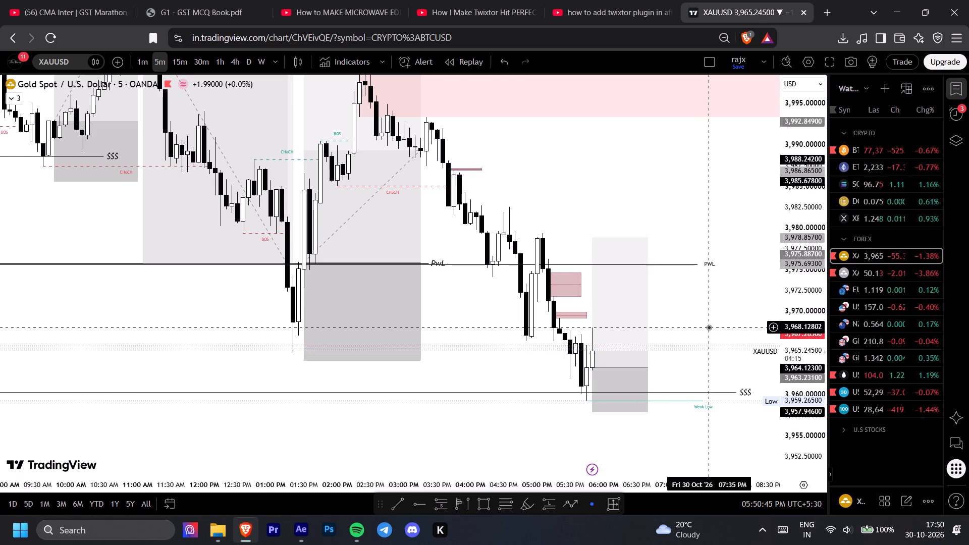
{"action": "left_click_drag", "start_coordinate": [709, 367], "coordinate": [707, 380]}
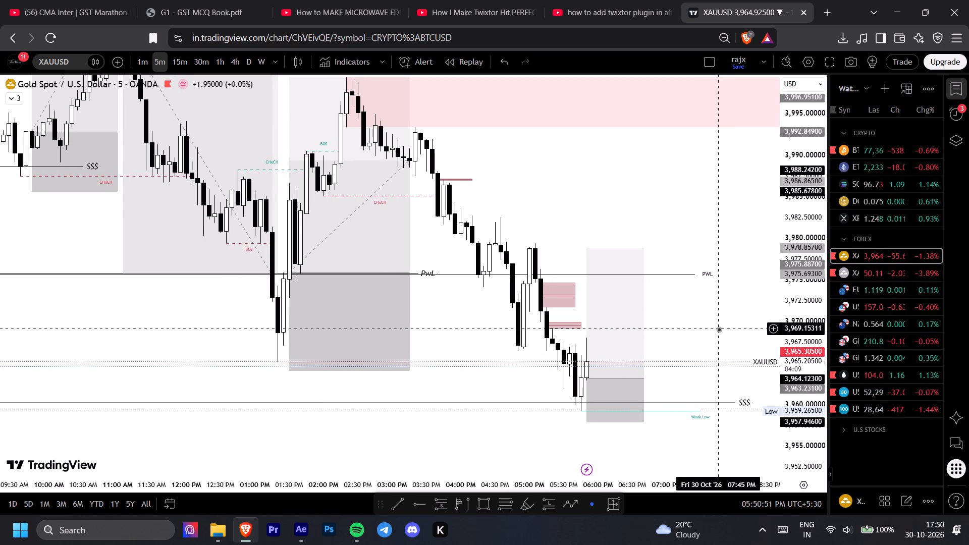
Open YouTube in a new tab and switch to the first profile listed under other accounts.
{"action": "left_click", "coordinate": [604, 0]}
{"action": "left_click", "coordinate": [757, 1]}
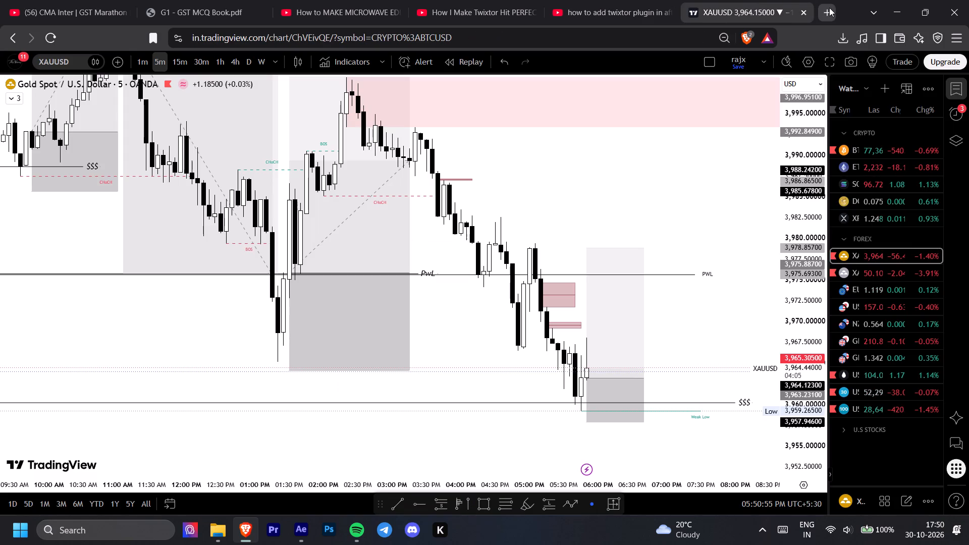
{"action": "left_click", "coordinate": [829, 8]}
{"action": "left_click", "coordinate": [488, 108]}
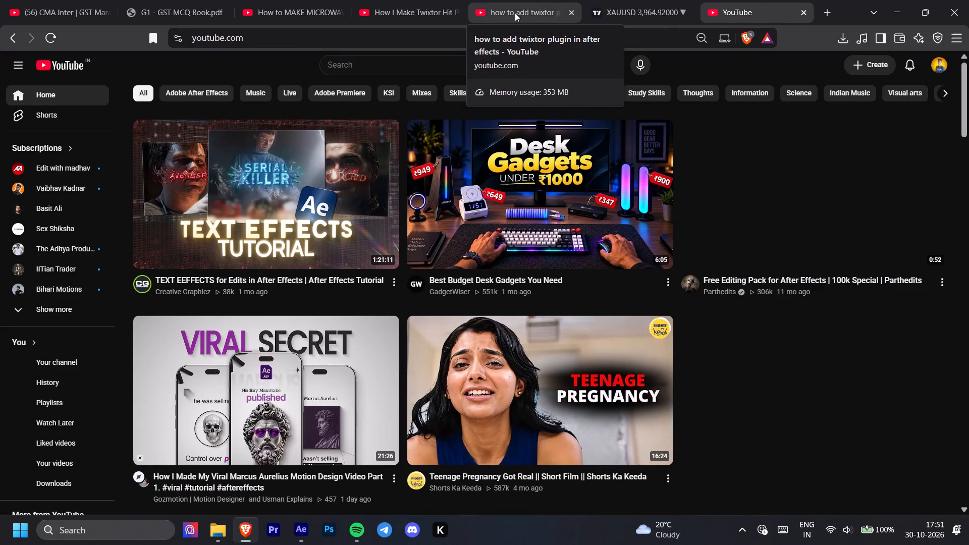
{"action": "left_click", "coordinate": [944, 68]}
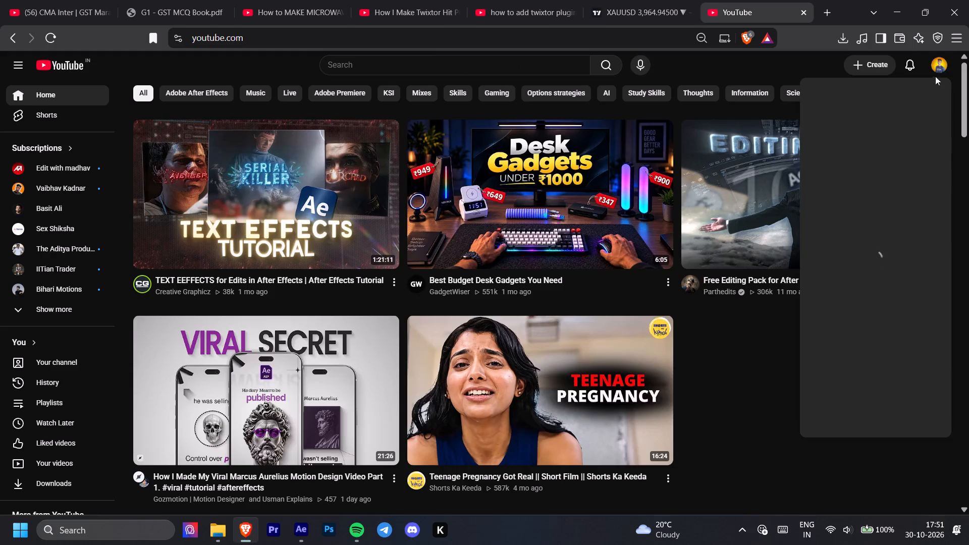
{"action": "left_click", "coordinate": [890, 157]}
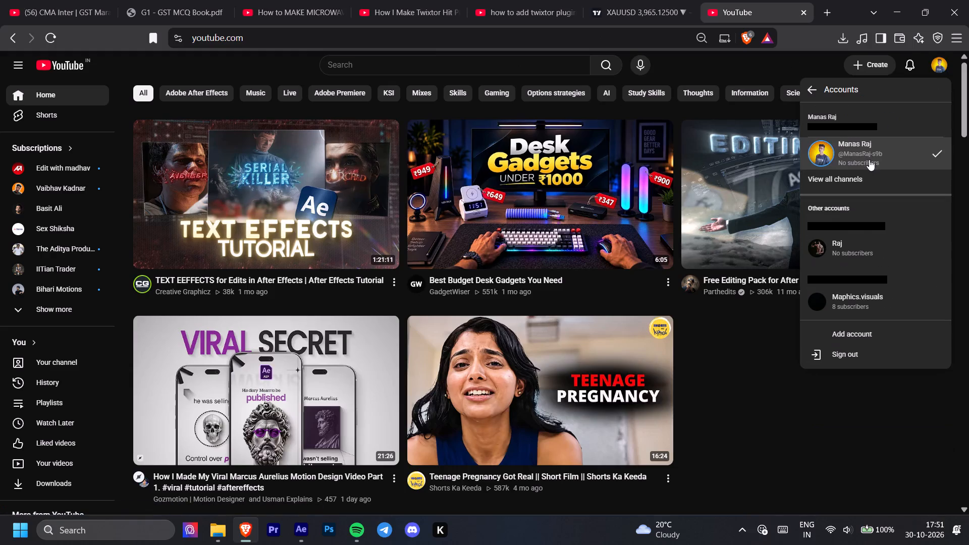
{"action": "left_click", "coordinate": [823, 248]}
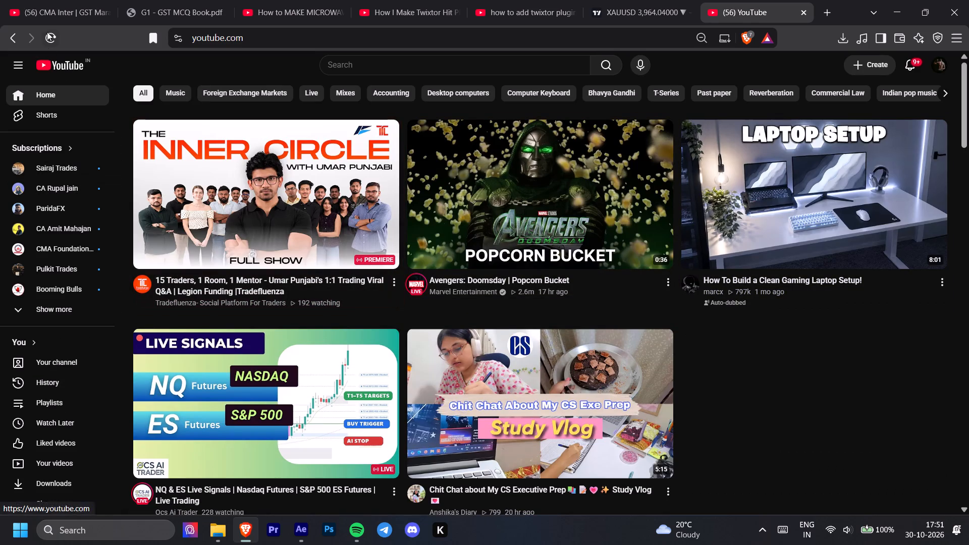
Reload the YouTube home page and browse its recommended videos.
{"action": "left_click", "coordinate": [48, 30]}
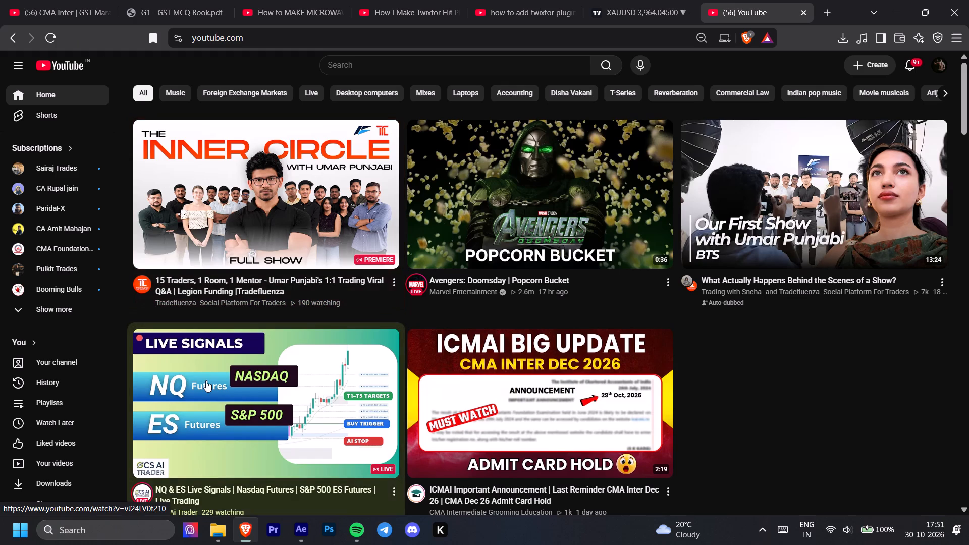
{"action": "scroll", "coordinate": [206, 380], "scroll_direction": "down", "scroll_amount": 2}
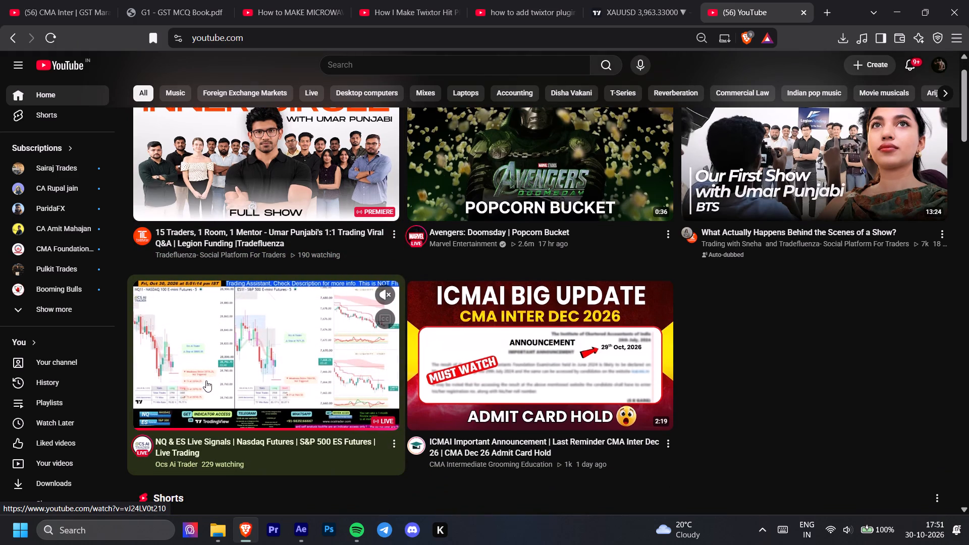
{"action": "scroll", "coordinate": [206, 380], "scroll_direction": "down", "scroll_amount": 4}
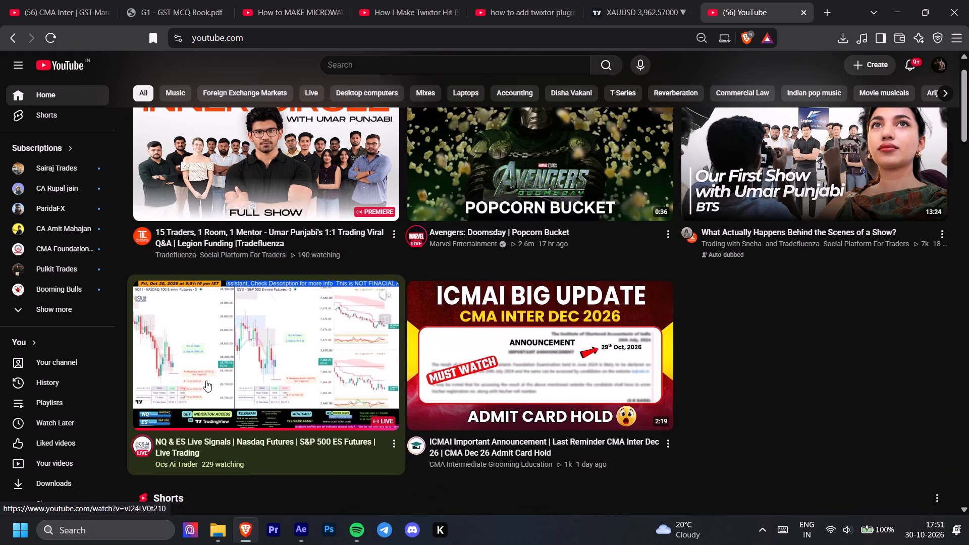